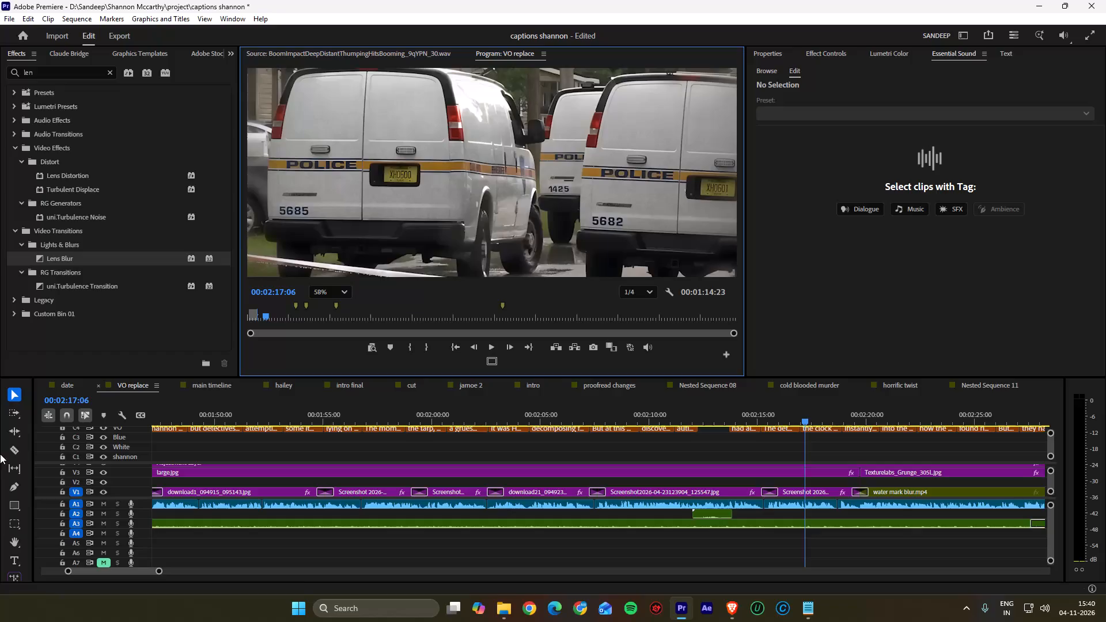
Switch to the Brave browser and check the Production Progress sheet, the personal project sheet and the open Shannon page.
left_click(732, 609)
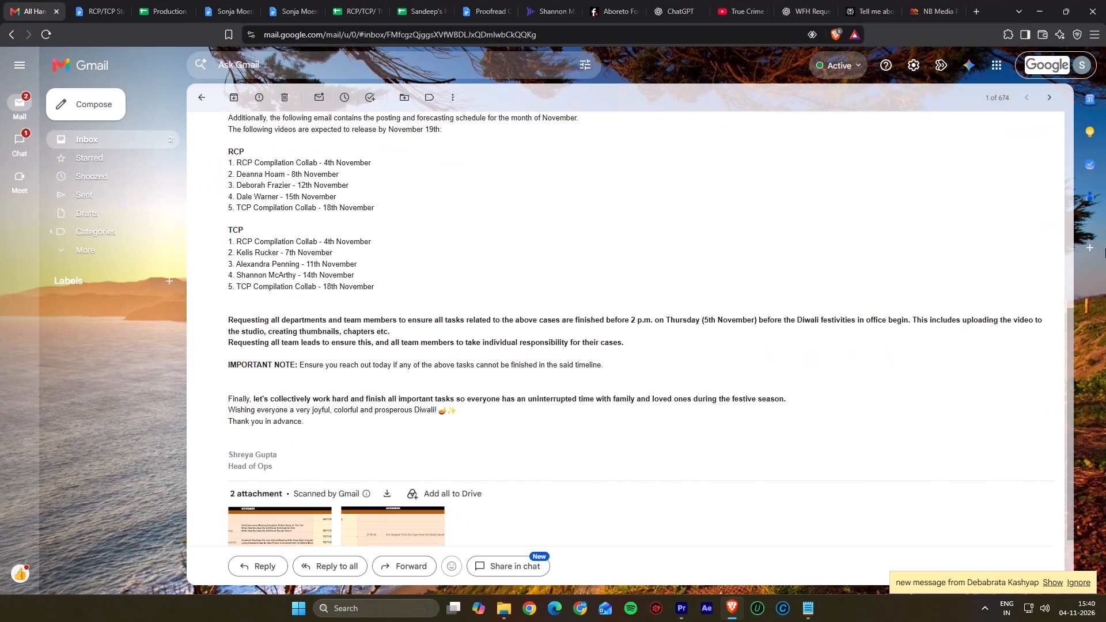
left_click(143, 10)
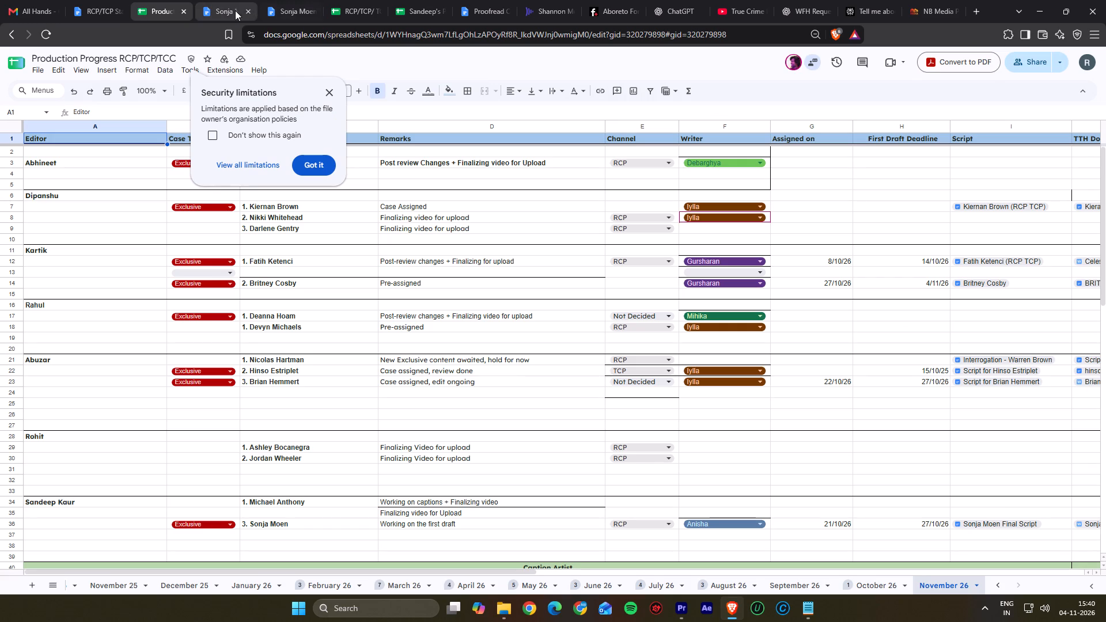
left_click(402, 6)
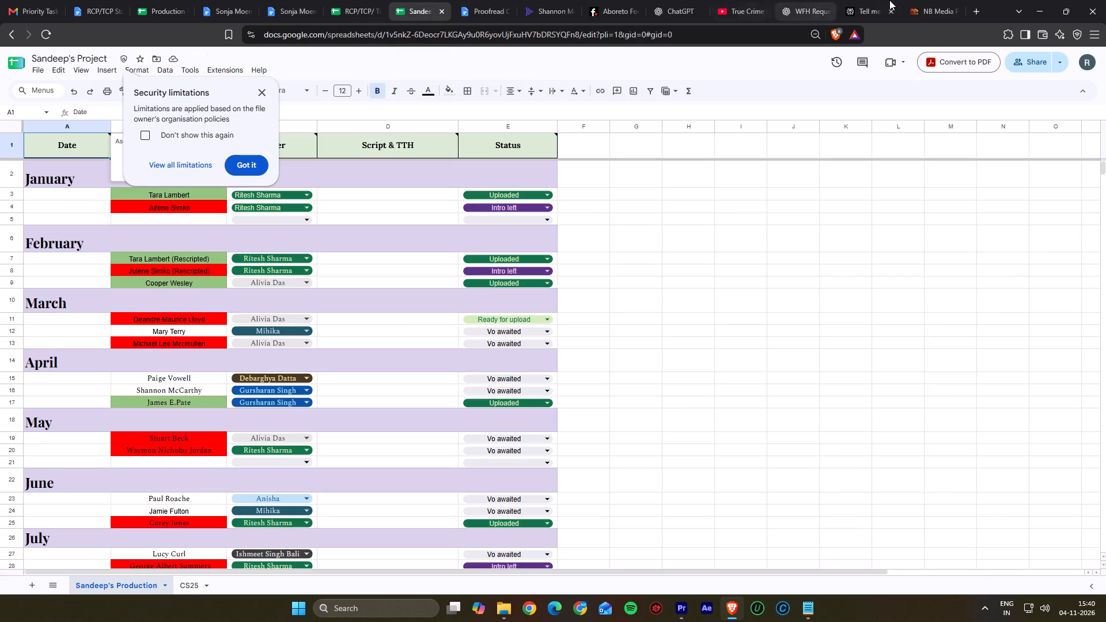
left_click(544, 6)
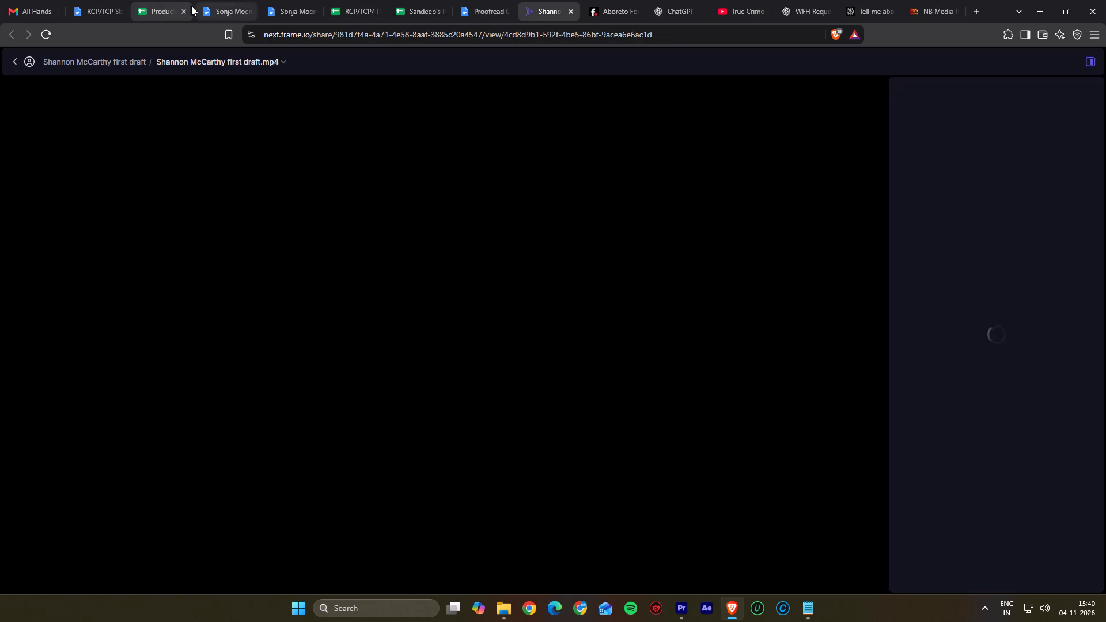
left_click(417, 10)
left_click(360, 10)
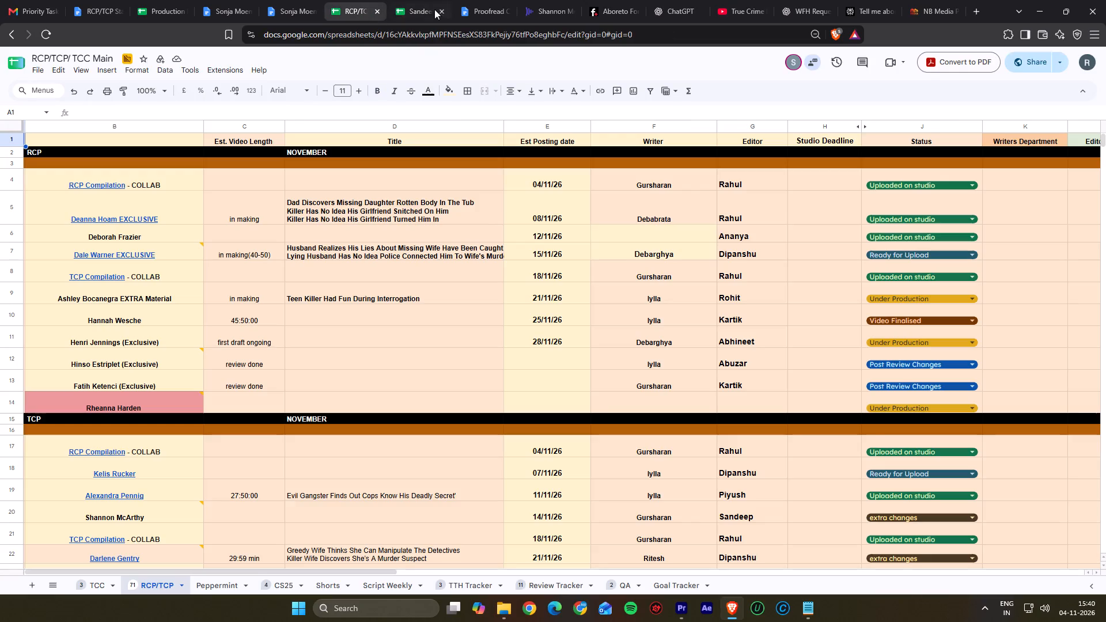
left_click(465, 5)
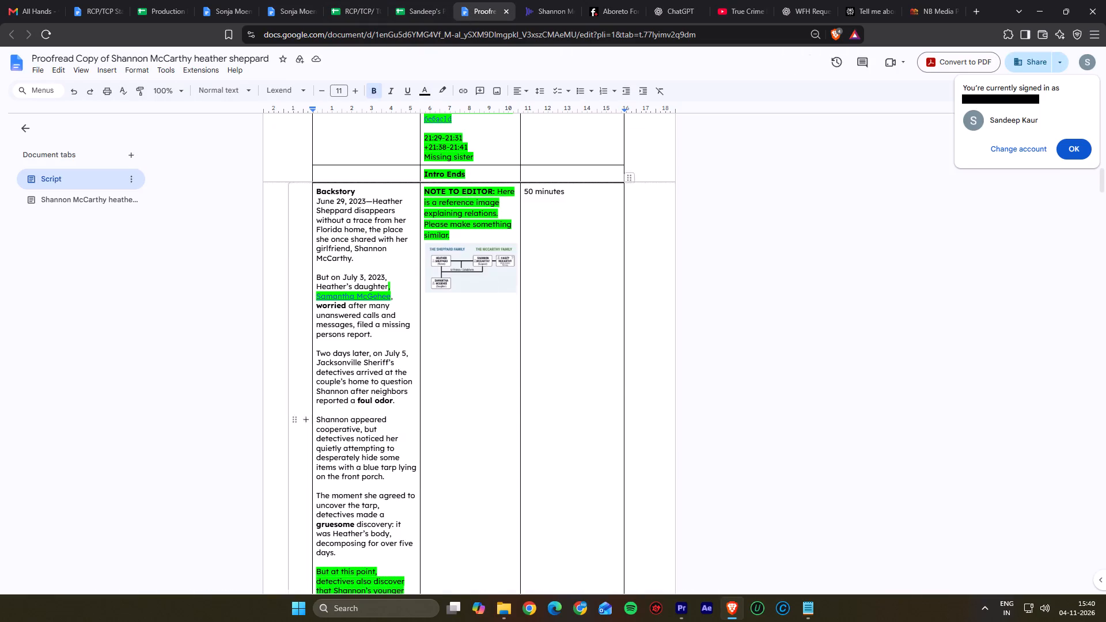
scroll(510, 282, "up", 20)
scroll(510, 282, "up", 3)
scroll(453, 250, "down", 1)
scroll(453, 250, "up", 2)
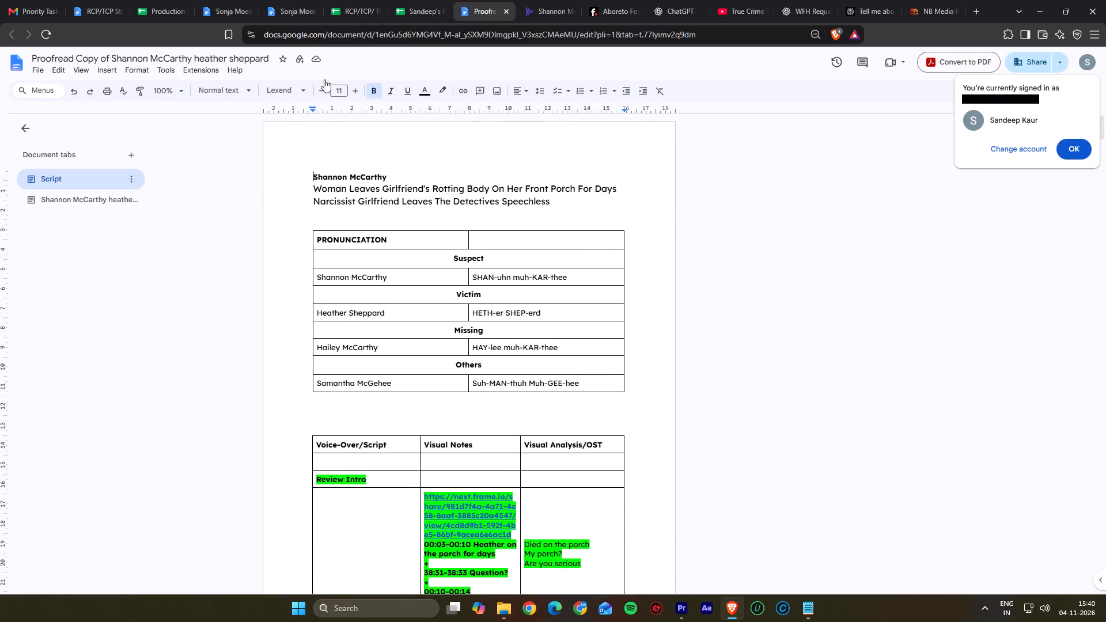
left_click(700, 35)
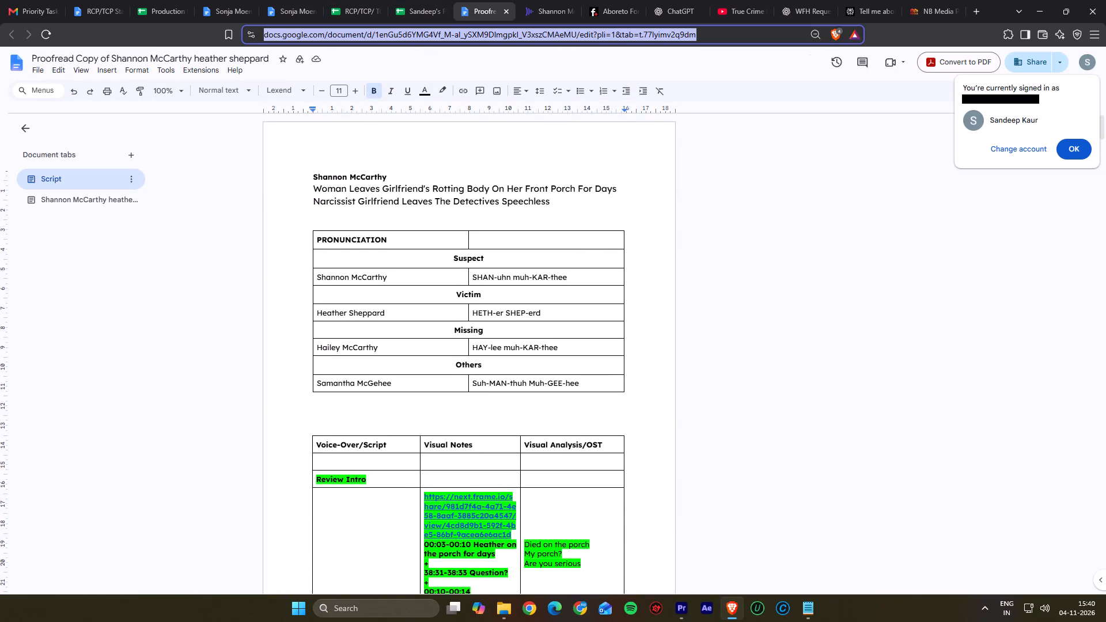
key("ctrl+c")
key("ctrl+c")
key("ctrl+c")
key("ctrl+c")
key("ctrl+c")
scroll(506, 259, "down", 7)
scroll(513, 263, "up", 1)
scroll(513, 263, "down", 5)
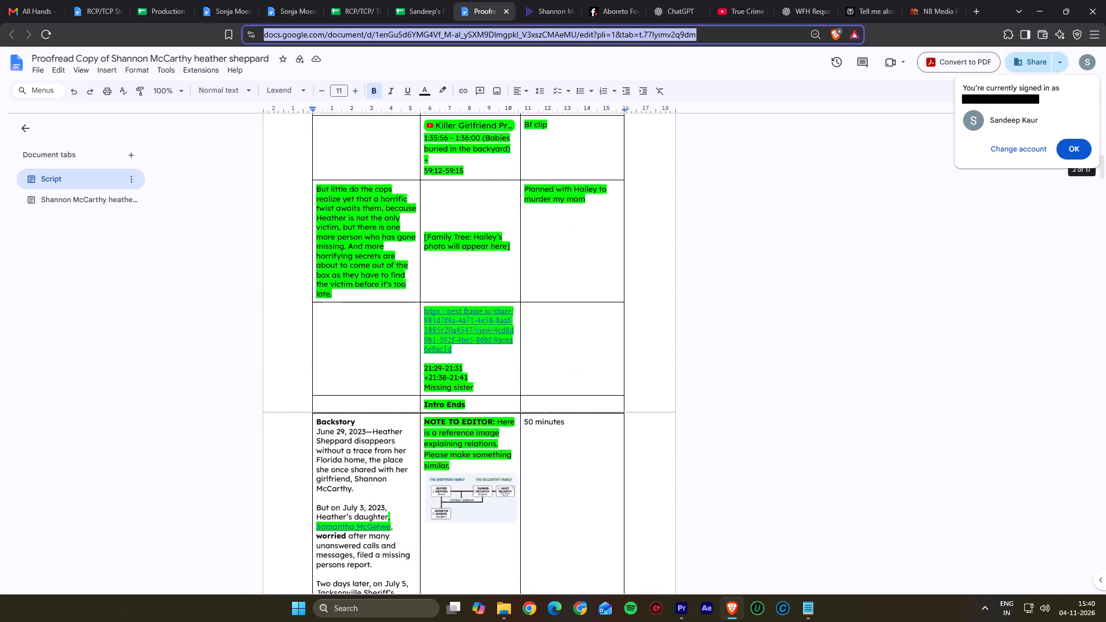
scroll(513, 263, "down", 14)
Open the Gmail direct chat with Rahul and send him the copied script document link.
left_click(14, 4)
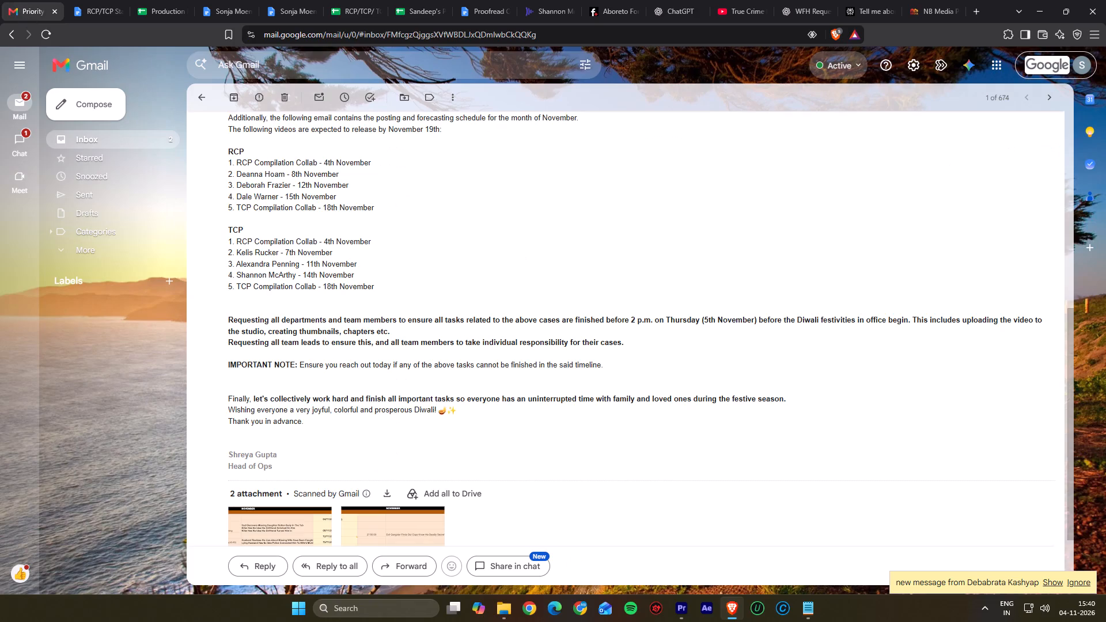
left_click(20, 103)
left_click(22, 145)
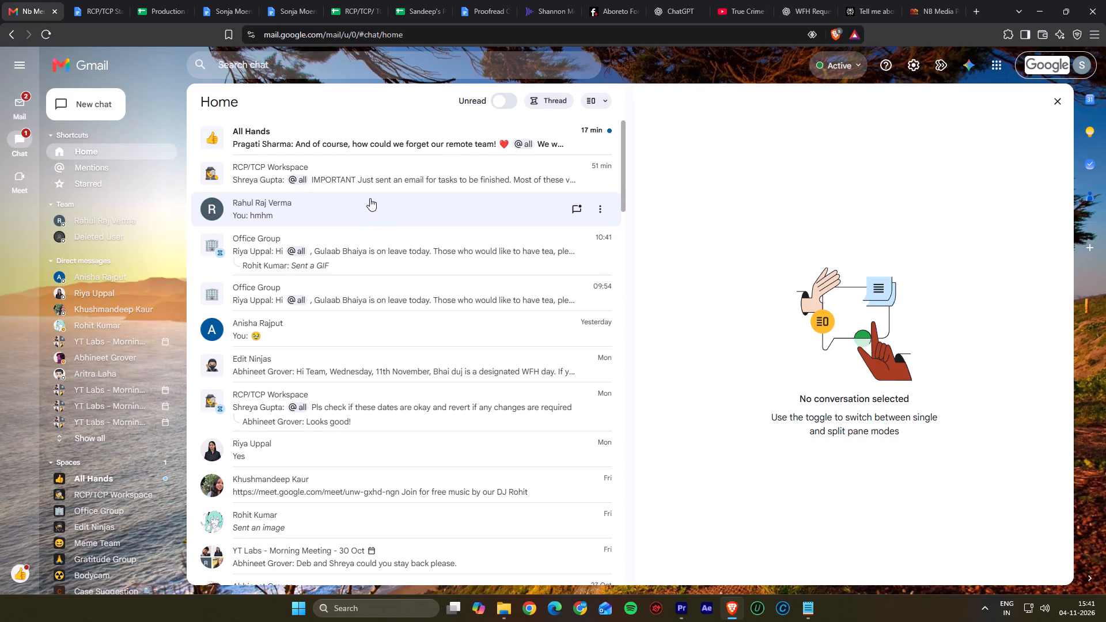
left_click(355, 218)
left_click(741, 548)
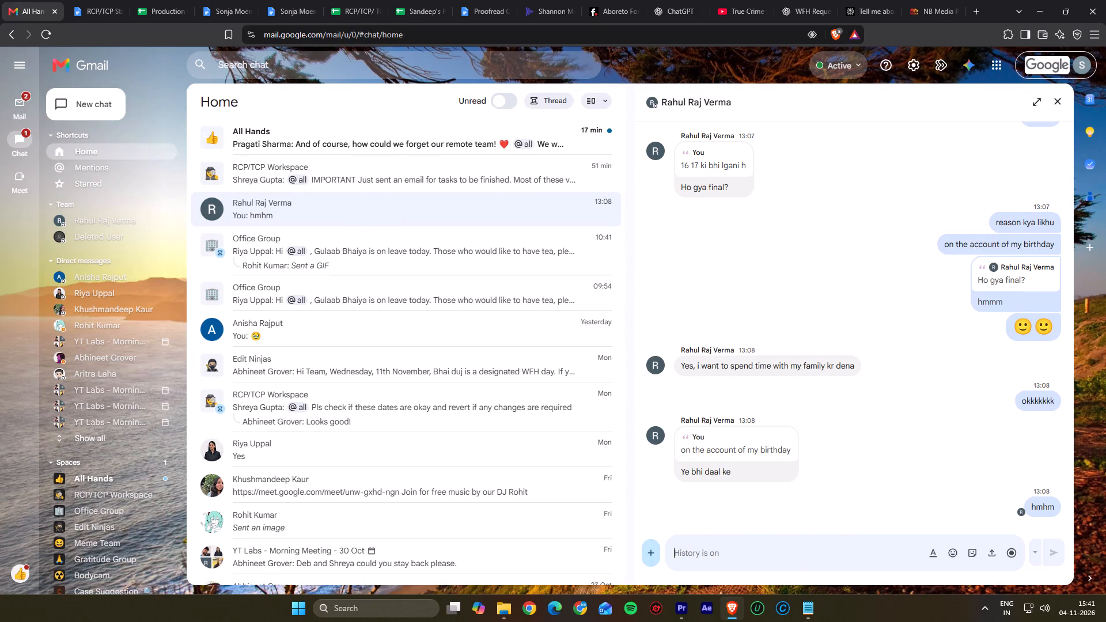
key("ctrl+v")
key("Return")
Send Rahul the follow-up message "VO nikalna pdhna h phir se".
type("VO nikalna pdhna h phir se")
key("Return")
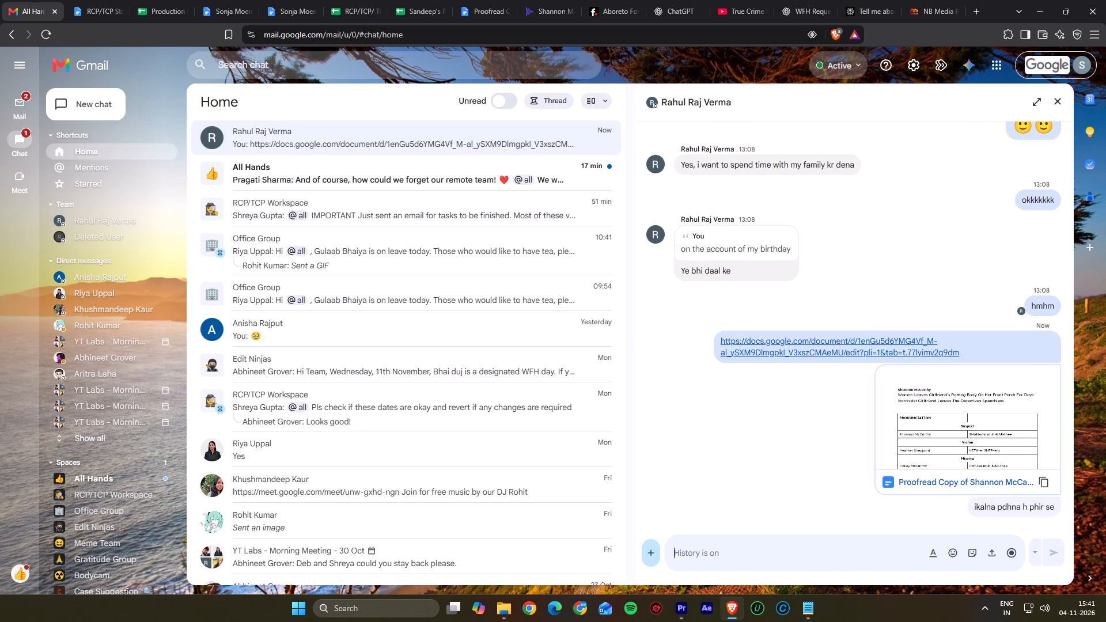
Write another message to Rahul starting "m kha tha apko bht j".
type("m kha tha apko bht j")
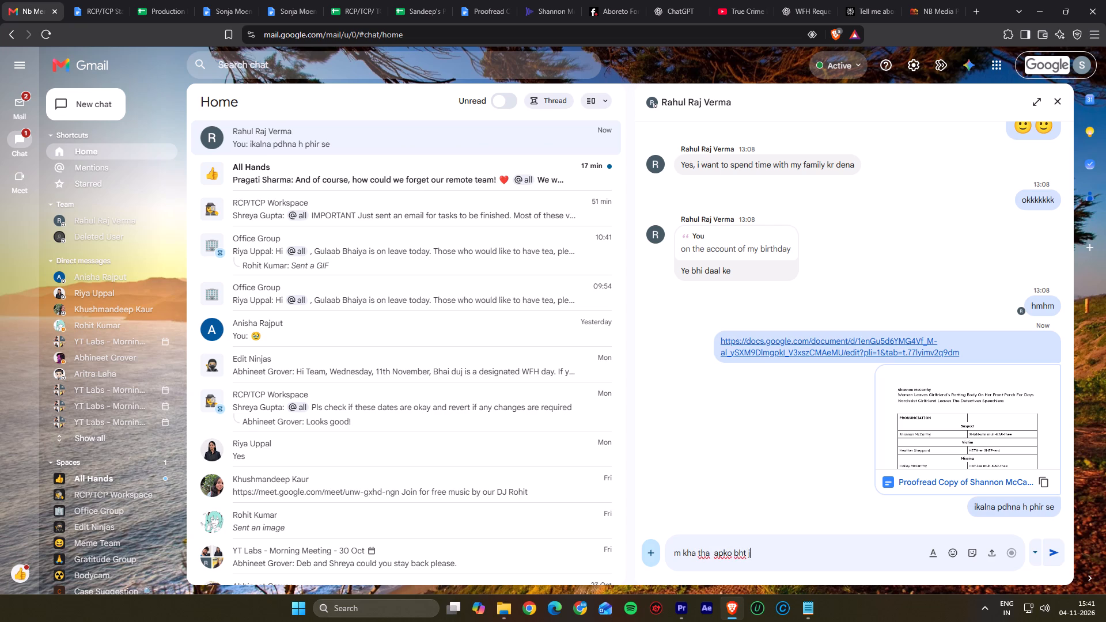
Complete the drafted chat reply to the colleague so it reads "m kha tha apko bht jada lgra h" and send it.
type("ada")
key("space")
type("lgra h")
key("Return")
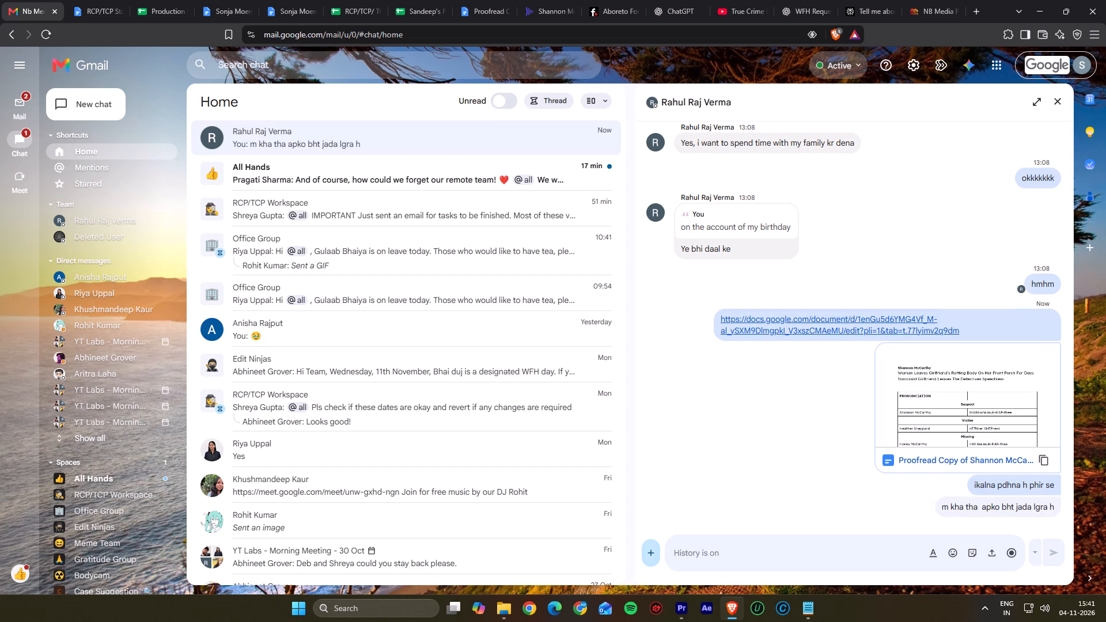
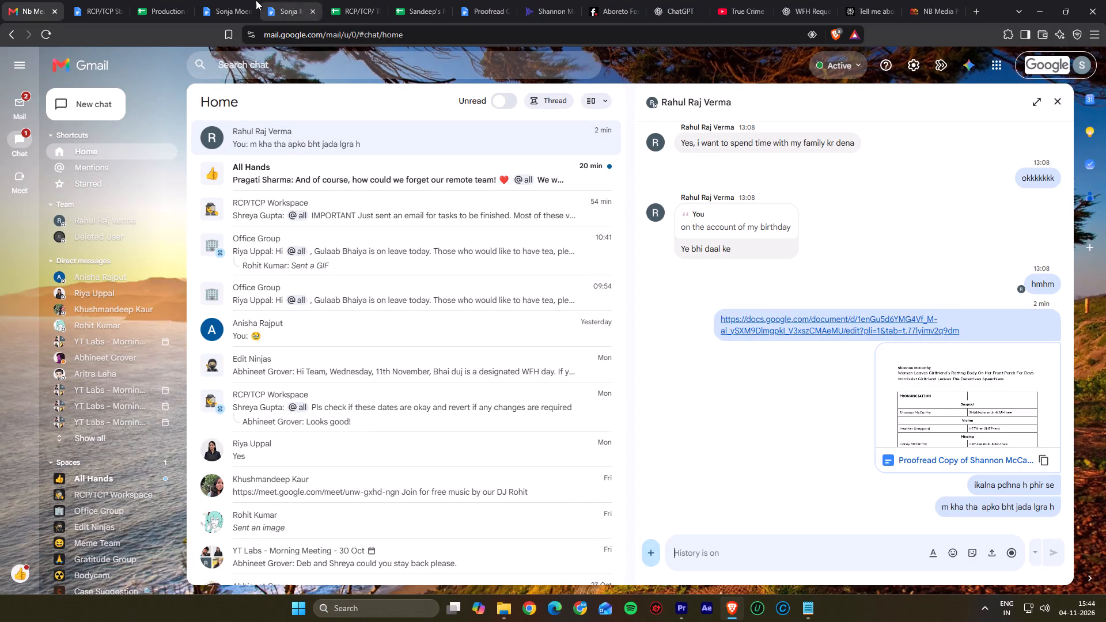
Switch to Adobe Premiere and play the VO replace sequence from its very beginning.
left_click(1049, 0)
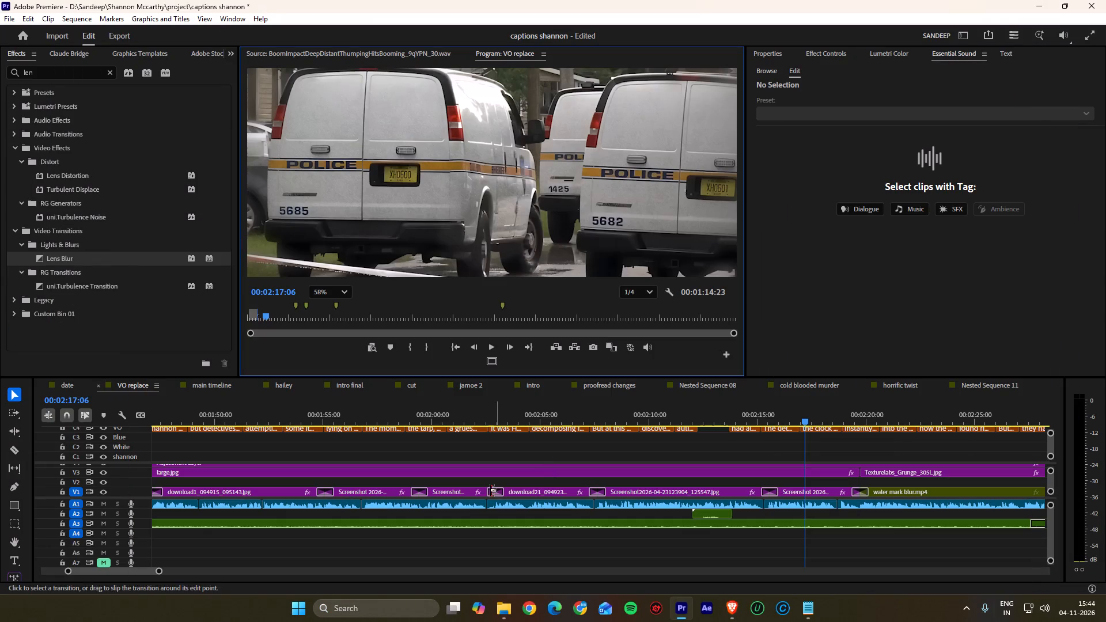
scroll(553, 493, "down", 2, "alt")
scroll(553, 493, "up", 1, "alt")
scroll(553, 493, "down", 13, "alt")
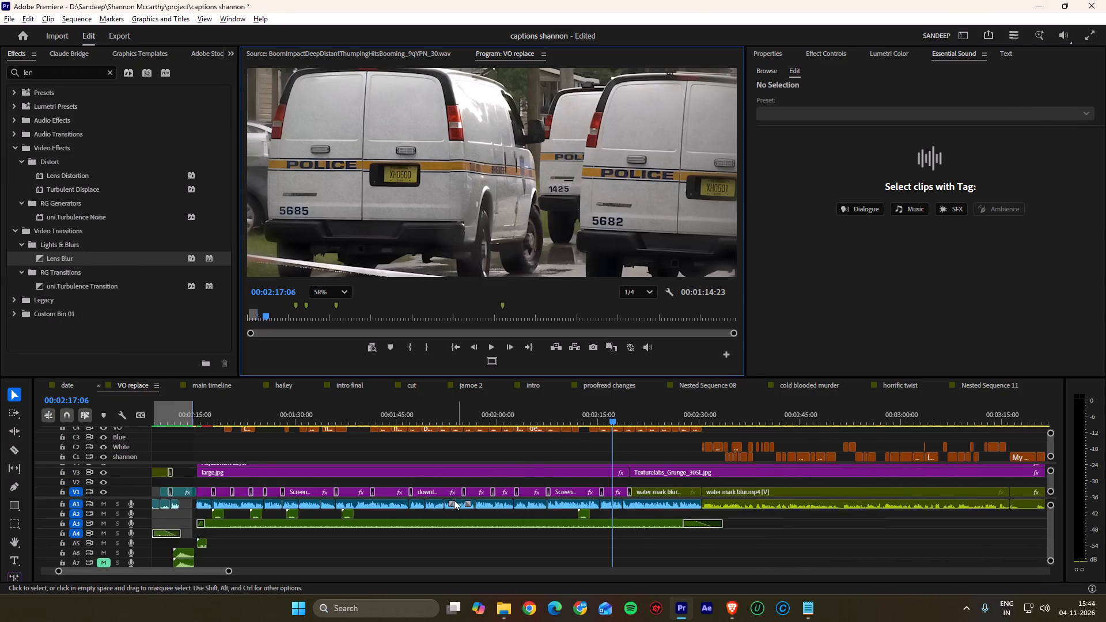
scroll(454, 500, "down", 9, "alt")
left_click_drag(226, 415, 131, 413)
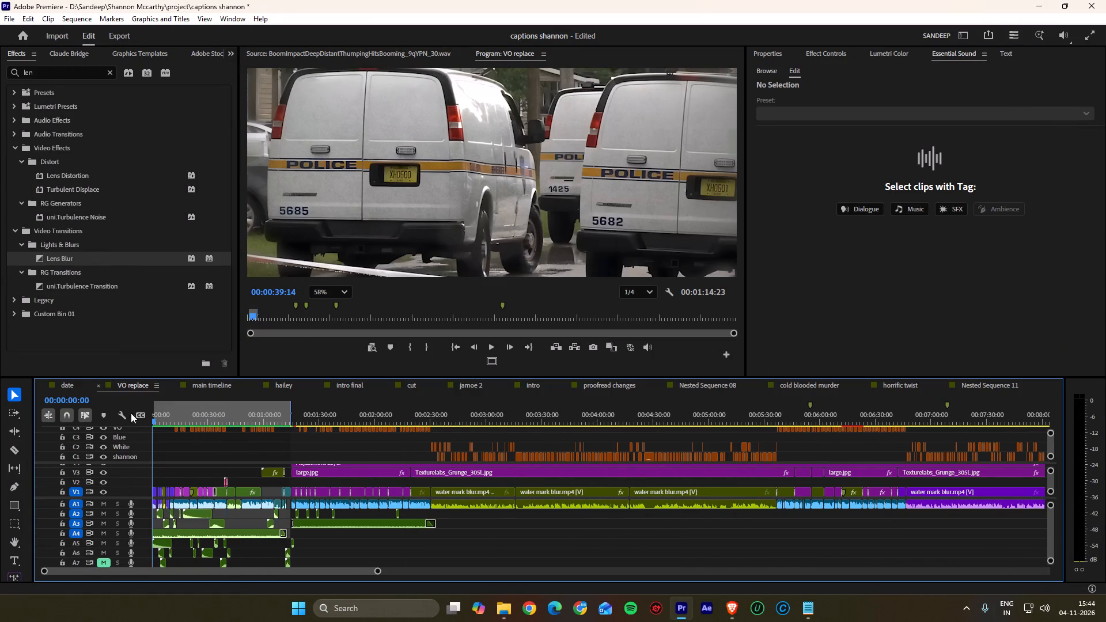
left_click_drag(131, 413, 116, 413)
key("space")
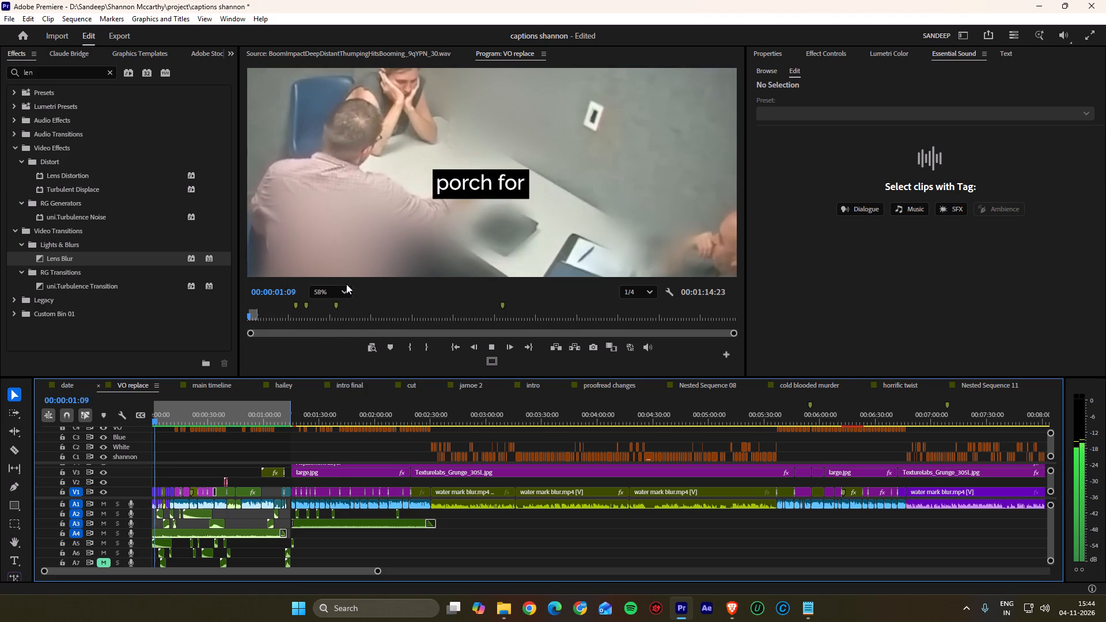
Set the program preview's zoom level to Fit and replay the VO replace sequence from the start.
left_click(339, 289)
left_click(335, 308)
left_click_drag(165, 417, 128, 417)
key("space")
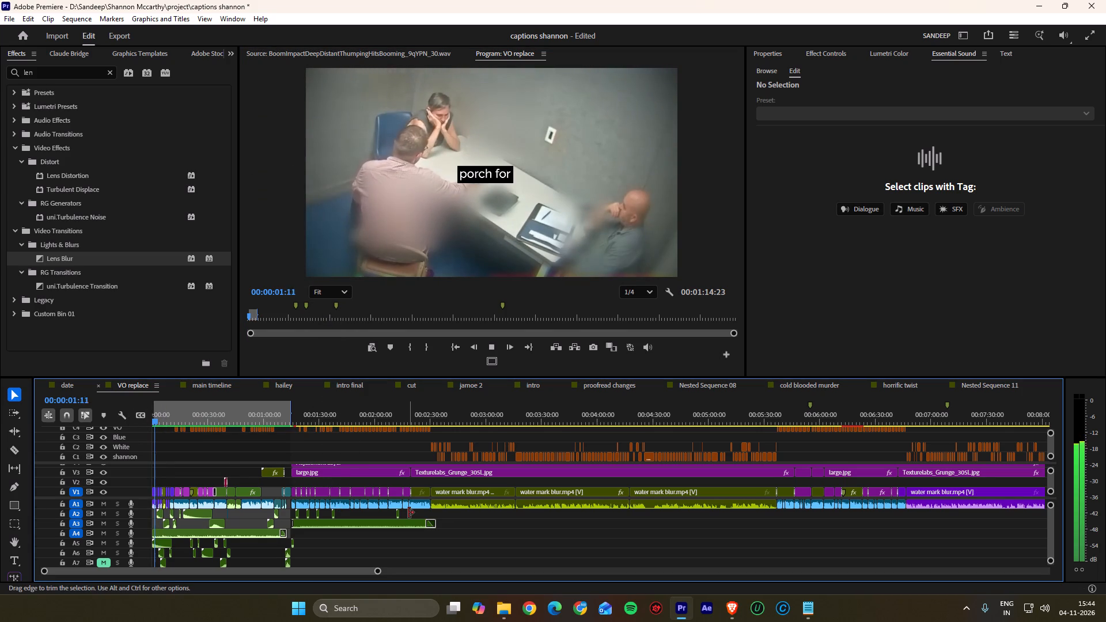
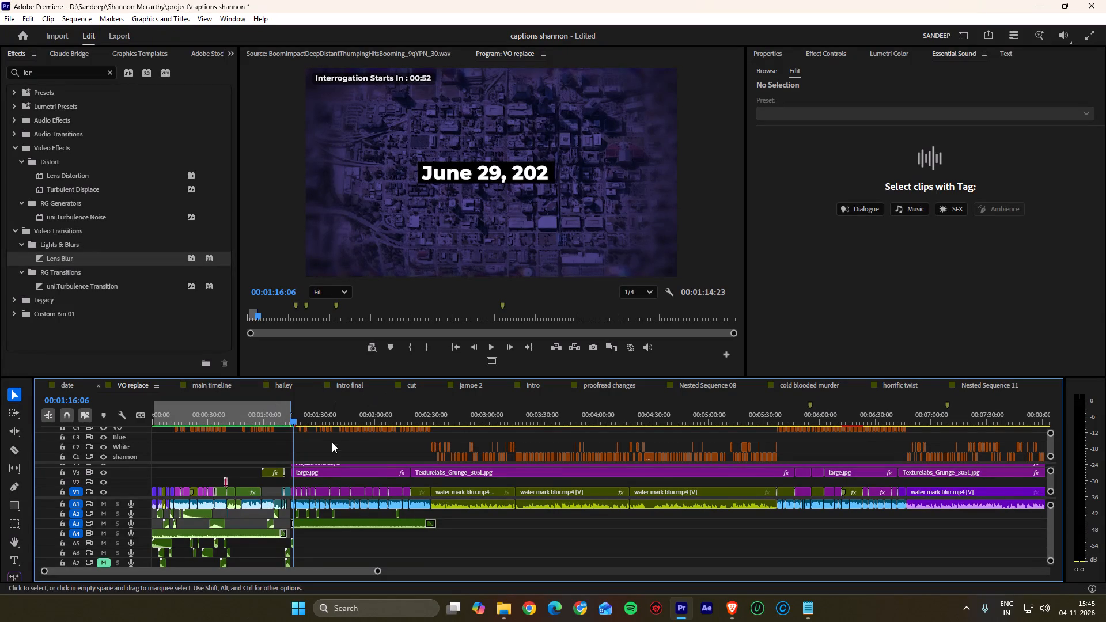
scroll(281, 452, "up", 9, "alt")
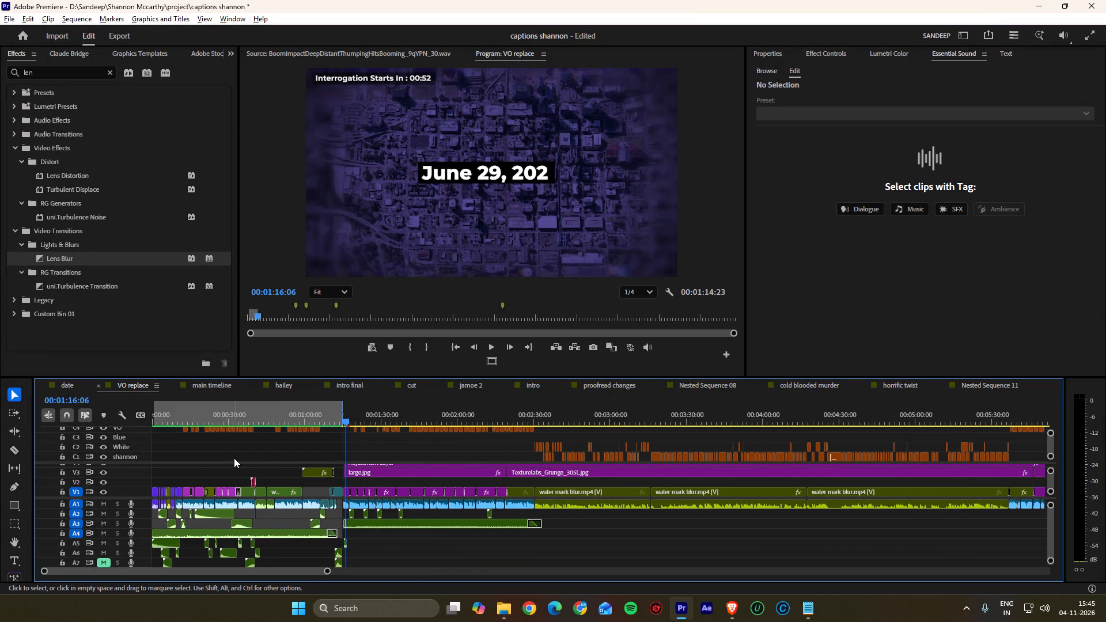
Play the opening seconds of the VO replace sequence from the very start to review the captioned interrogation footage.
scroll(234, 458, "up", 9, "alt")
left_click_drag(215, 413, 136, 415)
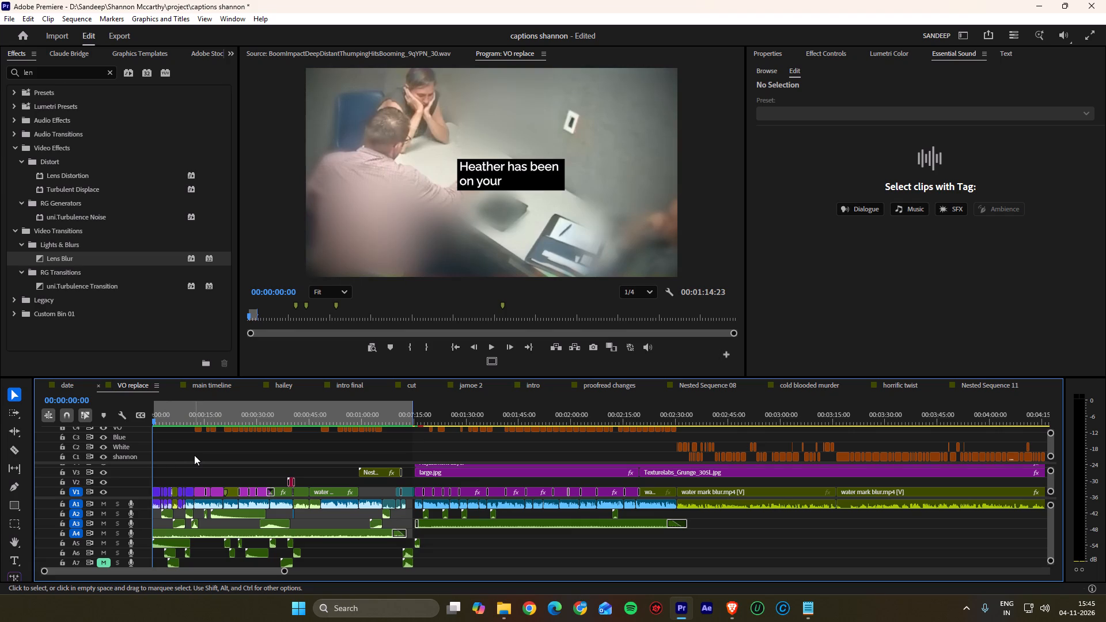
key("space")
scroll(194, 455, "up", 3, "alt")
scroll(194, 455, "up", 3)
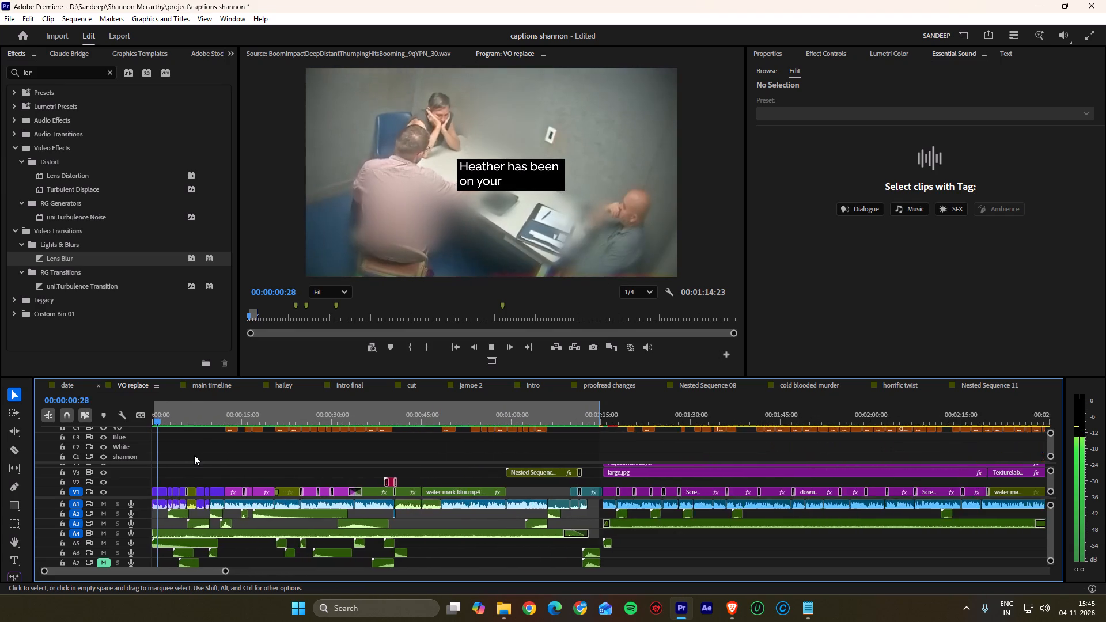
key("grave")
key("grave")
scroll(354, 487, "up", 3, "alt")
scroll(354, 487, "up", 2)
scroll(306, 497, "up", 3, "alt")
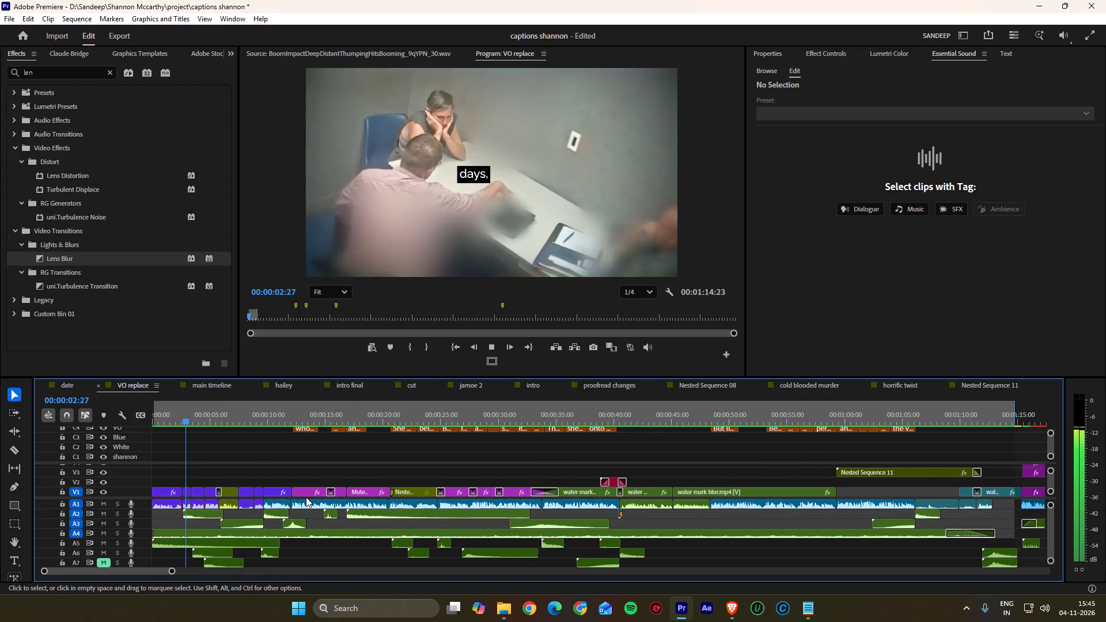
scroll(306, 497, "up", 3, "alt")
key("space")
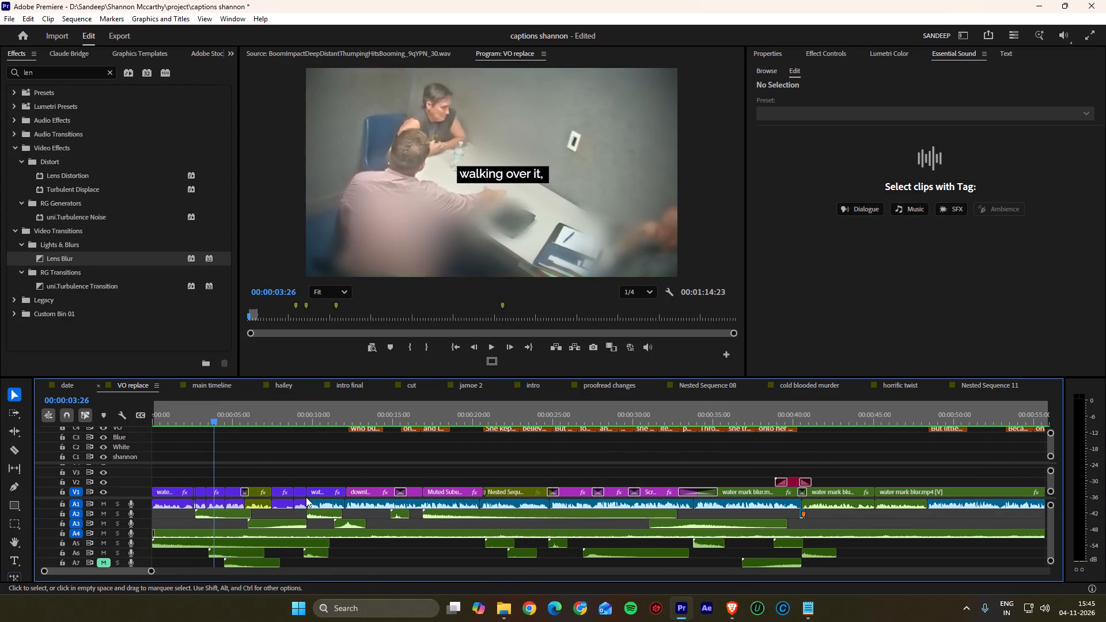
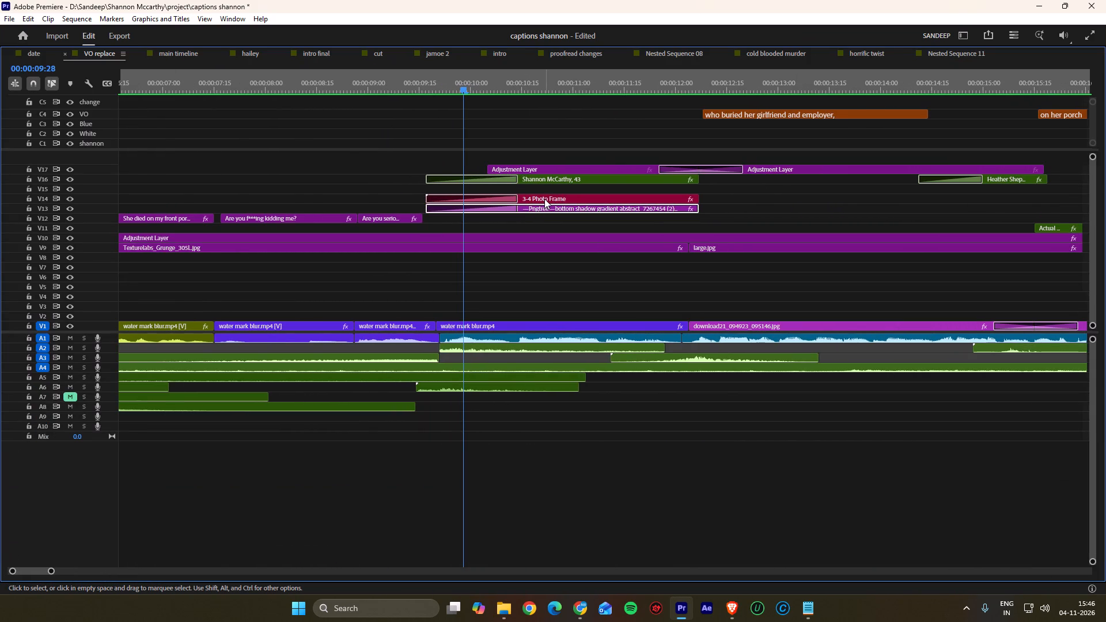
Check the Shannon photo frame and its shadow gradient clip, and play that section from 00:00:09:28.
left_click(544, 199)
left_click(547, 172)
left_click(547, 199)
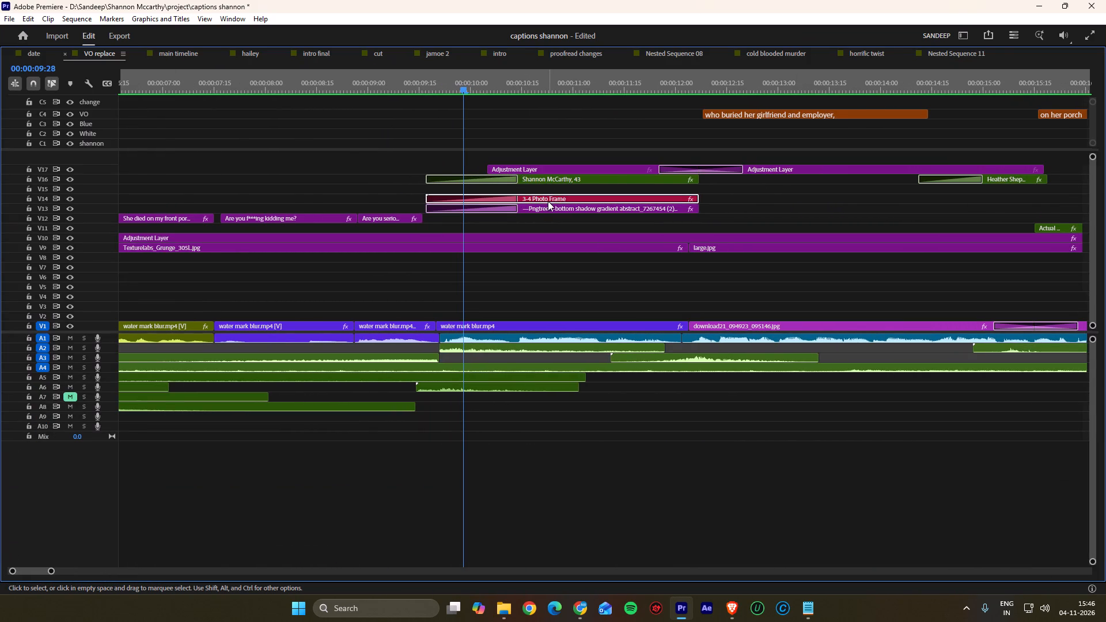
left_click(548, 210)
key("grave")
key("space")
scroll(573, 461, "down", 4, "alt")
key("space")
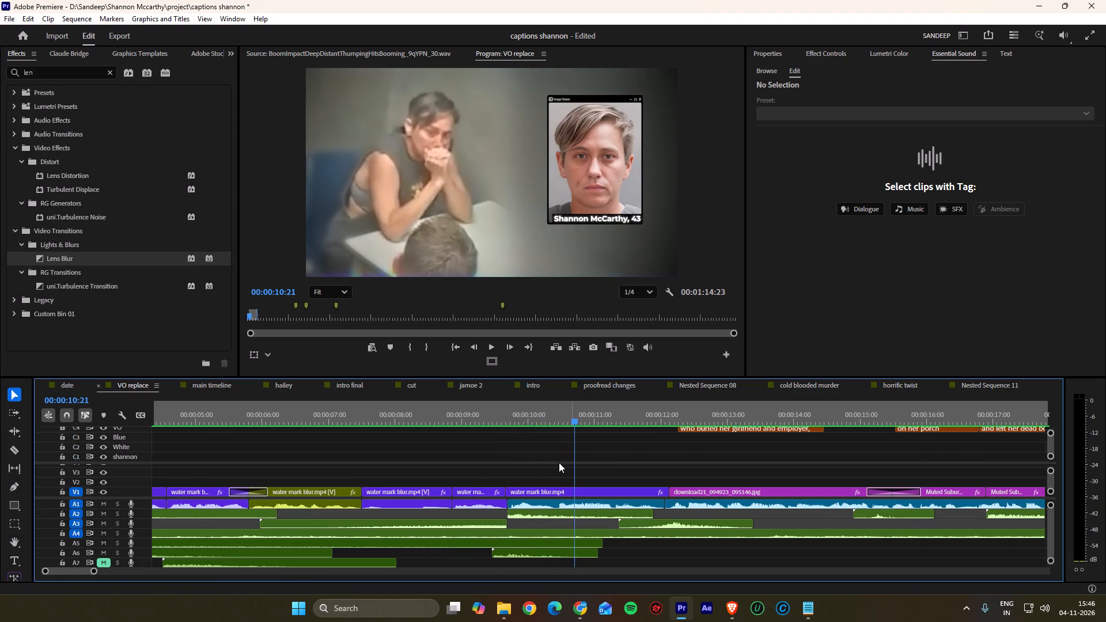
Go back to the start of the photo frame overlay and place the playhead at 00:00:09:19.
scroll(572, 462, "up", 7, "ctrl")
scroll(566, 454, "up", 4, "alt")
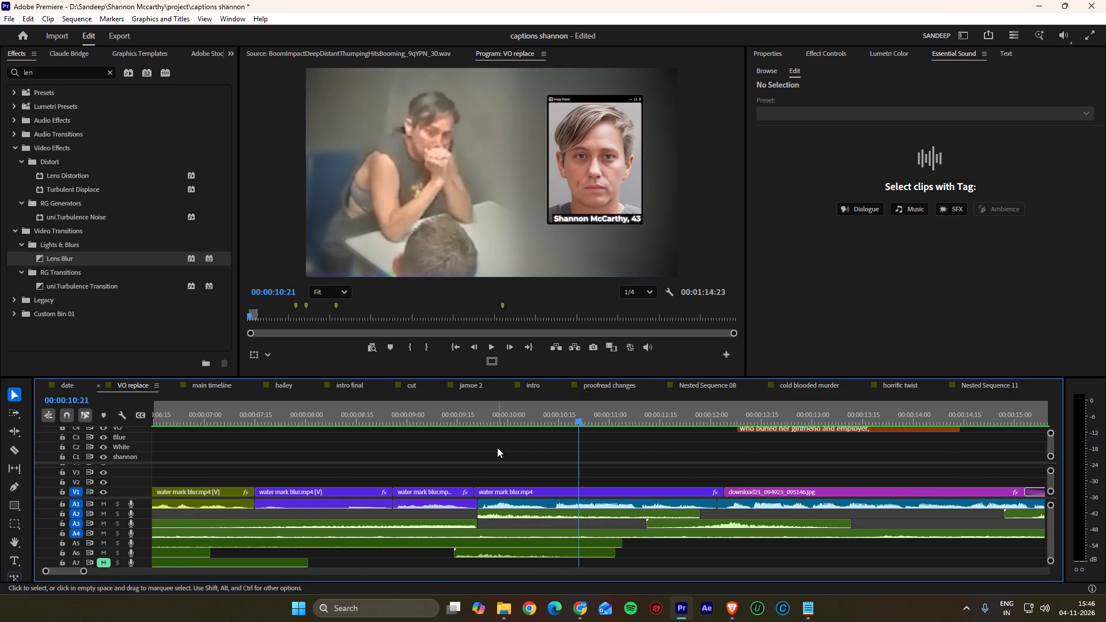
scroll(543, 453, "up", 10, "ctrl")
key("grave")
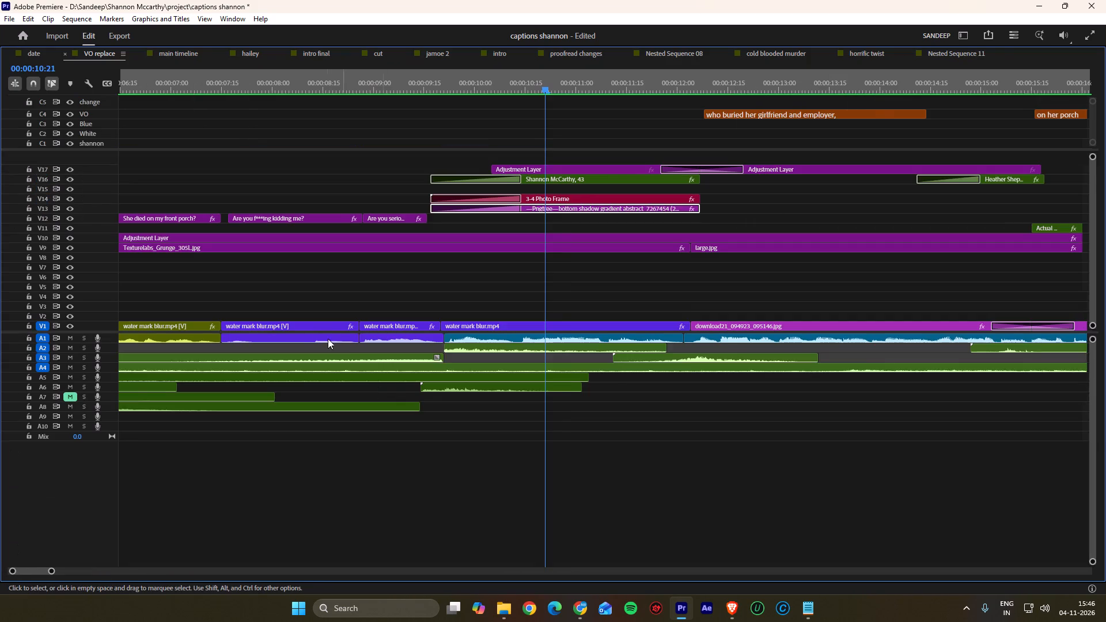
scroll(312, 314, "up", 2, "alt")
scroll(536, 207, "up", 2, "alt")
scroll(486, 187, "up", 3, "alt")
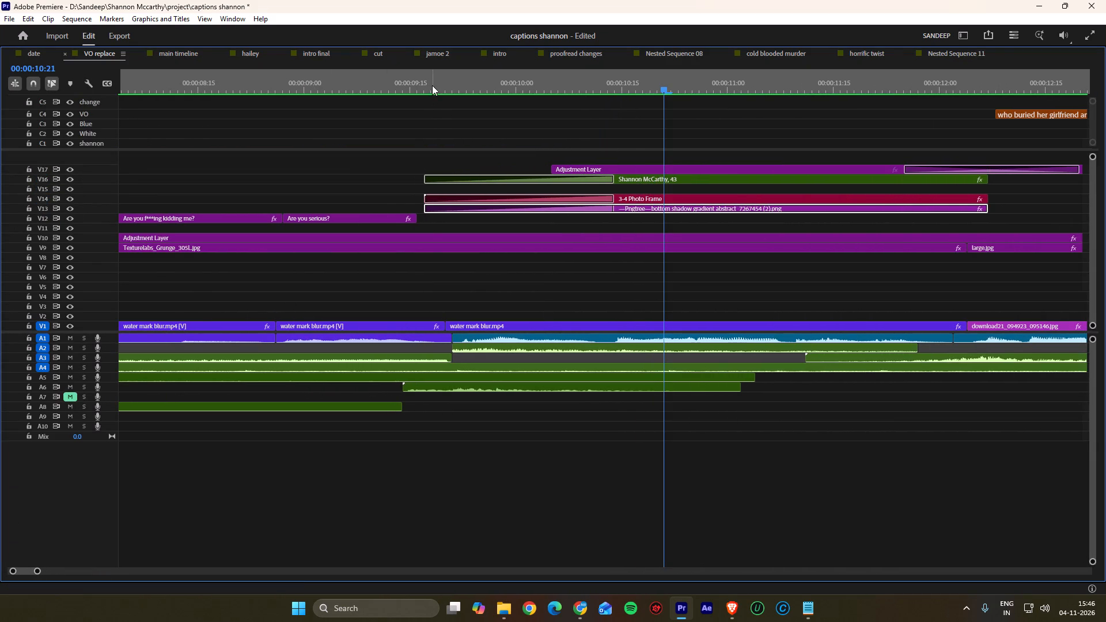
left_click(434, 79)
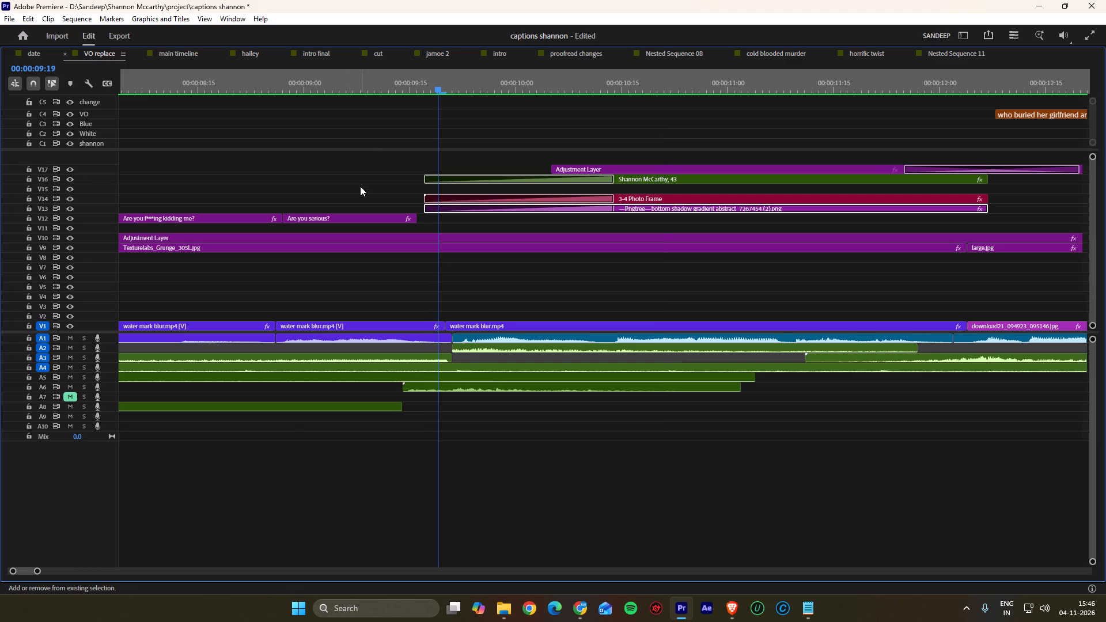
Expand the track heights and examine the layered video and audio clips across the VO replace sequence.
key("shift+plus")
scroll(570, 358, "up", 5, "ctrl")
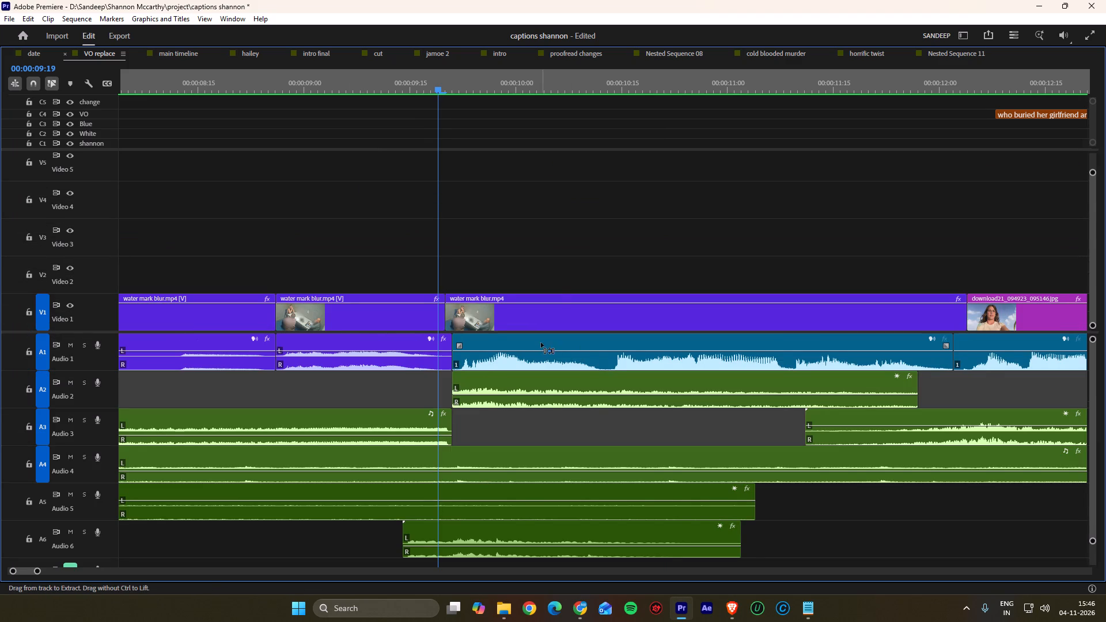
scroll(541, 343, "up", 3, "ctrl")
scroll(558, 291, "up", 18, "ctrl")
scroll(559, 280, "down", 1, "ctrl")
scroll(559, 280, "up", 4, "ctrl")
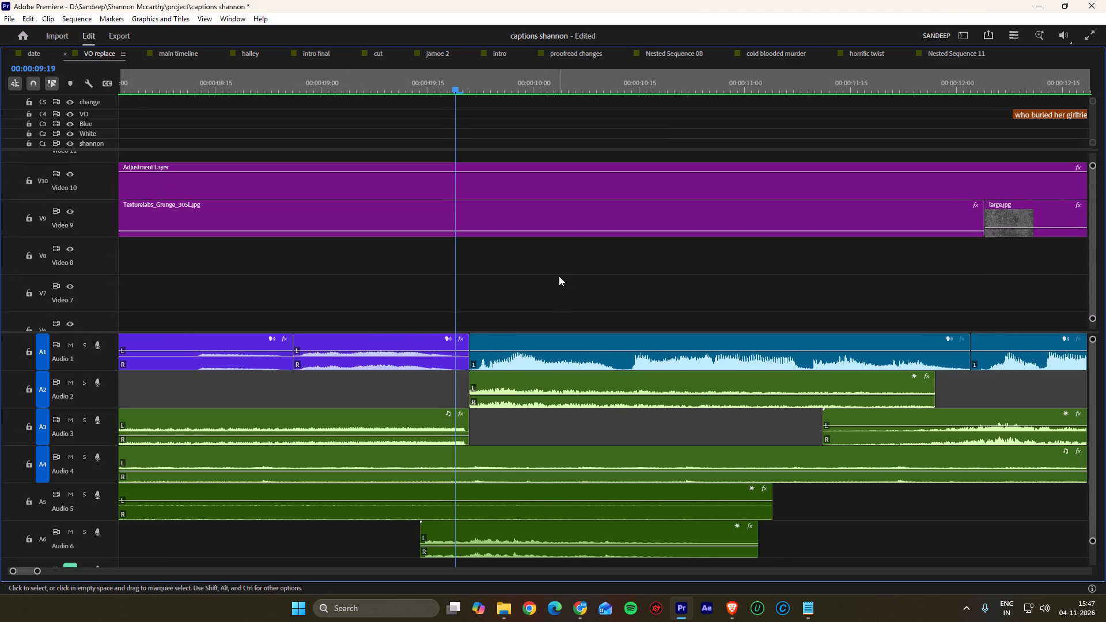
scroll(559, 275, "down", 15, "alt")
scroll(228, 272, "up", 5)
scroll(283, 261, "down", 4, "alt")
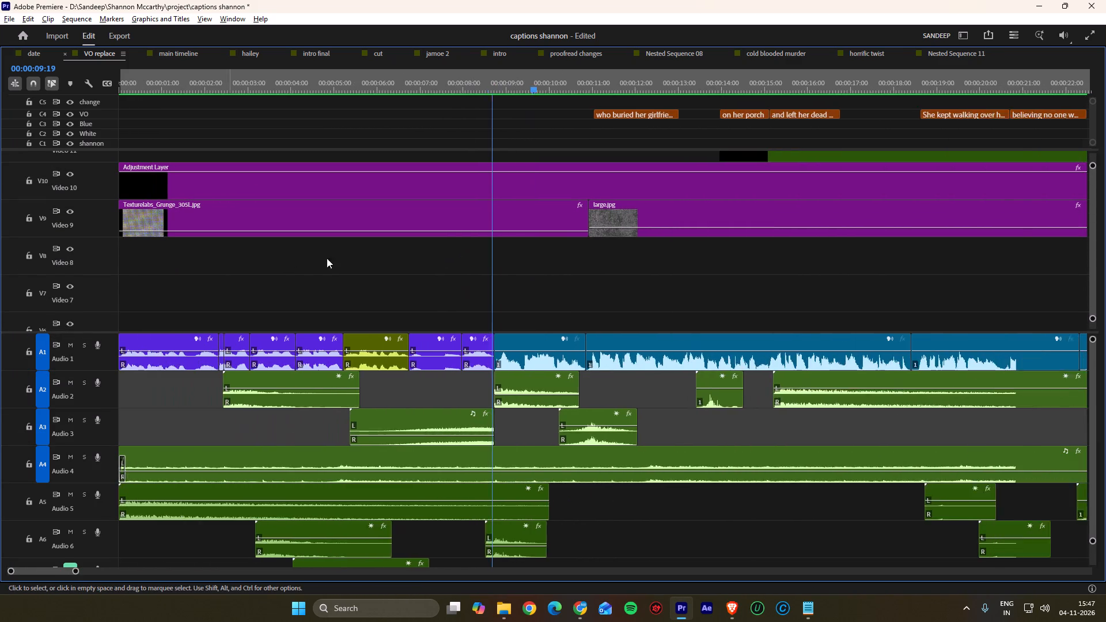
scroll(327, 258, "down", 1, "alt")
scroll(152, 289, "up", 3)
scroll(263, 259, "down", 2, "alt")
scroll(526, 246, "down", 4, "alt")
scroll(529, 249, "up", 4, "ctrl")
scroll(529, 250, "down", 1, "ctrl")
scroll(529, 250, "up", 6, "ctrl")
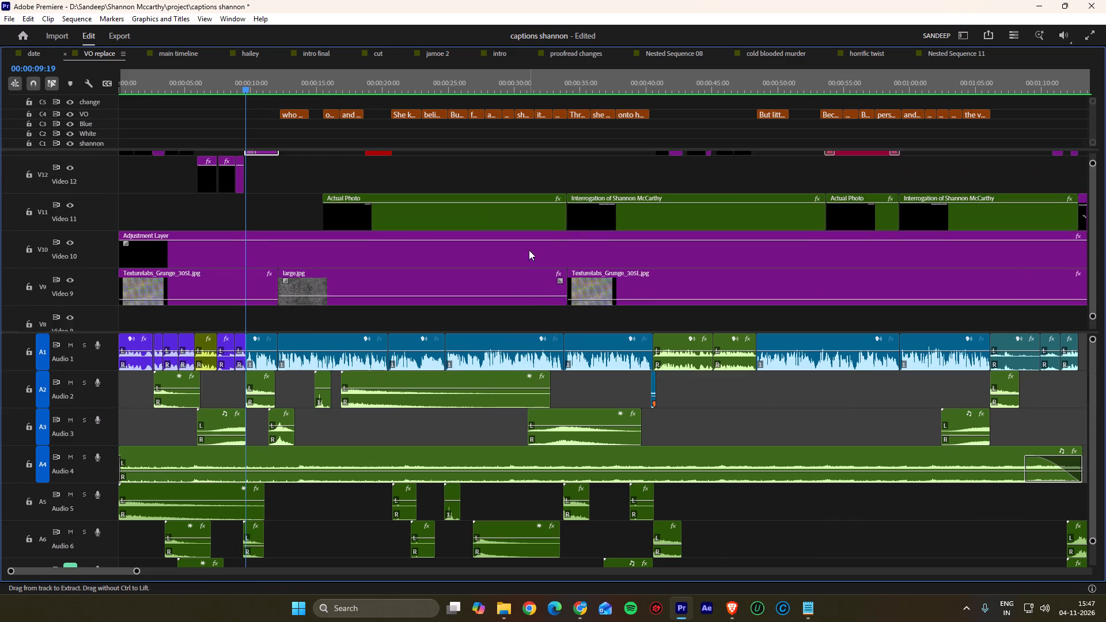
scroll(529, 250, "up", 5, "ctrl")
scroll(300, 245, "up", 18, "alt")
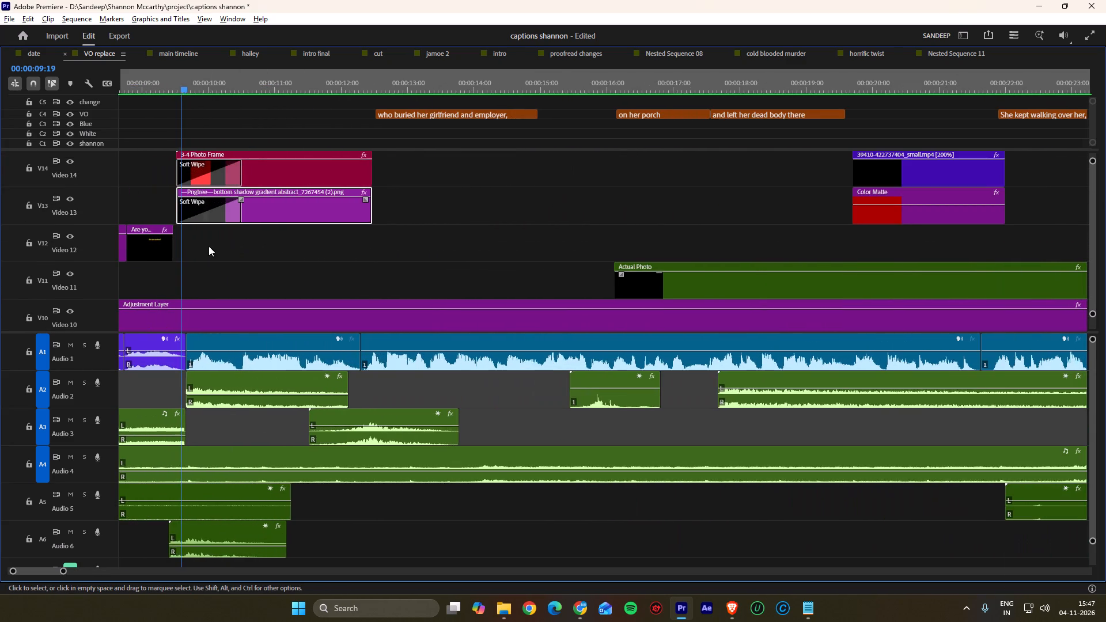
Play the sequence from 00:00:09:19 through the photo frame and woman's portrait to the house shot.
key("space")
key("grave")
scroll(525, 480, "down", 2, "alt")
scroll(403, 469, "up", 6, "ctrl")
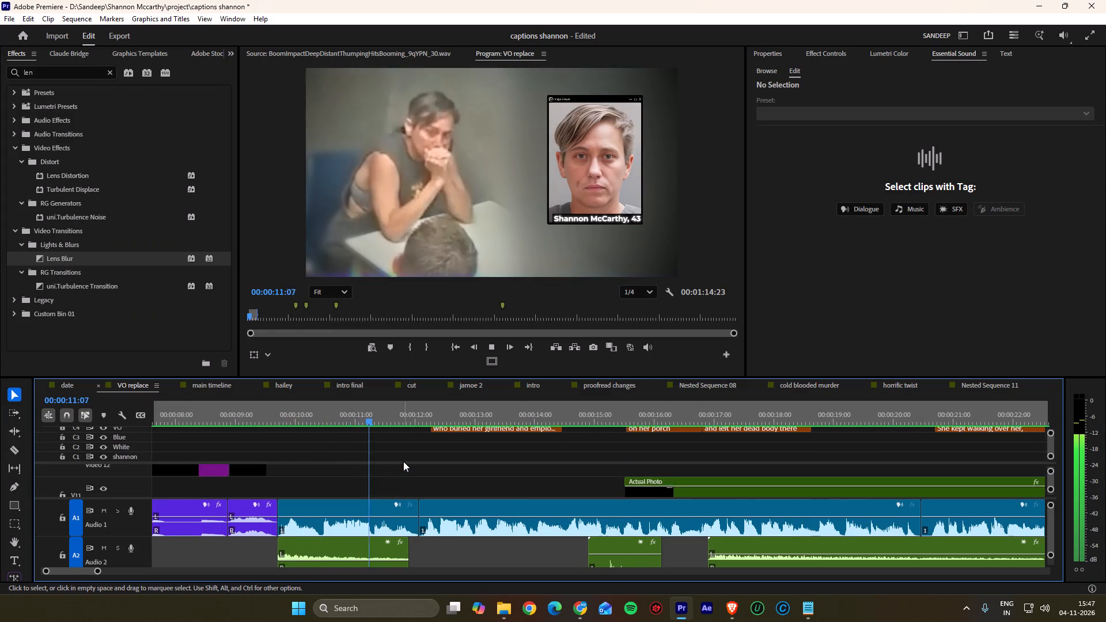
scroll(403, 461, "up", 7, "ctrl")
scroll(496, 469, "up", 7, "ctrl")
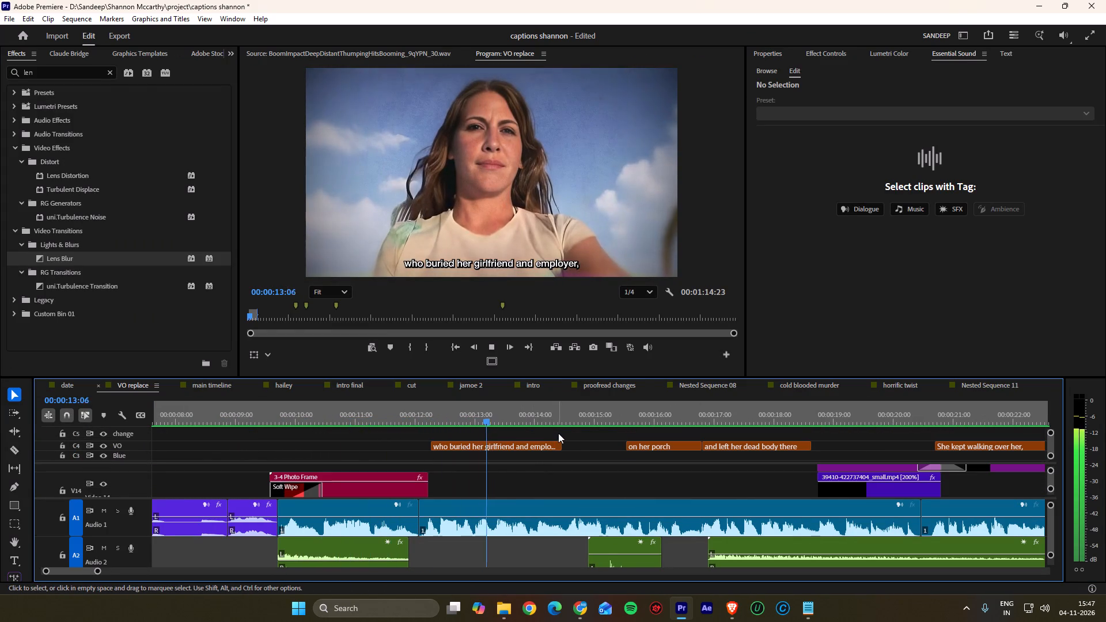
scroll(558, 433, "down", 5, "ctrl")
scroll(634, 488, "down", 5, "alt")
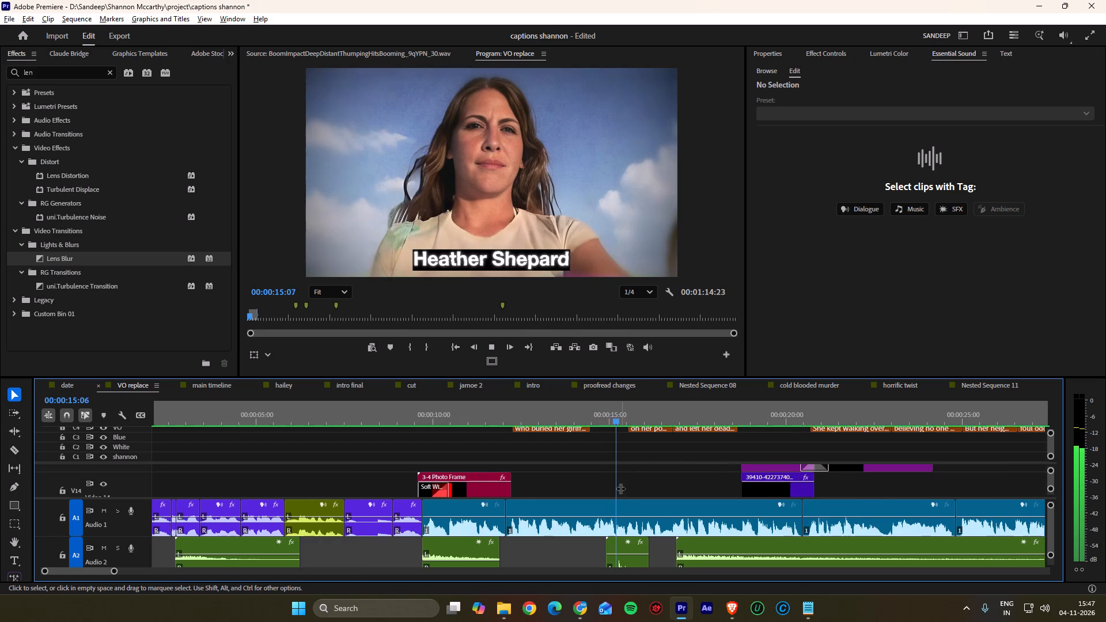
scroll(620, 488, "down", 3, "alt")
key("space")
Collapse the track heights and replay the transition from the woman's portrait to the house shot.
key("grave")
scroll(285, 376, "up", 1, "alt")
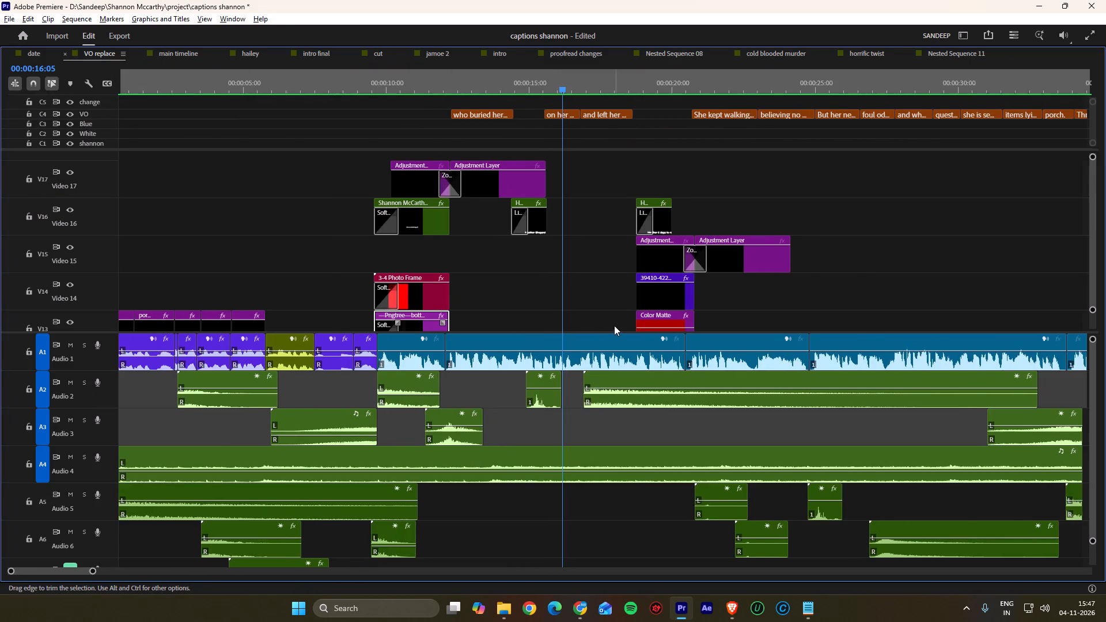
scroll(614, 325, "up", 3, "alt")
scroll(568, 277, "down", 18, "ctrl")
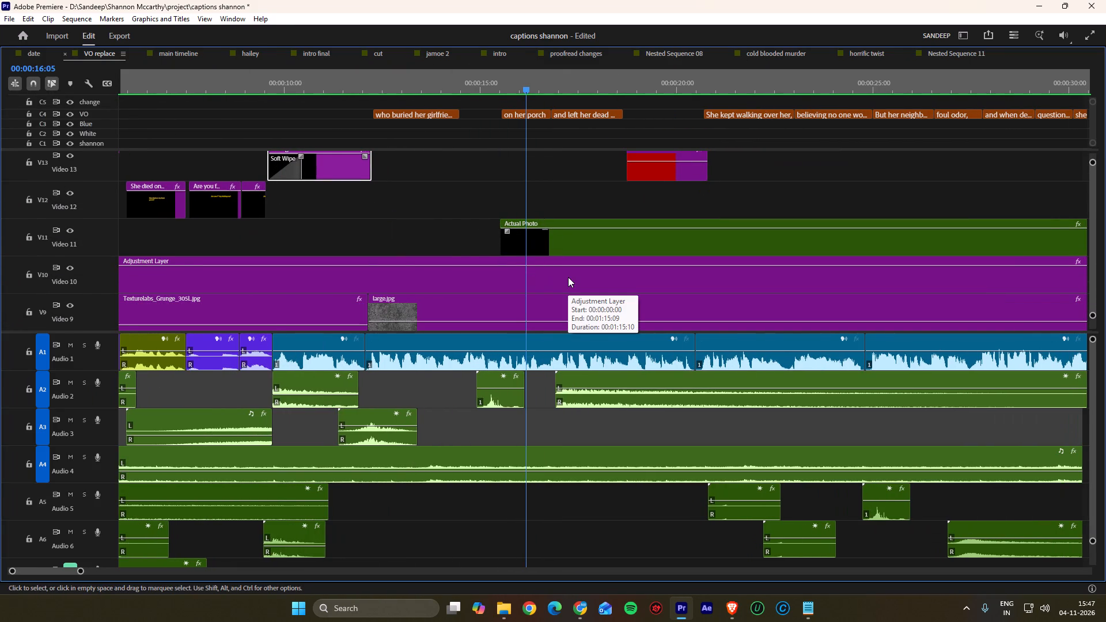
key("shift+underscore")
scroll(539, 267, "up", 7, "alt")
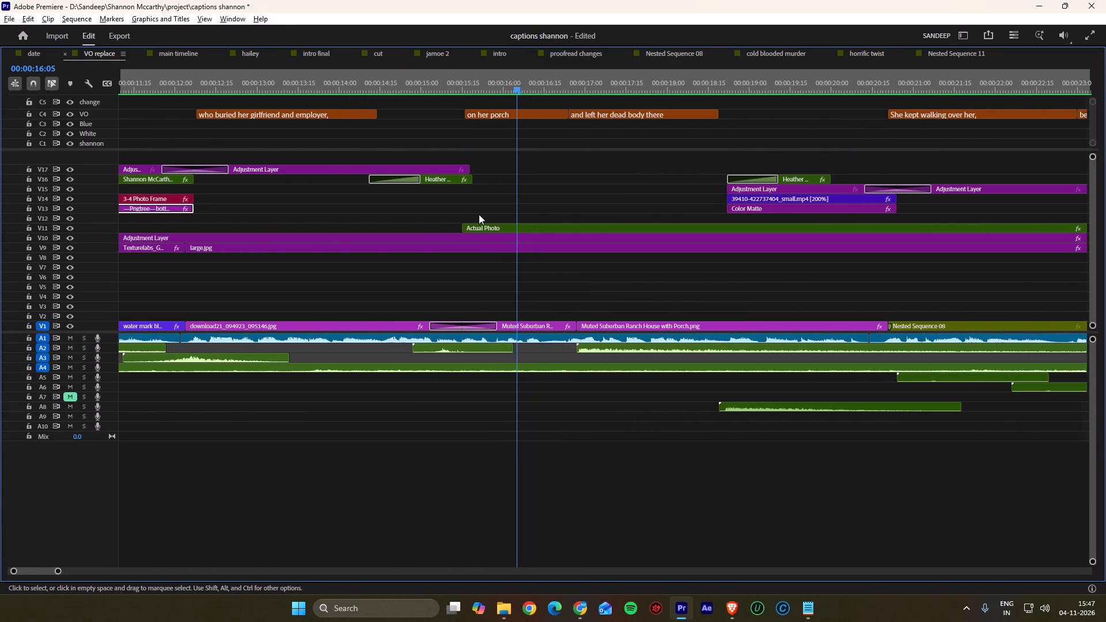
left_click(425, 82)
key("grave")
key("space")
scroll(703, 545, "up", 2, "alt")
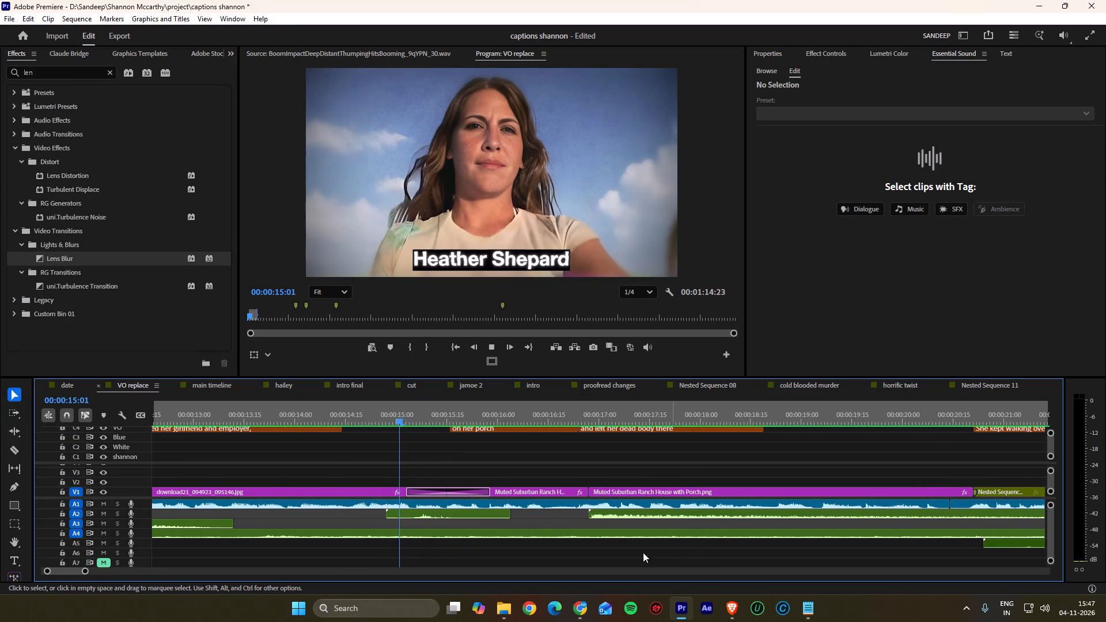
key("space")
Open the book page-turn sound effect on Audio 2 in the Source monitor and audition it from its start.
double_click(444, 512)
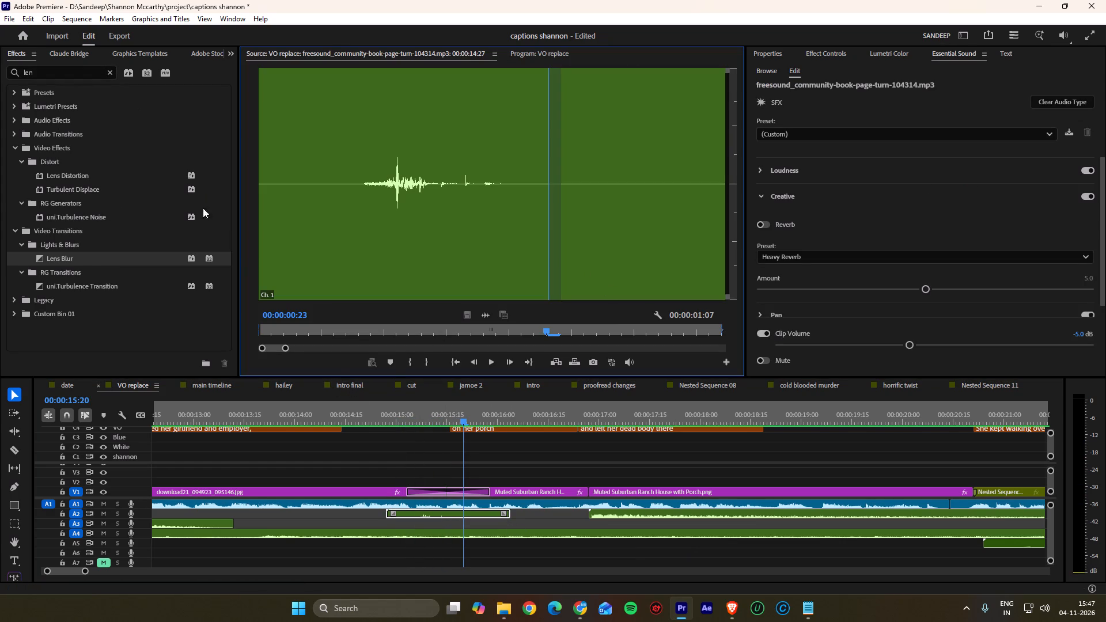
left_click_drag(559, 133, 280, 149)
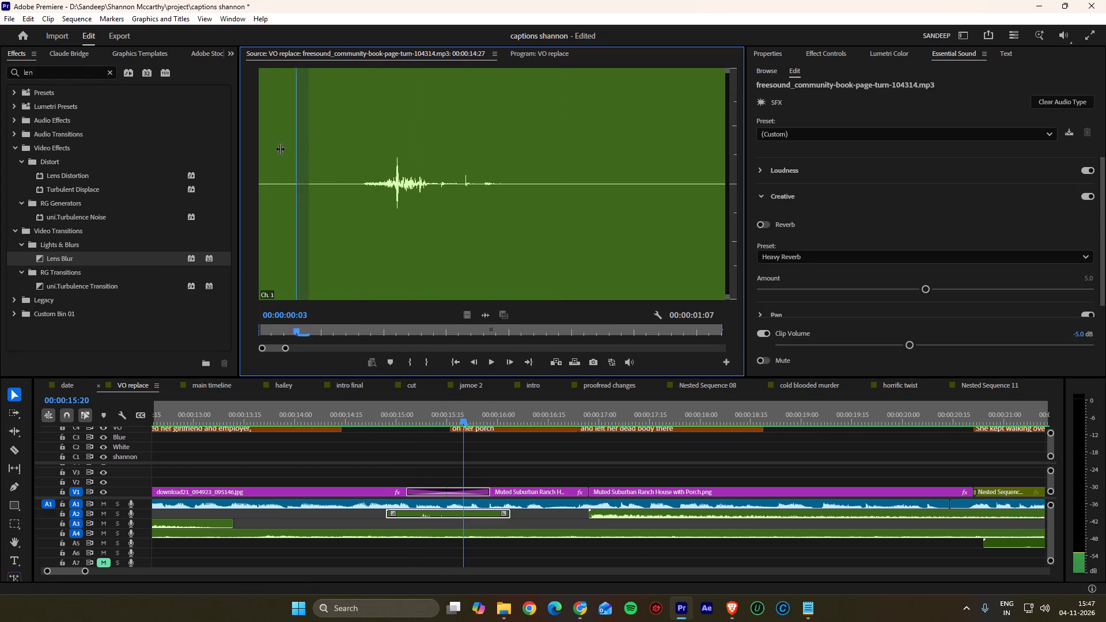
left_click_drag(280, 149, 271, 150)
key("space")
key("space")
left_click_drag(340, 150, 285, 154)
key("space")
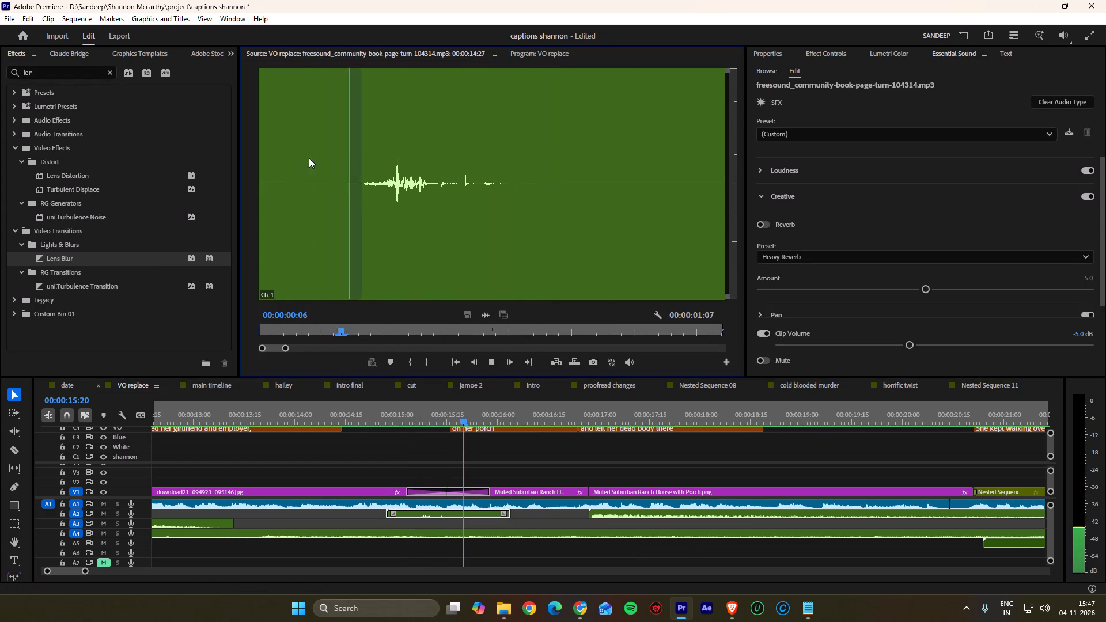
left_click(313, 158)
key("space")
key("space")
Replay the sequence from 00:00:14:22 to hear the page-turn effect over the transition to the house shot.
left_click(369, 419)
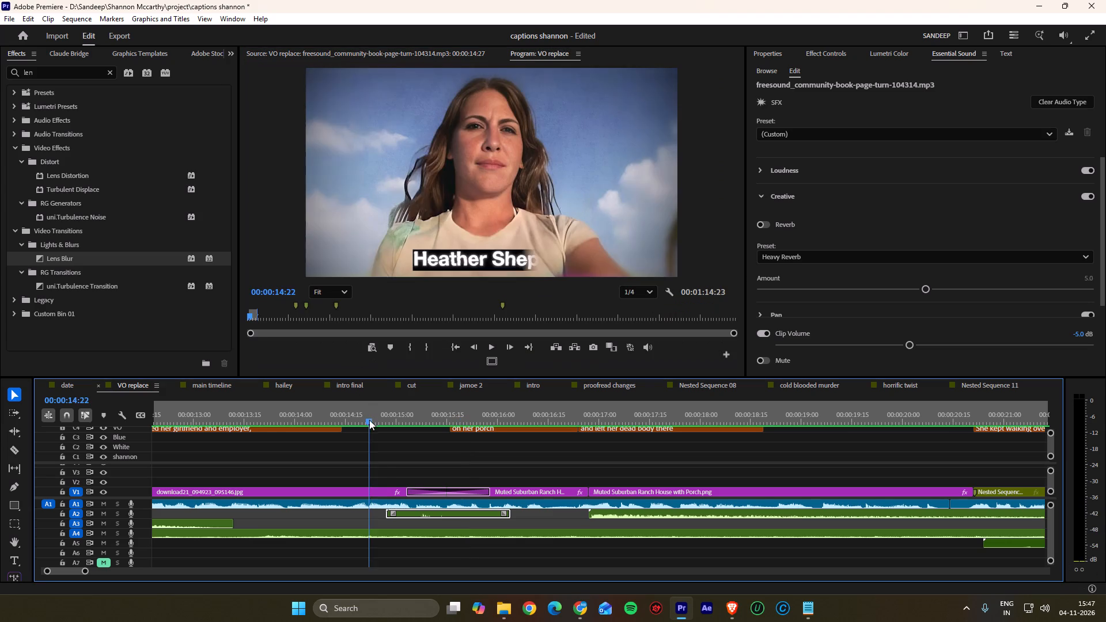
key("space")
scroll(444, 485, "down", 6, "alt")
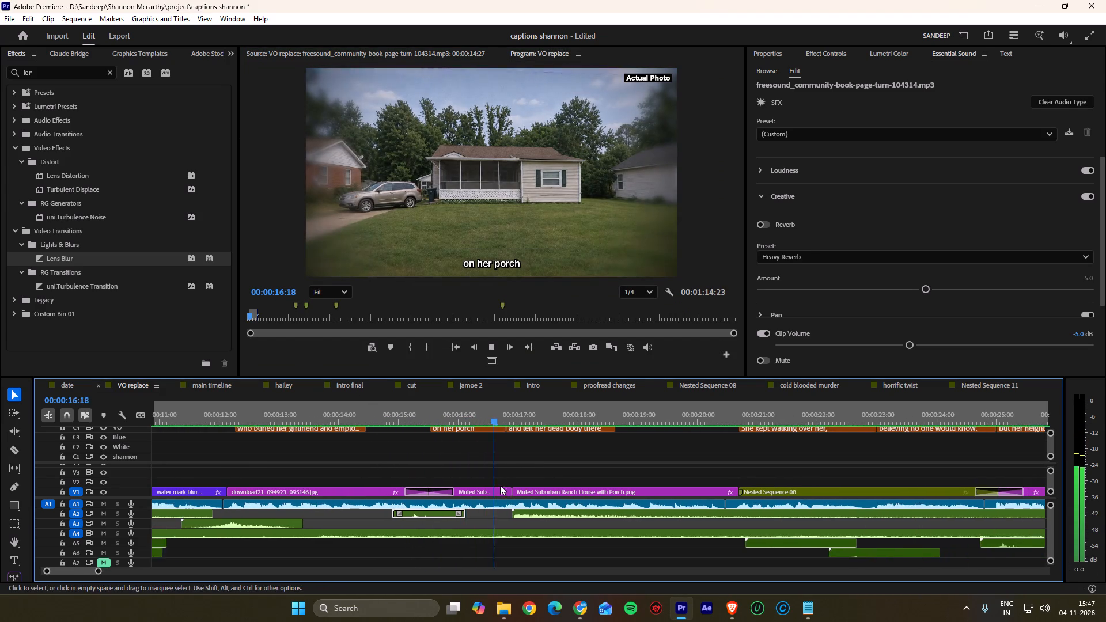
scroll(511, 485, "up", 1, "alt")
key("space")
Open the submority boom sound effect under the house shot in the Source monitor and audition it from its start.
double_click(559, 518)
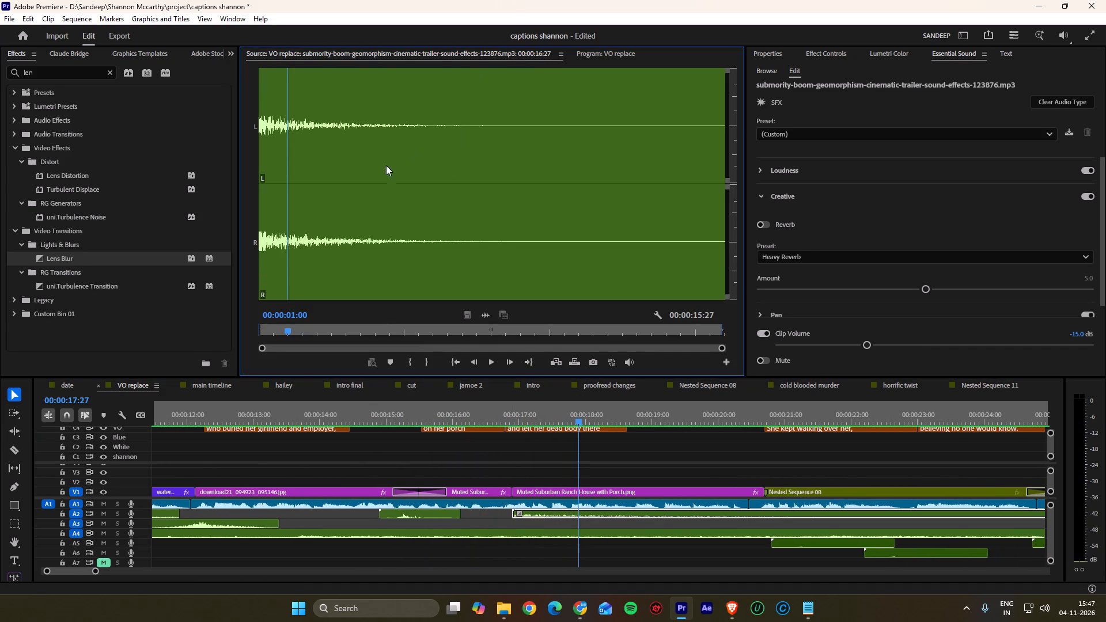
left_click_drag(385, 166, 191, 184)
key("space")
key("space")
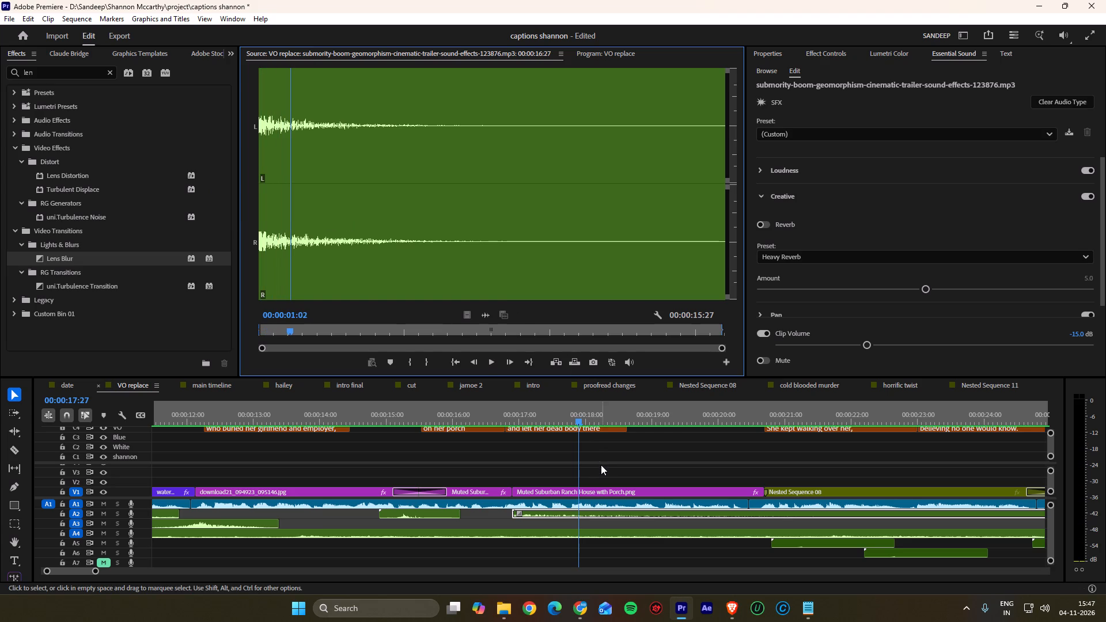
Play the sequence from 00:00:17:27 through the house shot's red overlay and name title to 00:00:20:16.
left_click(656, 479)
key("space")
scroll(661, 479, "down", 4, "alt")
scroll(661, 479, "up", 3, "alt")
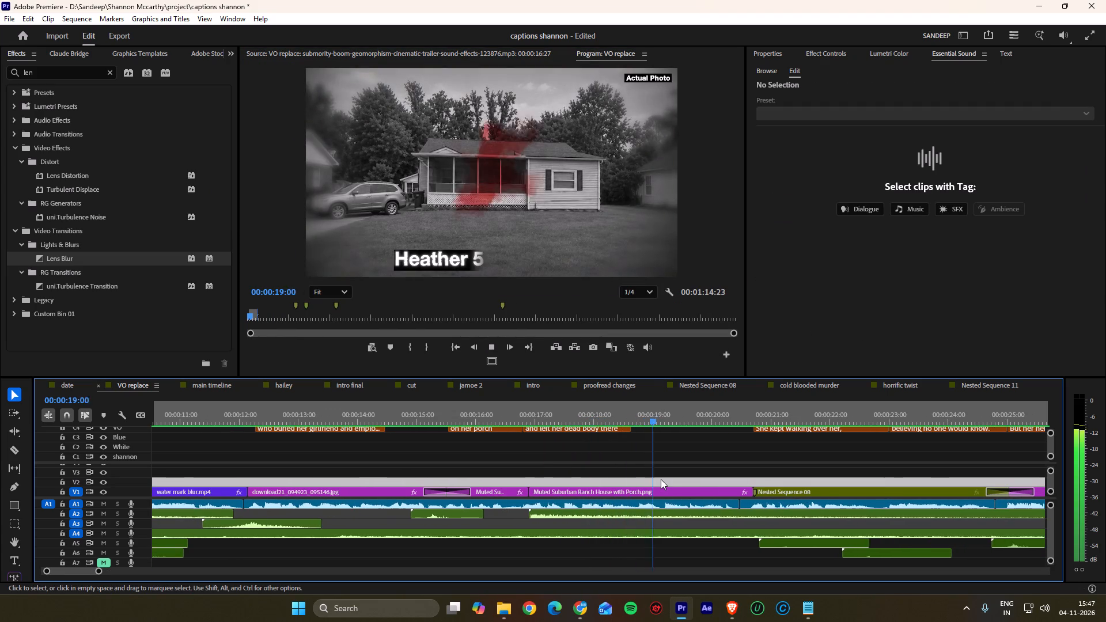
scroll(680, 482, "down", 4, "alt")
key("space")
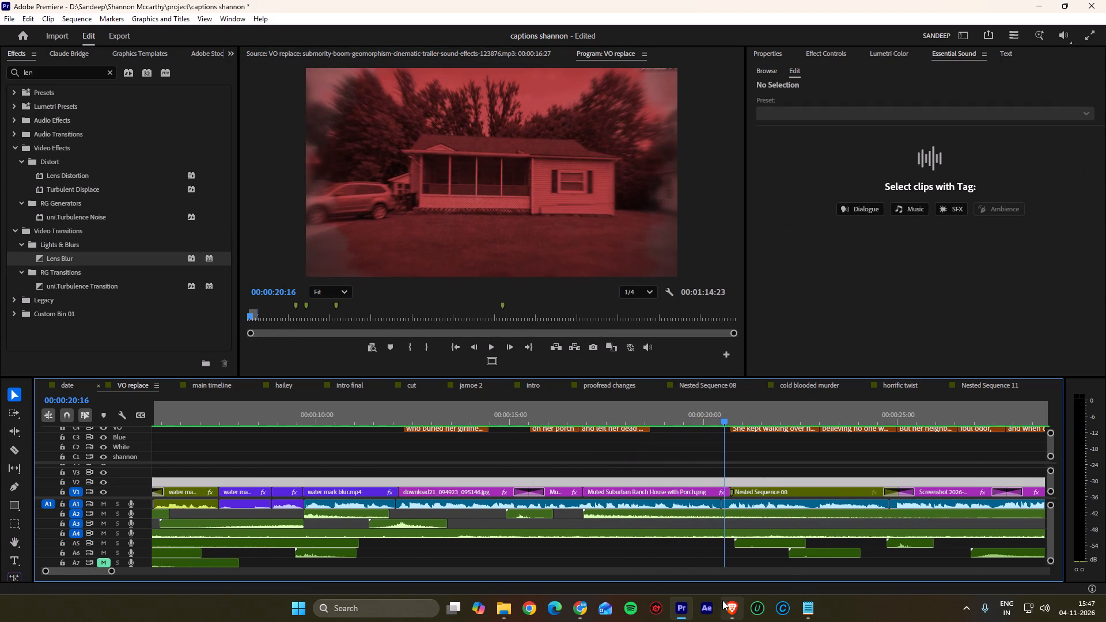
Switch to Brave and open the proofread copy of the Shannon script.
left_click(726, 608)
left_click(457, 184)
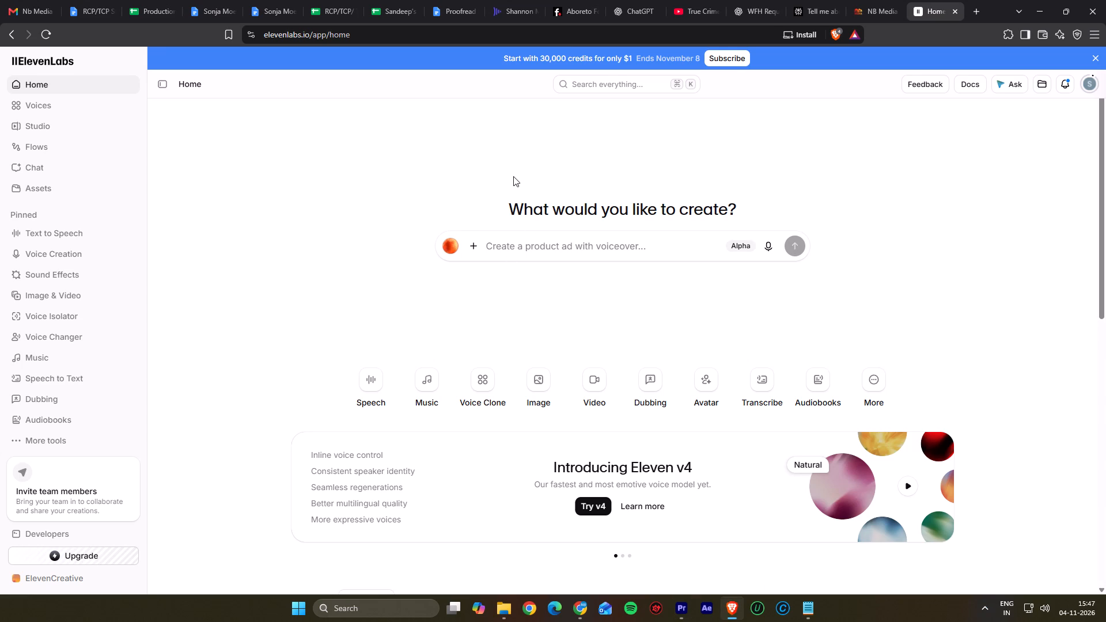
left_click(227, 10)
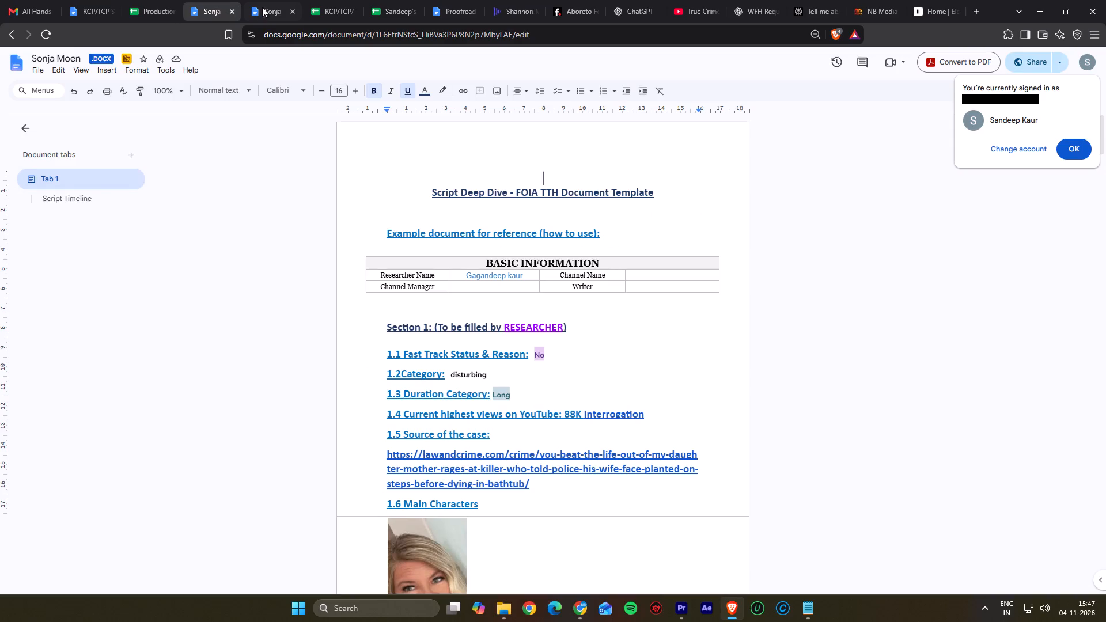
left_click(266, 6)
left_click(491, 0)
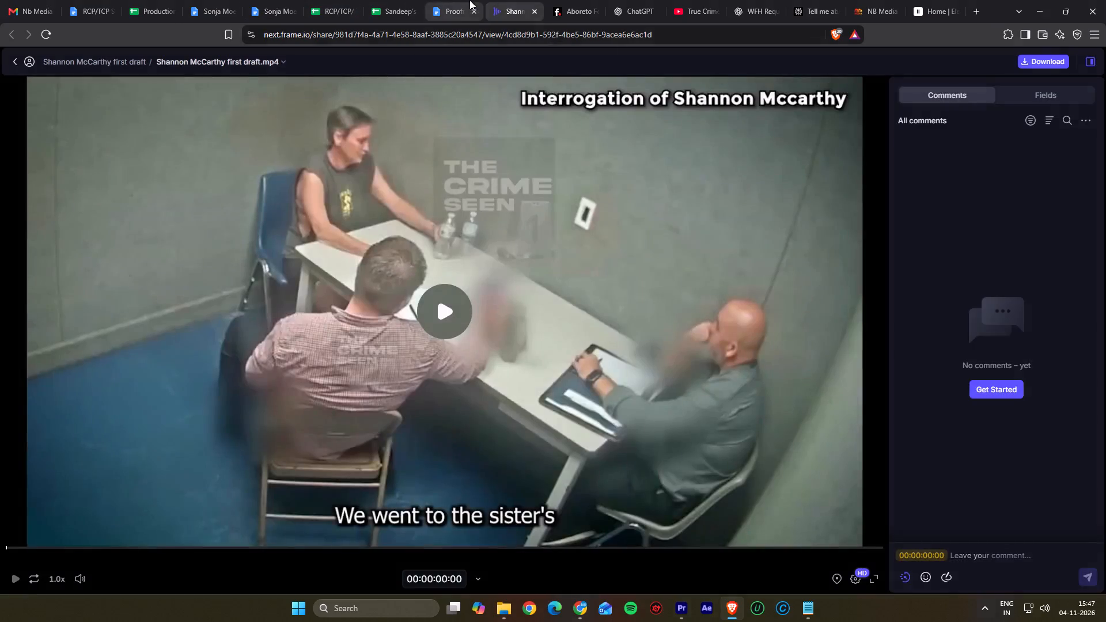
left_click(469, 0)
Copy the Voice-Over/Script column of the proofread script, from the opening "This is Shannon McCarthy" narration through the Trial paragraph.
scroll(366, 314, "up", 2)
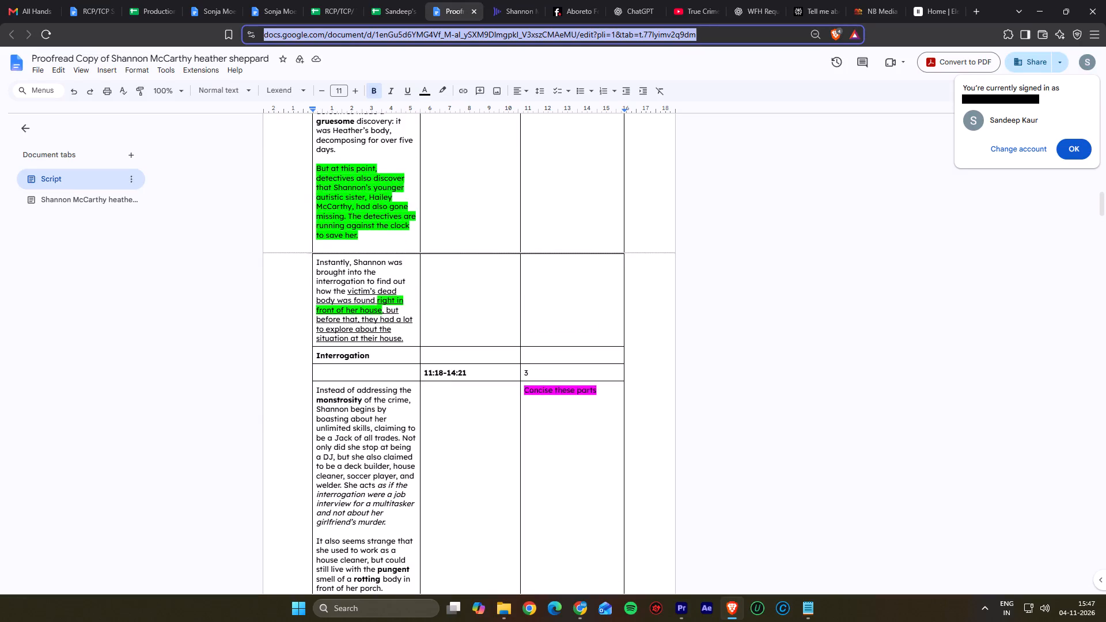
scroll(366, 314, "up", 11)
scroll(443, 297, "up", 12)
scroll(371, 287, "down", 1)
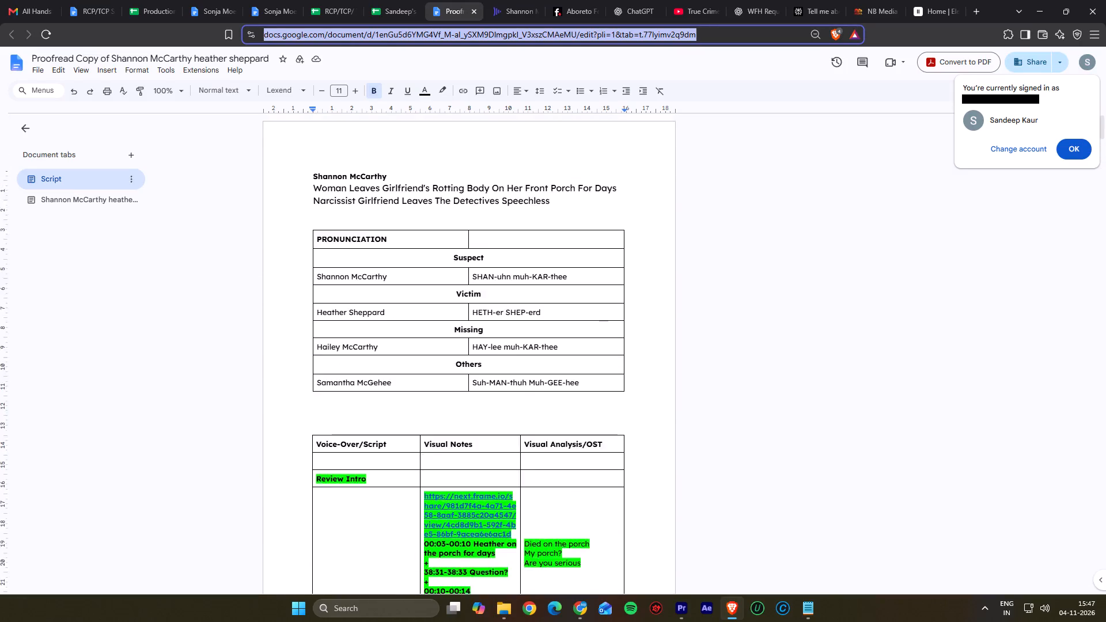
scroll(368, 289, "down", 4)
left_click(329, 346)
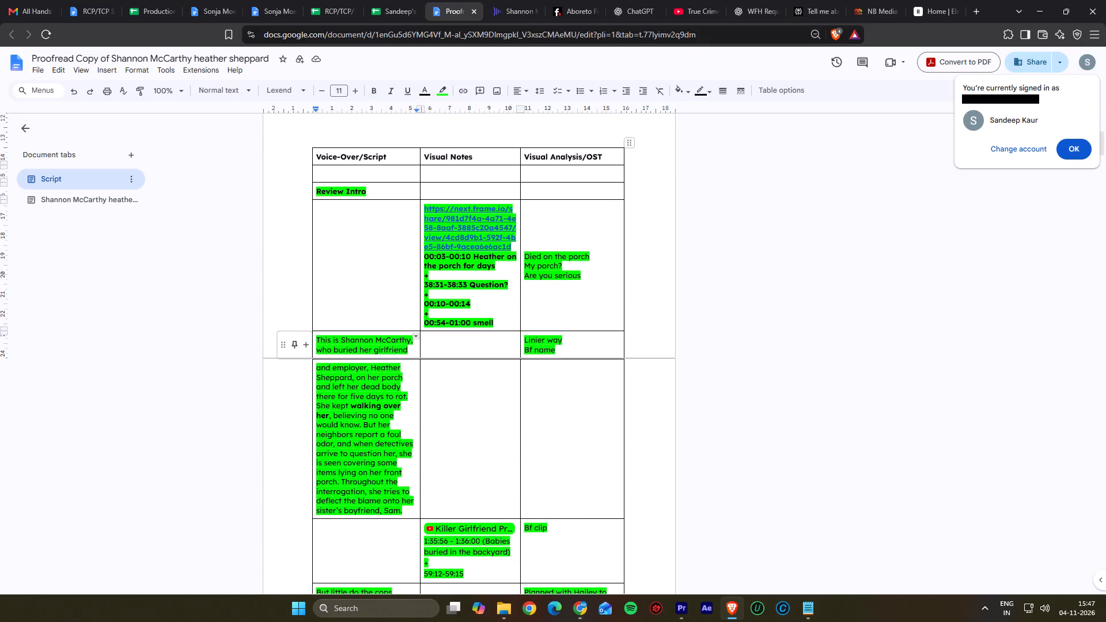
left_click_drag(316, 340, 377, 477)
scroll(377, 477, "down", 1)
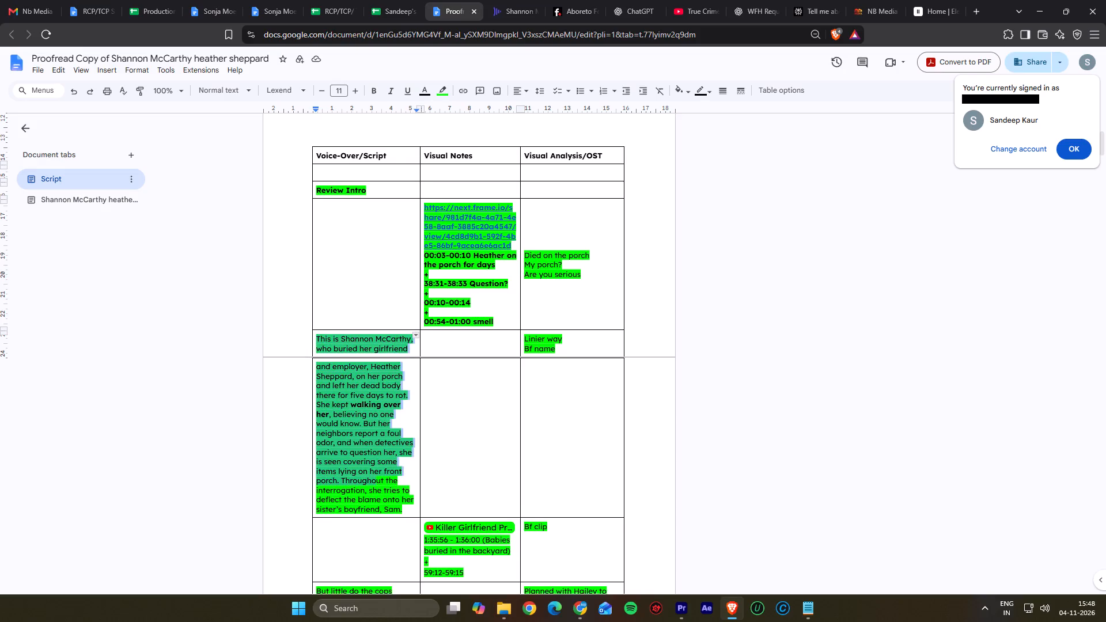
left_click_drag(377, 477, 392, 491)
scroll(390, 506, "down", 2)
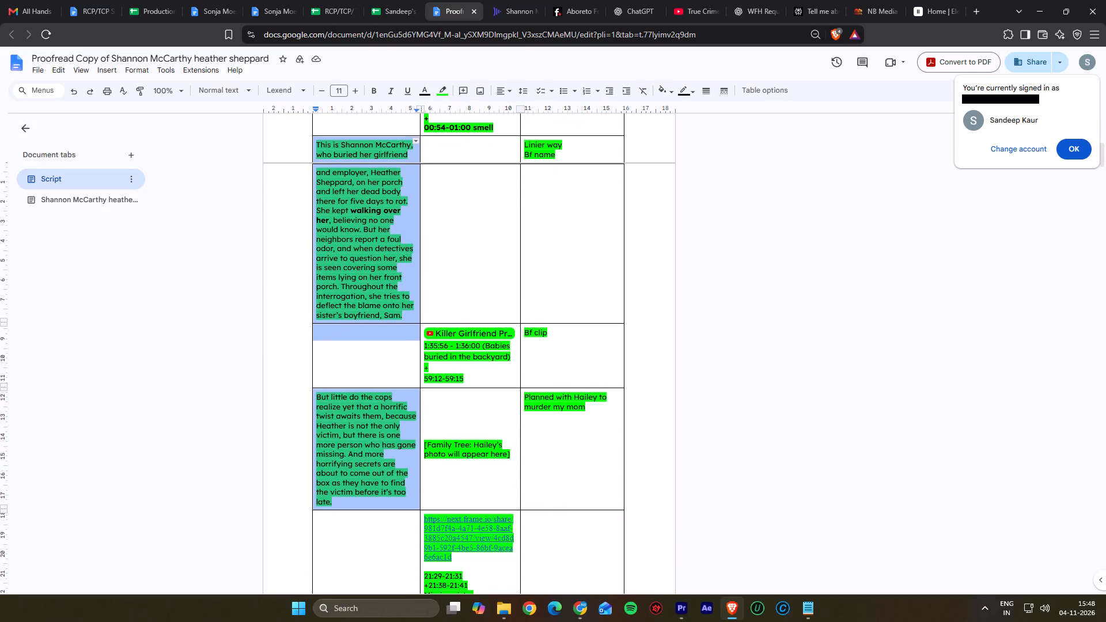
left_click_drag(392, 491, 370, 555)
scroll(393, 490, "down", 2)
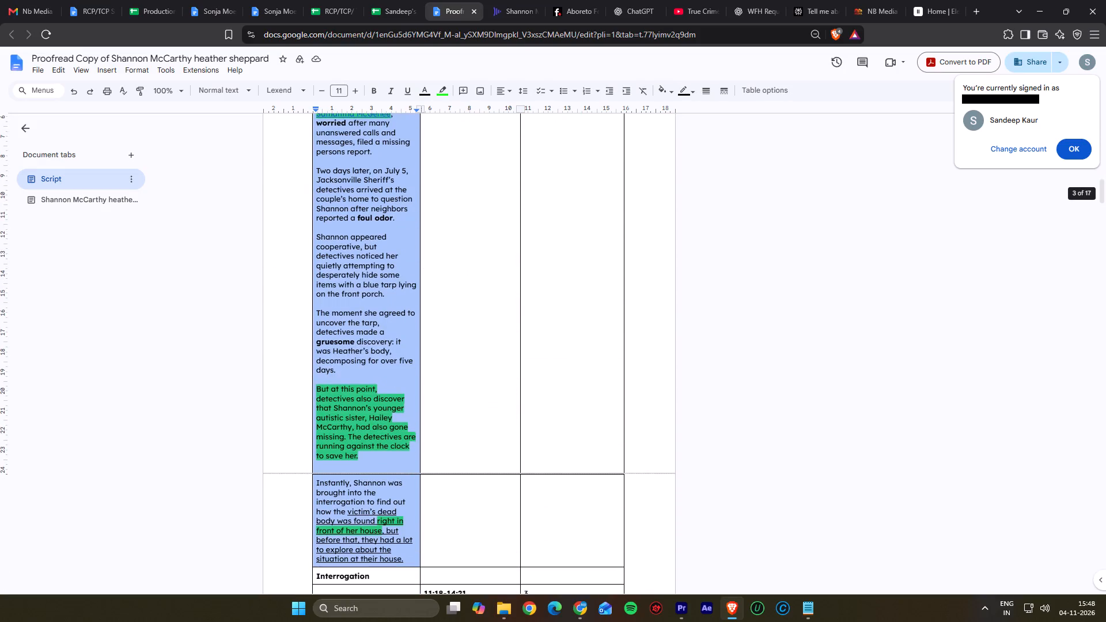
left_click_drag(370, 555, 399, 472)
scroll(388, 481, "down", 4)
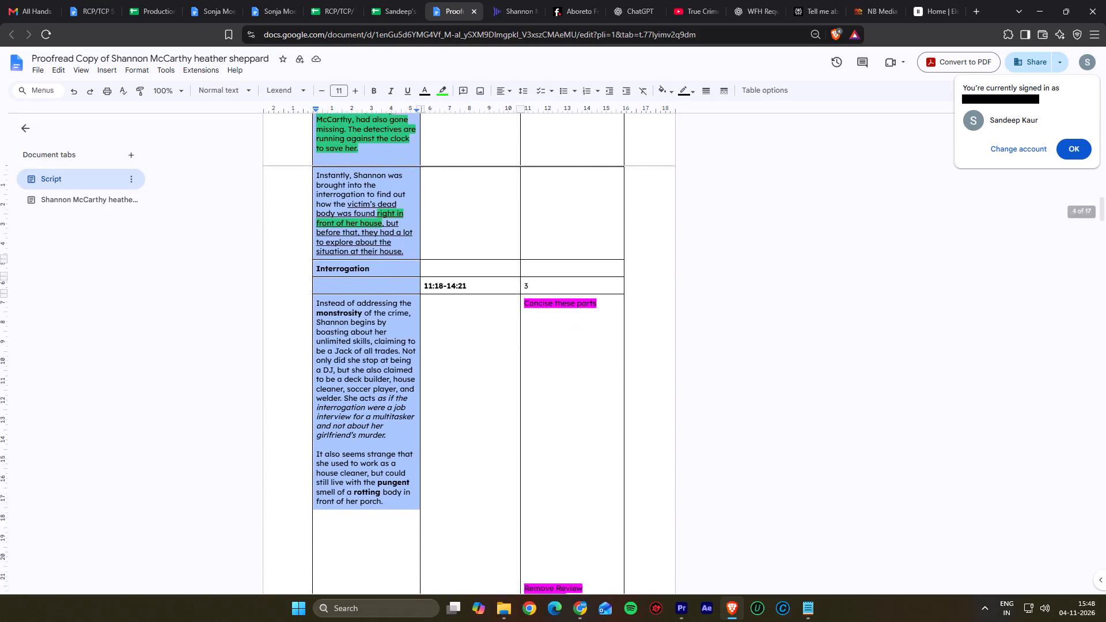
left_click_drag(399, 472, 402, 472)
scroll(399, 472, "down", 11)
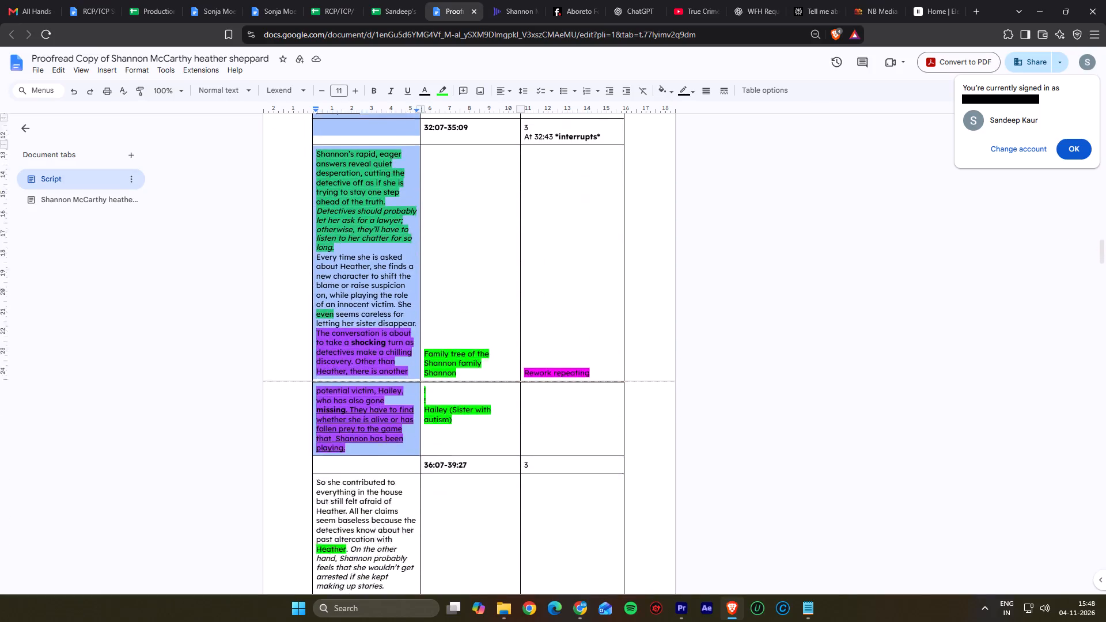
scroll(402, 472, "down", 3)
left_click_drag(402, 472, 411, 466)
scroll(402, 473, "down", 7)
left_click_drag(411, 466, 408, 471)
scroll(411, 466, "down", 8)
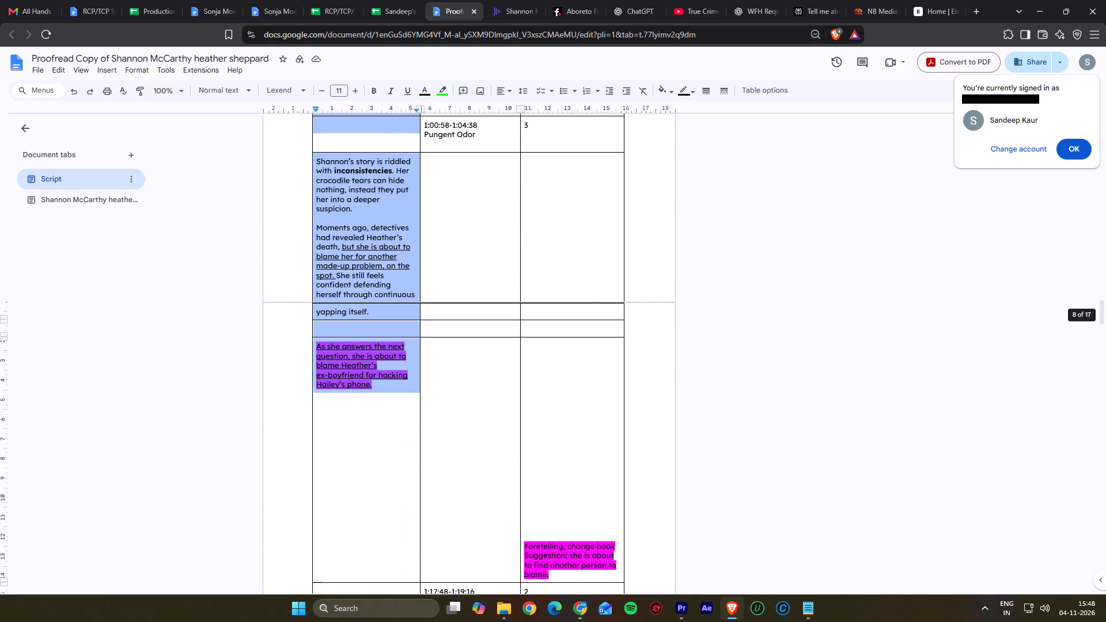
left_click_drag(408, 471, 408, 471)
scroll(408, 471, "down", 16)
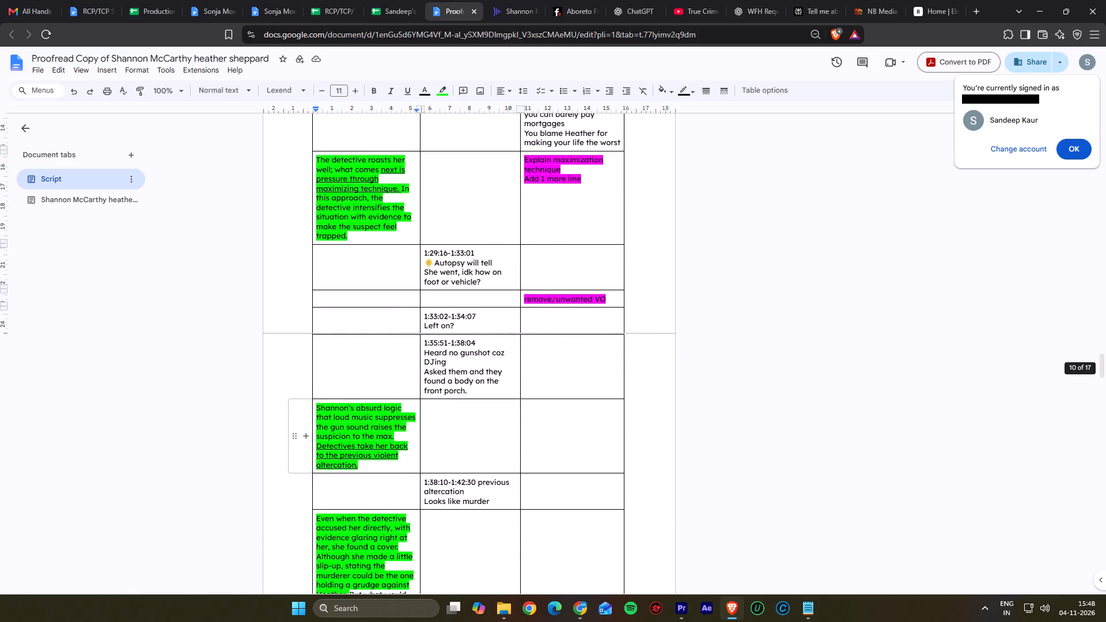
left_click_drag(408, 471, 410, 472)
scroll(410, 472, "down", 5)
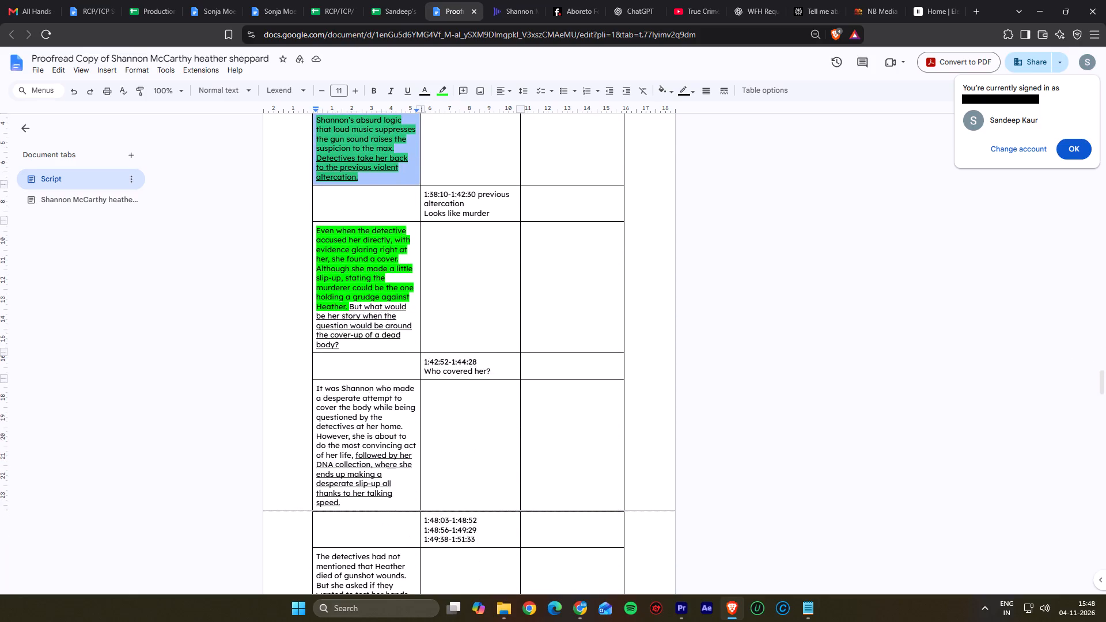
left_click_drag(410, 472, 410, 474)
scroll(410, 471, "down", 6)
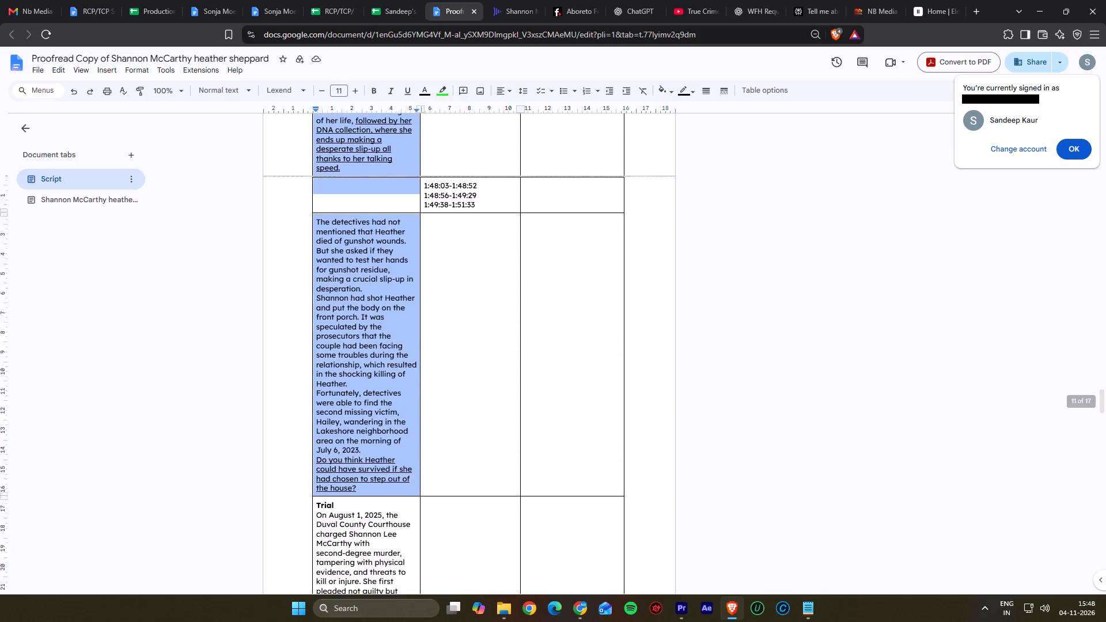
left_click_drag(410, 474, 410, 479)
scroll(410, 474, "down", 2)
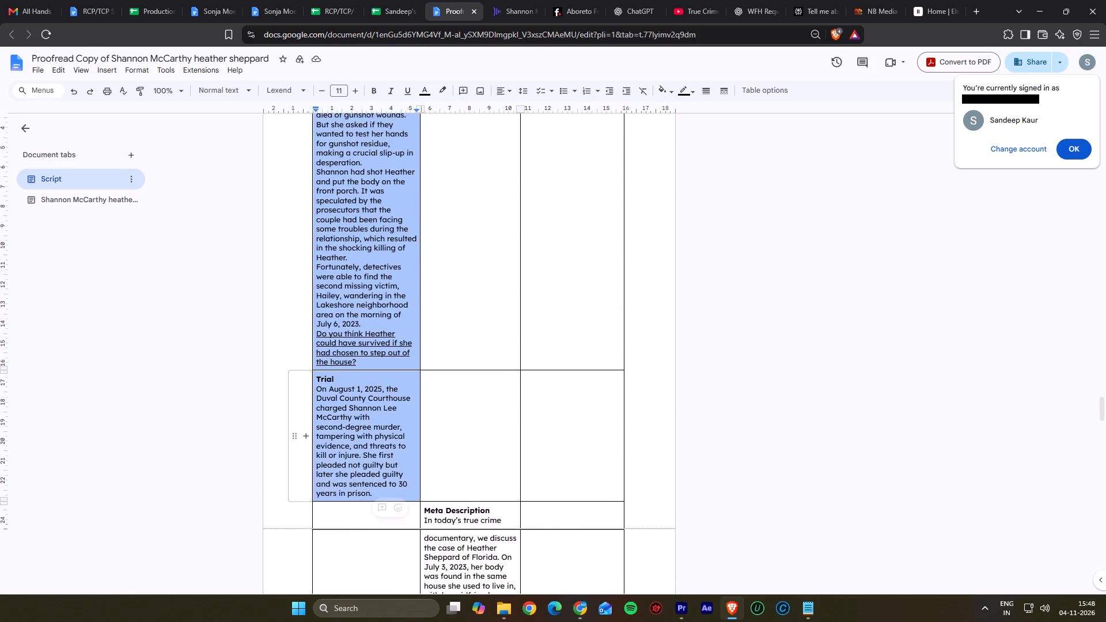
key("ctrl+c")
key("ctrl+c")
key("ctrl+c")
key("ctrl+c")
key("ctrl+c")
key("ctrl+c")
key("ctrl+c")
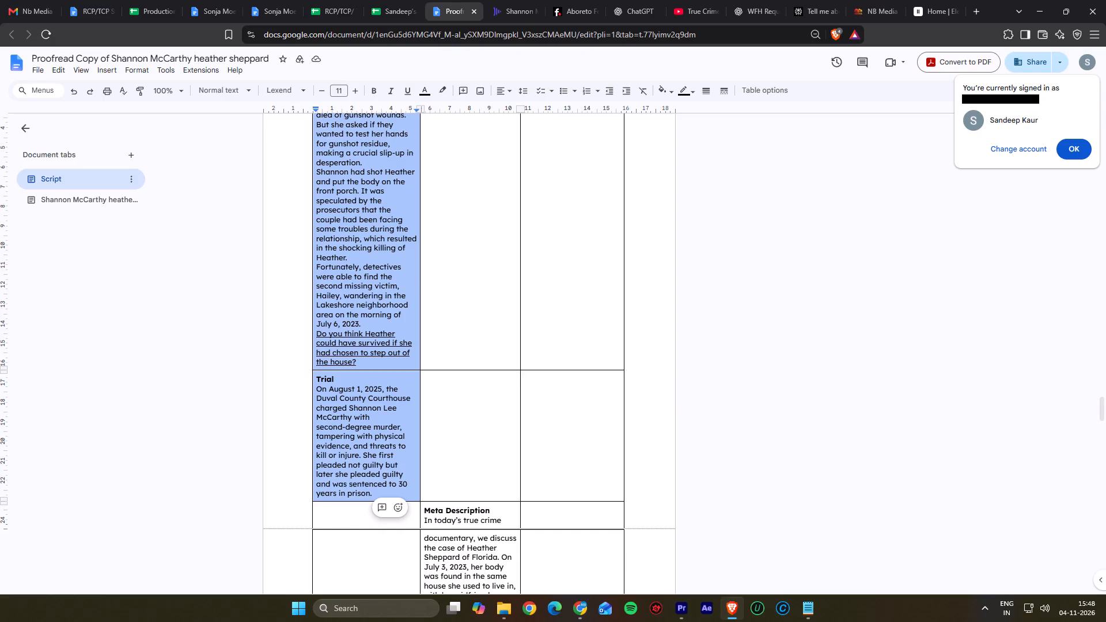
Switch to Premiere Pro and examine the full length of the VO replace sequence through to its end.
left_click(686, 613)
scroll(656, 470, "down", 6, "alt")
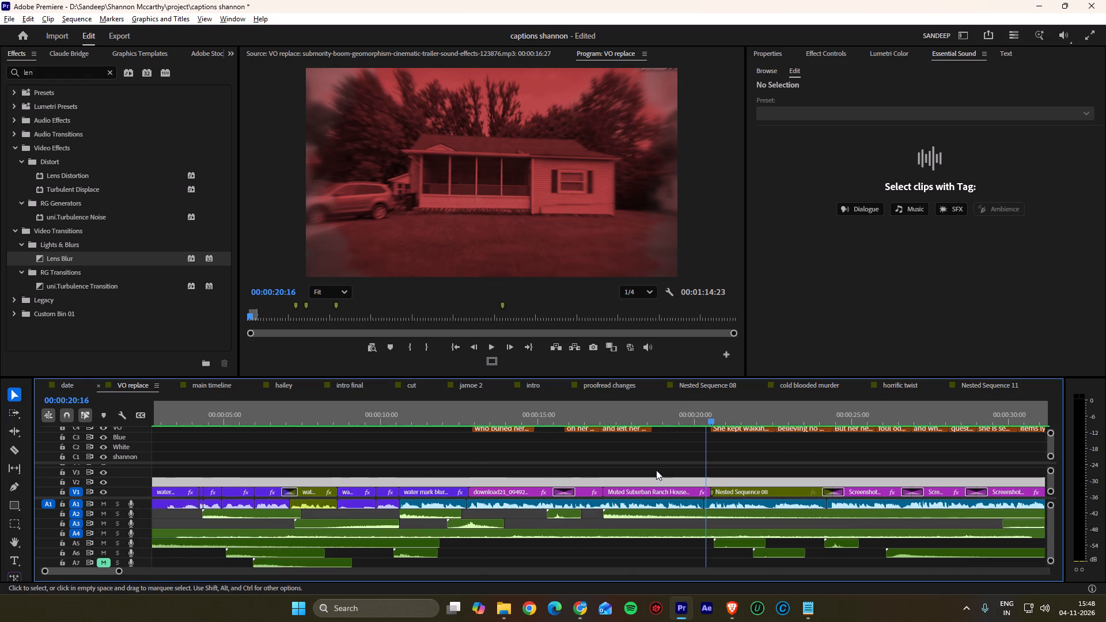
scroll(656, 470, "down", 20, "alt")
scroll(656, 470, "down", 11, "alt")
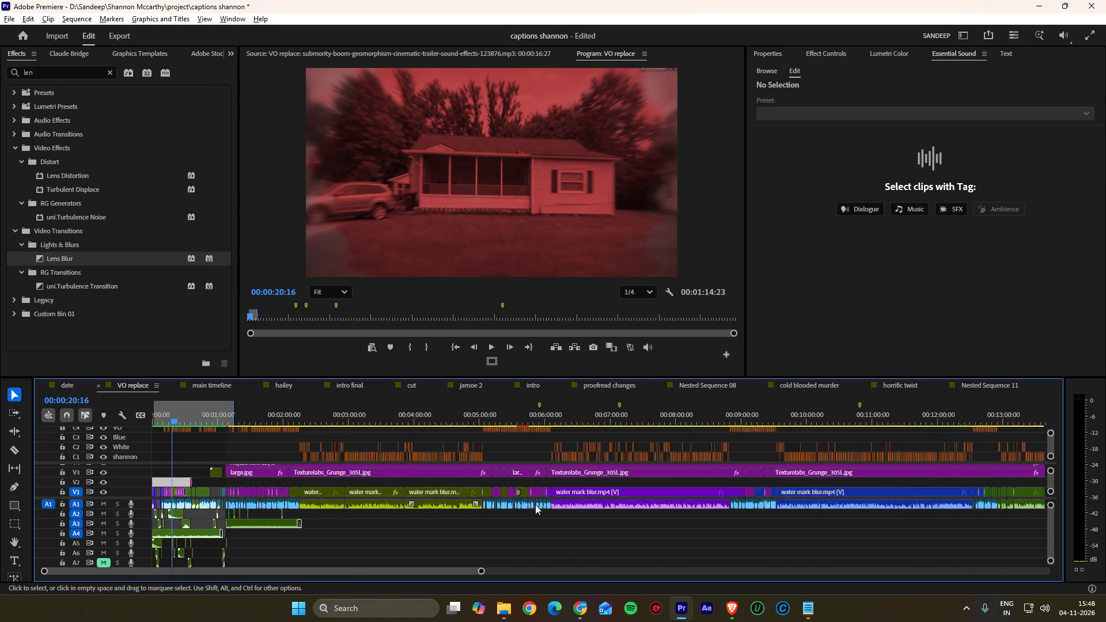
scroll(359, 508, "down", 4, "alt")
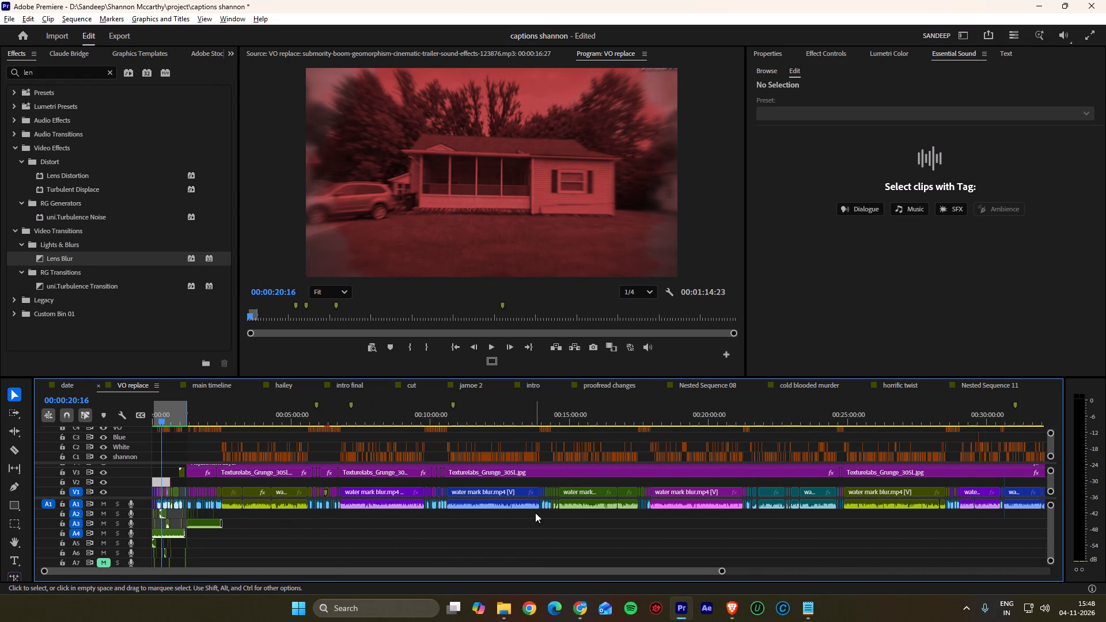
scroll(535, 513, "down", 2, "alt")
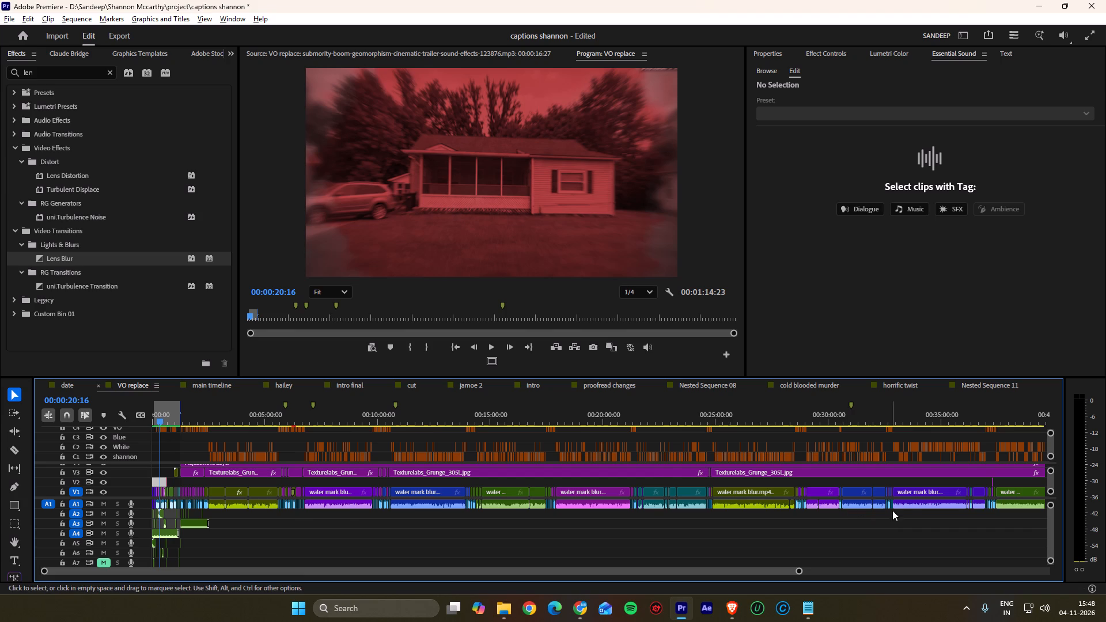
scroll(894, 509, "down", 1, "alt")
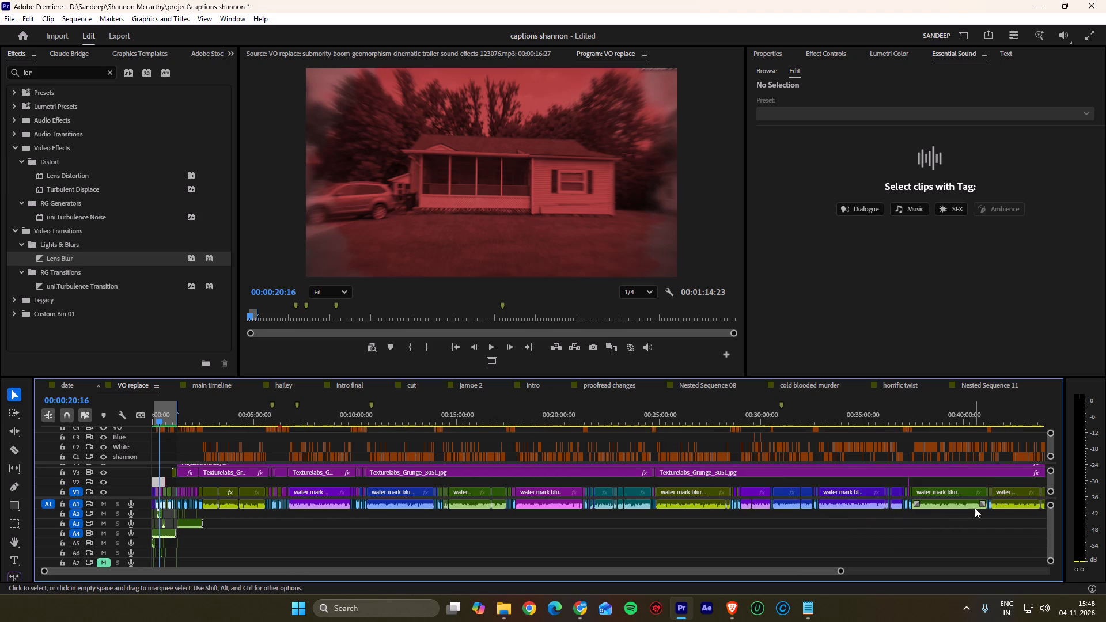
scroll(909, 510, "down", 2, "alt")
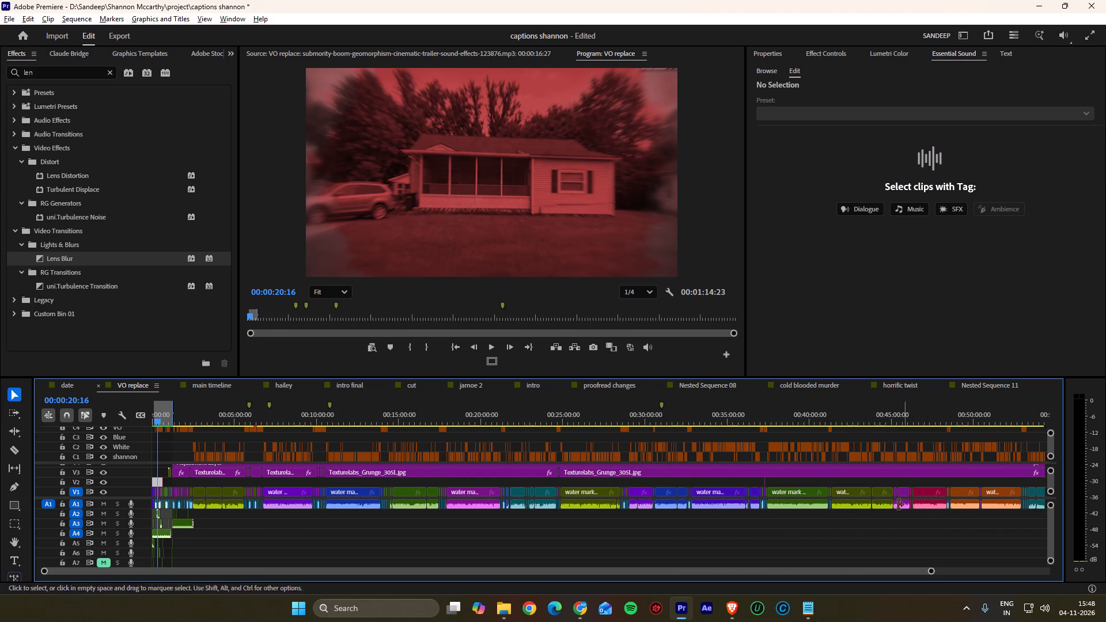
scroll(948, 510, "down", 2, "alt")
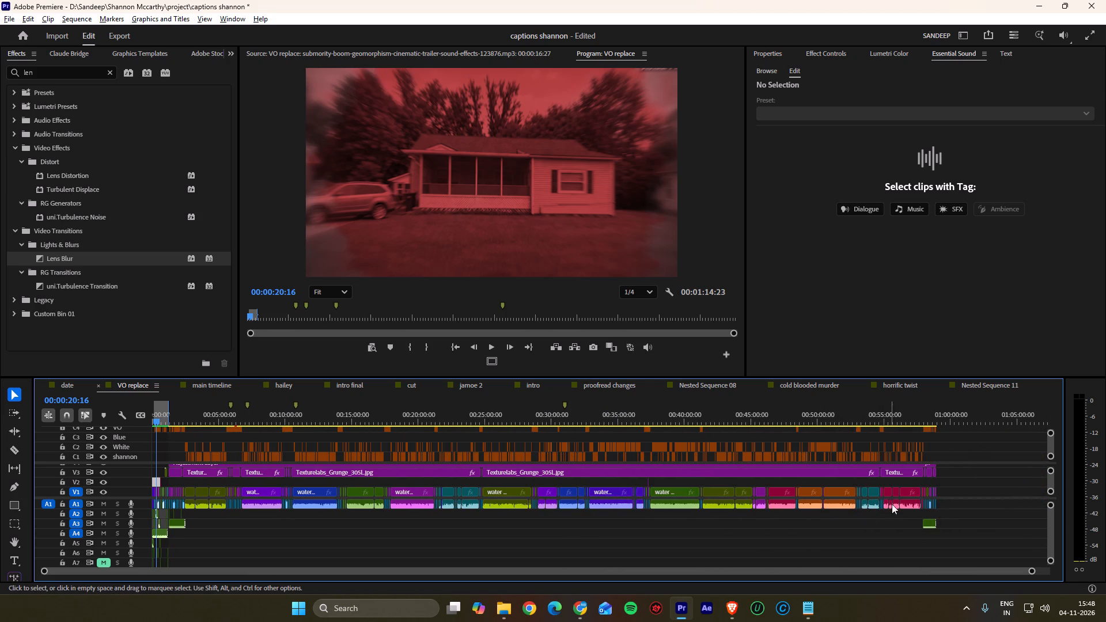
scroll(920, 502, "up", 1, "alt")
scroll(920, 502, "down", 3, "alt")
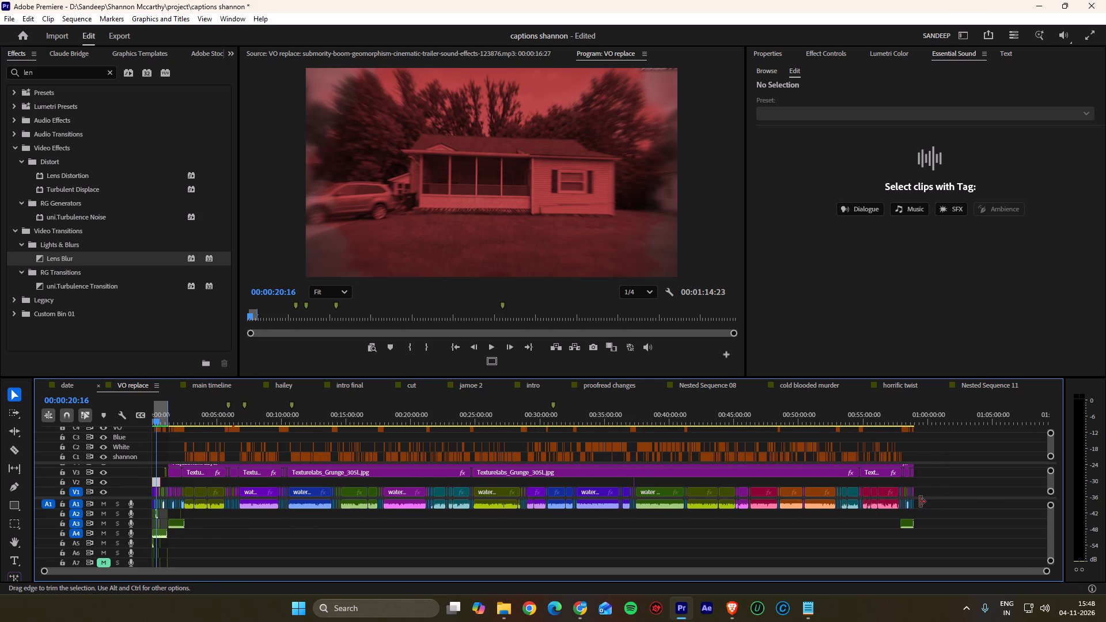
scroll(767, 485, "up", 2, "alt")
key("grave")
key("grave")
scroll(745, 510, "down", 1, "alt")
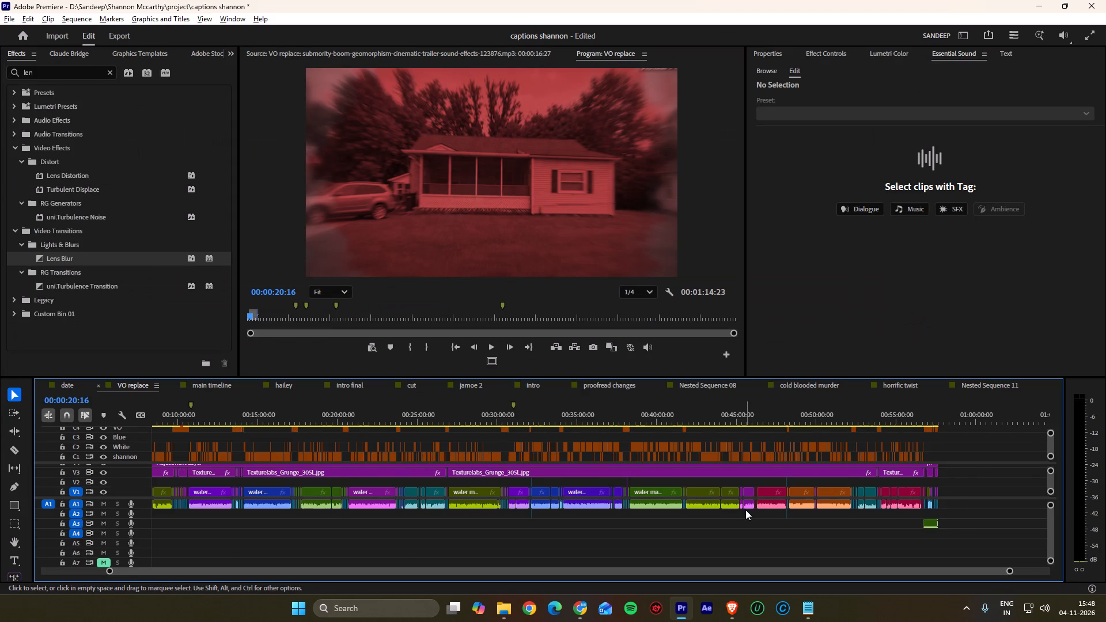
Switch back to the proofread script in Brave and copy the selected voice-over text again.
left_click(731, 609)
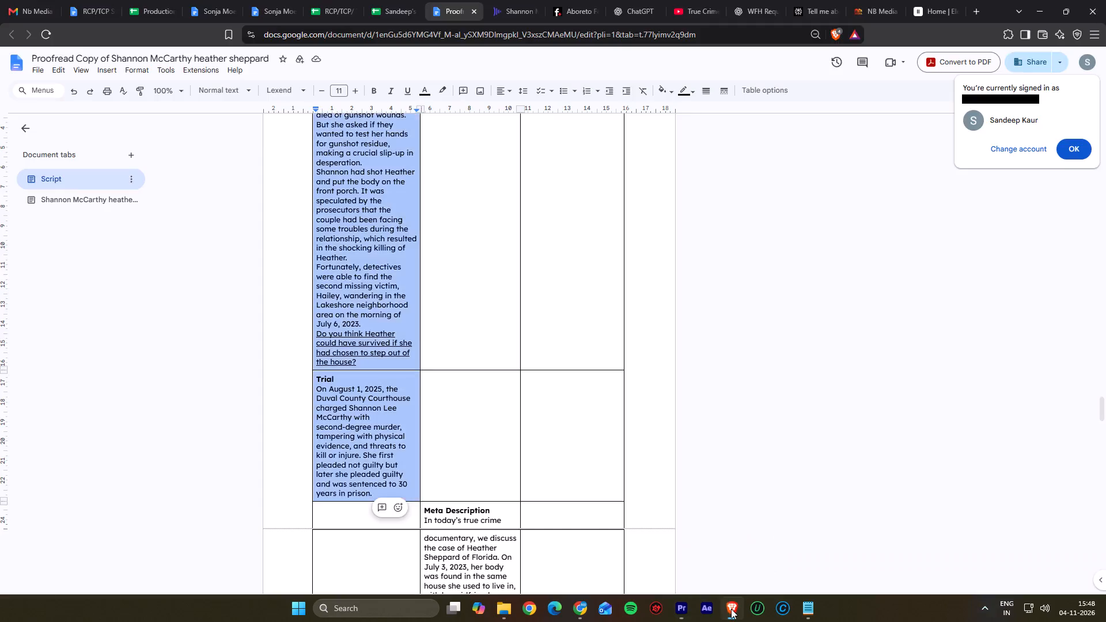
left_click(731, 609)
left_click(731, 609)
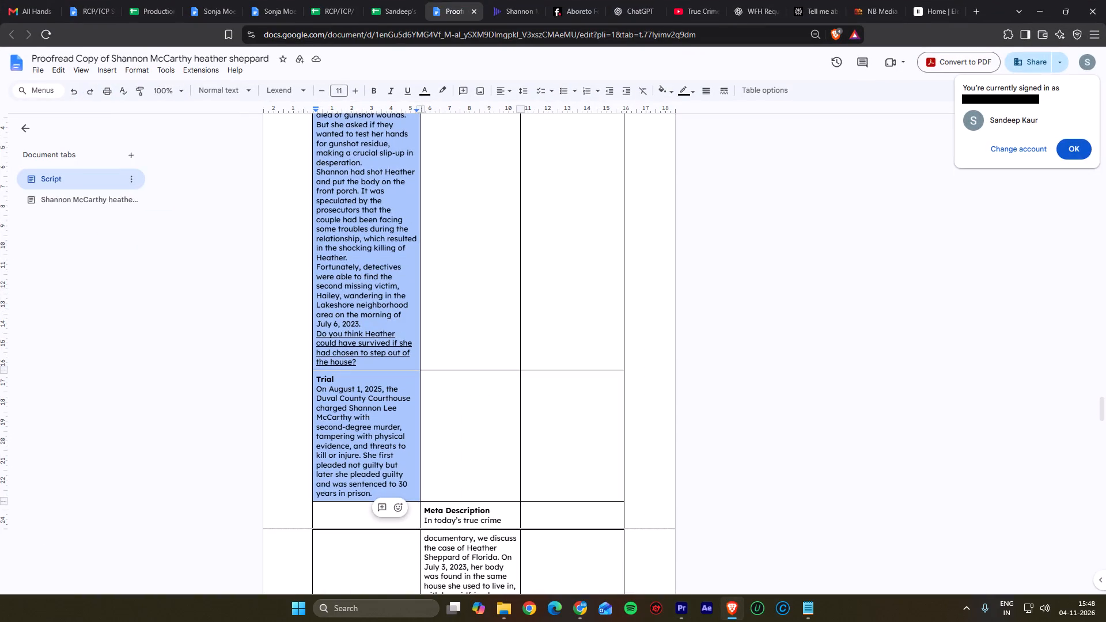
key("ctrl+c")
key("ctrl+c")
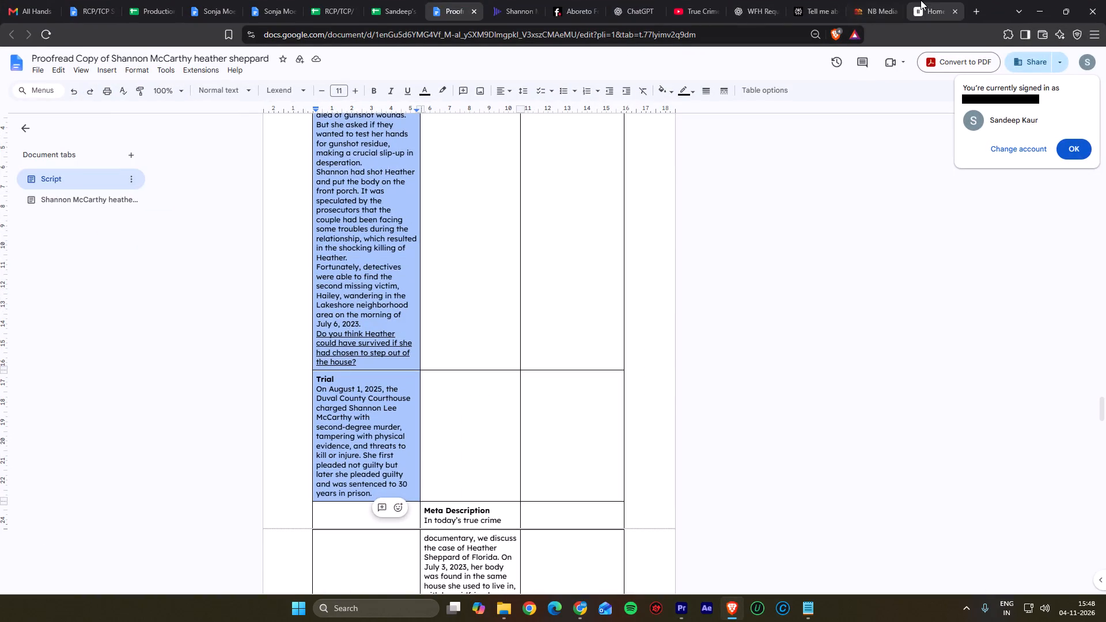
left_click(921, 0)
left_click(40, 237)
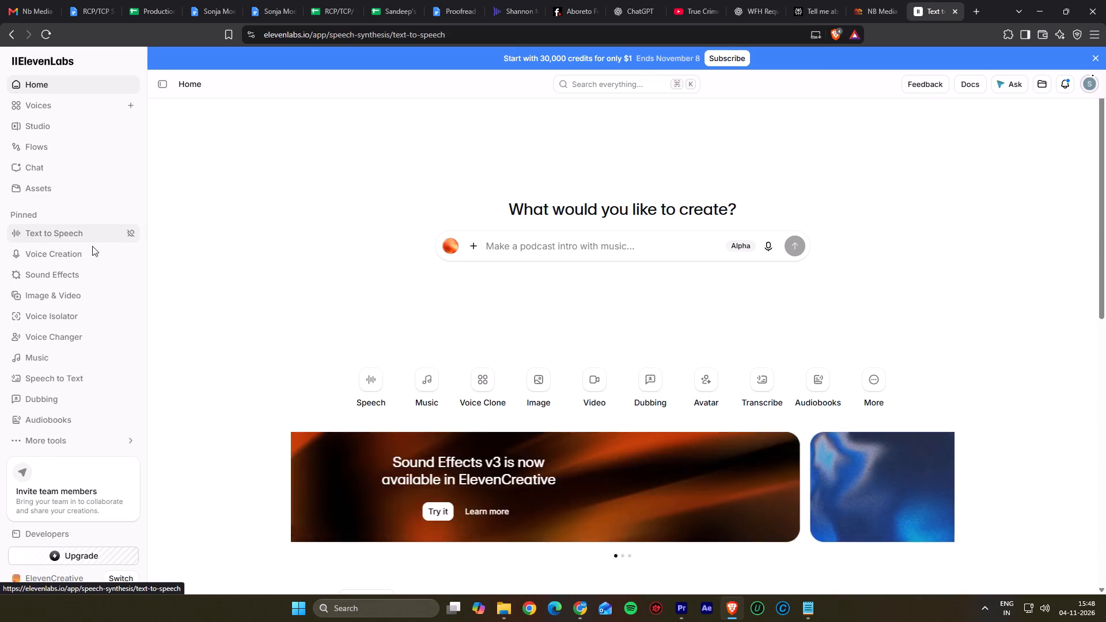
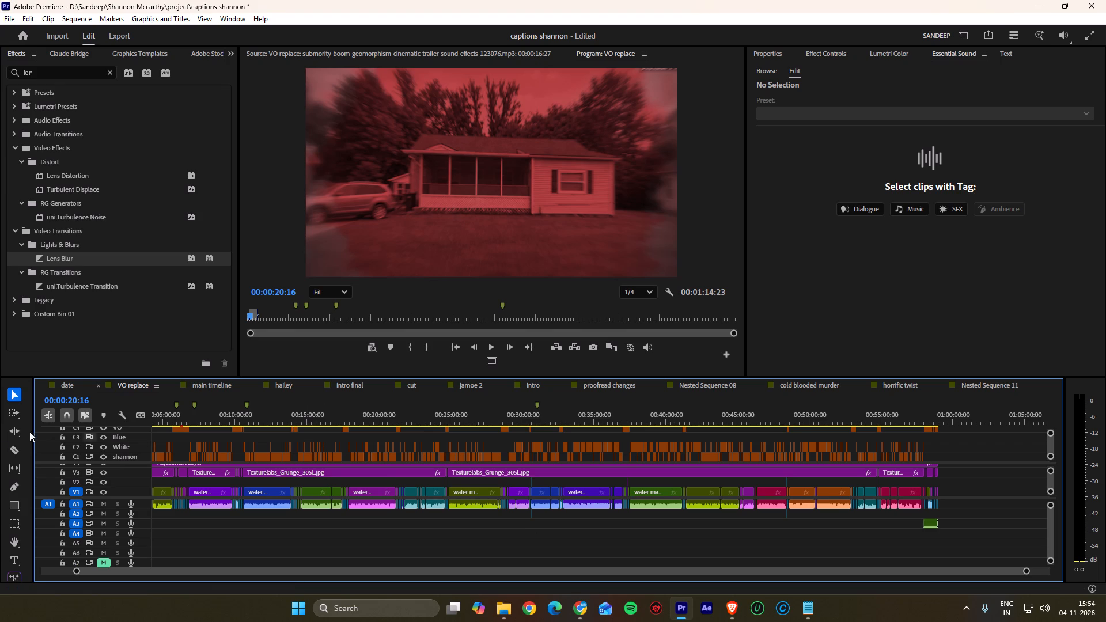
scroll(270, 500, "up", 9, "alt")
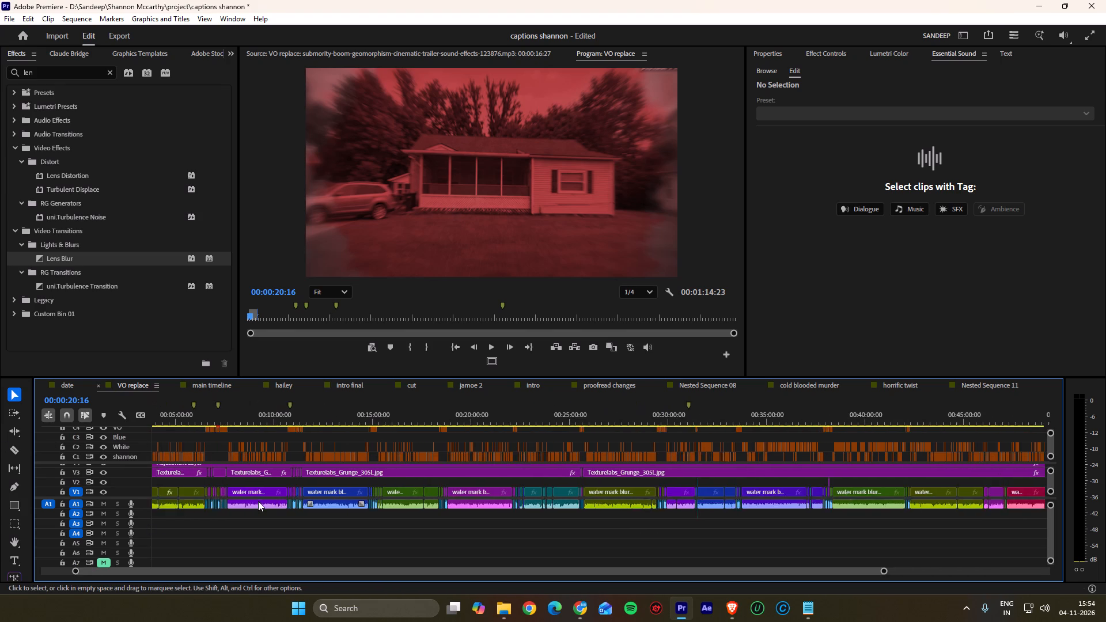
scroll(258, 501, "up", 8, "alt")
scroll(200, 517, "down", 1)
scroll(200, 517, "up", 3)
scroll(200, 500, "up", 18, "alt")
scroll(200, 500, "down", 1, "alt")
scroll(200, 500, "up", 2, "alt")
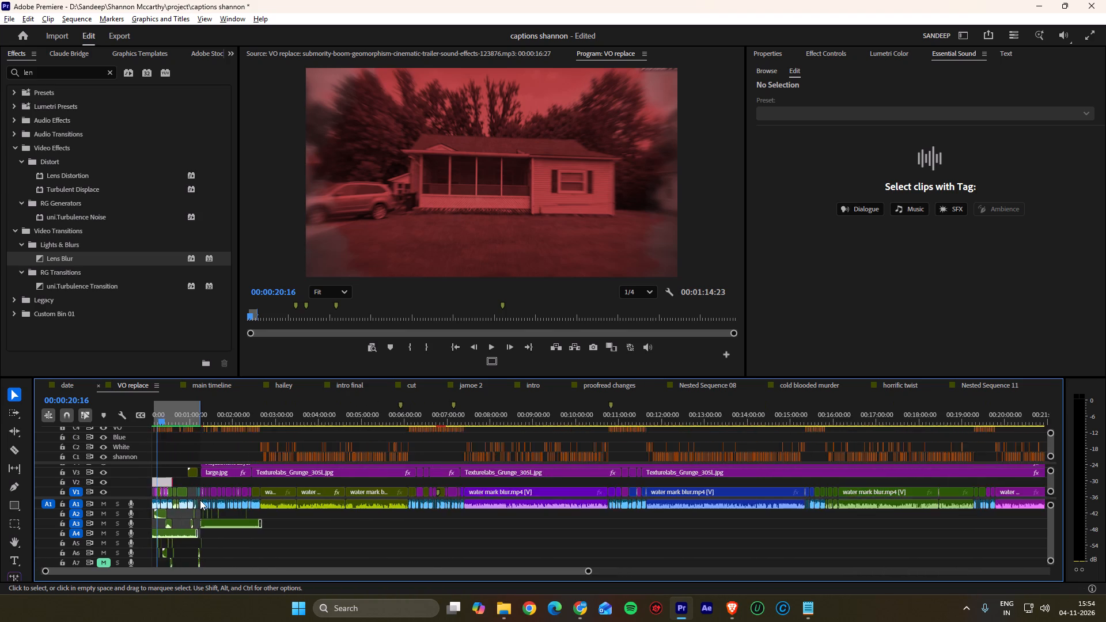
scroll(200, 500, "up", 19, "alt")
scroll(200, 498, "down", 1)
scroll(200, 498, "up", 16, "alt")
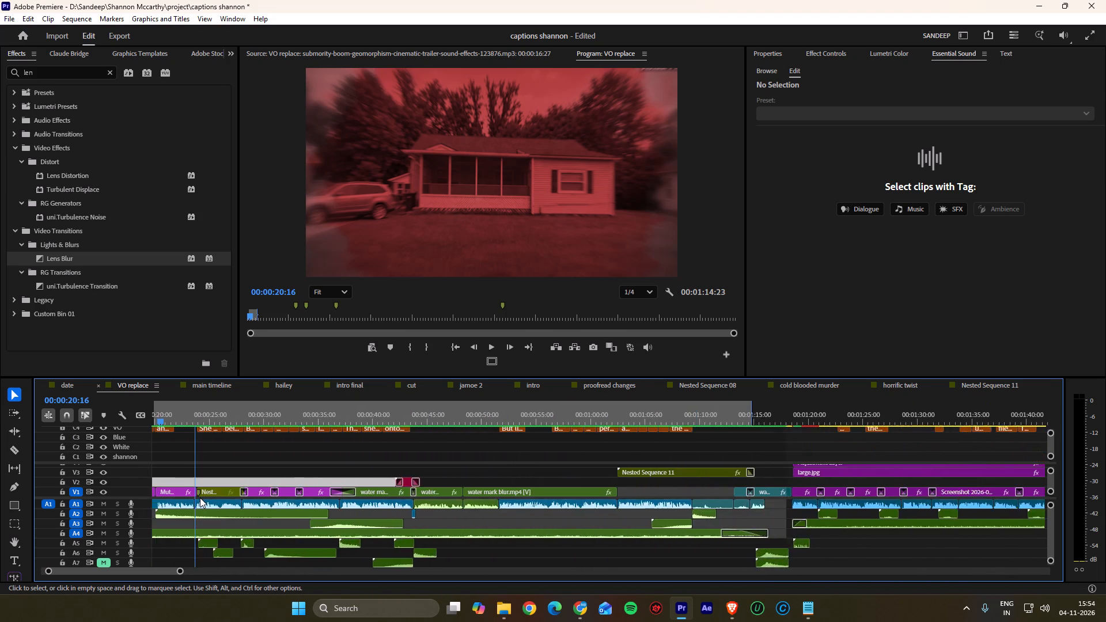
scroll(200, 498, "up", 12, "alt")
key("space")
scroll(418, 496, "up", 3, "alt")
key("grave")
key("grave")
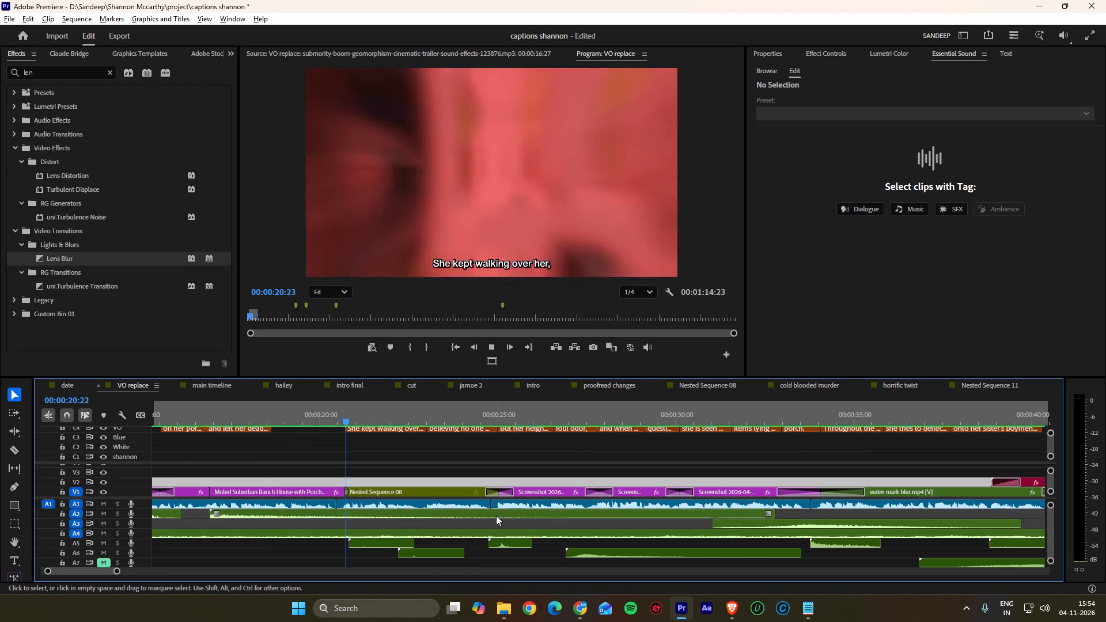
scroll(496, 515, "up", 6, "alt")
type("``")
scroll(527, 511, "down", 3, "alt")
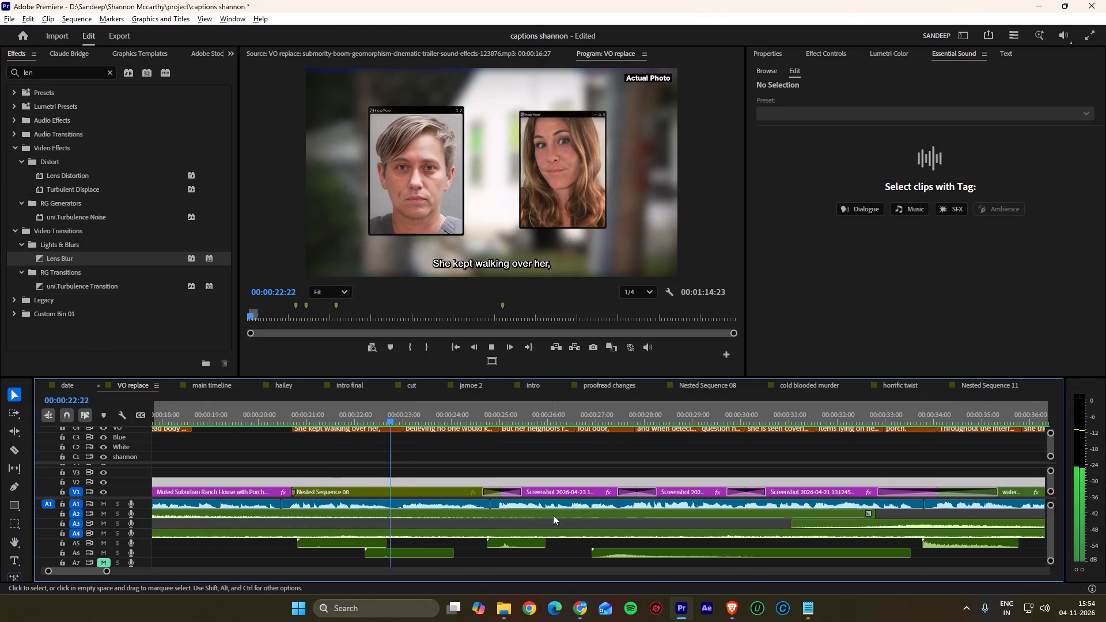
scroll(474, 522, "up", 2, "alt")
scroll(474, 522, "down", 4, "alt")
scroll(517, 507, "up", 4, "alt")
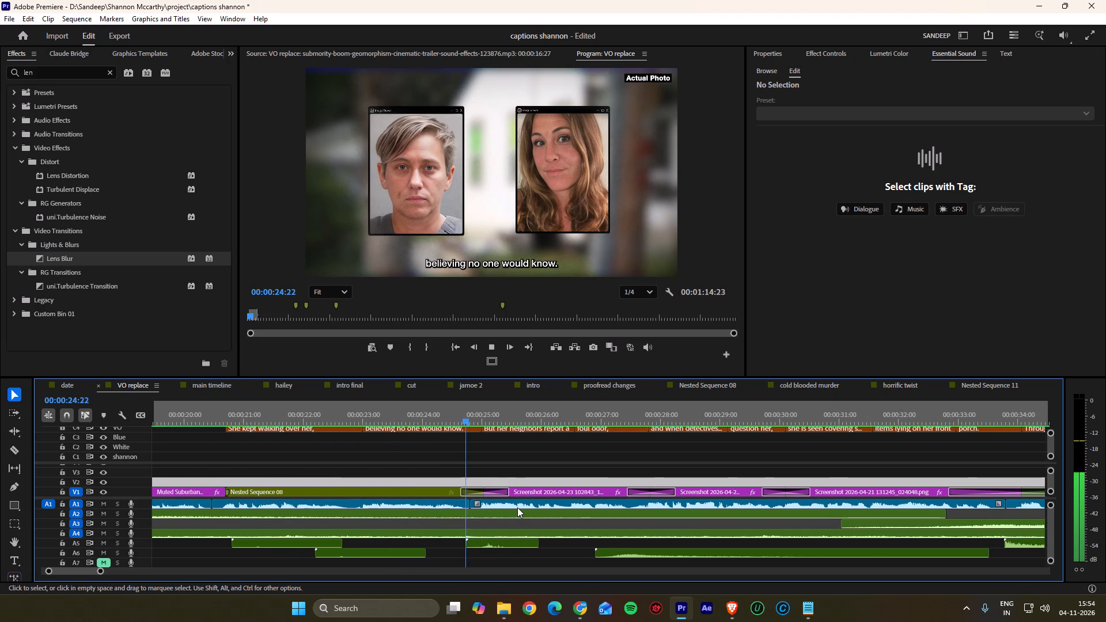
scroll(517, 507, "down", 3)
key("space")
Replay the intro from 00:00:23:28, listening through the neighbors and detectives lines into the interrogation shot at about 00:00:35:26.
left_click(367, 405)
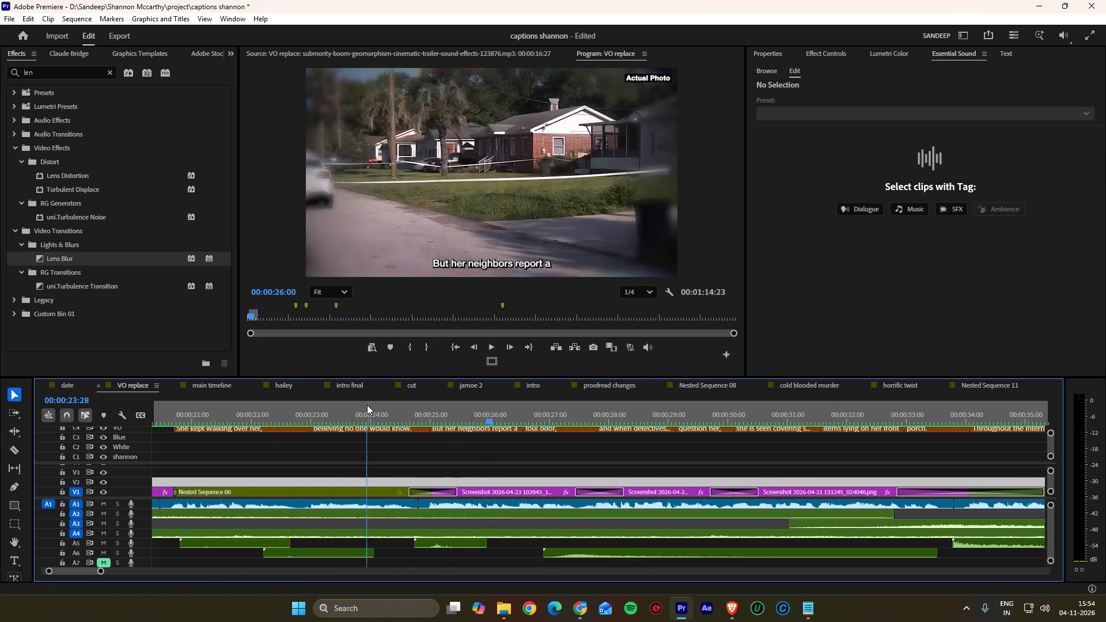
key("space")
scroll(468, 472, "up", 4, "alt")
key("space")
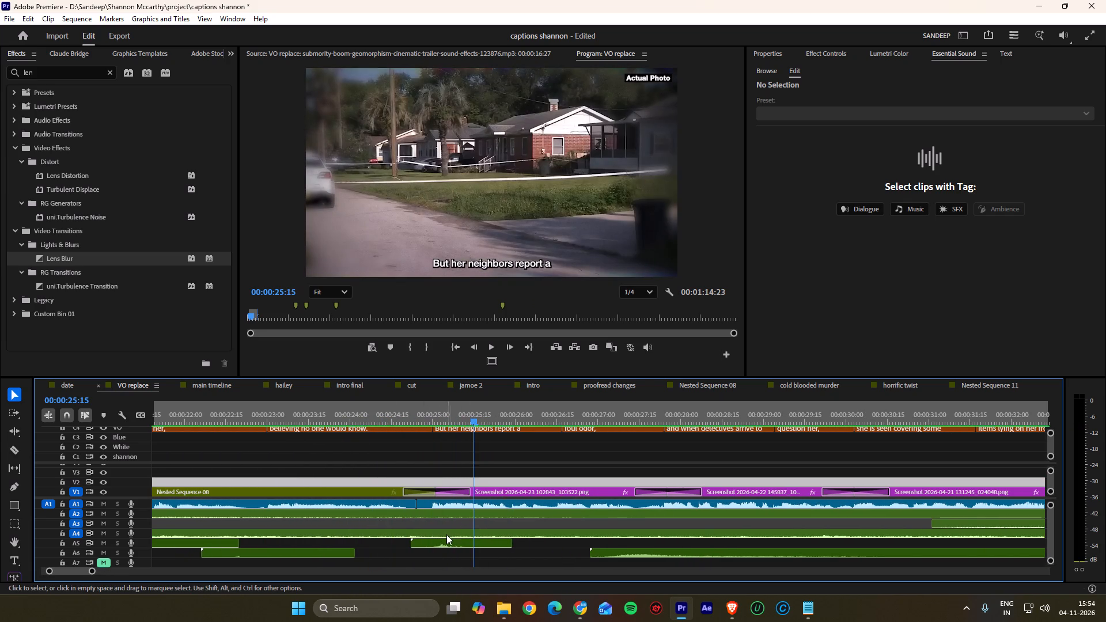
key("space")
scroll(509, 535, "down", 6)
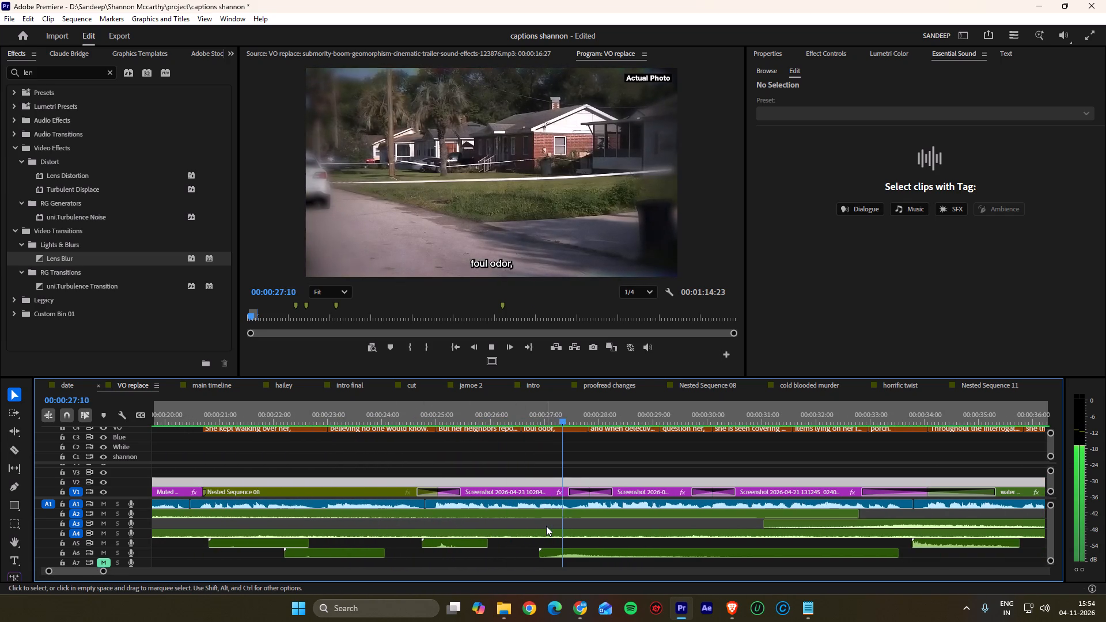
scroll(546, 526, "down", 9)
scroll(546, 526, "down", 2, "alt")
scroll(546, 526, "down", 4)
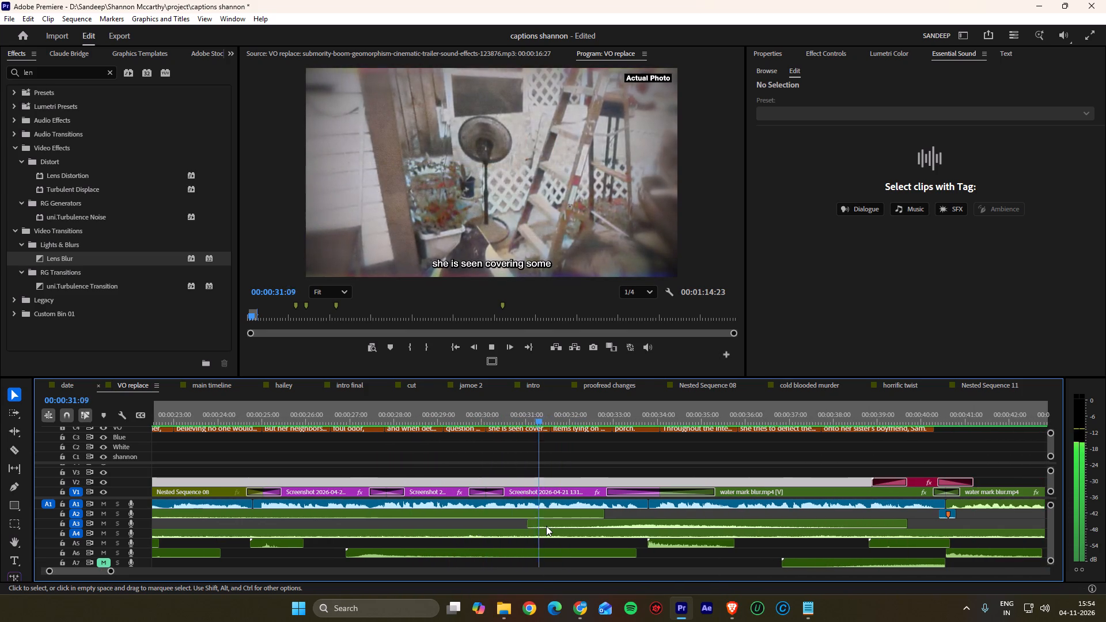
scroll(546, 526, "down", 3)
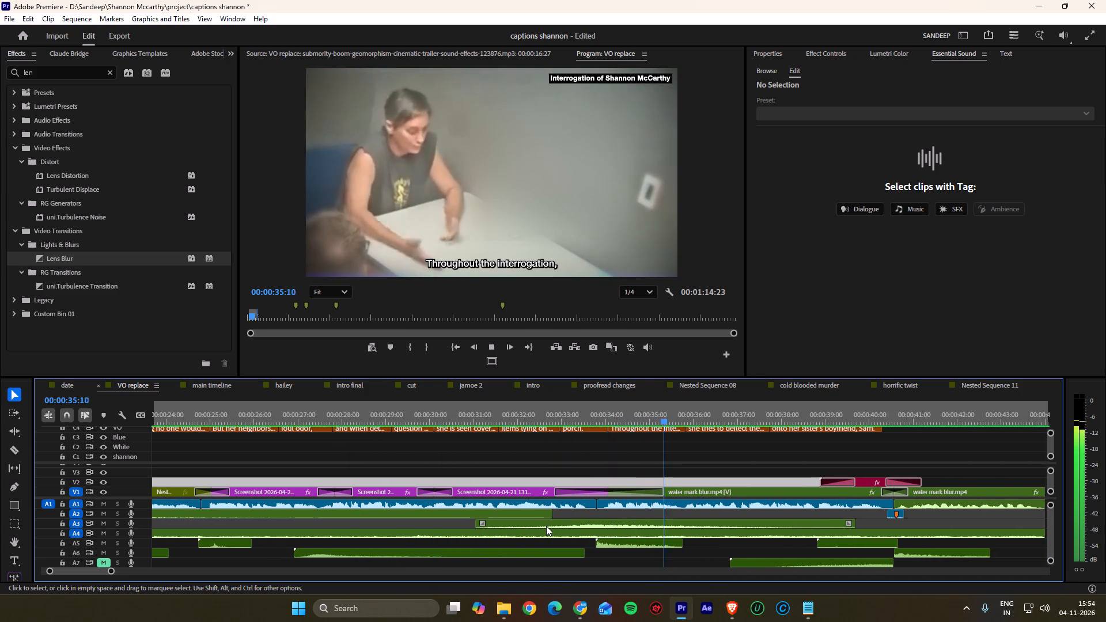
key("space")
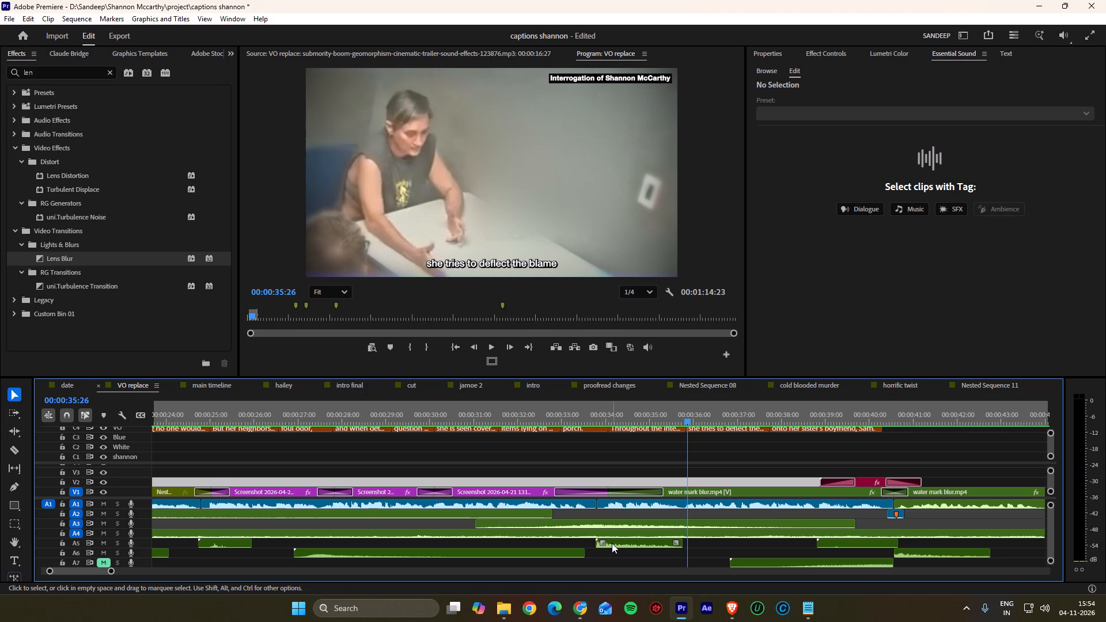
Disable the Impact 03.mp3 sound effect on track A5 under the start of the interrogation shot.
left_click(612, 543)
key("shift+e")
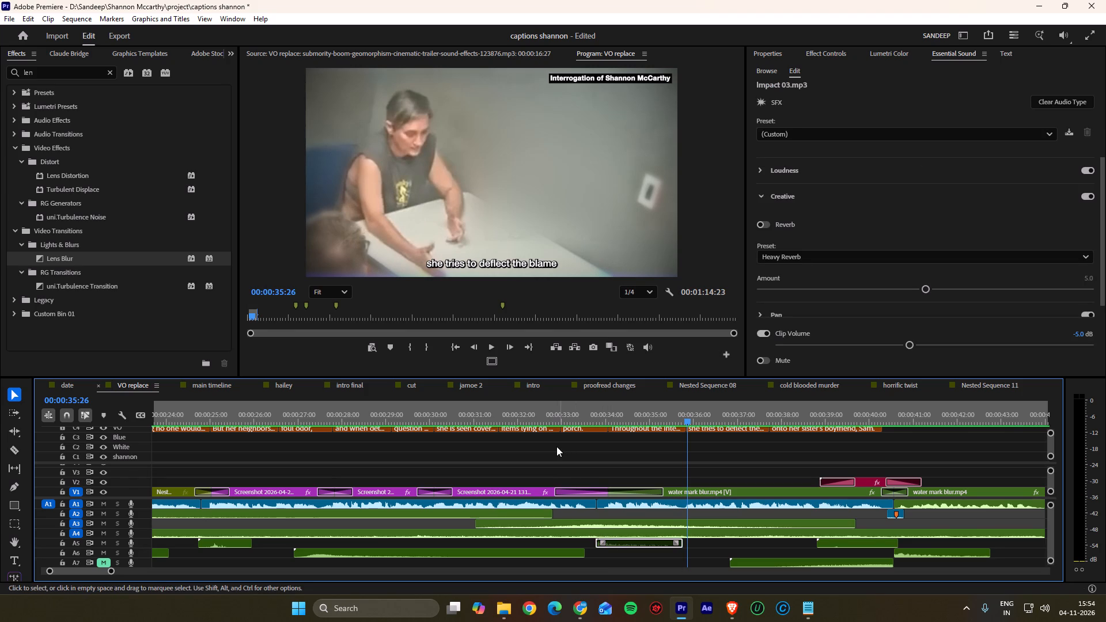
Replay the lead-in to the interrogation shot, including from 00:00:29:18, to check the audio with Impact 03.mp3 disabled.
left_click(527, 396)
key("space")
left_click(507, 409)
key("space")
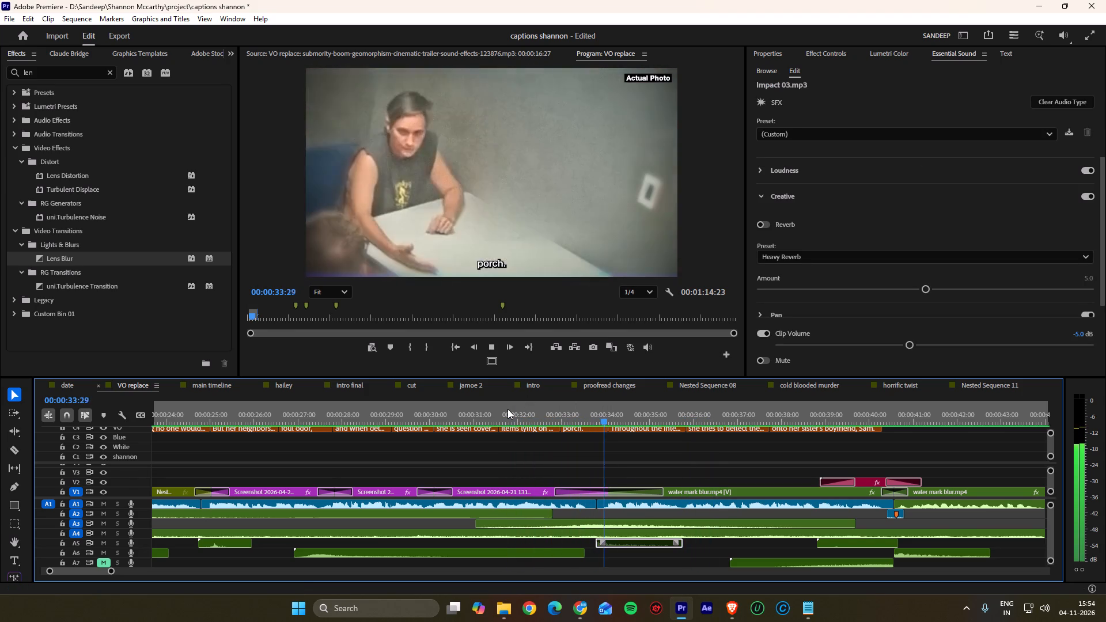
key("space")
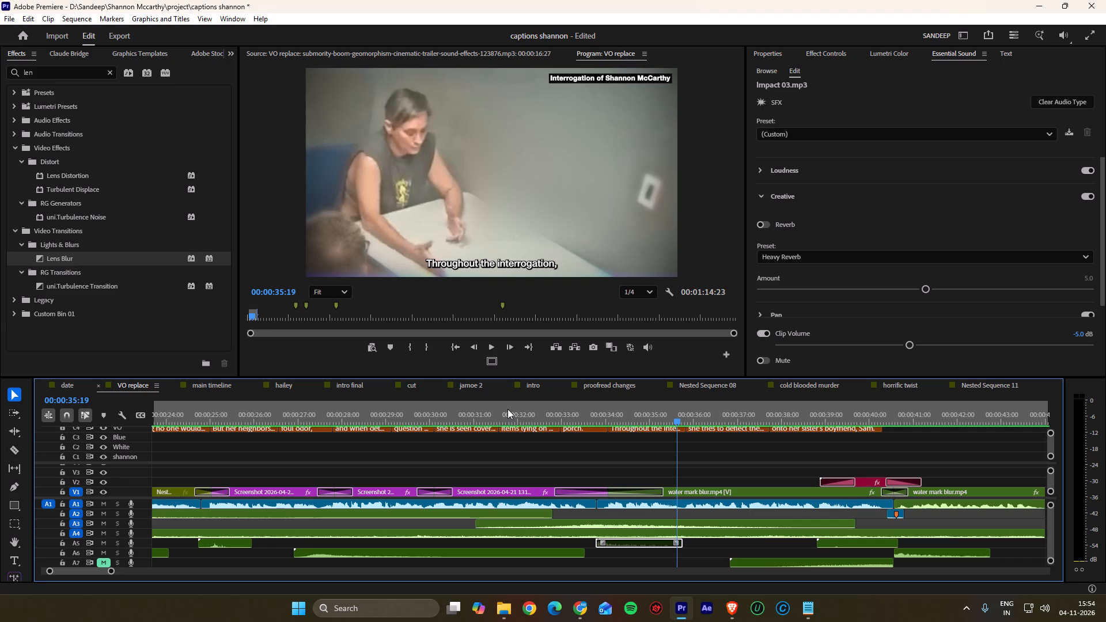
key("grave")
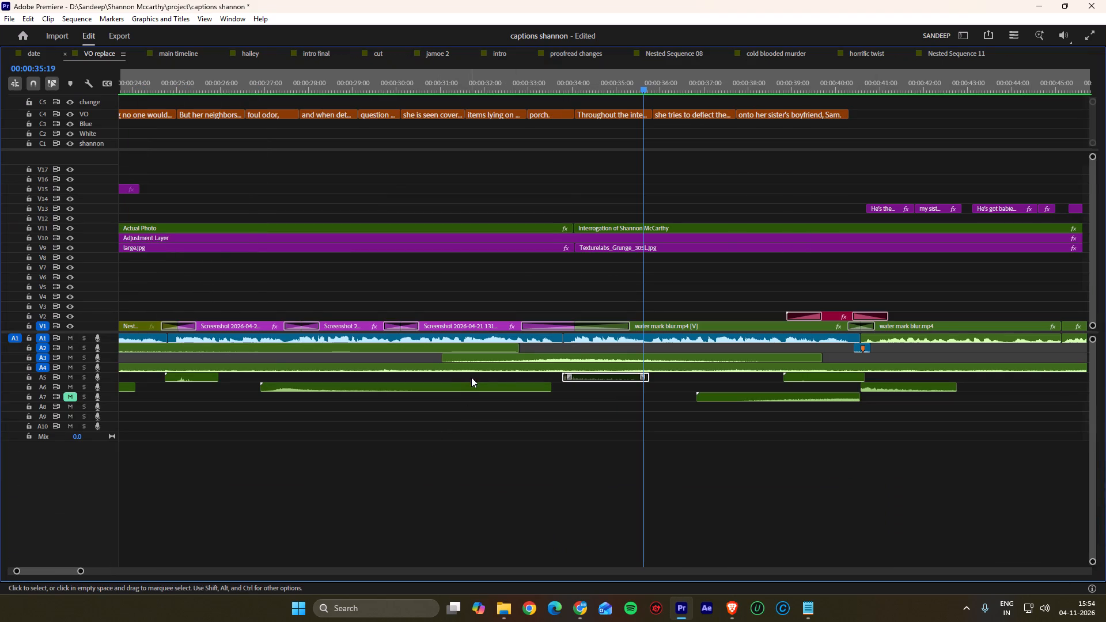
scroll(531, 364, "up", 2, "alt")
left_click(342, 75)
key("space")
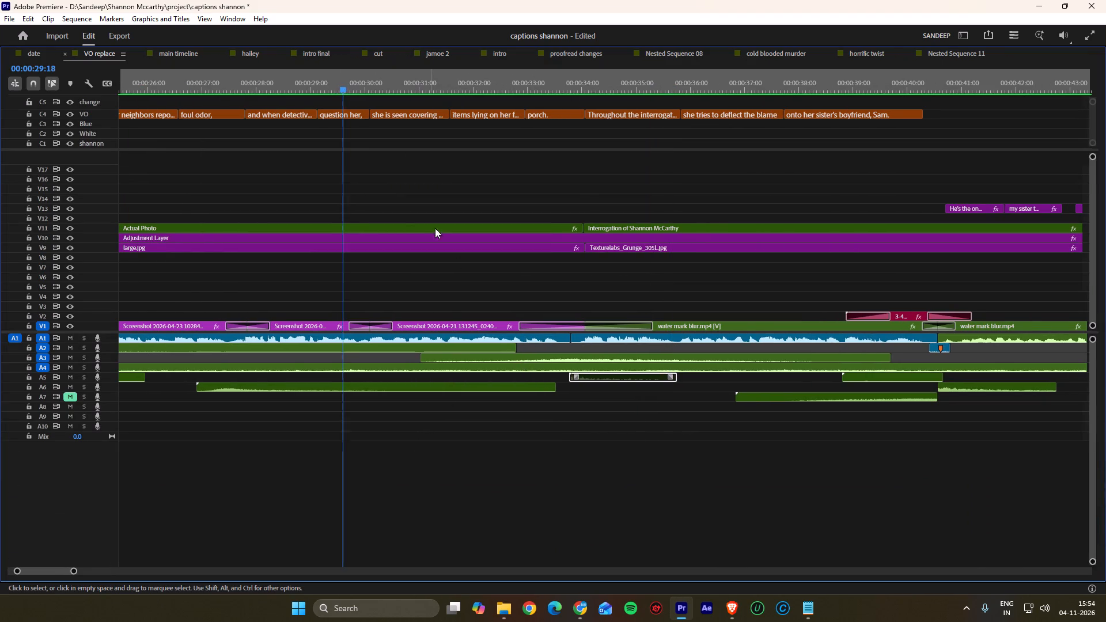
scroll(438, 281, "up", 2, "alt")
scroll(445, 295, "down", 1)
scroll(449, 296, "down", 2, "alt")
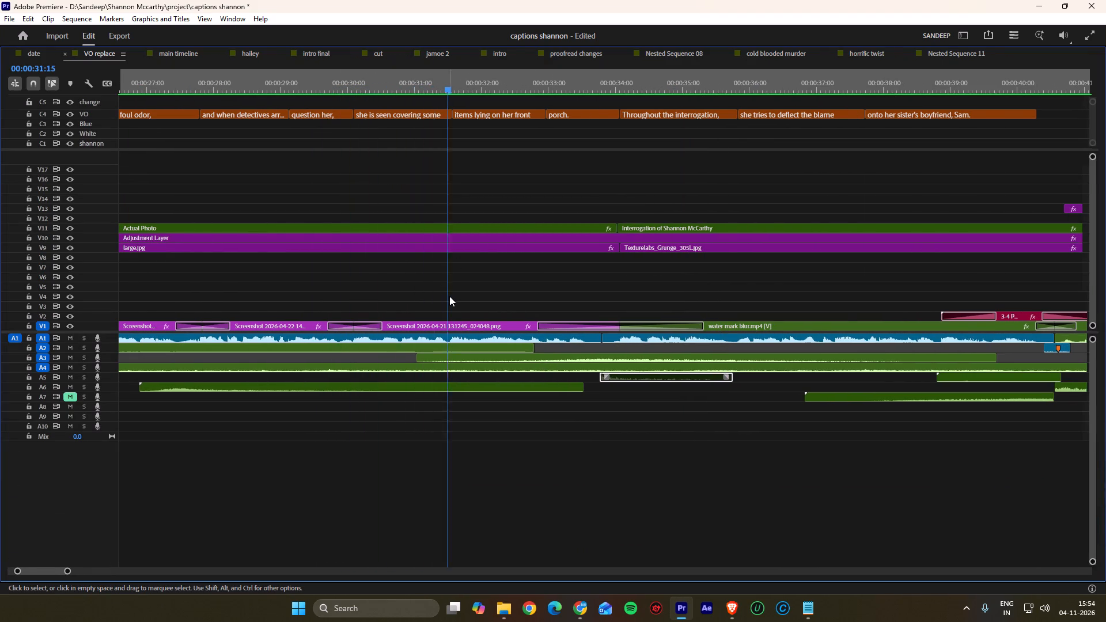
scroll(475, 302, "up", 2, "alt")
scroll(475, 302, "down", 5)
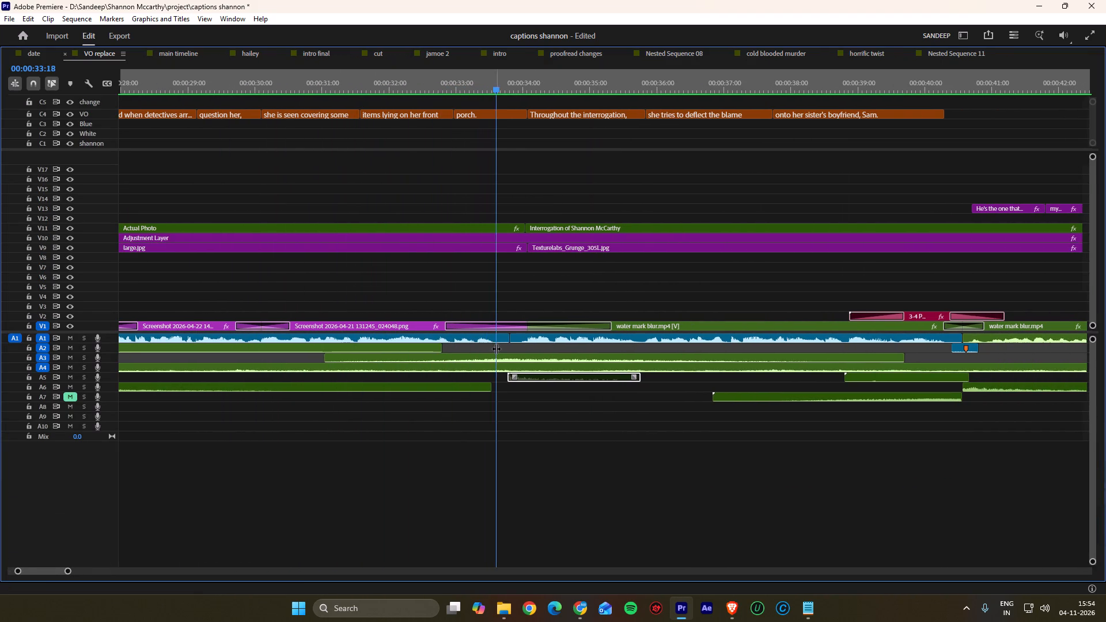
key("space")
Select the whoosh-to-drum-hit effect on A3 and listen from about 00:00:33:18 through the "He's the one that gave" caption.
left_click(509, 358)
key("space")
scroll(523, 371, "down", 4, "alt")
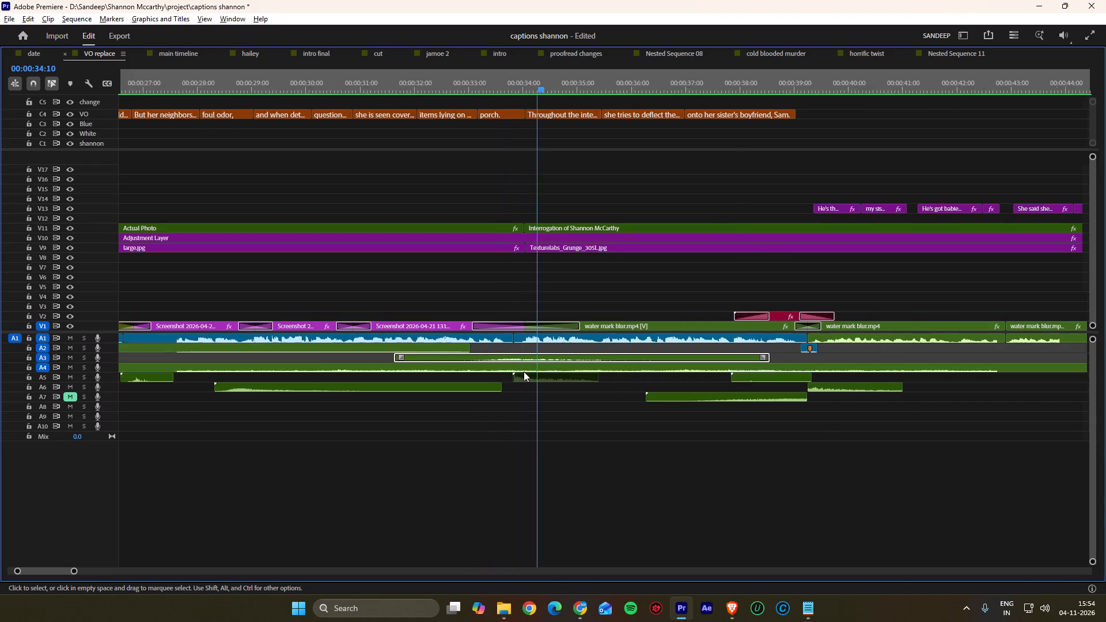
key("grave")
scroll(602, 475, "down", 5, "alt")
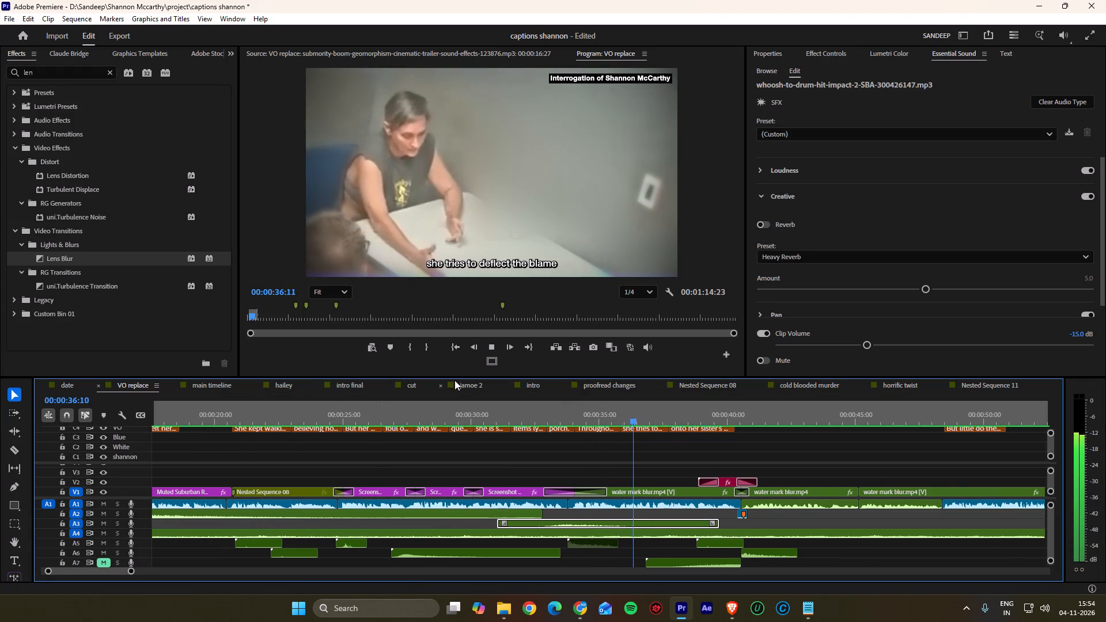
scroll(721, 472, "down", 2, "alt")
scroll(740, 484, "up", 10, "alt")
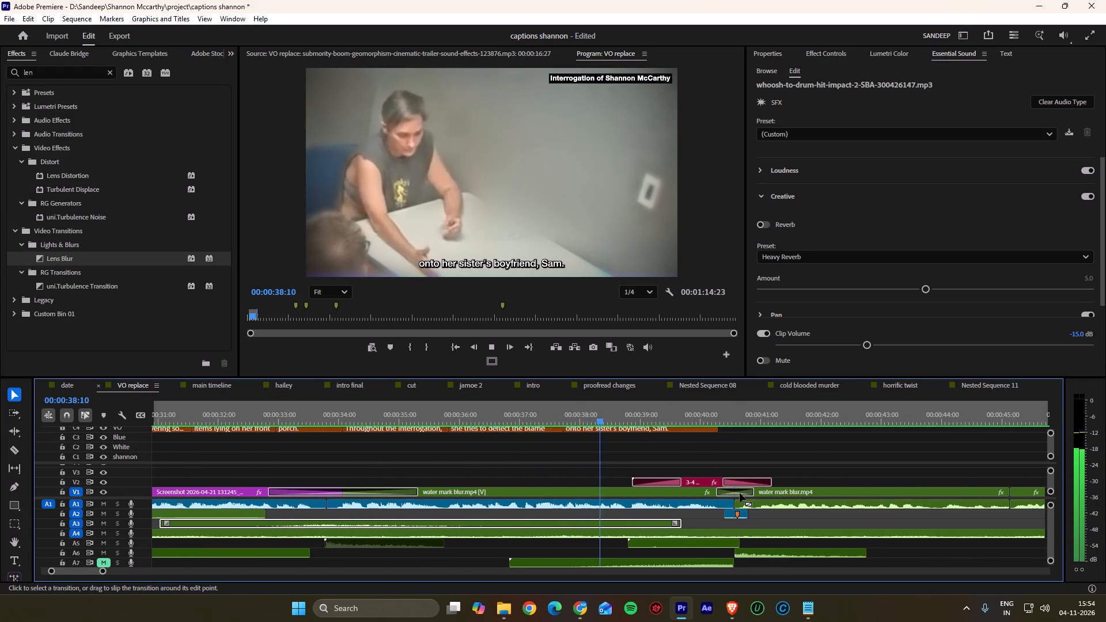
scroll(740, 494, "down", 1)
scroll(744, 495, "up", 3, "alt")
scroll(744, 495, "down", 2)
scroll(743, 495, "up", 2, "alt")
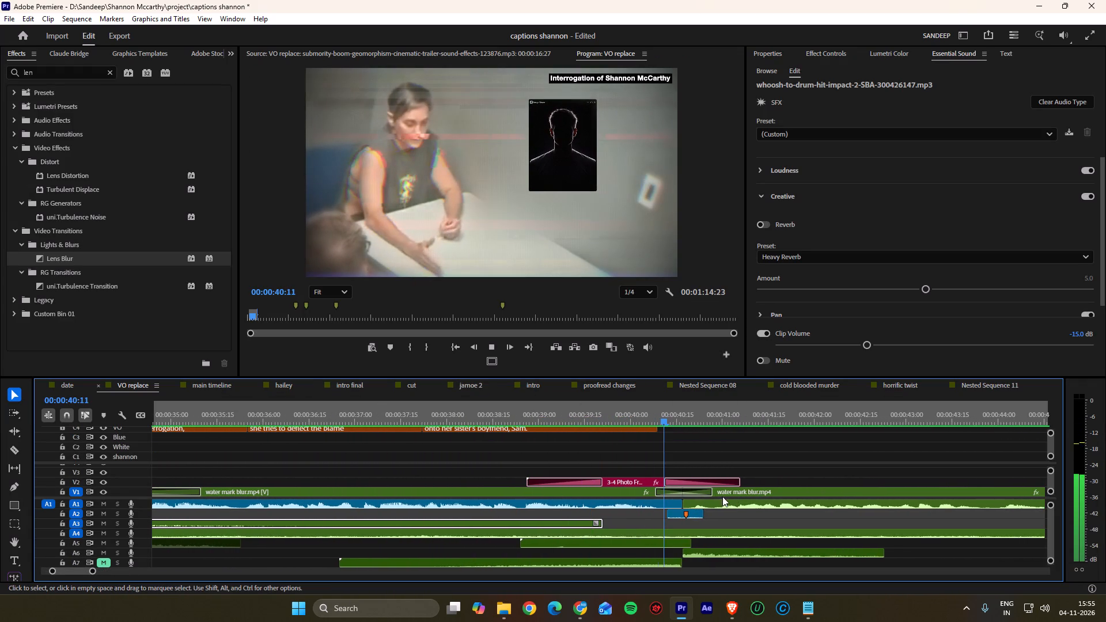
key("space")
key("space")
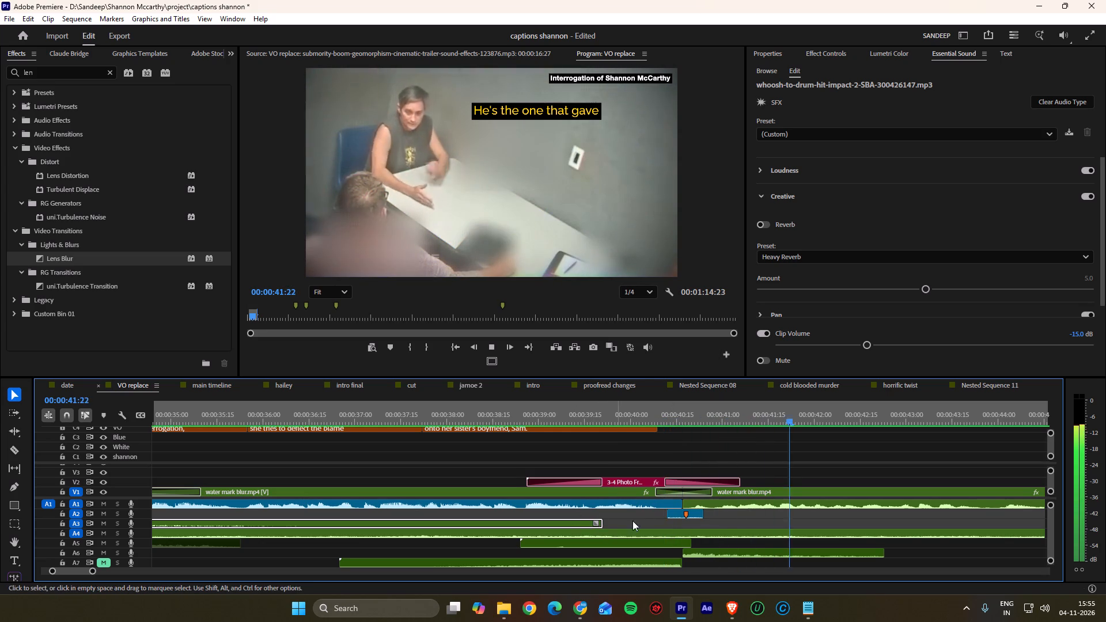
scroll(645, 521, "down", 1)
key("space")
Replay the cut from the narrator's boyfriend line to the interrogation dialogue, from about 00:00:40 to 00:00:42:12.
left_click(618, 411)
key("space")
scroll(641, 481, "down", 7)
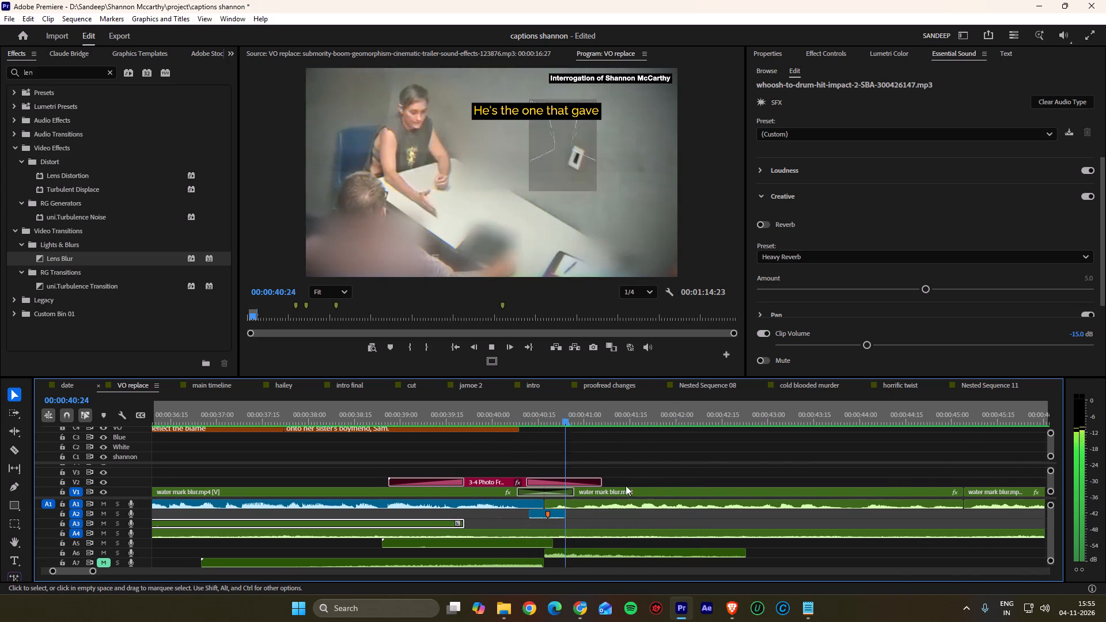
scroll(616, 486, "down", 2)
scroll(615, 486, "down", 4, "alt")
scroll(602, 487, "down", 2)
scroll(567, 491, "up", 2, "alt")
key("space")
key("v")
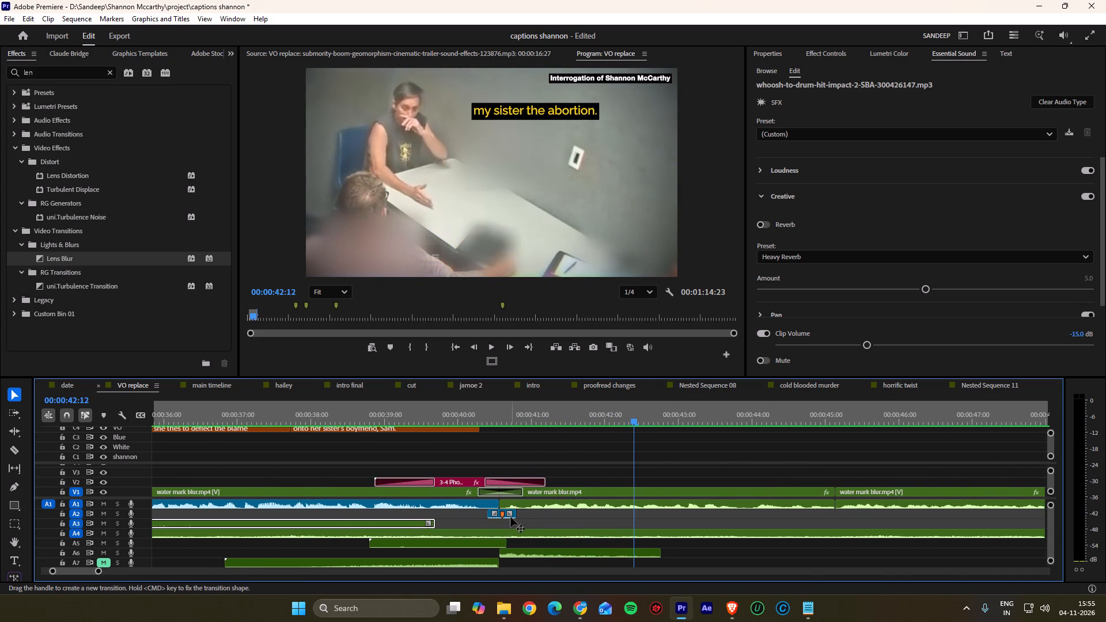
Preview the whoosh-to-drum-hit, atlasaudio-true-crime and ks-motion-metal-hit source clips to check the sounds used around this cut.
double_click(510, 517)
key("grave")
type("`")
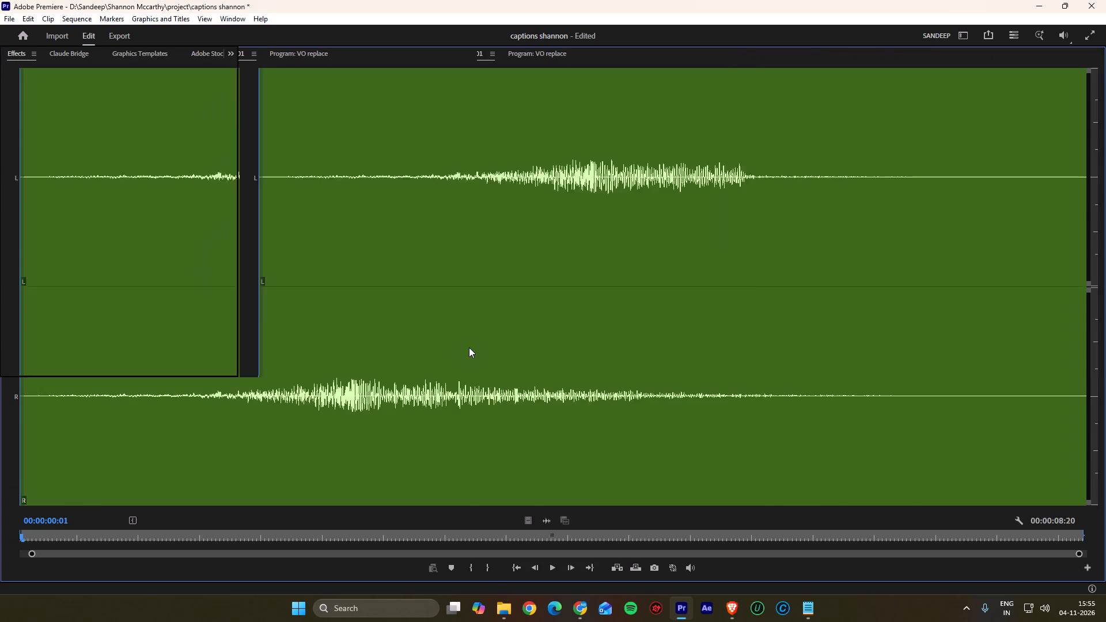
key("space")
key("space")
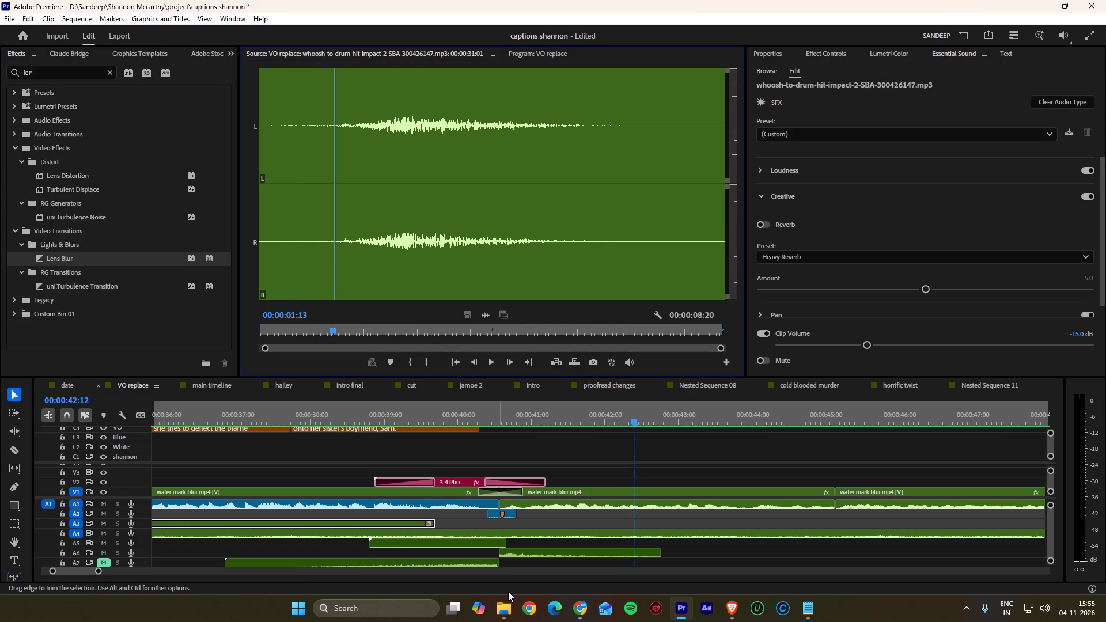
double_click(505, 536)
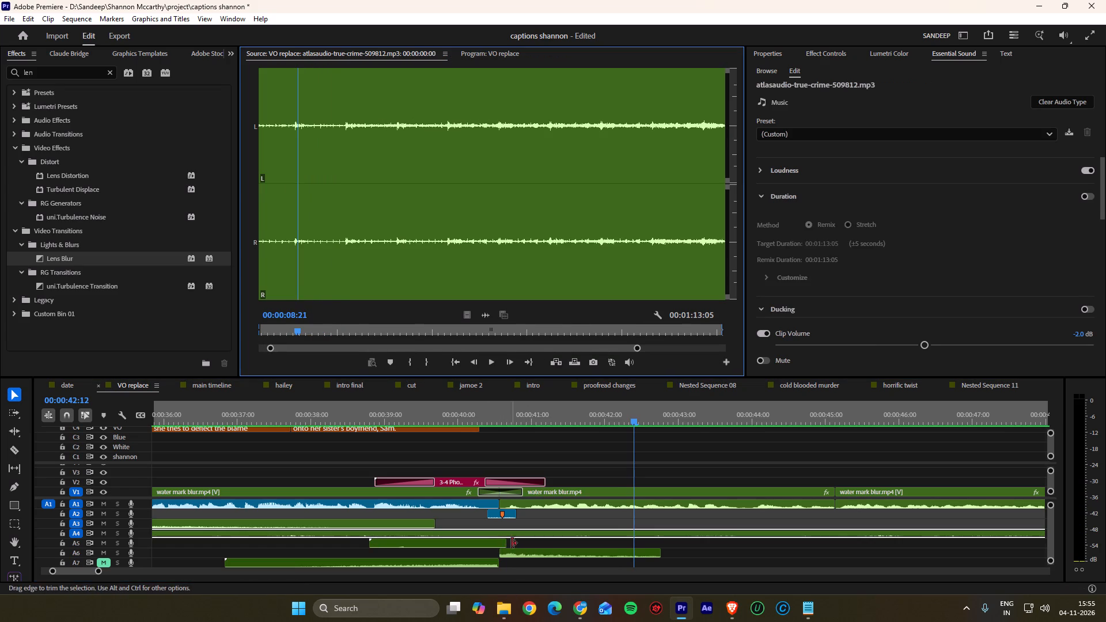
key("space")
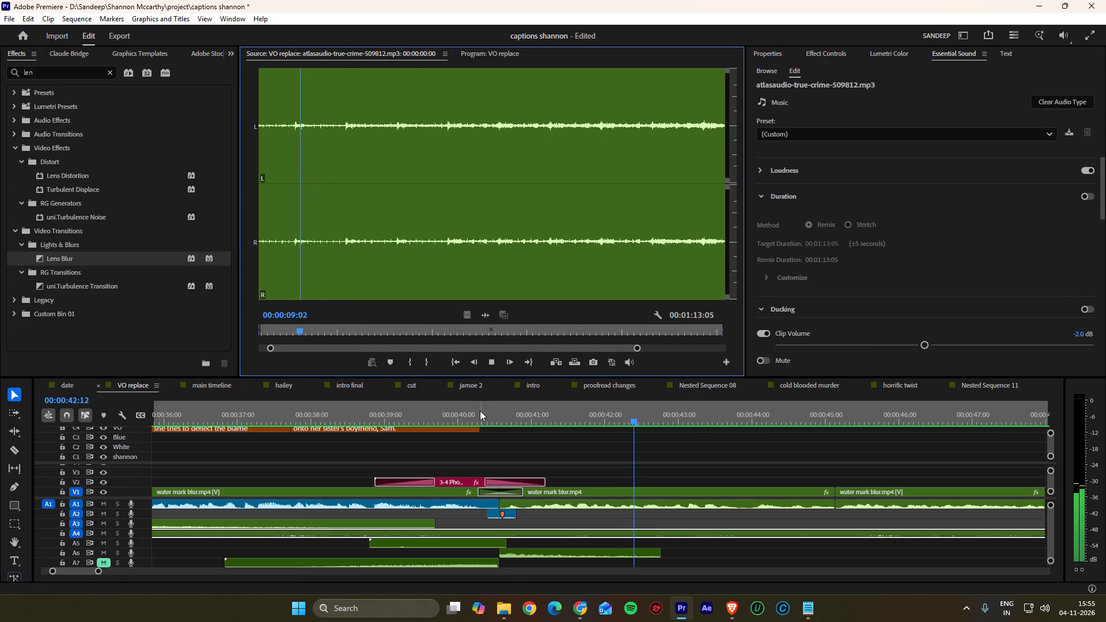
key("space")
double_click(446, 545)
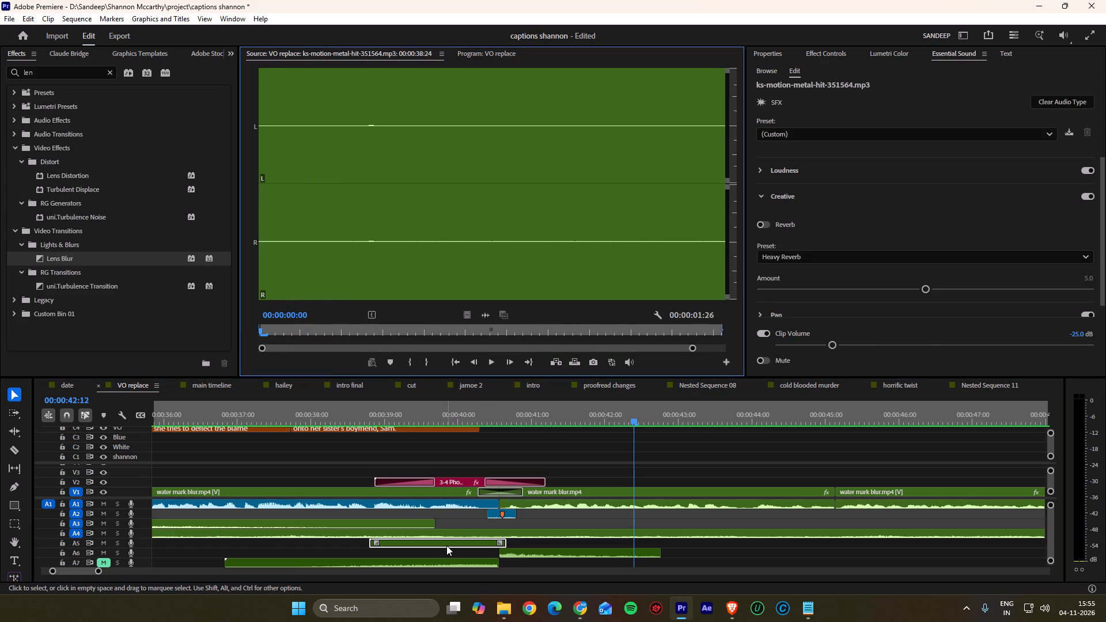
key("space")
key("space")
Replay the cut out of the narrator's boyfriend line from about 00:00:39:17 and 00:00:38:19 to check its sound effects.
left_click(446, 545)
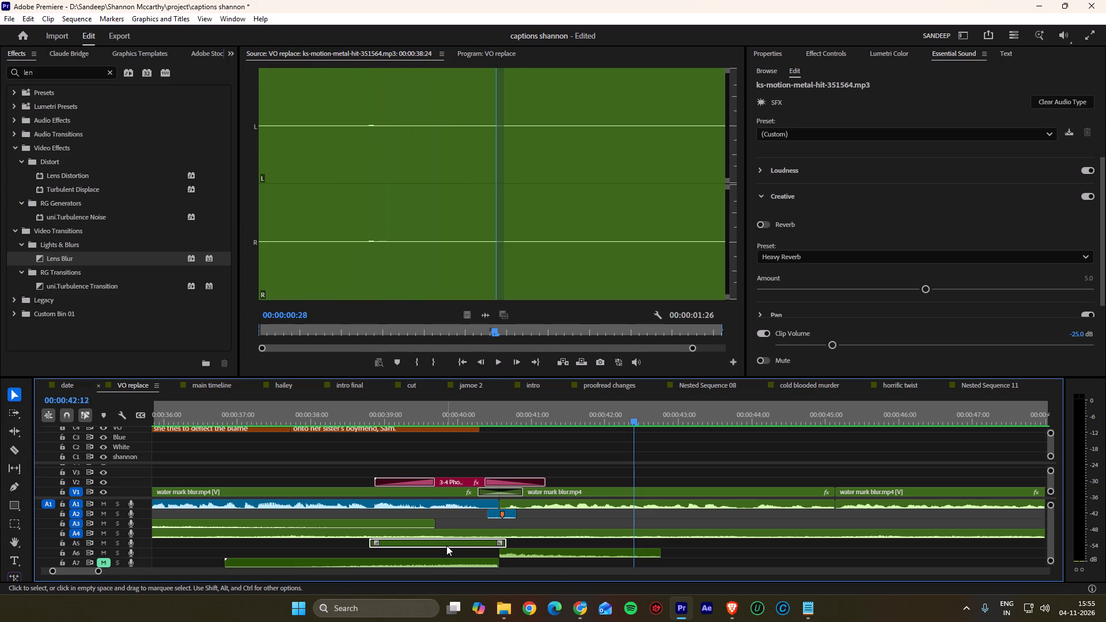
left_click(427, 409)
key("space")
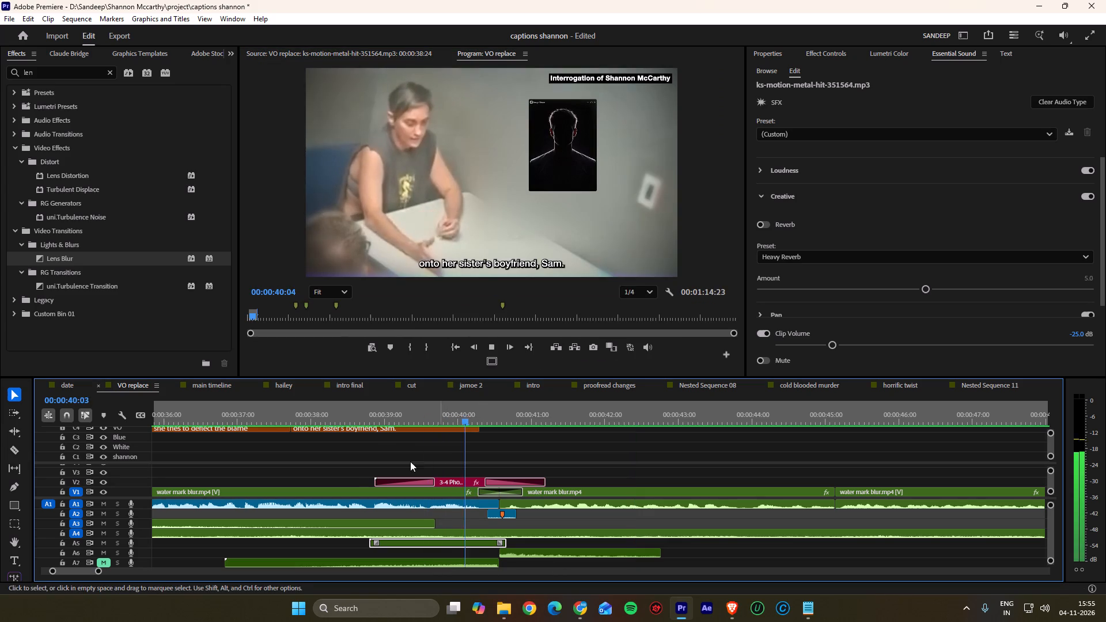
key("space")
left_click(358, 416)
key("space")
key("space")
Preview the Glitch Overlay 19.mp4 audio from the A2 clip at the interrogation cut in the source view.
scroll(511, 533, "down", 6, "ctrl")
scroll(511, 533, "up", 5, "ctrl")
scroll(512, 533, "down", 1, "ctrl")
scroll(512, 533, "up", 9, "ctrl")
scroll(512, 533, "down", 7, "ctrl")
scroll(512, 533, "up", 2, "ctrl")
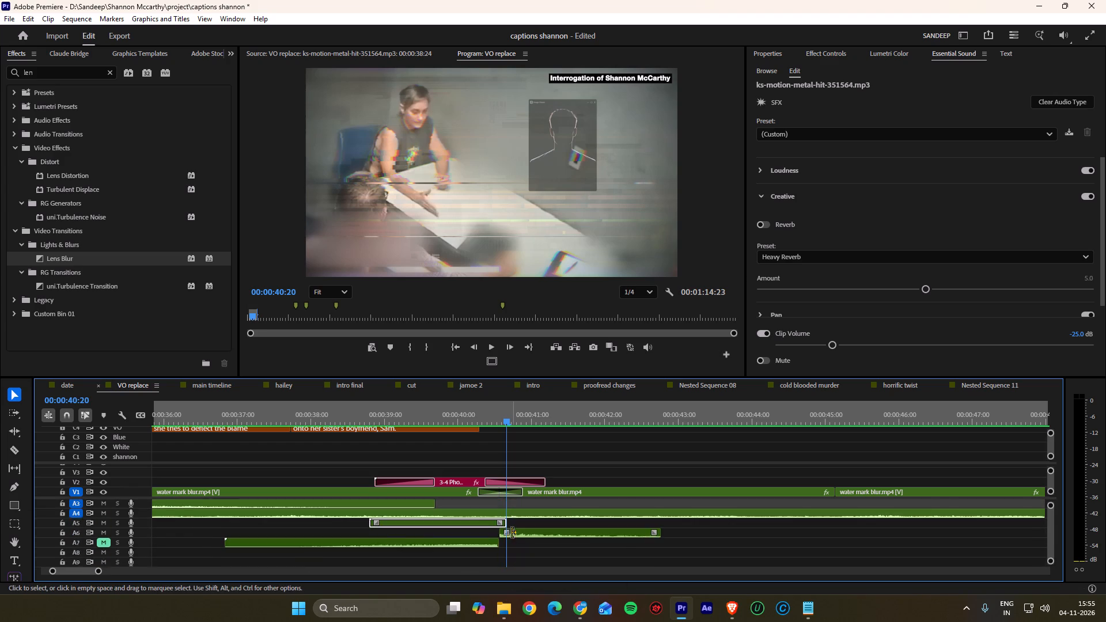
scroll(512, 533, "up", 6, "ctrl")
left_click(510, 513)
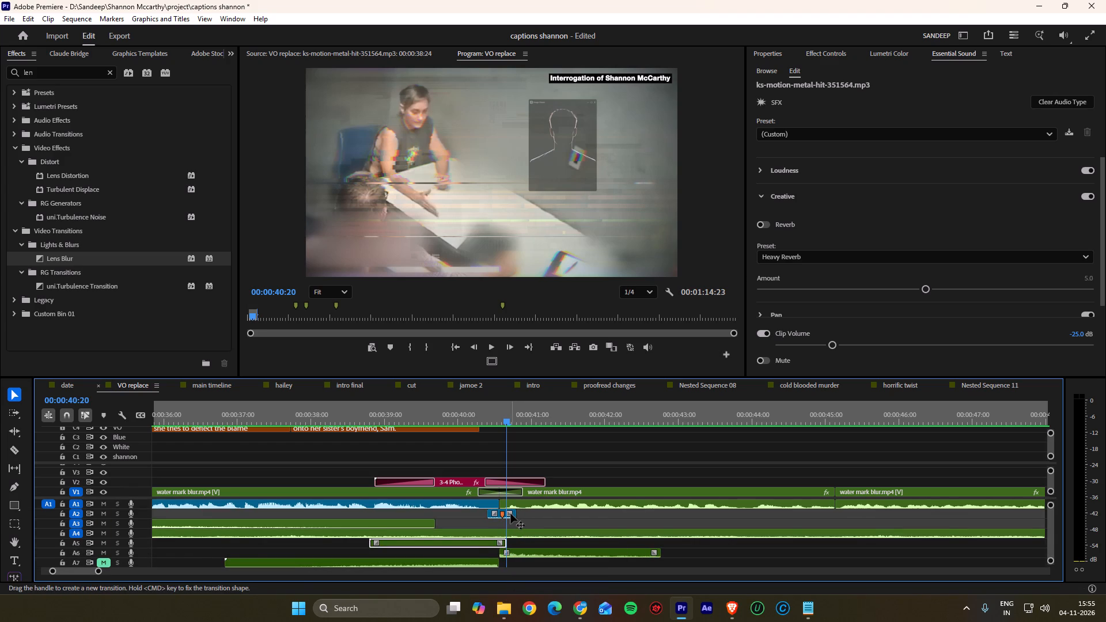
double_click(501, 514)
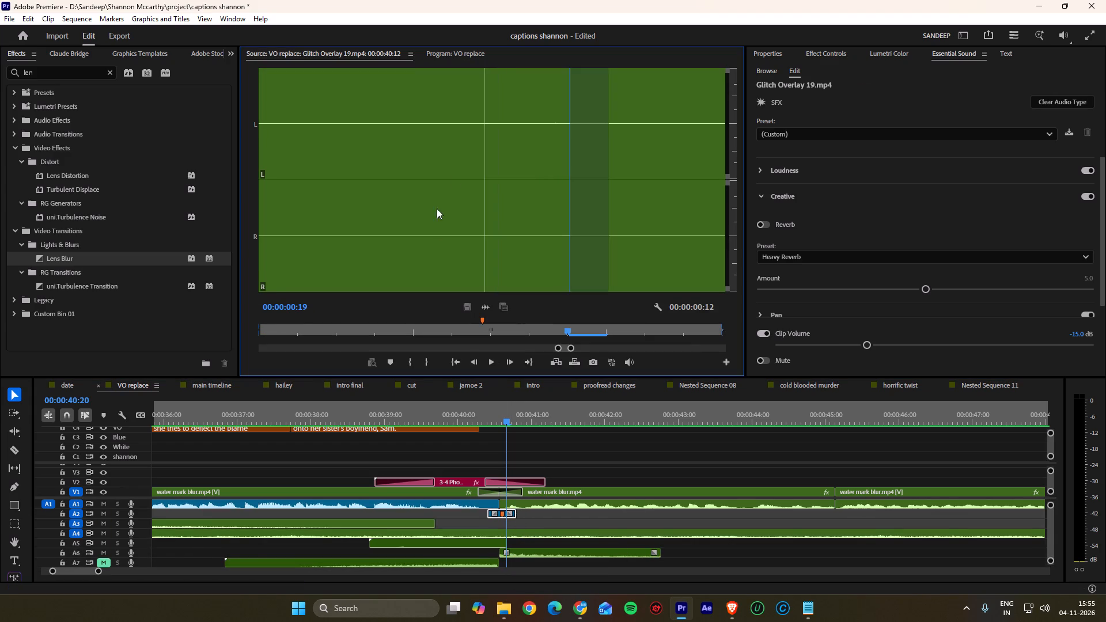
left_click_drag(467, 170, 299, 179)
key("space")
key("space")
left_click_drag(334, 179, 198, 179)
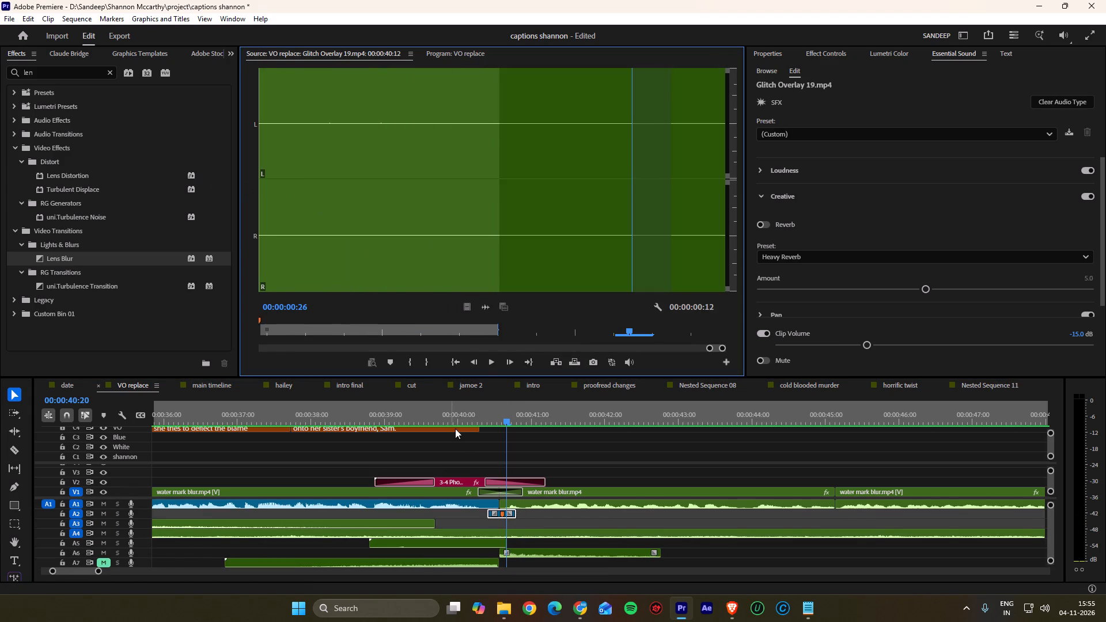
Listen from about 00:00:40:12 through the interrogation dialogue to the Horrific twist title, speeding up playback partway.
left_click(490, 409)
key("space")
scroll(518, 466, "up", 2, "alt")
scroll(524, 469, "down", 8, "alt")
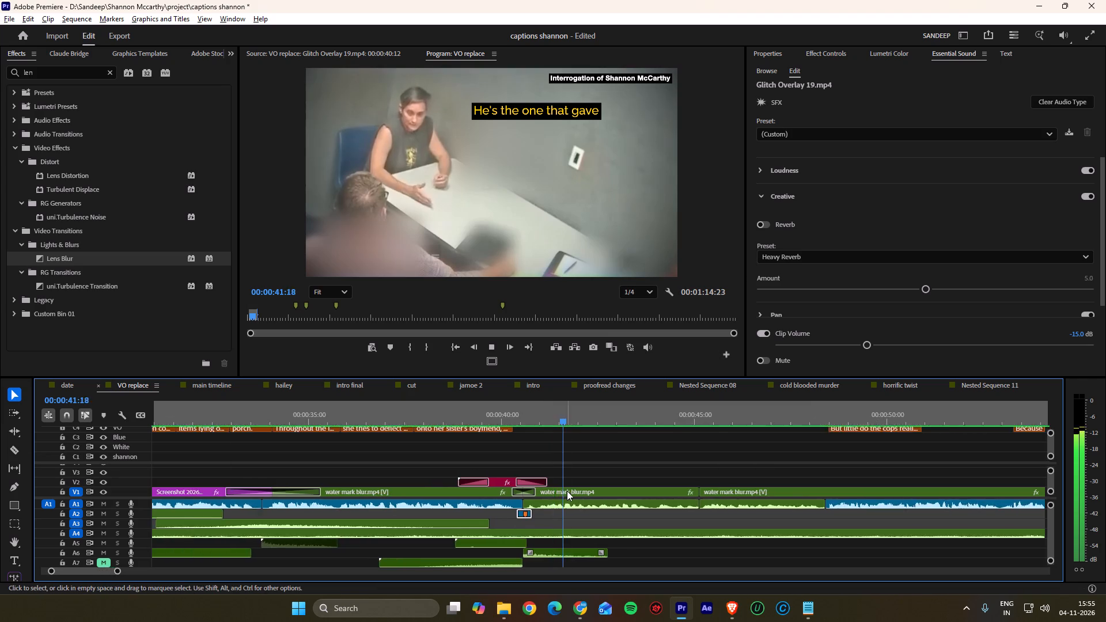
scroll(567, 491, "up", 4, "alt")
scroll(574, 493, "down", 6, "alt")
key("grave")
key("grave")
scroll(620, 518, "down", 8, "alt")
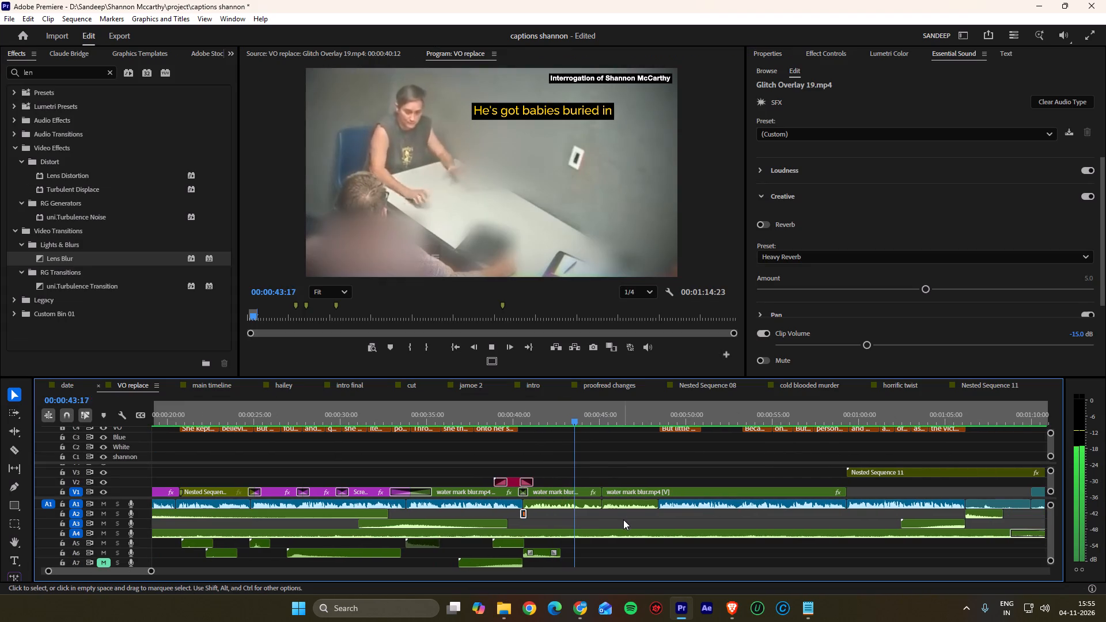
scroll(626, 487, "down", 5, "alt")
scroll(637, 482, "up", 1, "ctrl")
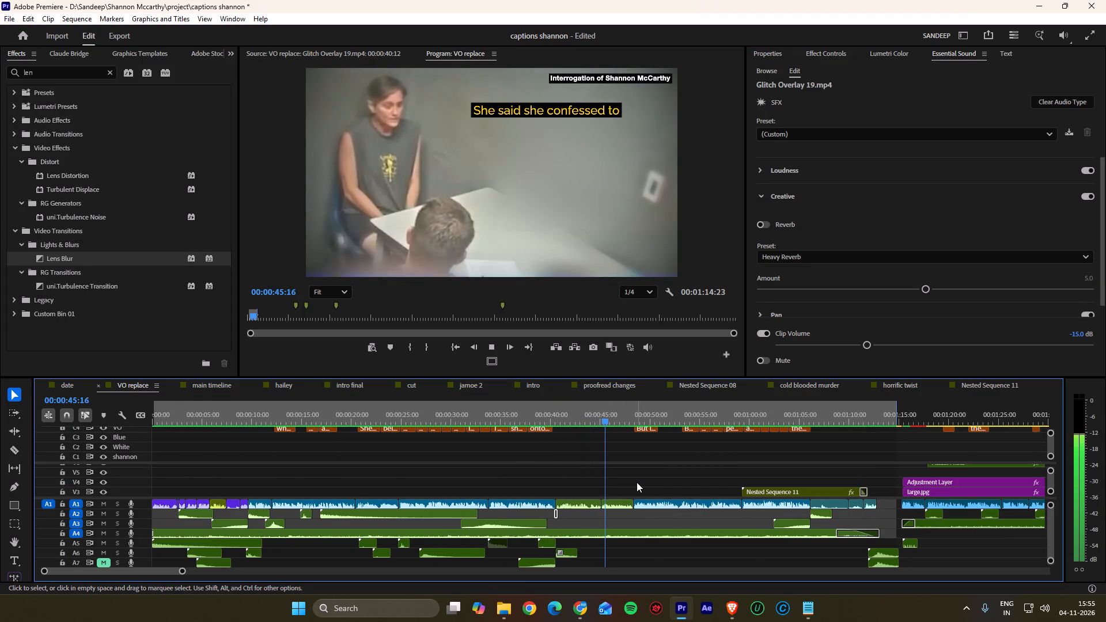
scroll(637, 482, "up", 2, "ctrl")
scroll(637, 482, "up", 5)
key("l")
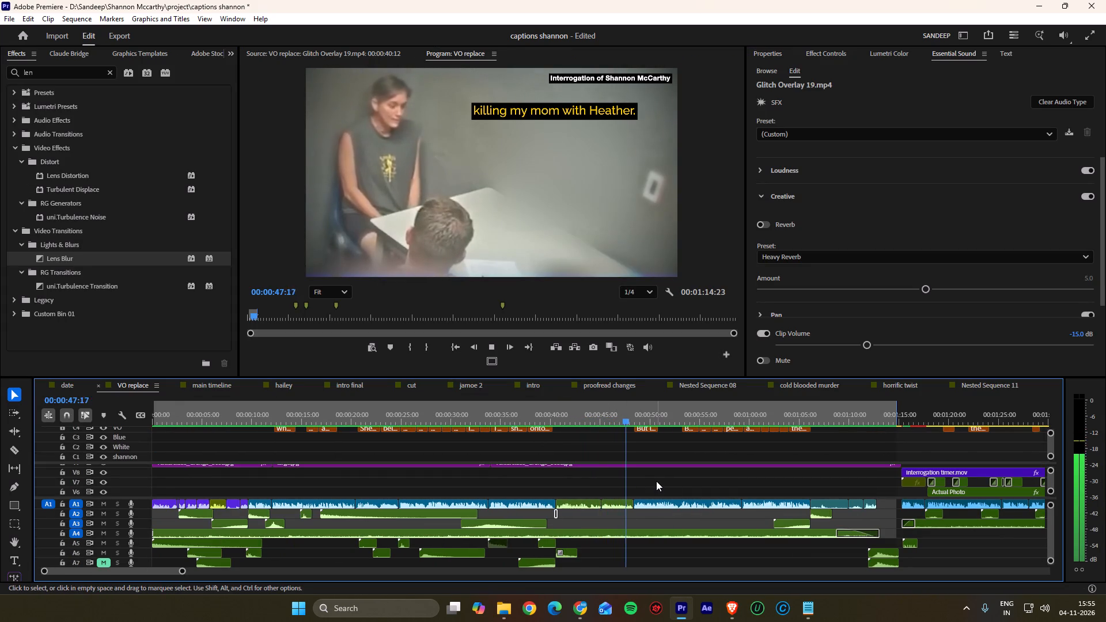
scroll(656, 481, "down", 3, "alt")
scroll(656, 481, "up", 2, "alt")
scroll(577, 473, "up", 1, "alt")
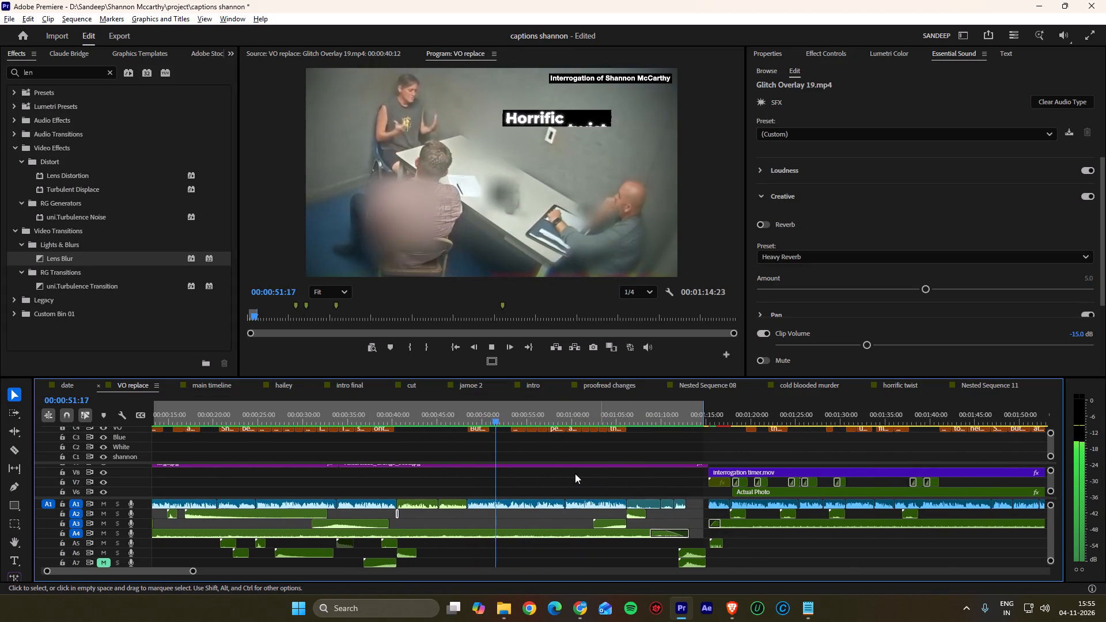
scroll(575, 473, "up", 4, "alt")
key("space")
Replay the Horrific twist title's entrance from 00:00:50:25 to 00:00:51:17.
left_click_drag(457, 411, 437, 411)
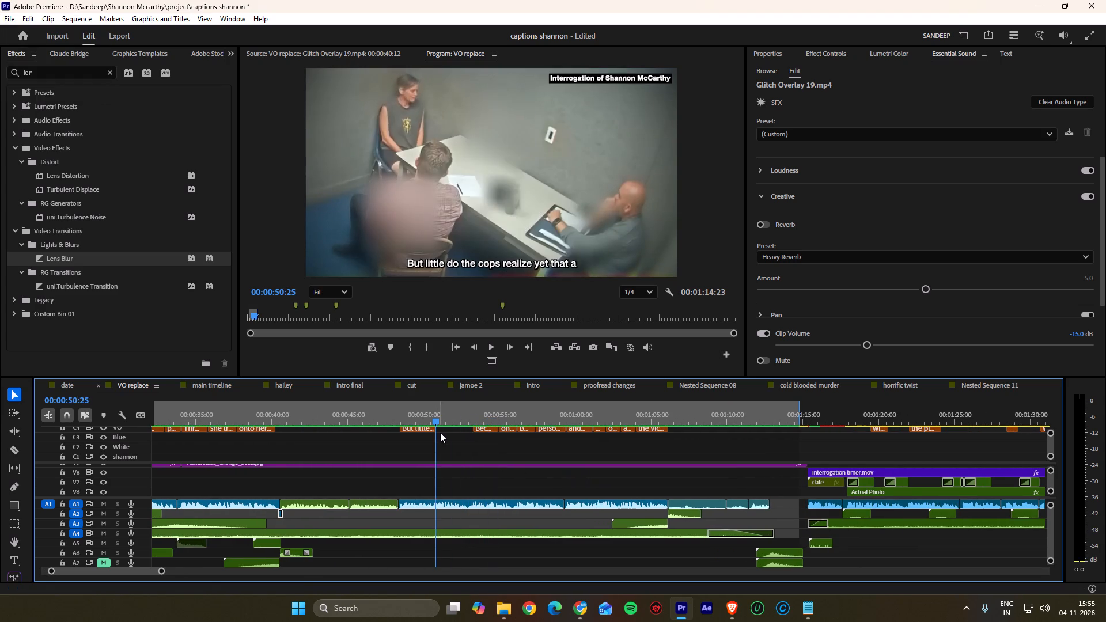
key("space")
key("grave")
scroll(260, 373, "up", 3, "alt")
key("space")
scroll(571, 254, "up", 8, "alt")
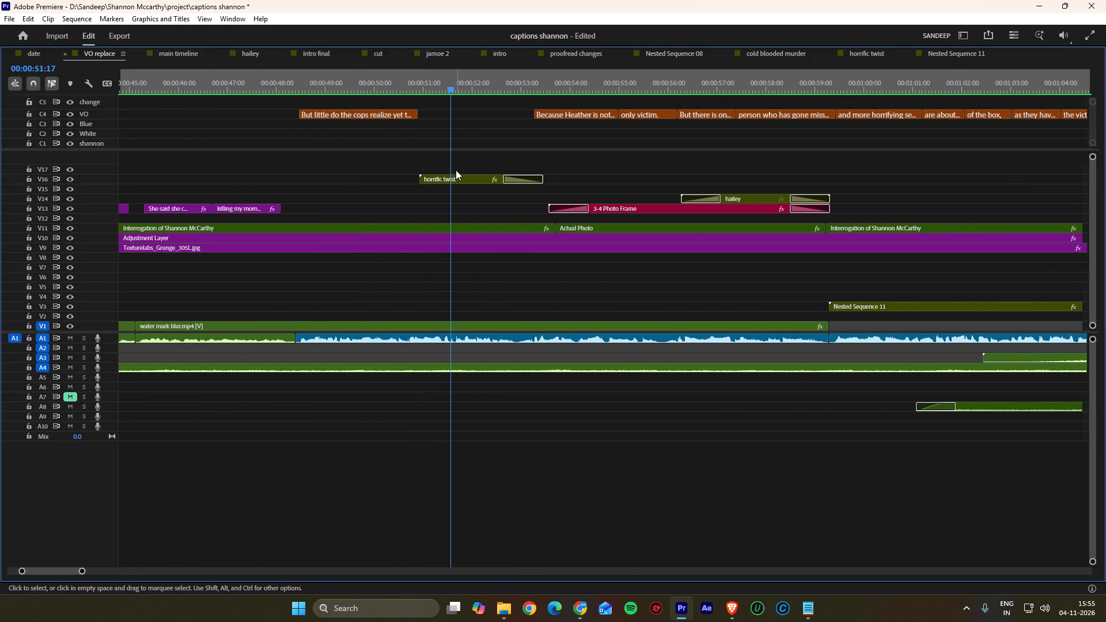
Open the horrific twist nested sequence, play its two-line title animation, and close the sequence.
double_click(454, 176)
key("grave")
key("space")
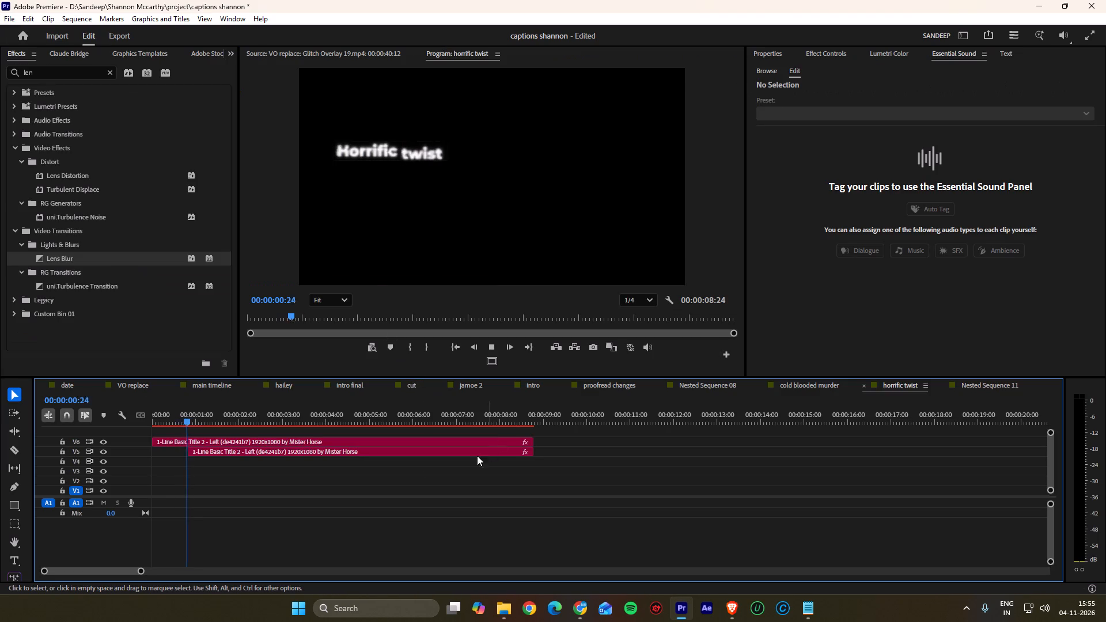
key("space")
left_click_drag(238, 415, 108, 410)
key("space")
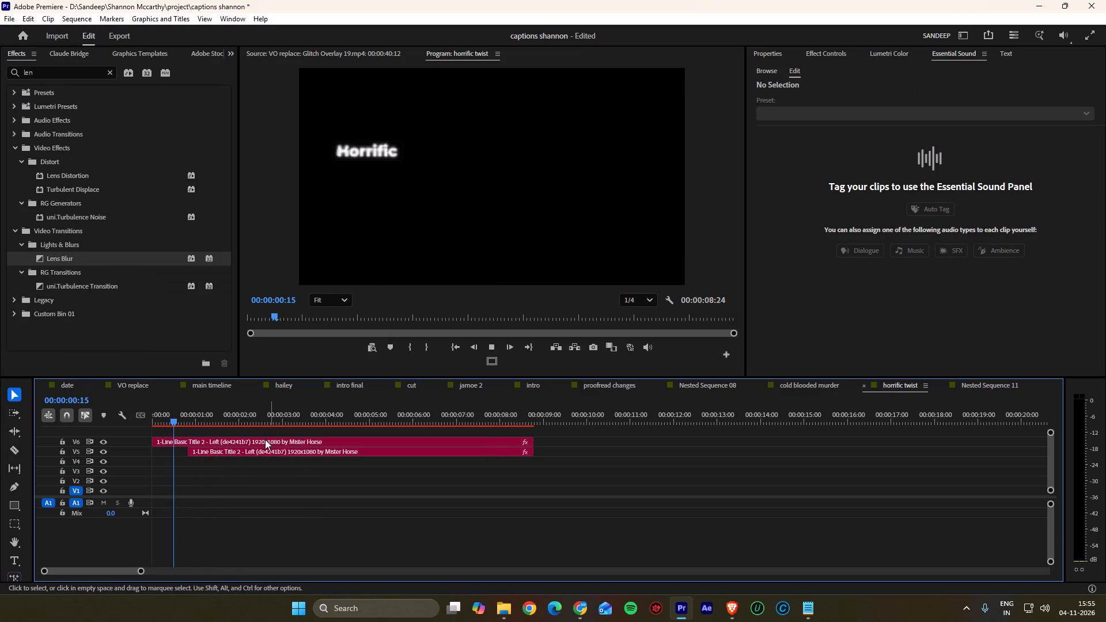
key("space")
left_click(265, 439)
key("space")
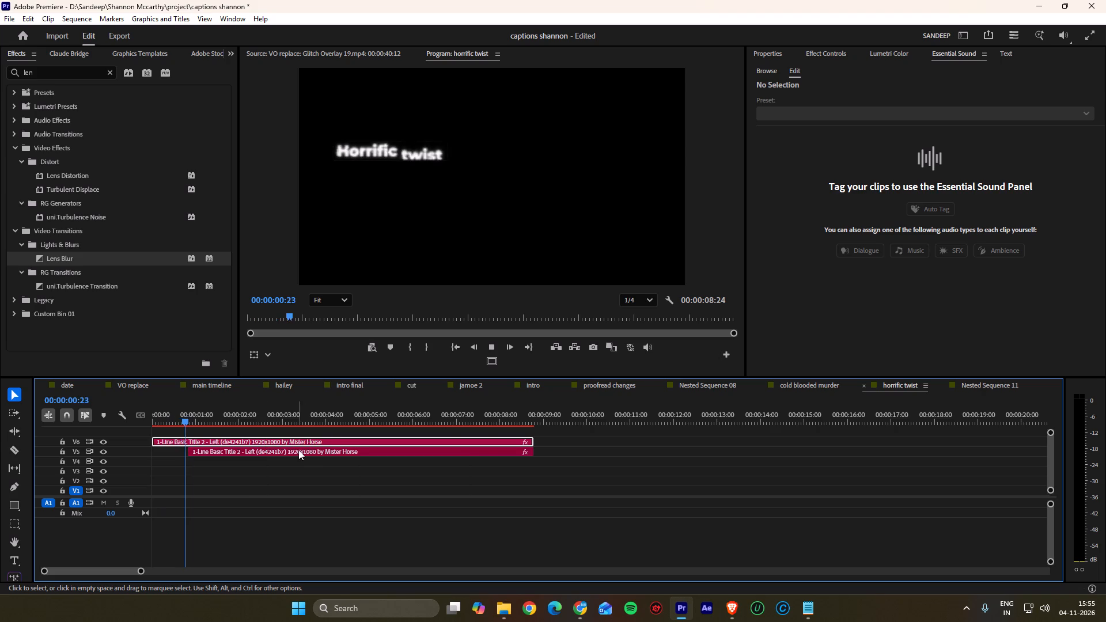
scroll(299, 450, "down", 3, "alt")
key("grave")
key("grave")
scroll(416, 467, "down", 2, "alt")
key("grave")
key("grave")
scroll(442, 468, "down", 3, "alt")
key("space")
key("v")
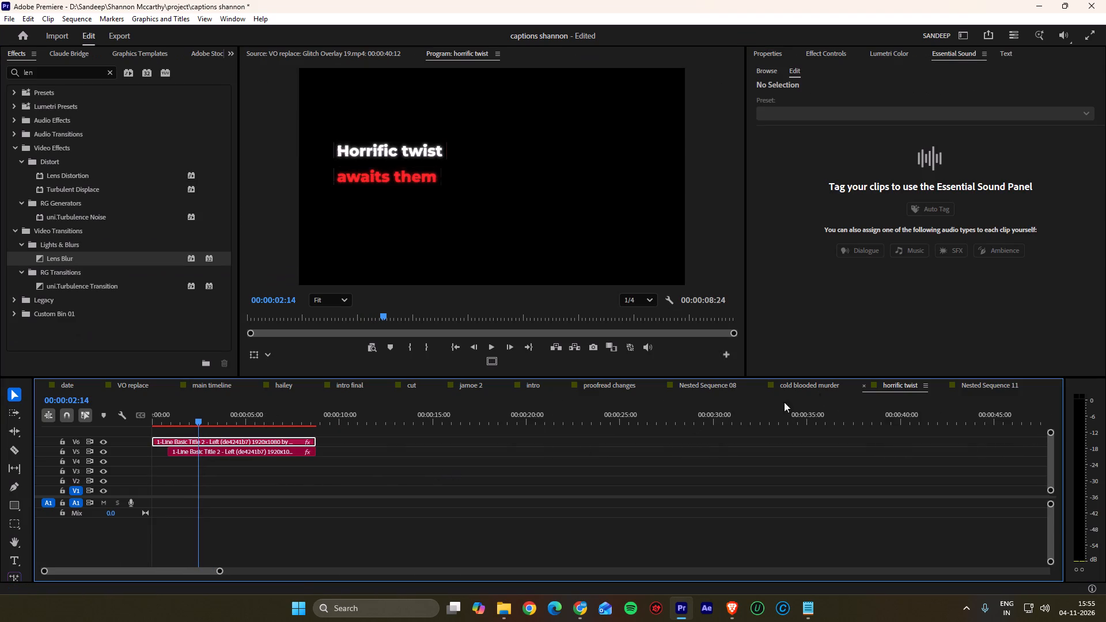
left_click(859, 387)
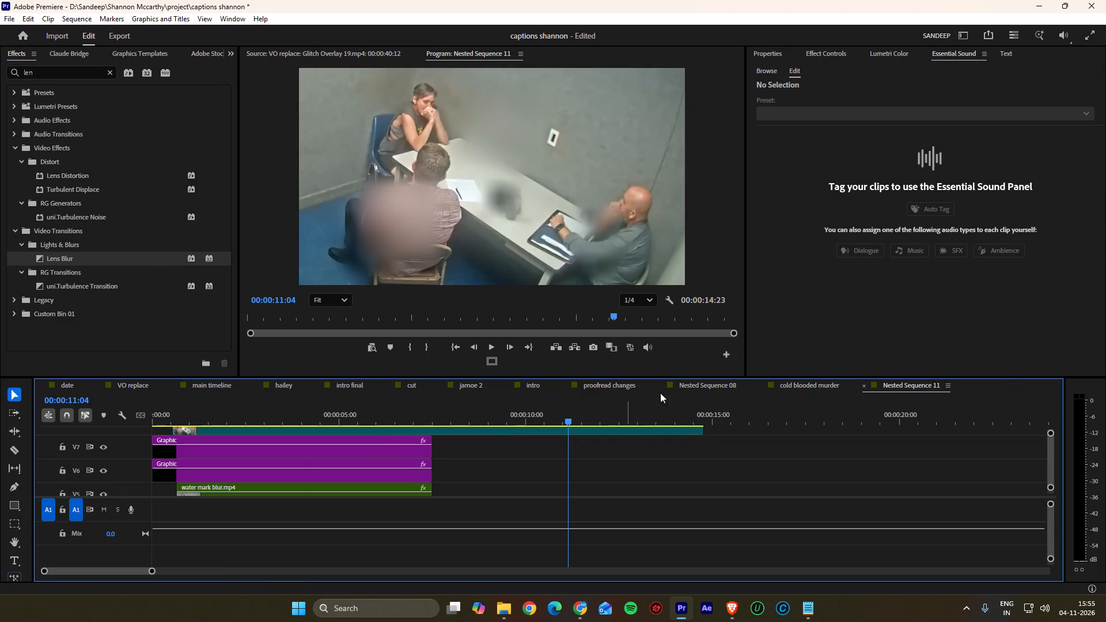
Return to the VO replace sequence and play from 00:00:51:17 through the two photo frames to 00:00:57:25.
left_click(153, 386)
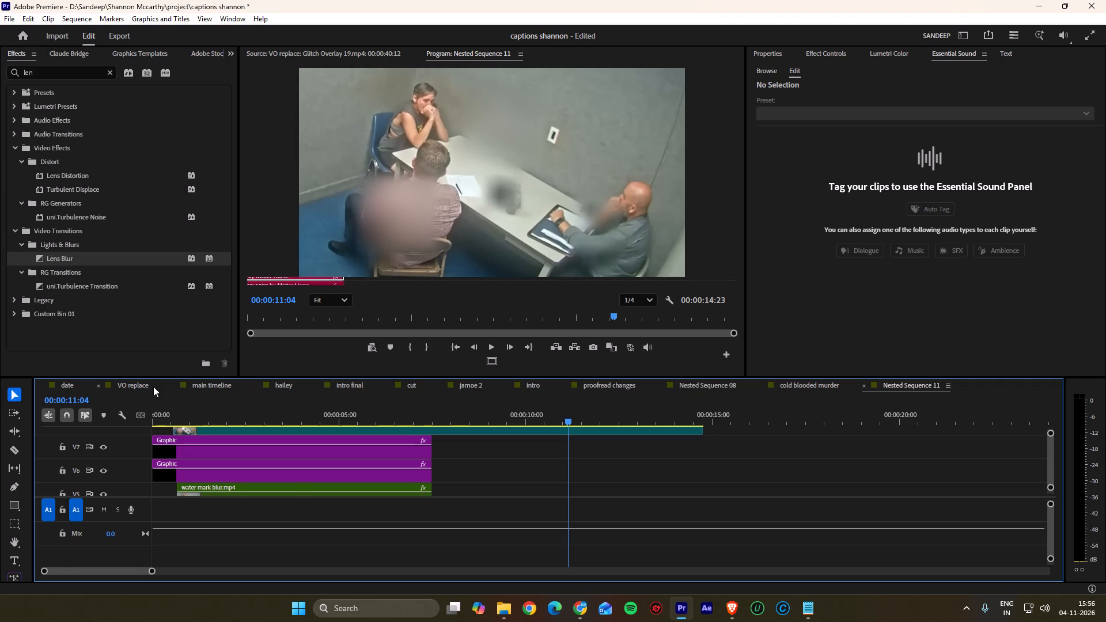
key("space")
scroll(544, 446, "down", 4, "alt")
scroll(572, 450, "up", 6, "alt")
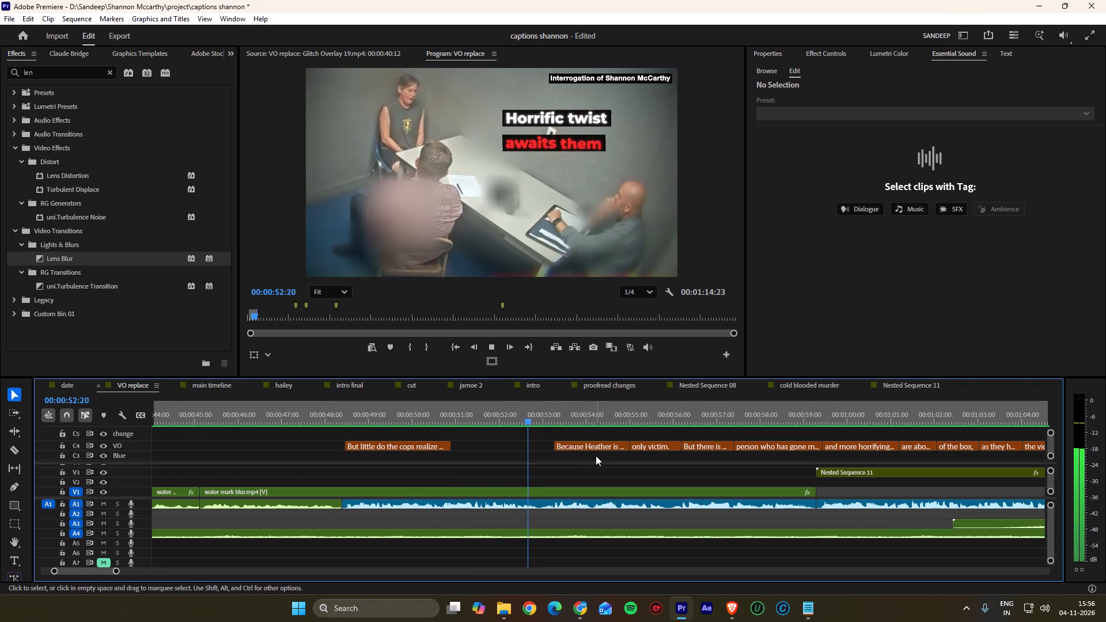
scroll(596, 456, "up", 3, "alt")
scroll(600, 456, "down", 7, "alt")
scroll(600, 456, "up", 3, "alt")
scroll(600, 456, "down", 5, "alt")
scroll(600, 456, "up", 2, "alt")
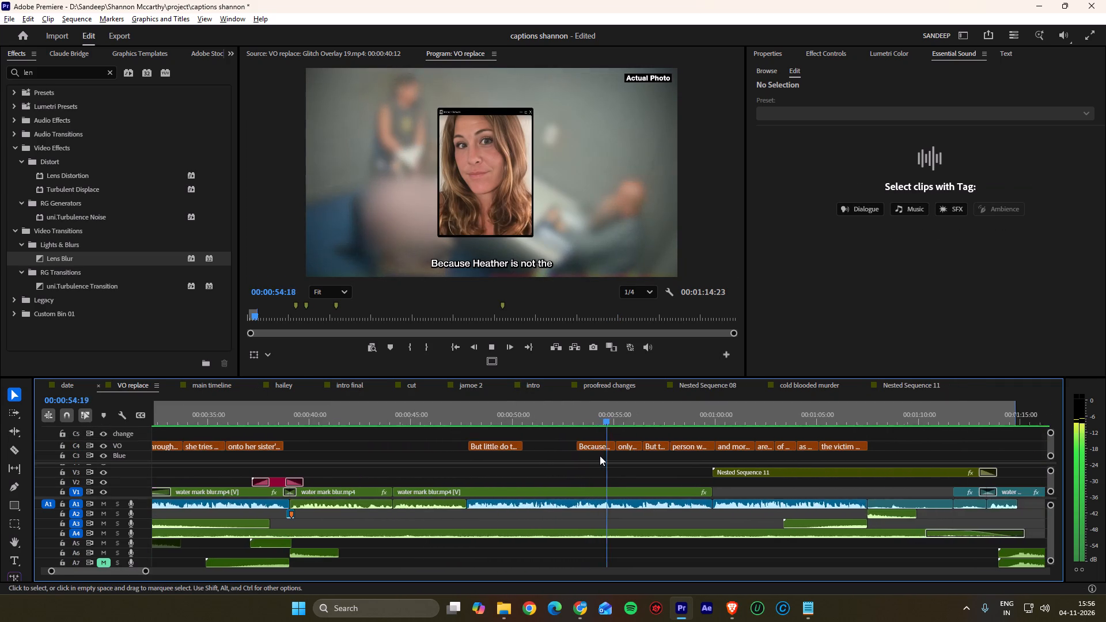
scroll(600, 456, "up", 4, "alt")
scroll(600, 456, "down", 3, "alt")
scroll(600, 456, "up", 6, "alt")
scroll(600, 456, "down", 3, "alt")
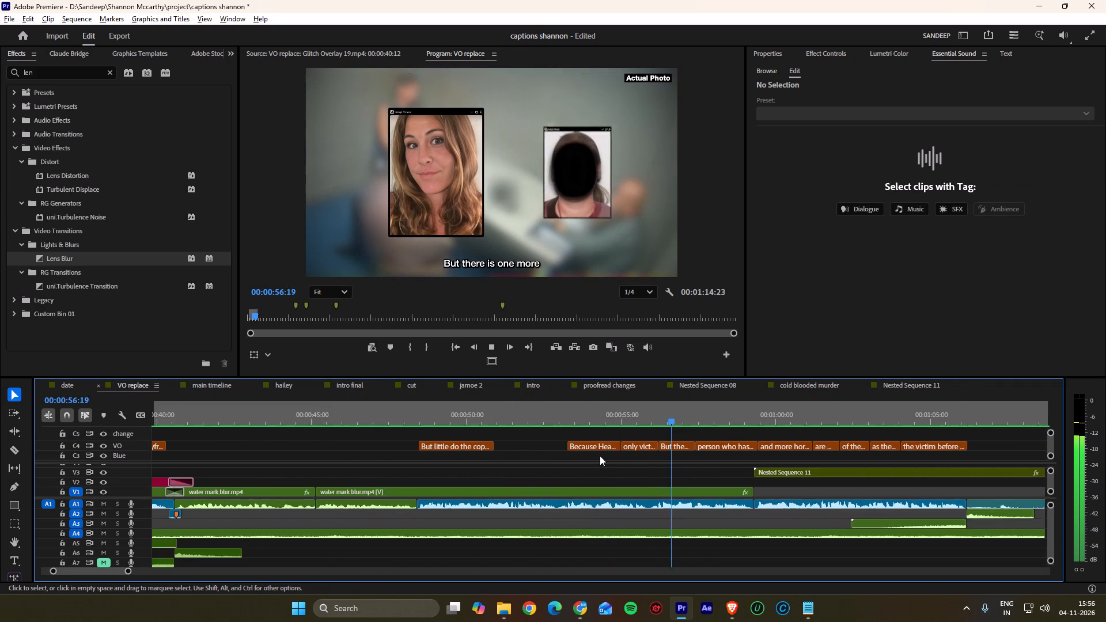
scroll(600, 456, "up", 3, "alt")
scroll(600, 456, "down", 5, "alt")
scroll(600, 456, "up", 2, "alt")
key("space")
Replay the photo-frame section from about 00:00:53:18, where the first photo appears, through the second photo's entrance to 00:00:56:28.
scroll(650, 452, "down", 4, "ctrl")
scroll(650, 452, "up", 7, "ctrl")
scroll(650, 452, "down", 11, "ctrl")
key("grave")
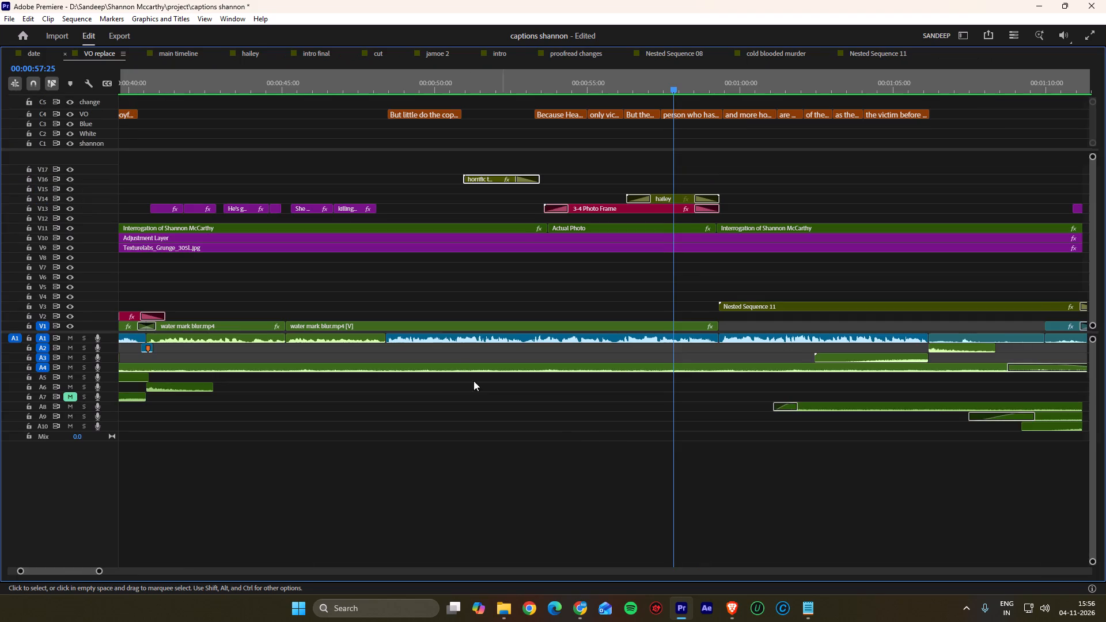
scroll(692, 261, "up", 4, "alt")
scroll(480, 227, "up", 8, "alt")
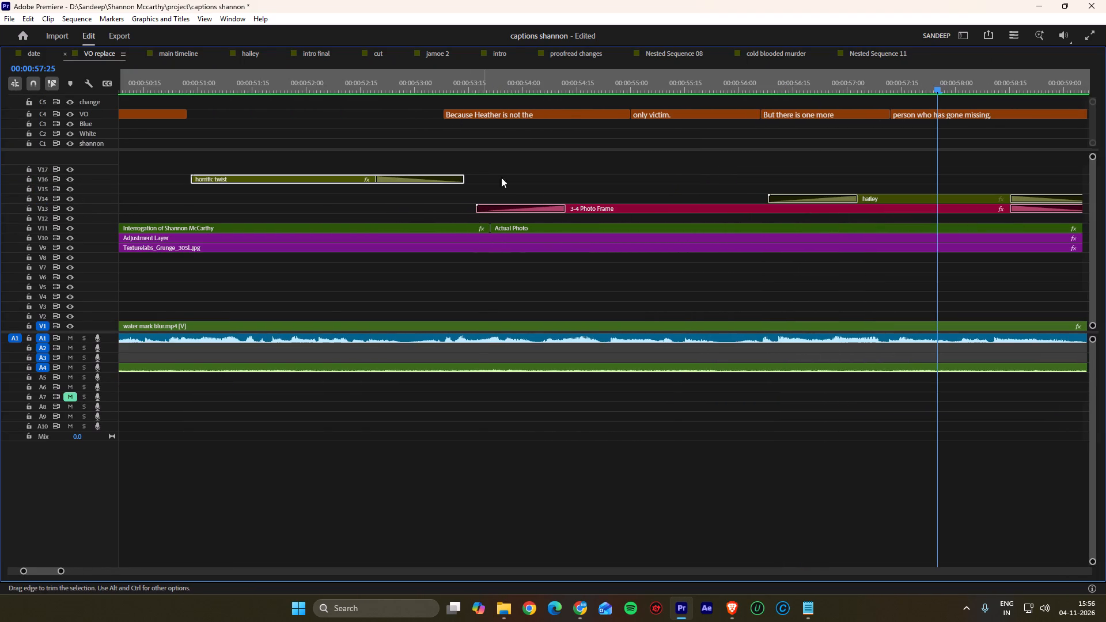
left_click(479, 75)
key("grave")
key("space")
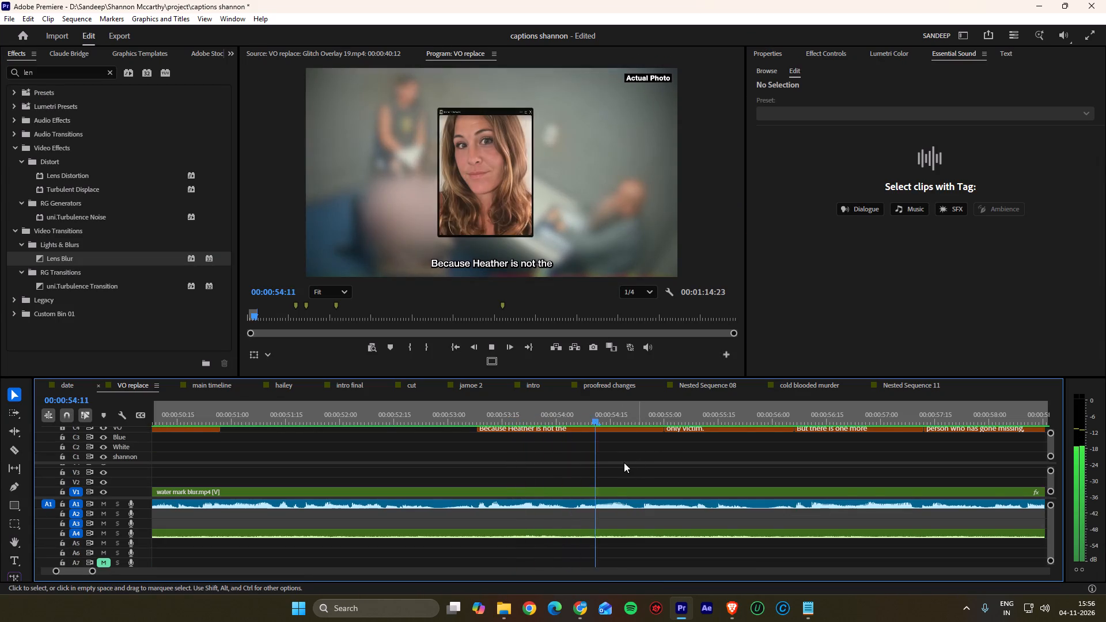
scroll(624, 462, "down", 1, "alt")
scroll(624, 462, "up", 3, "alt")
key("grave")
scroll(590, 405, "down", 5, "alt")
key("grave")
scroll(654, 457, "down", 2, "alt")
scroll(654, 458, "down", 3)
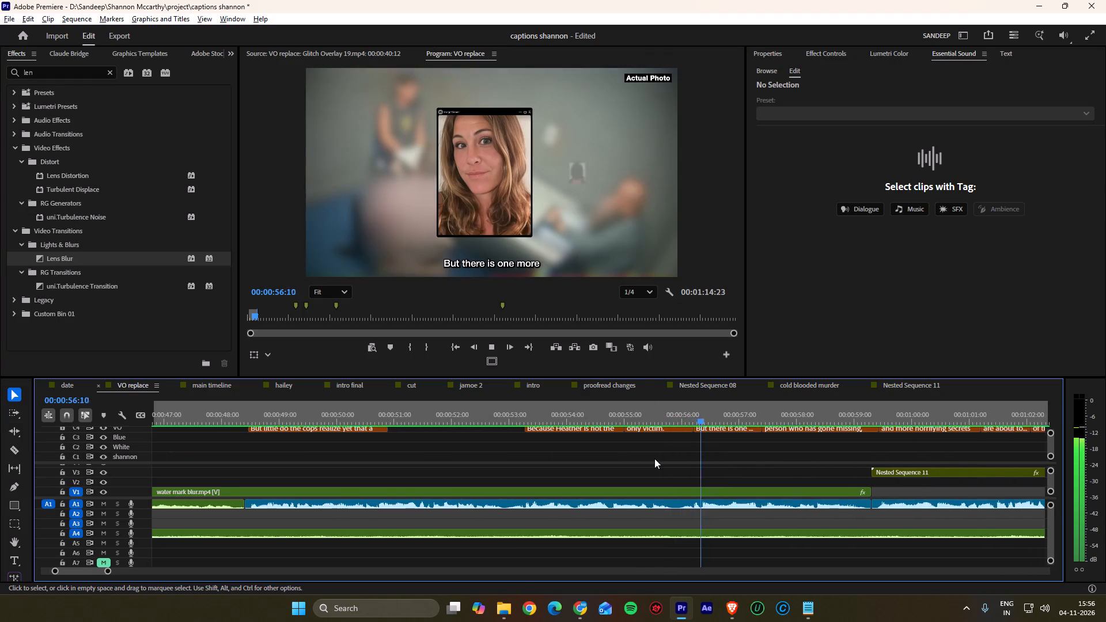
scroll(654, 458, "up", 1, "alt")
key("grave")
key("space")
Inspect the Position keyframes of the 3-4 Photo Frame clip on V13 and the neighbouring clips around 00:00:56:28.
left_click(694, 211)
key("grave")
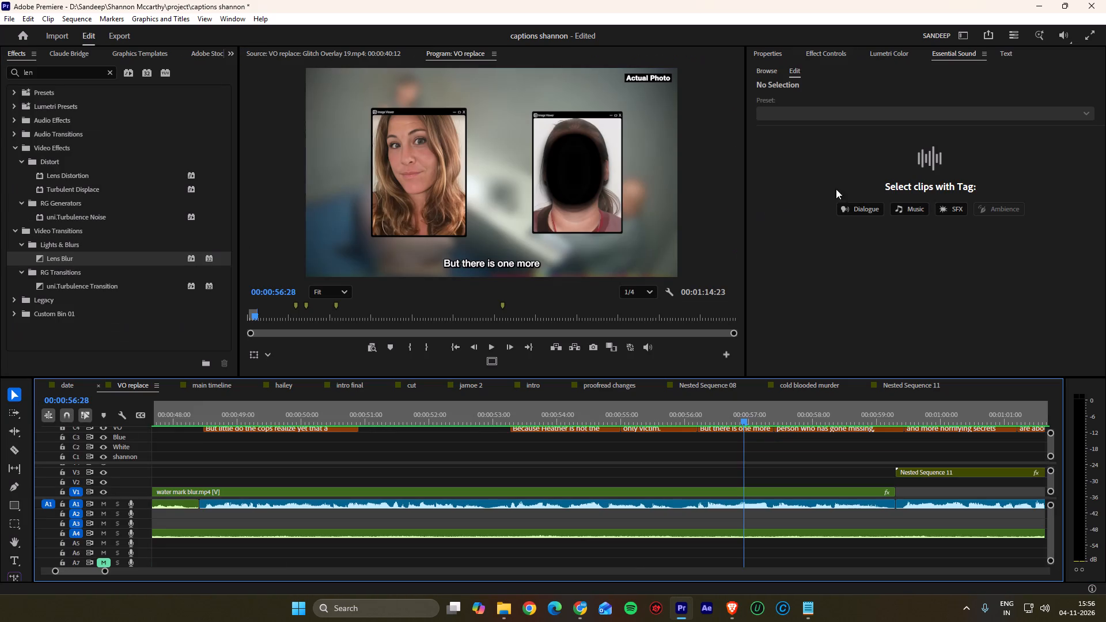
left_click(832, 52)
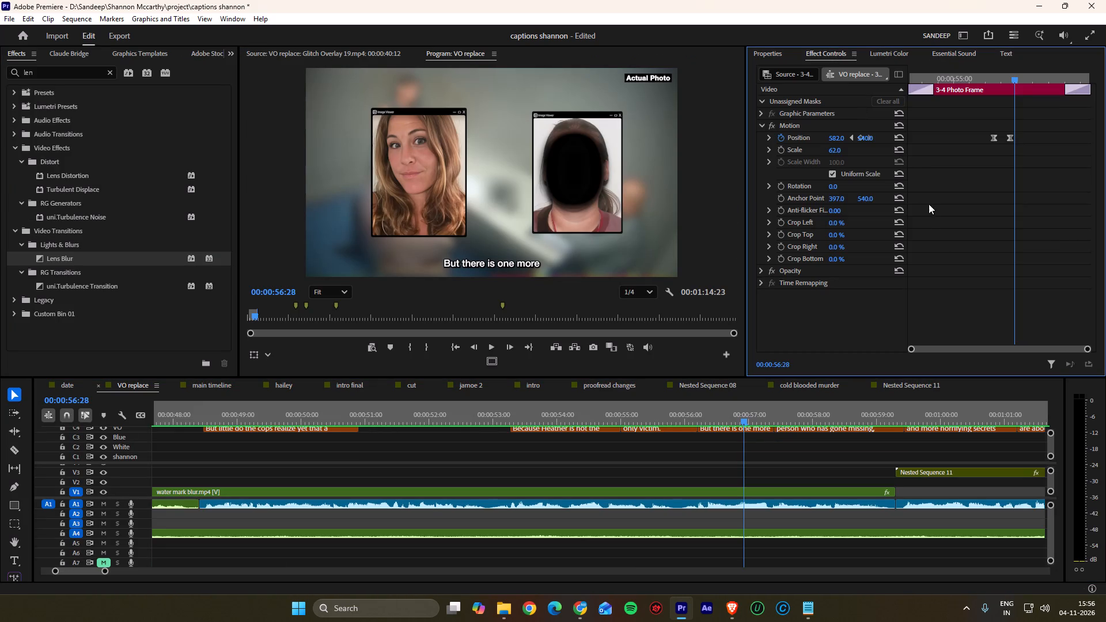
key("grave")
key("grave")
scroll(755, 472, "up", 3, "alt")
scroll(755, 472, "up", 4, "ctrl")
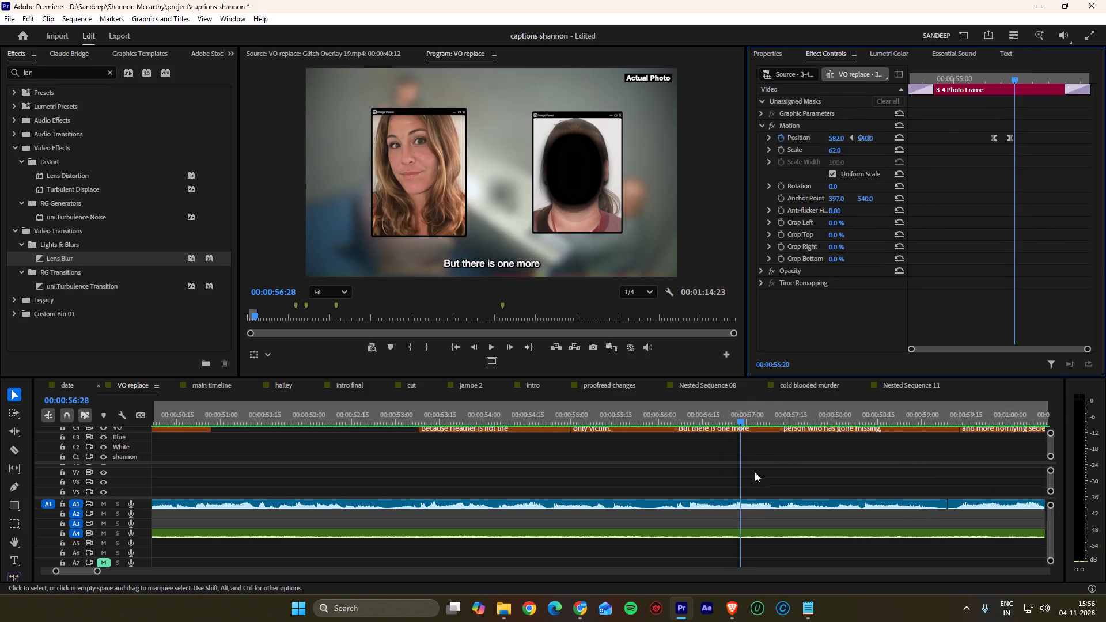
scroll(755, 472, "up", 10, "ctrl")
scroll(737, 465, "down", 5, "alt")
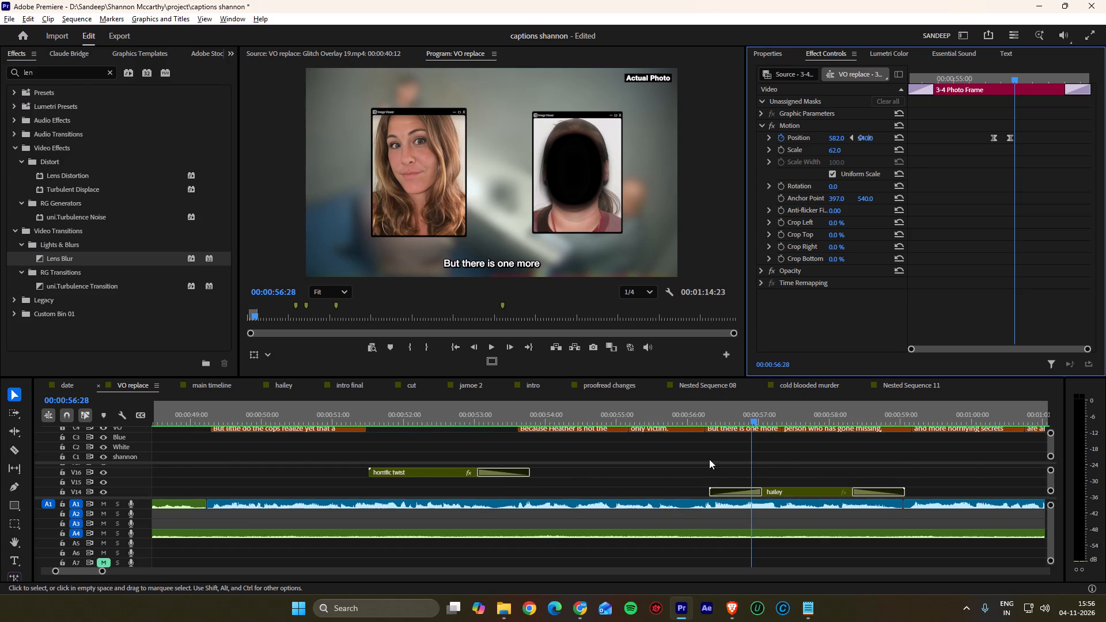
scroll(709, 459, "down", 3, "alt")
key("grave")
scroll(654, 454, "down", 5, "alt")
key("grave")
scroll(654, 453, "down", 3, "alt")
scroll(644, 448, "up", 11, "alt")
scroll(644, 448, "down", 5, "ctrl")
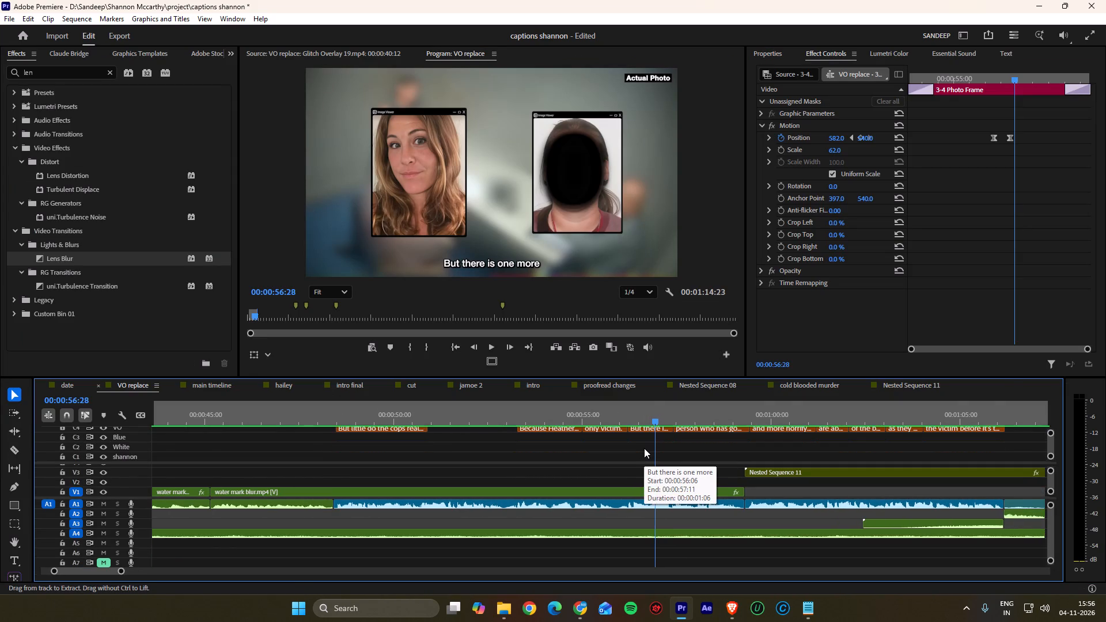
scroll(644, 448, "down", 6, "ctrl")
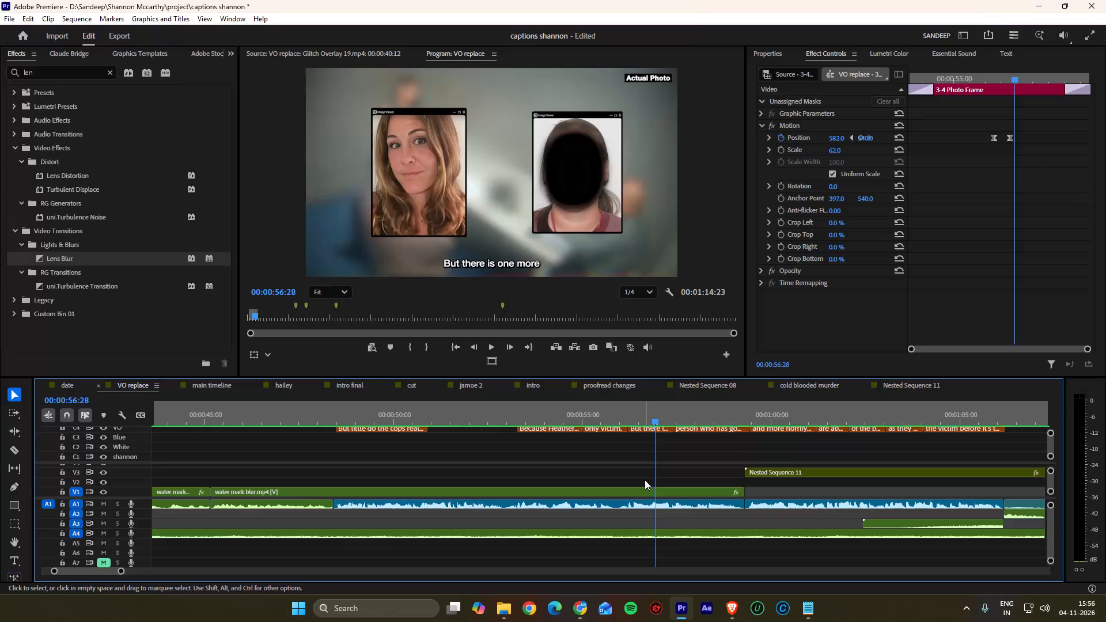
Duplicate the 3-4 Photo Frame clip from V13 onto V14, starting at about 00:01:01:06.
scroll(645, 480, "up", 2, "ctrl")
key("grave")
scroll(476, 395, "down", 3, "alt")
scroll(605, 294, "up", 5, "alt")
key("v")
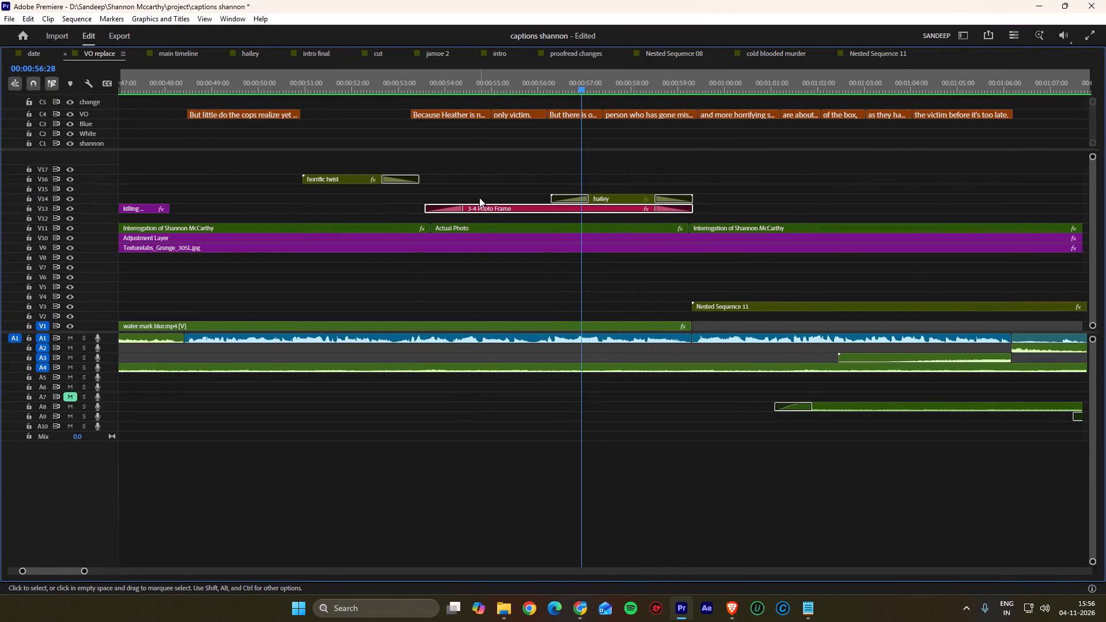
left_click_drag(480, 198, 491, 207)
left_click_drag(491, 207, 850, 195, "alt")
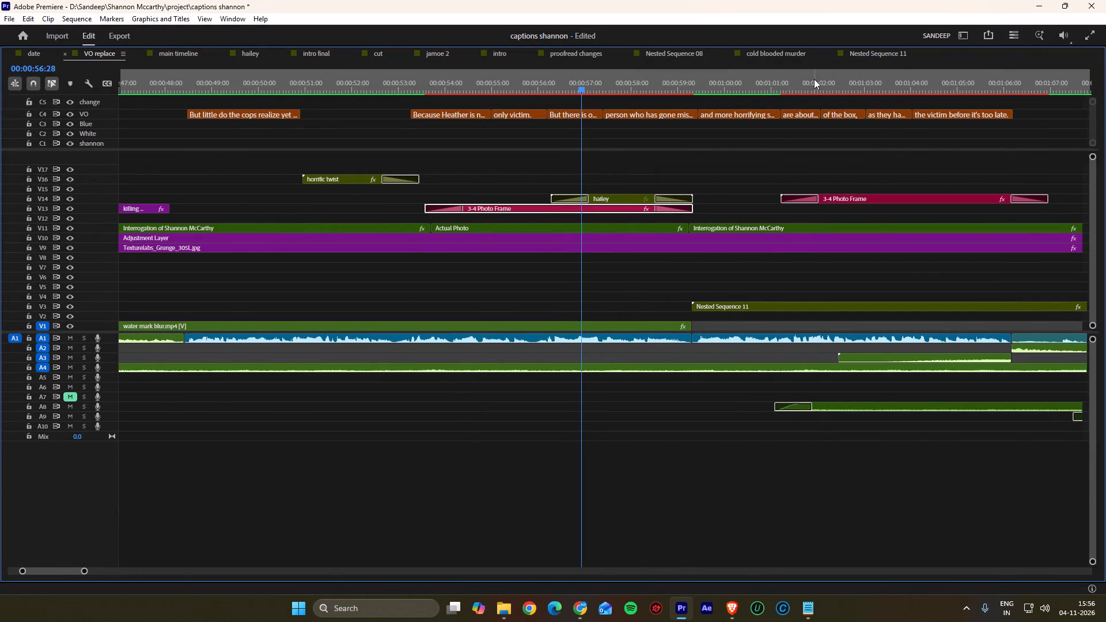
Play the duplicated photo frame over the interrogation footage from about 00:01:01:27 to 00:01:02:17.
left_click(813, 77)
key("grave")
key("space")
scroll(649, 477, "down", 3, "alt")
scroll(763, 468, "up", 2, "alt")
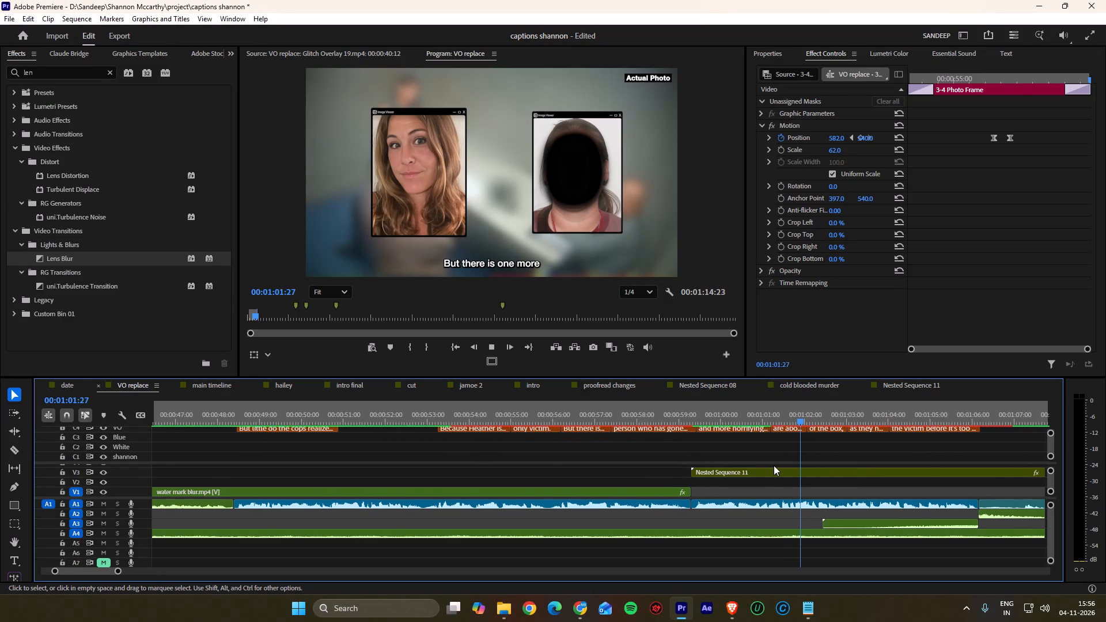
scroll(774, 465, "down", 3)
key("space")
key("grave")
scroll(531, 353, "up", 3, "alt")
scroll(883, 194, "down", 4)
scroll(885, 239, "up", 3, "alt")
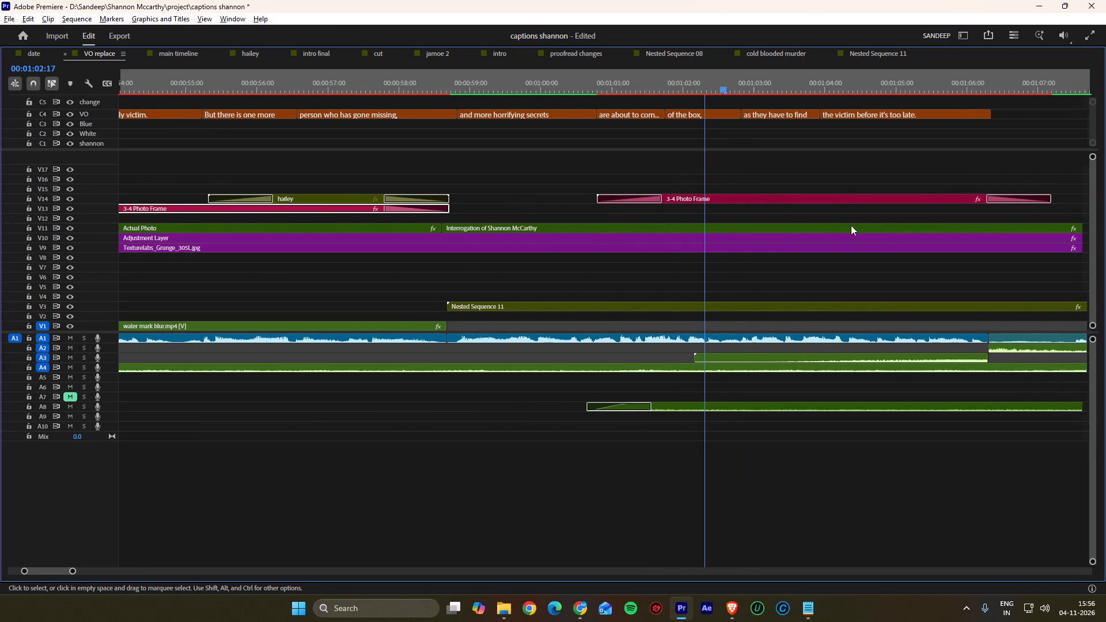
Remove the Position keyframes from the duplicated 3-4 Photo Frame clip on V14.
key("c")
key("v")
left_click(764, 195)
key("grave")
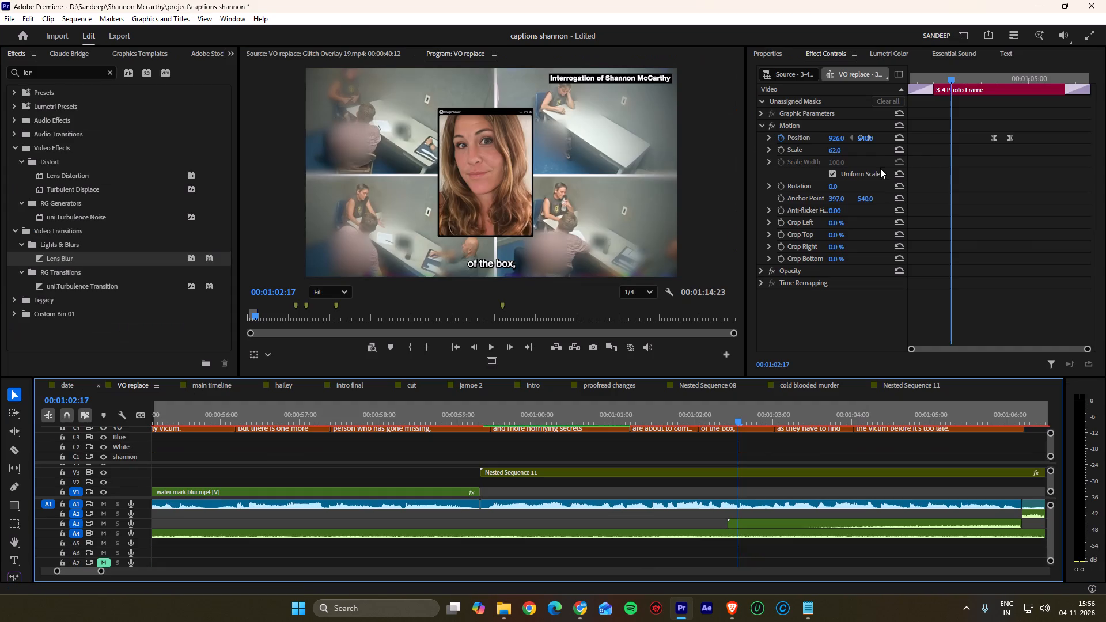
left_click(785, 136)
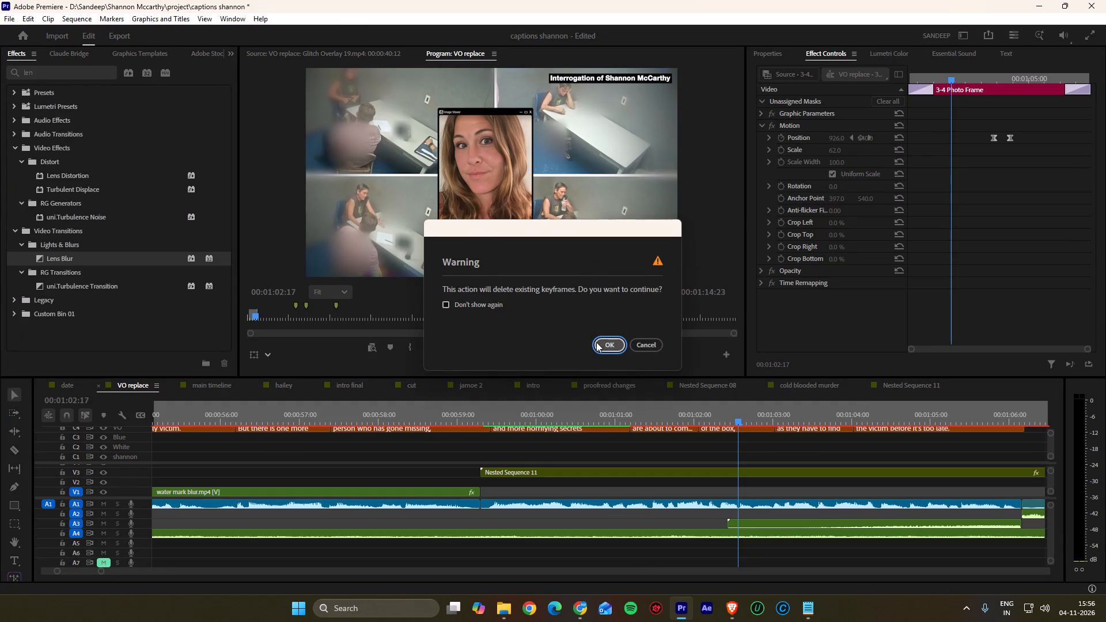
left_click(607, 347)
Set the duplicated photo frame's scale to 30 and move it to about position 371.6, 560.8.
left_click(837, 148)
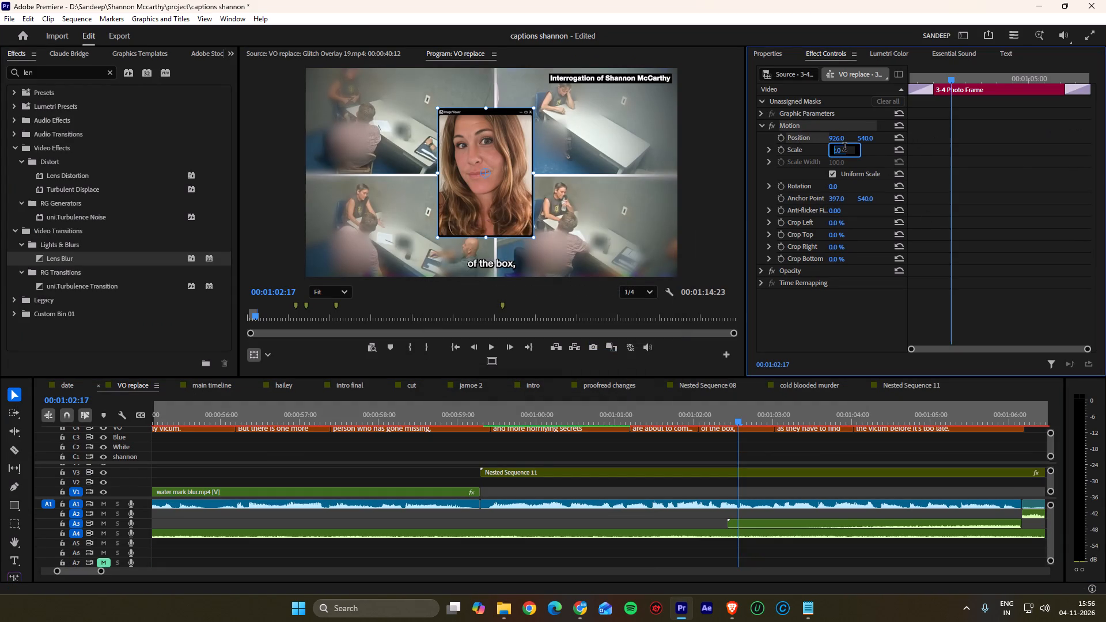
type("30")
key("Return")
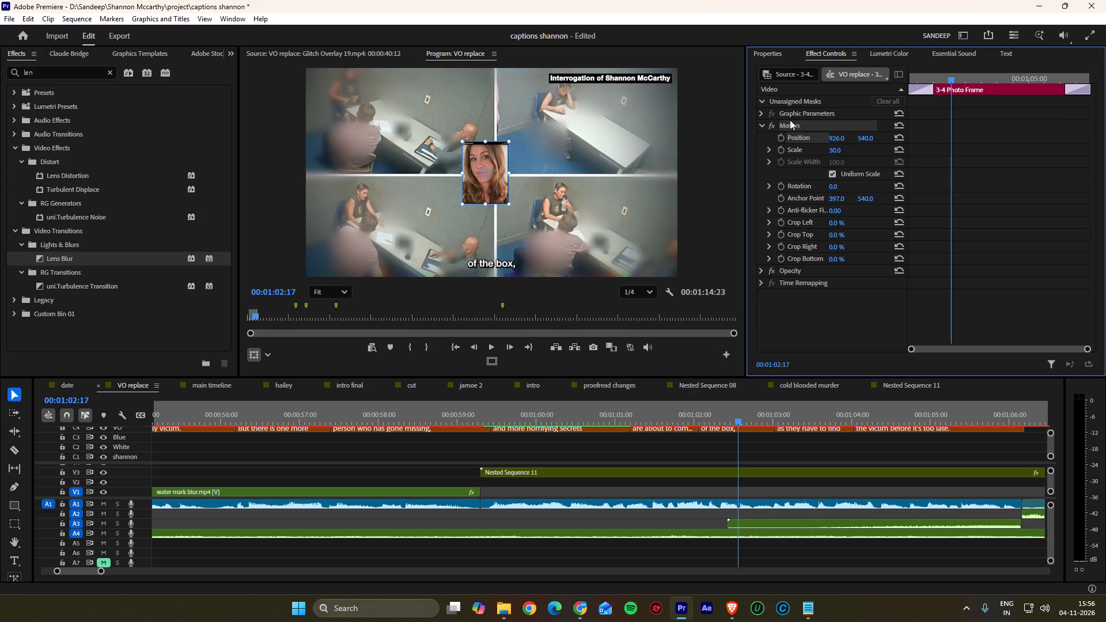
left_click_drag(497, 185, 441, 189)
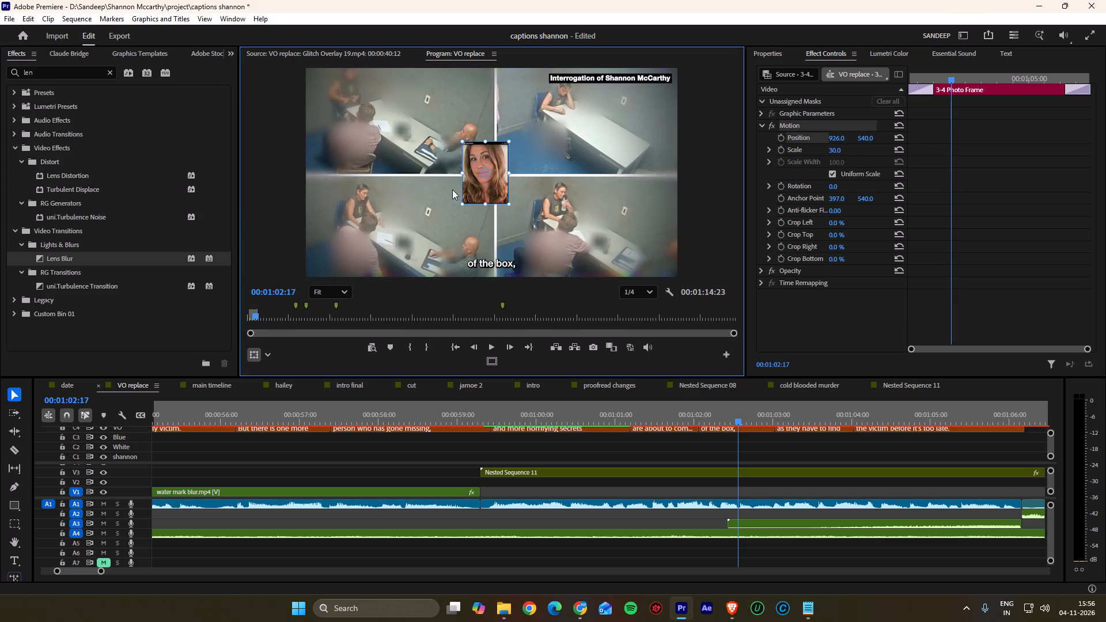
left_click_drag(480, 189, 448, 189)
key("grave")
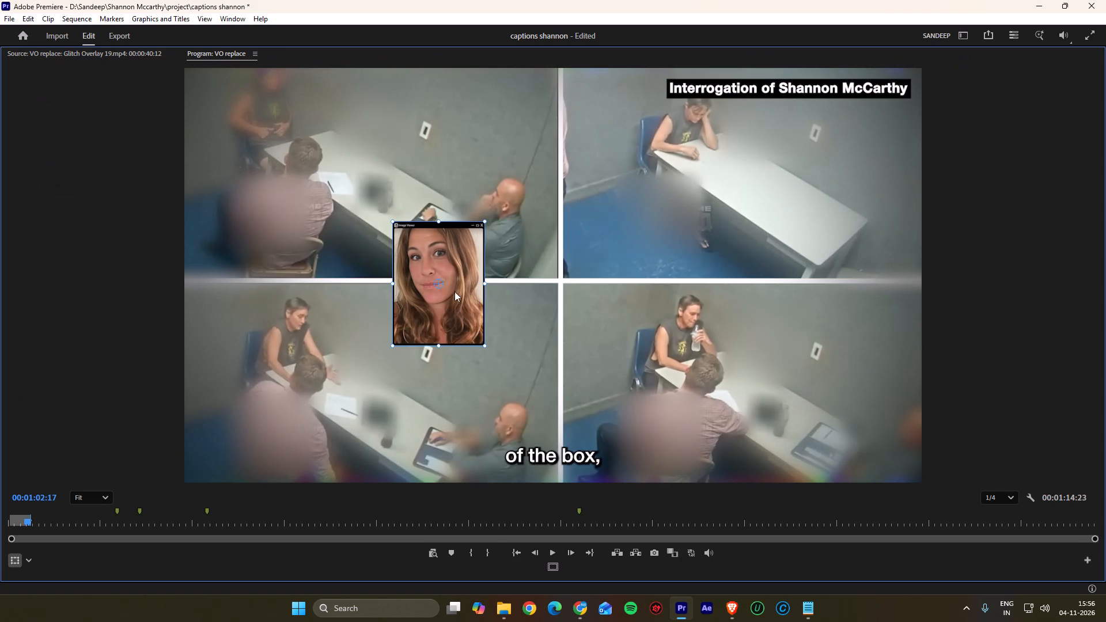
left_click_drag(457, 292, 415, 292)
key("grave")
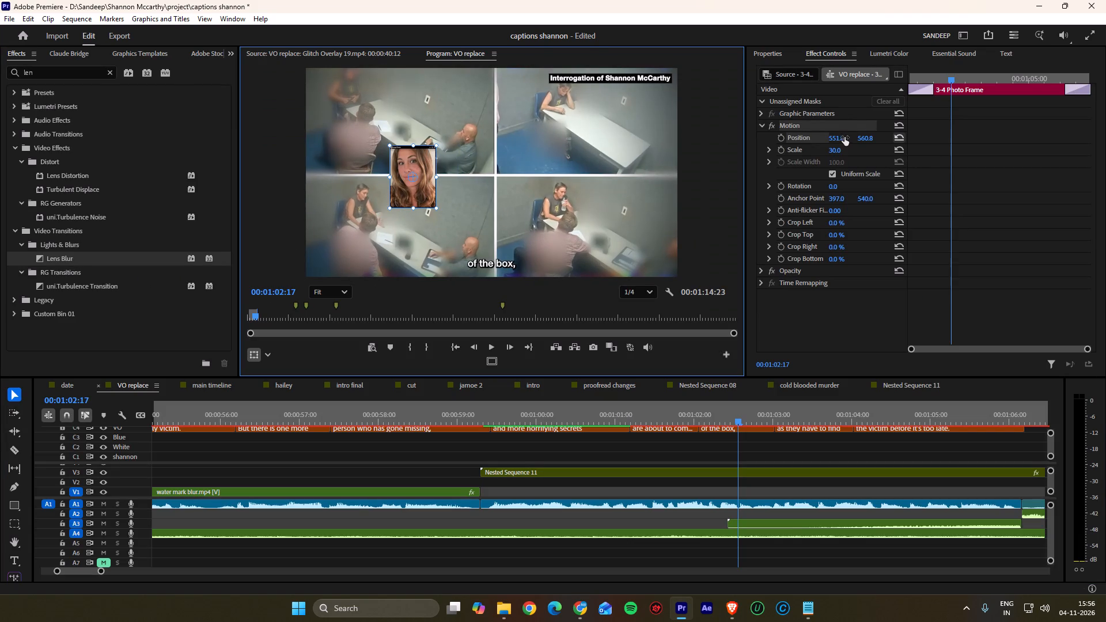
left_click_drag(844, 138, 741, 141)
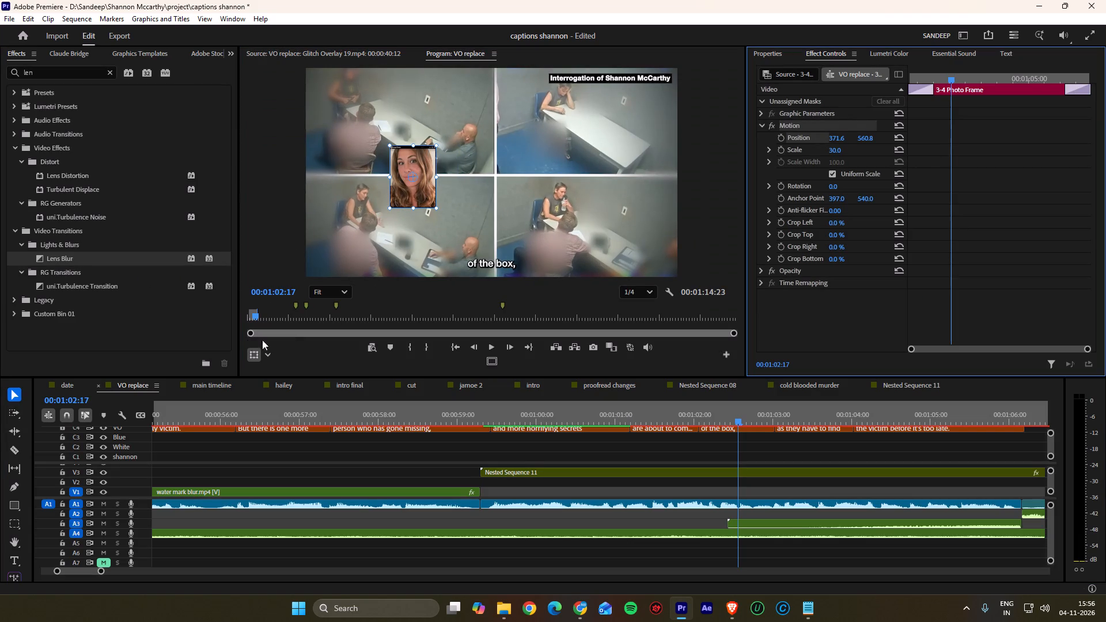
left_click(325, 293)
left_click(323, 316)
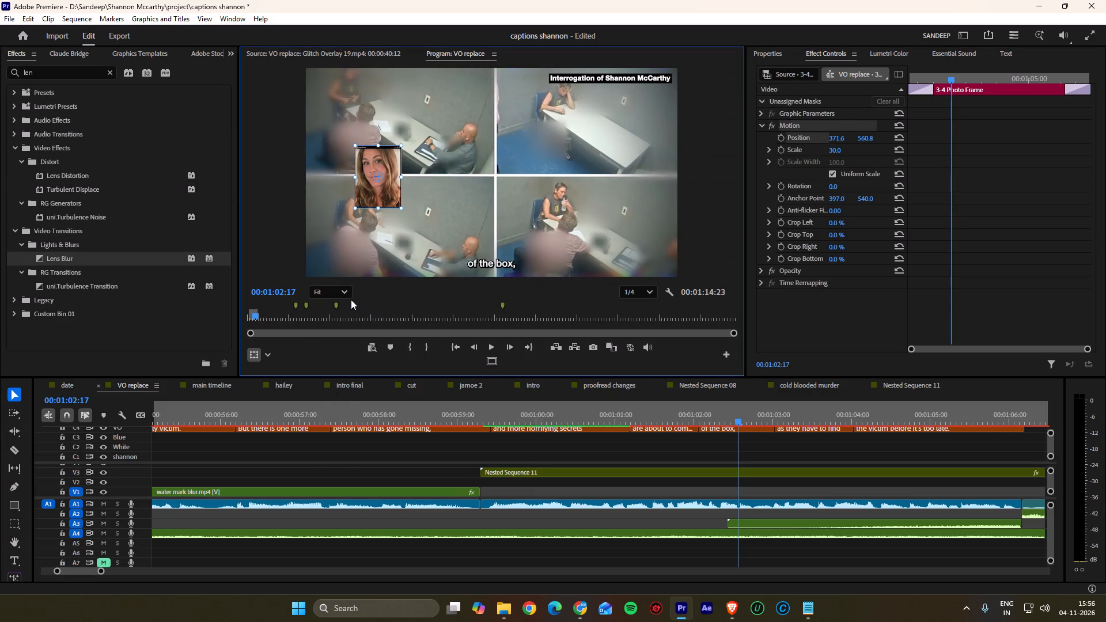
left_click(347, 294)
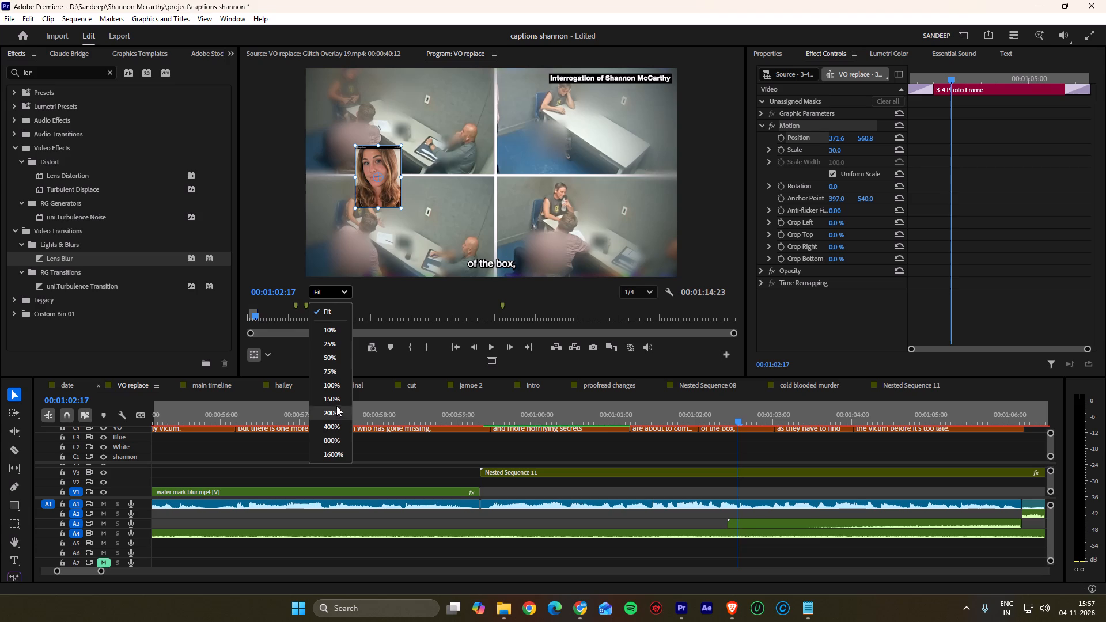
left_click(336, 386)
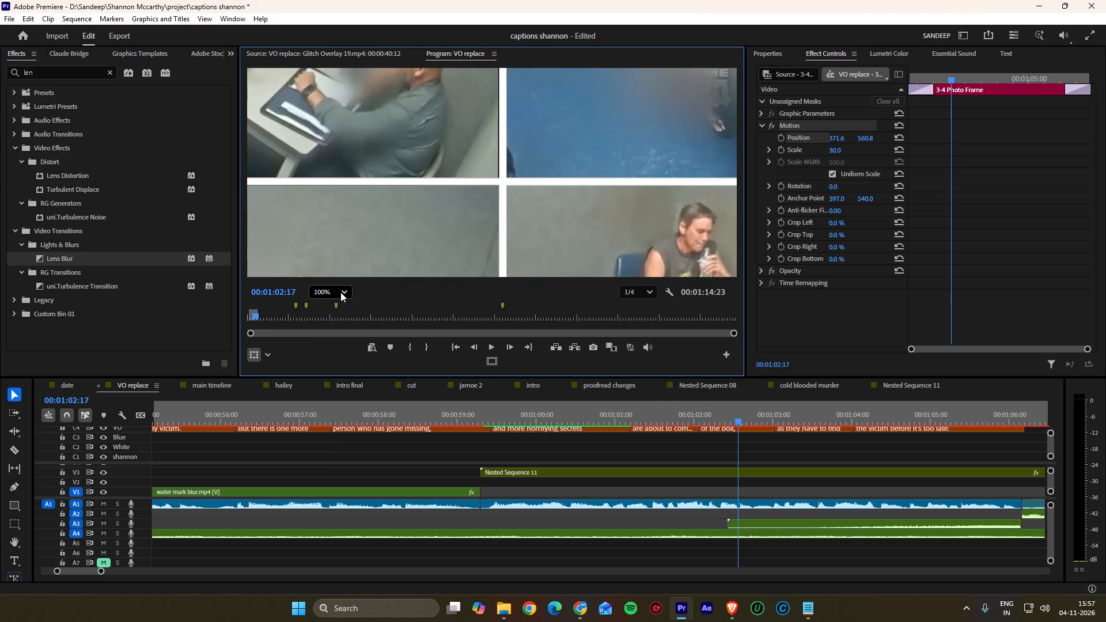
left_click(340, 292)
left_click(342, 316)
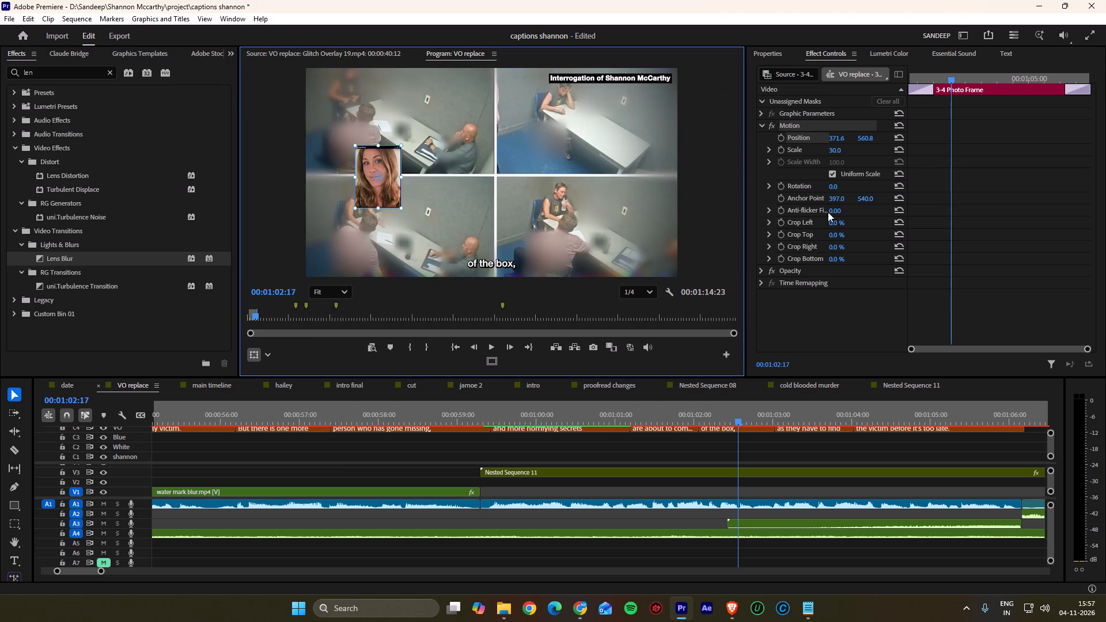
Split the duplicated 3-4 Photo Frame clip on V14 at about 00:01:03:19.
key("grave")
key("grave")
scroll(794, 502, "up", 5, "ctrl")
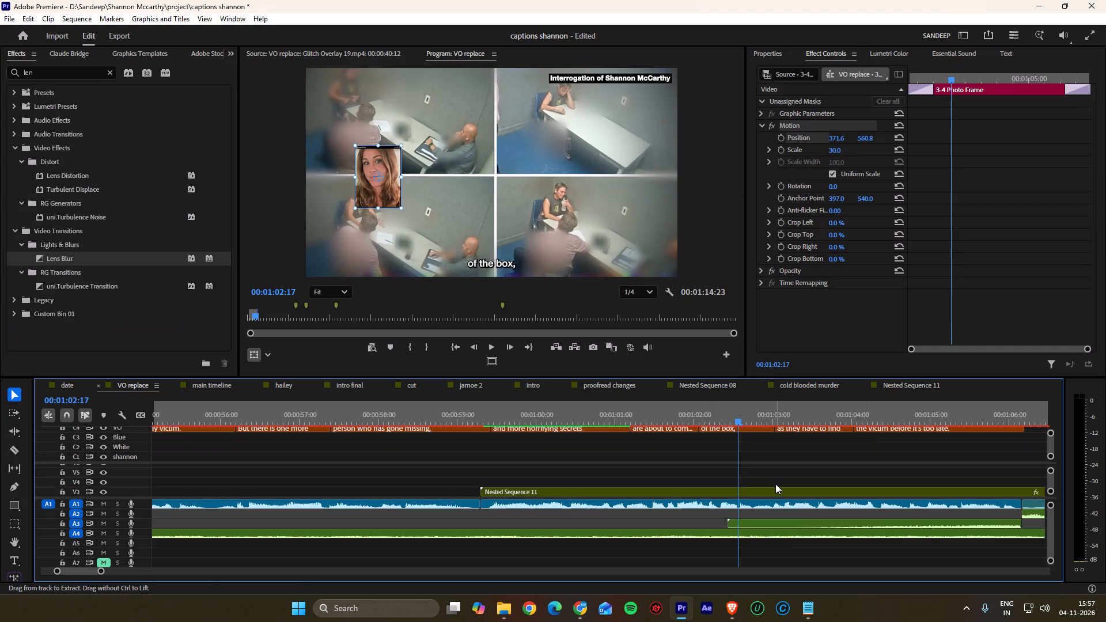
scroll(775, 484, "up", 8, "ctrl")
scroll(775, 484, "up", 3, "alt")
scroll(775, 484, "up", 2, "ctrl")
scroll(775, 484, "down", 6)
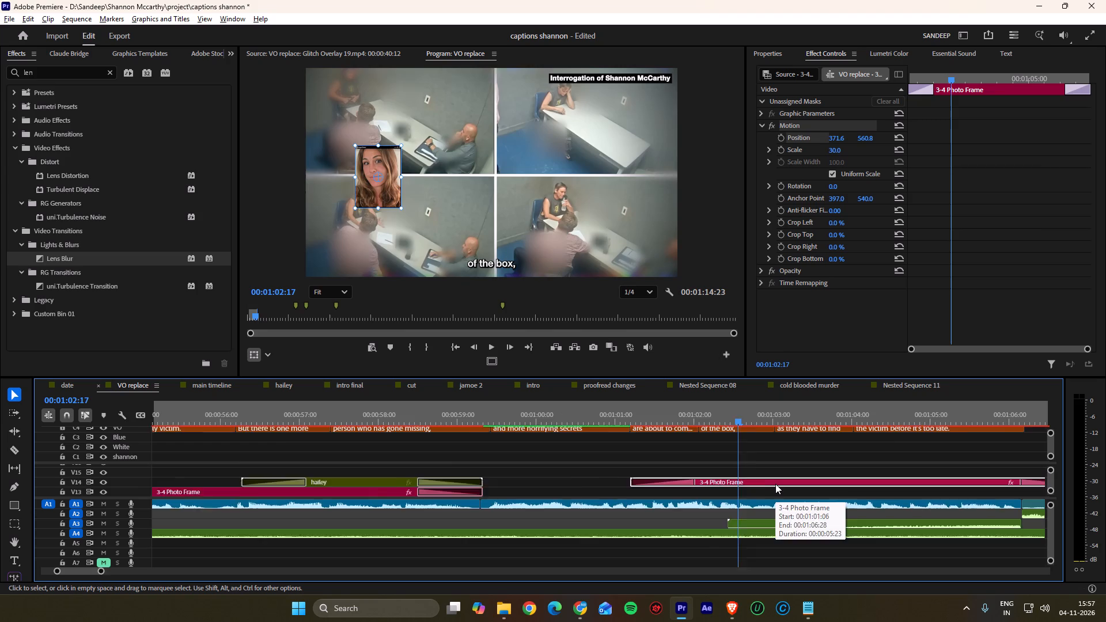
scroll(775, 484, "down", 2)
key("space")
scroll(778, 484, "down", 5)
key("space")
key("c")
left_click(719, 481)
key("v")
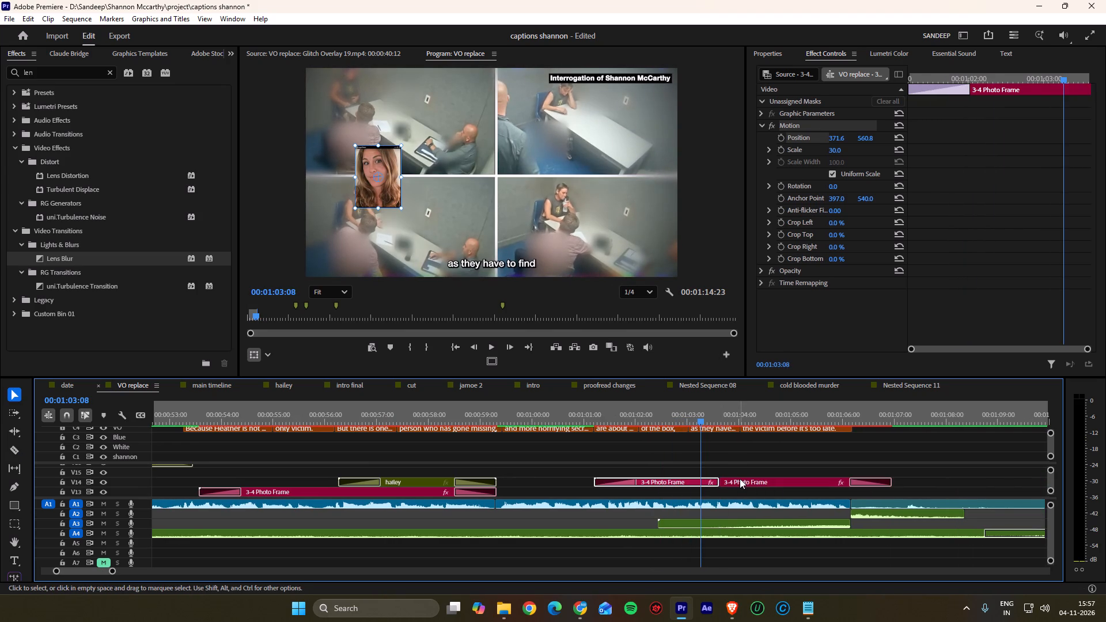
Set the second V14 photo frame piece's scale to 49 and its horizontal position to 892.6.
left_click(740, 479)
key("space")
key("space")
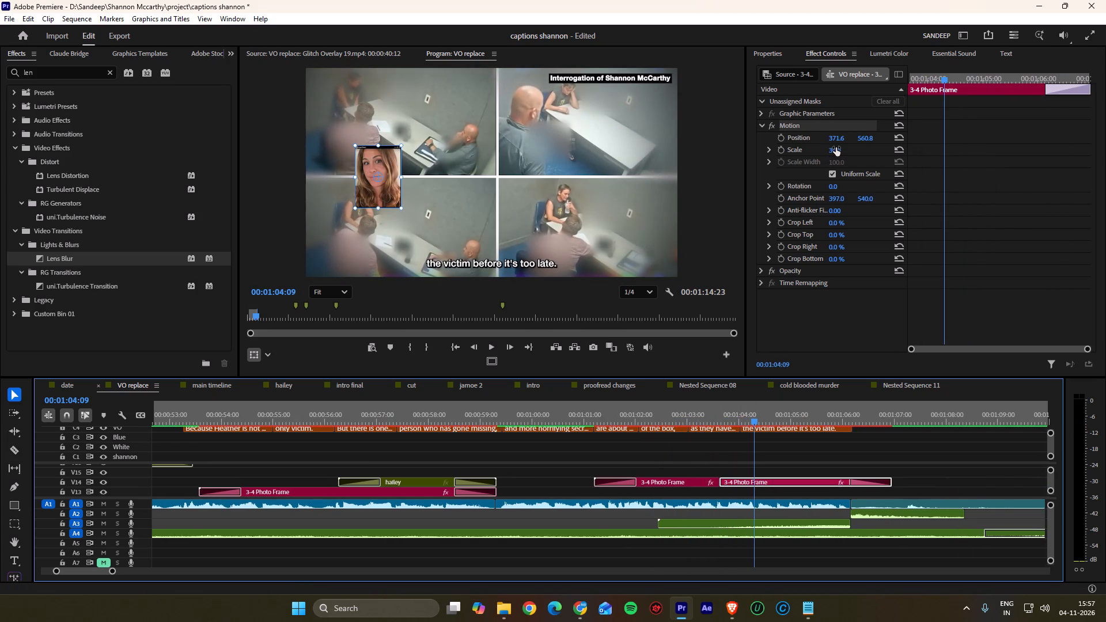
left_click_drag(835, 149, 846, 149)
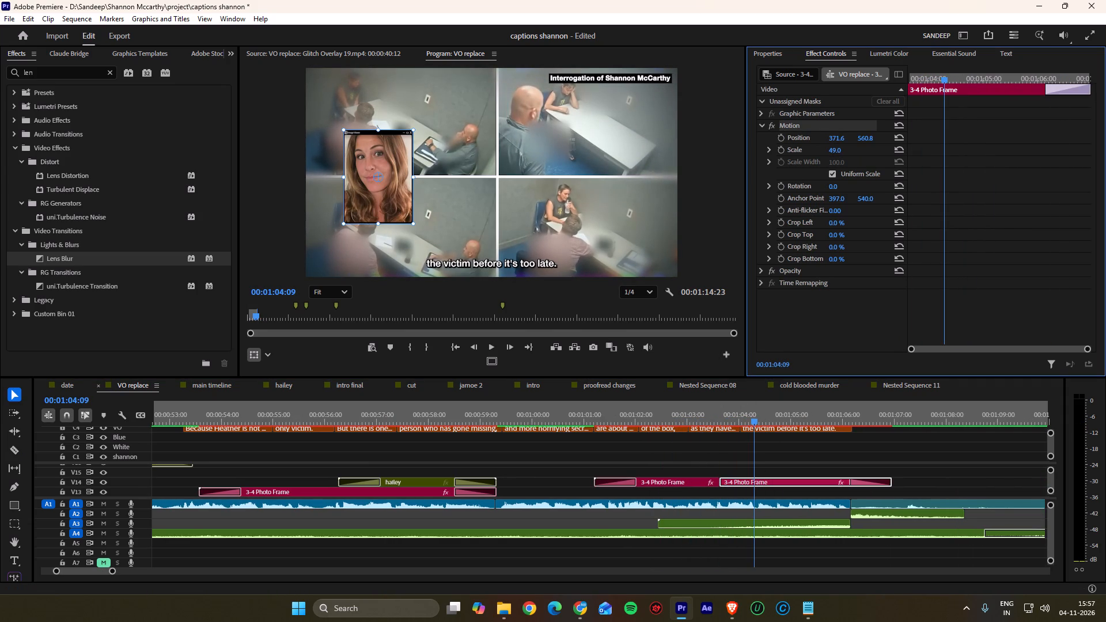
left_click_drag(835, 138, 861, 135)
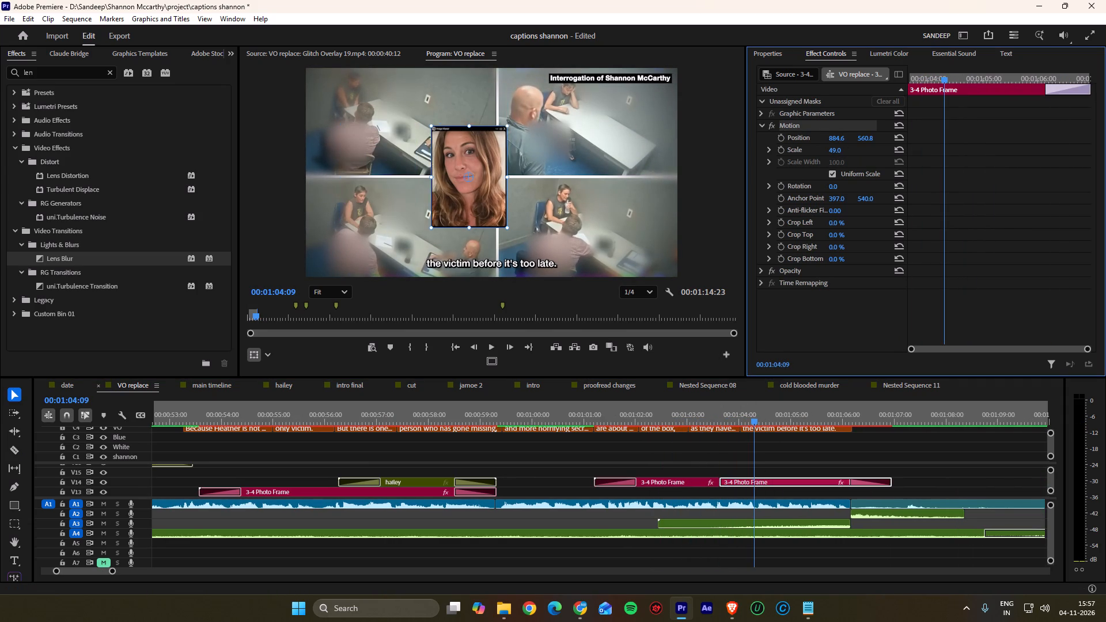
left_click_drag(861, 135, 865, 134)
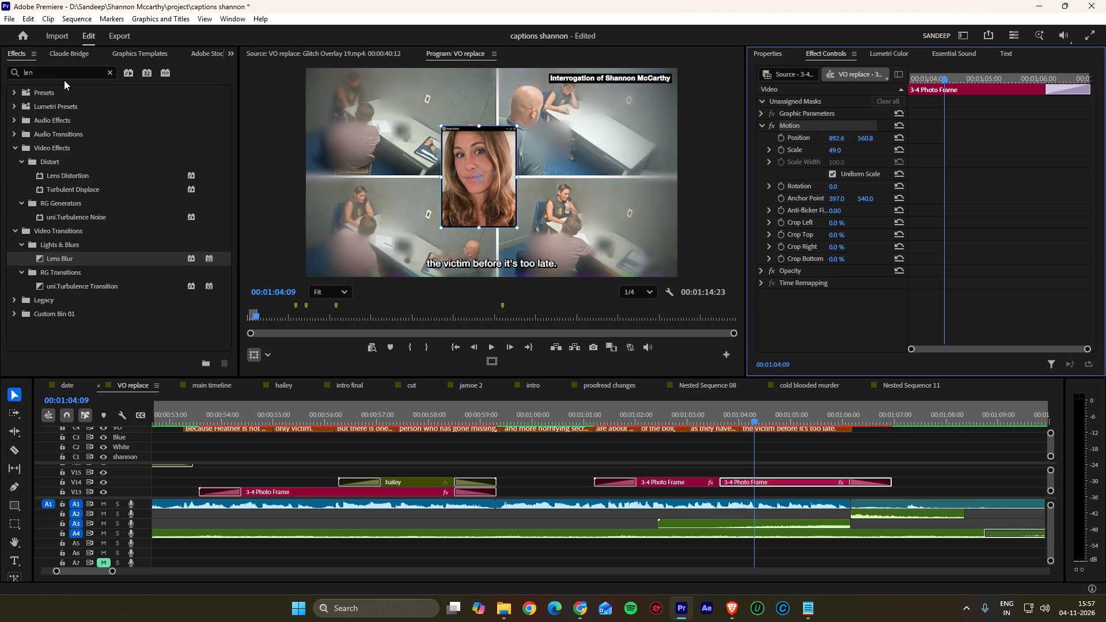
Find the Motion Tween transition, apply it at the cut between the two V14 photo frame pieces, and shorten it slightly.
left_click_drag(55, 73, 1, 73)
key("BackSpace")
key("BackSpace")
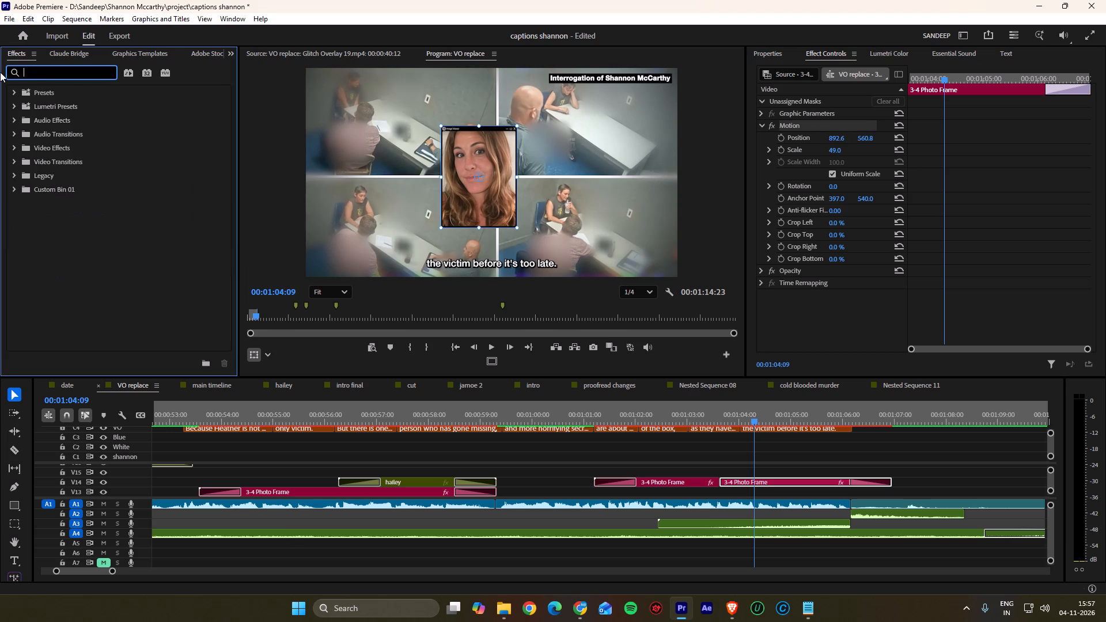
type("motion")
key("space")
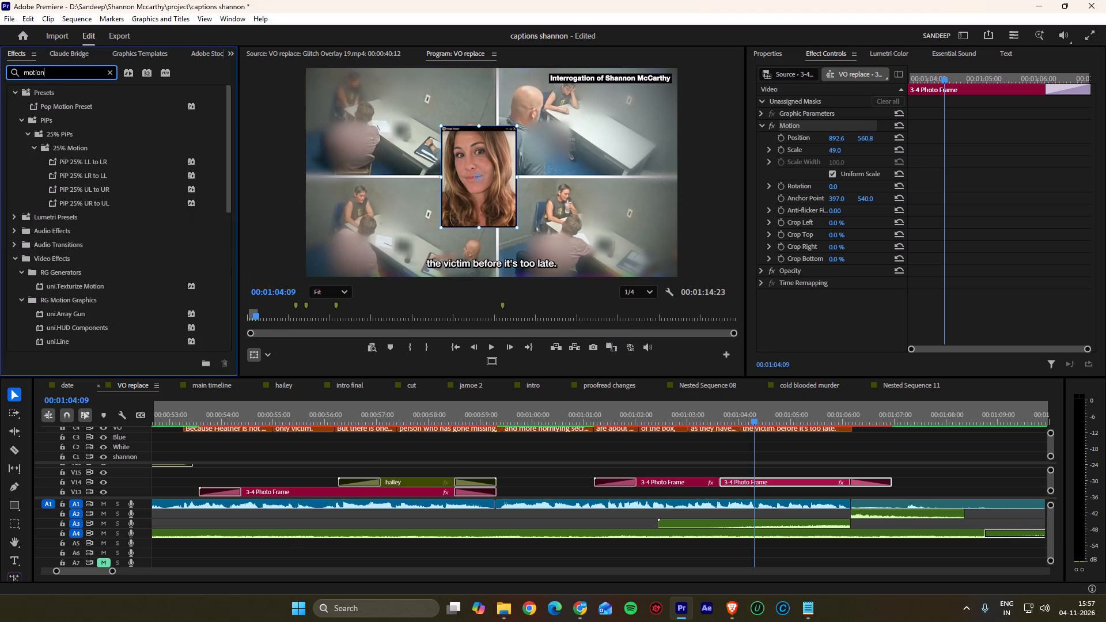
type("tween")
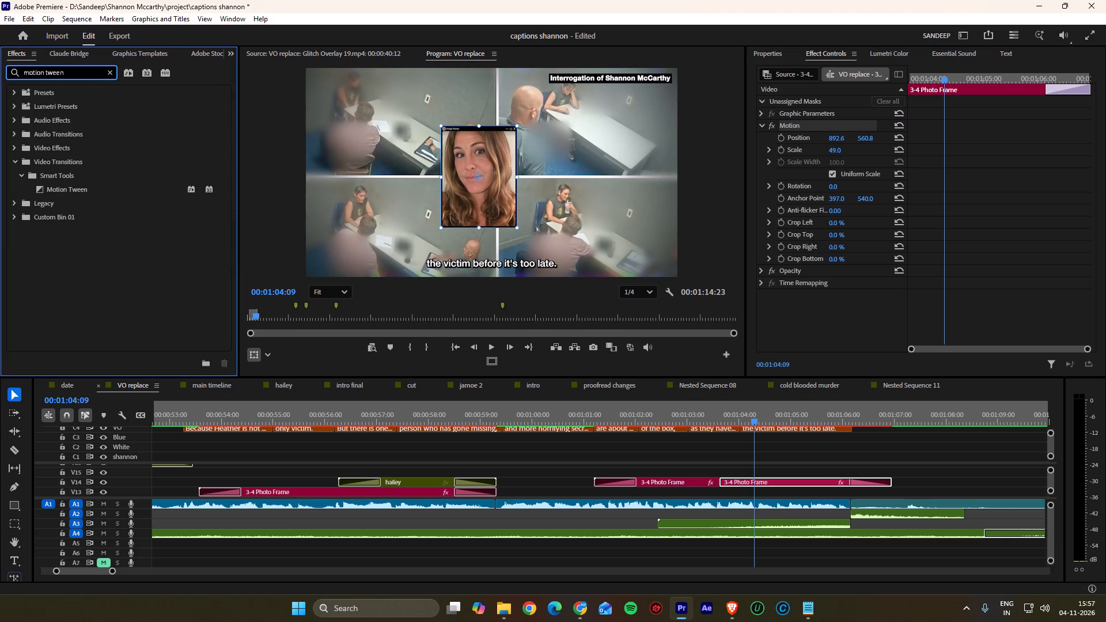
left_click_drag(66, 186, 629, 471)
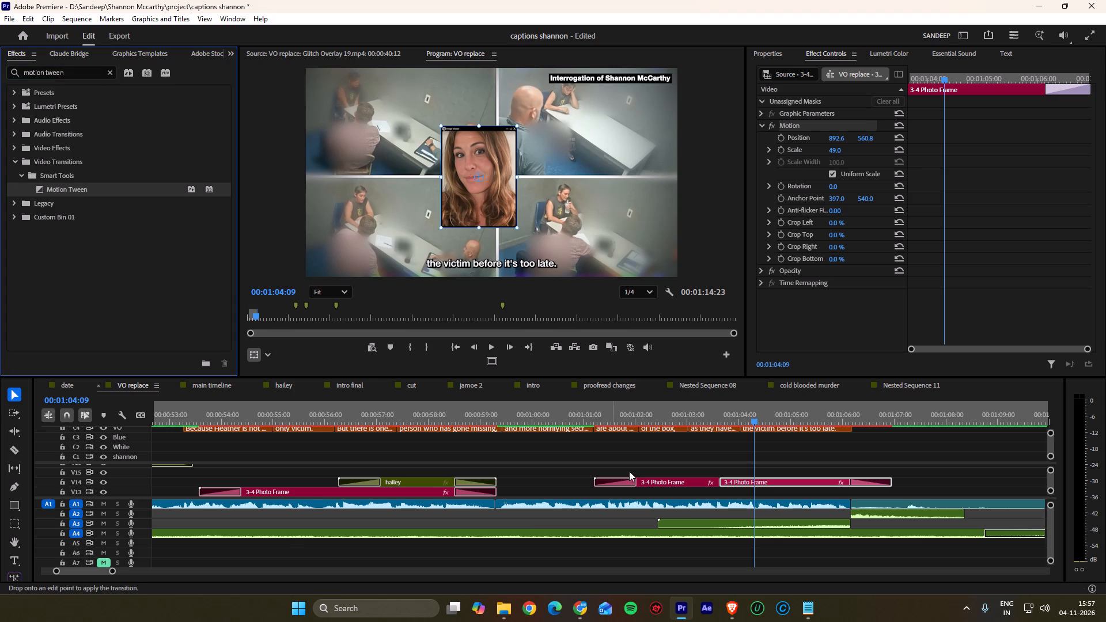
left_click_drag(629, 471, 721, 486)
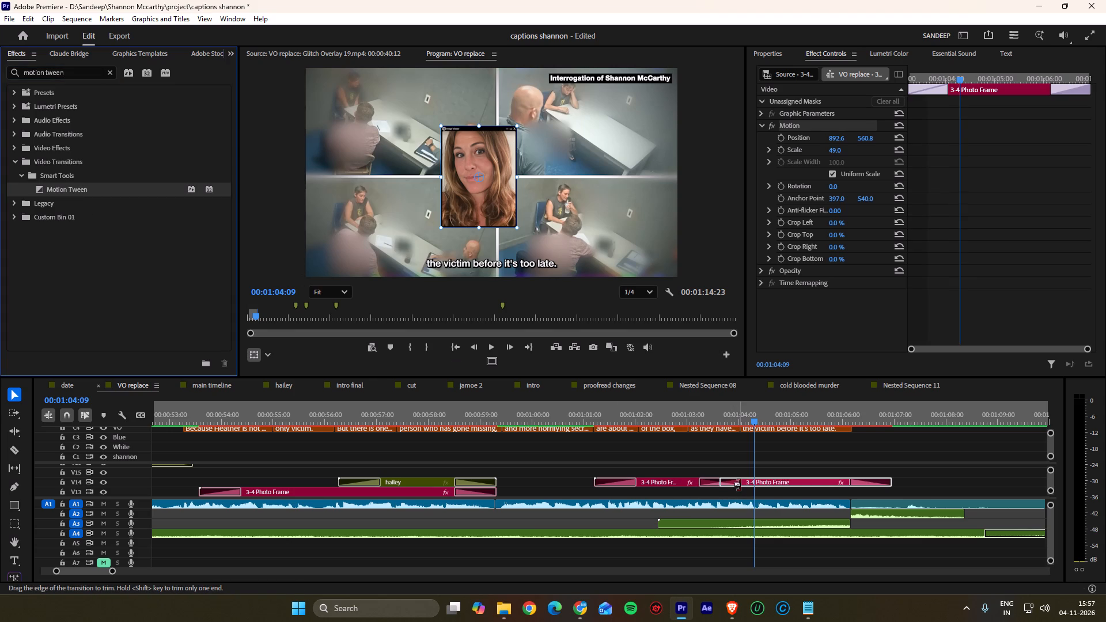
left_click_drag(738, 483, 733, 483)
Play the photo frame's Motion Tween move twice from about 00:01:02:20 to check the animation.
left_click(666, 394)
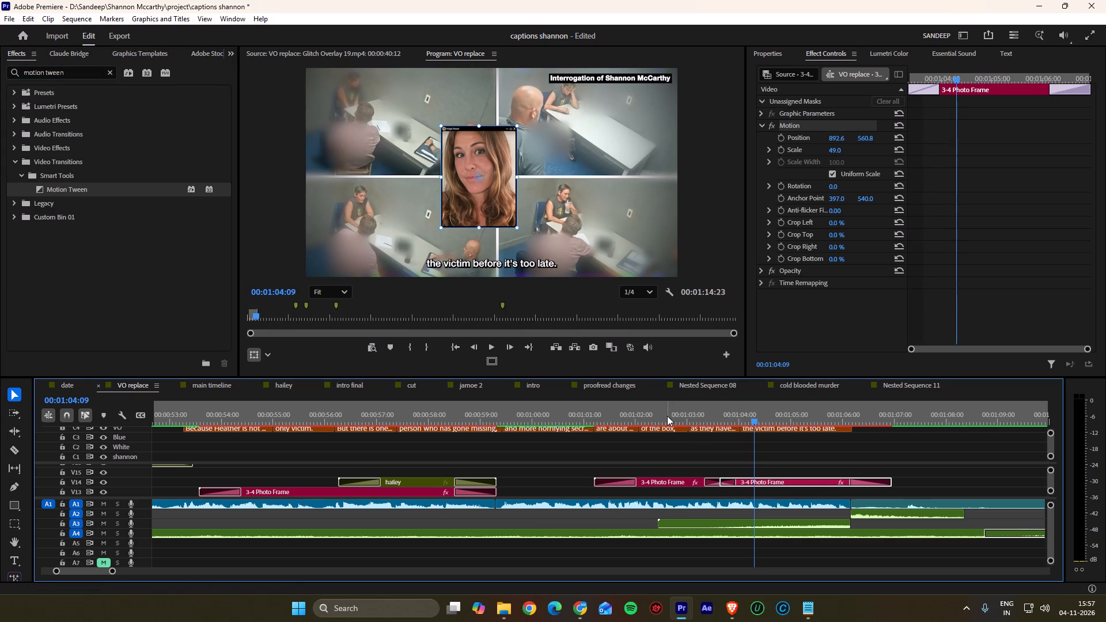
left_click(667, 416)
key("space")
scroll(693, 453, "up", 2, "alt")
scroll(714, 471, "down", 2)
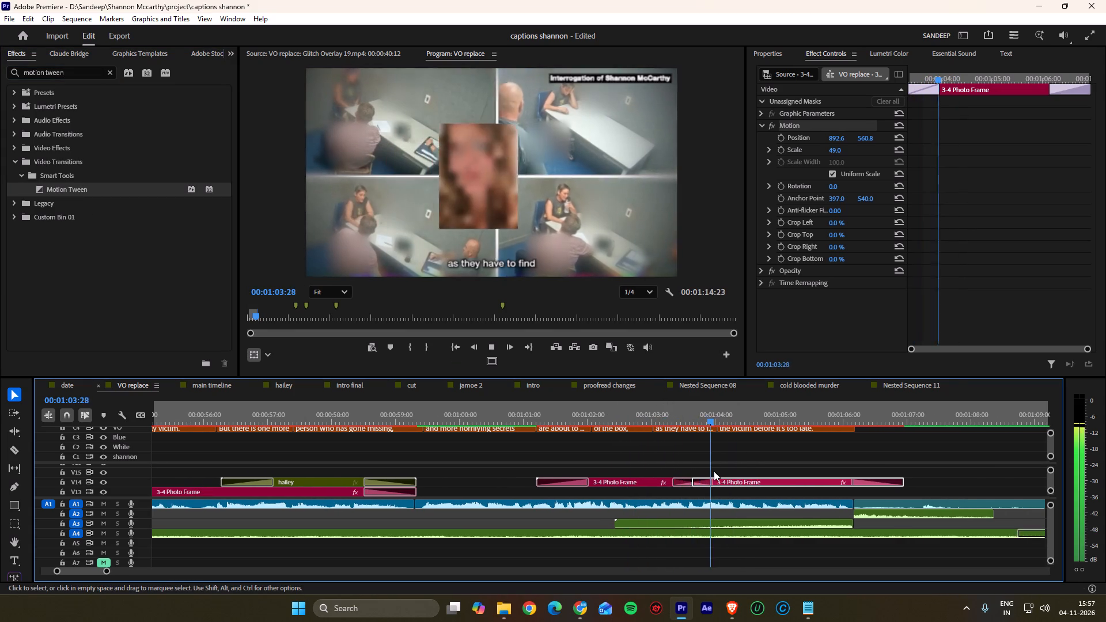
scroll(714, 471, "up", 3, "alt")
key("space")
scroll(714, 471, "down", 5, "alt")
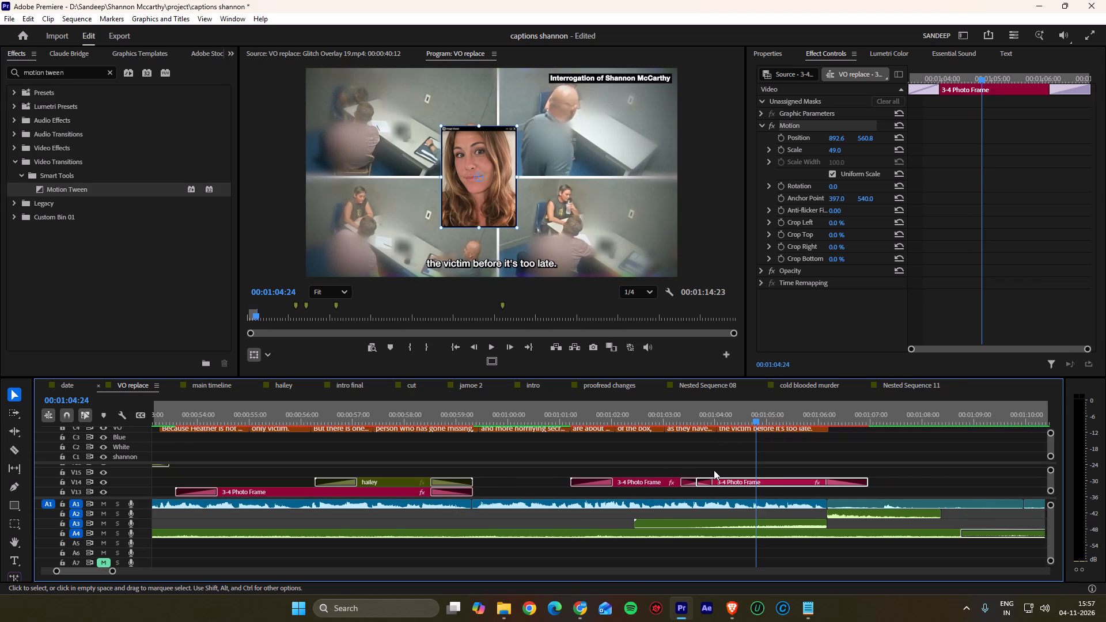
left_click(664, 406)
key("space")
scroll(728, 484, "up", 3)
key("grave")
key("grave")
scroll(724, 484, "down", 3, "alt")
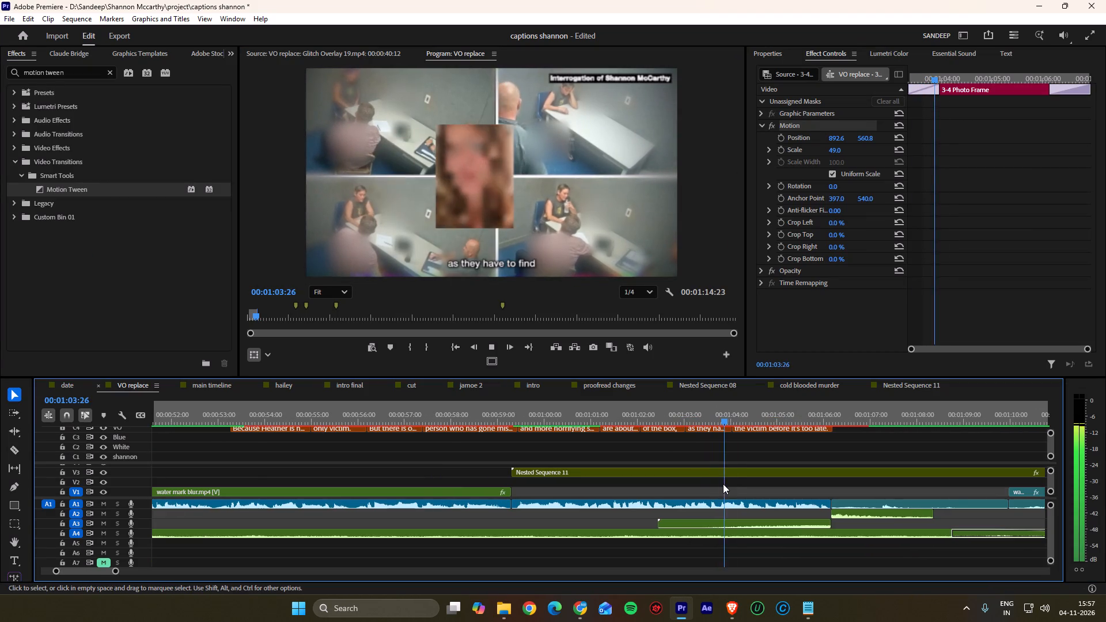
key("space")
Delete both duplicated 3-4 Photo Frame pieces and their transitions from V14 after 00:01:01:06.
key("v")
scroll(692, 468, "up", 3, "ctrl")
key("grave")
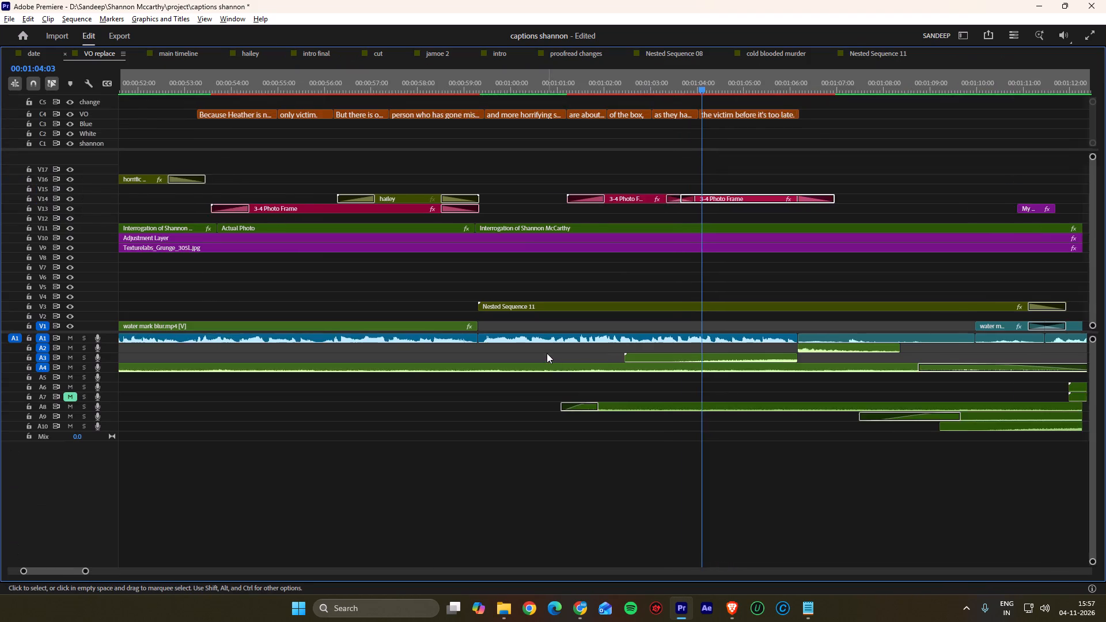
scroll(547, 353, "down", 2, "alt")
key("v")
left_click_drag(622, 177, 681, 195)
key("Delete")
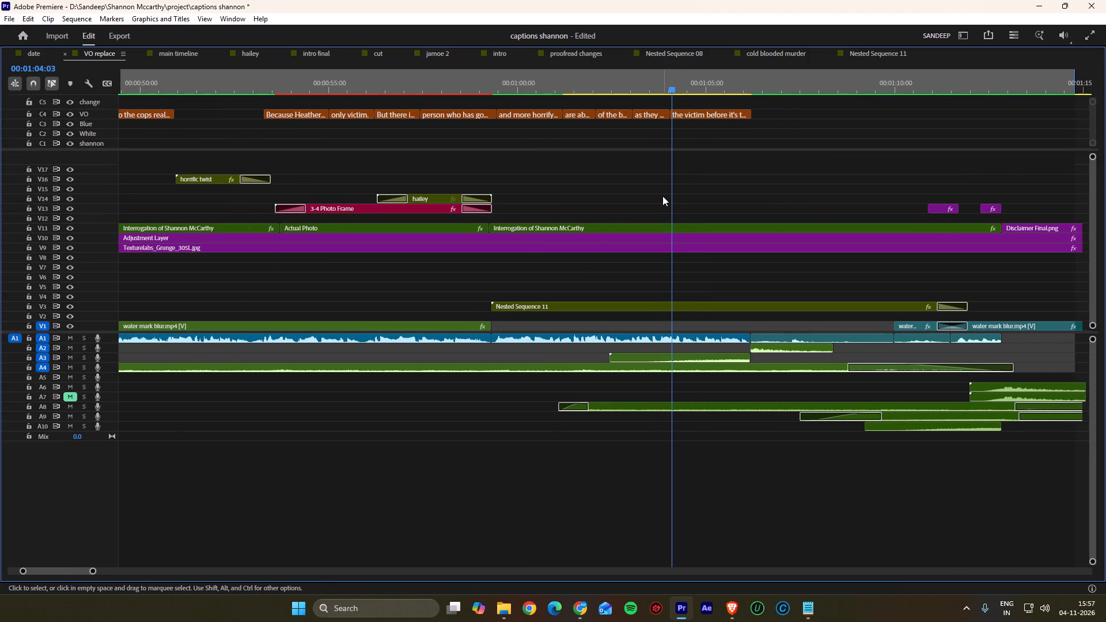
left_click(662, 196)
Play the interrogation section without the photo frame from 00:01:04:03 to 00:01:05:01.
key("grave")
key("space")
scroll(698, 510, "down", 3, "alt")
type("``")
scroll(698, 511, "down", 4, "alt")
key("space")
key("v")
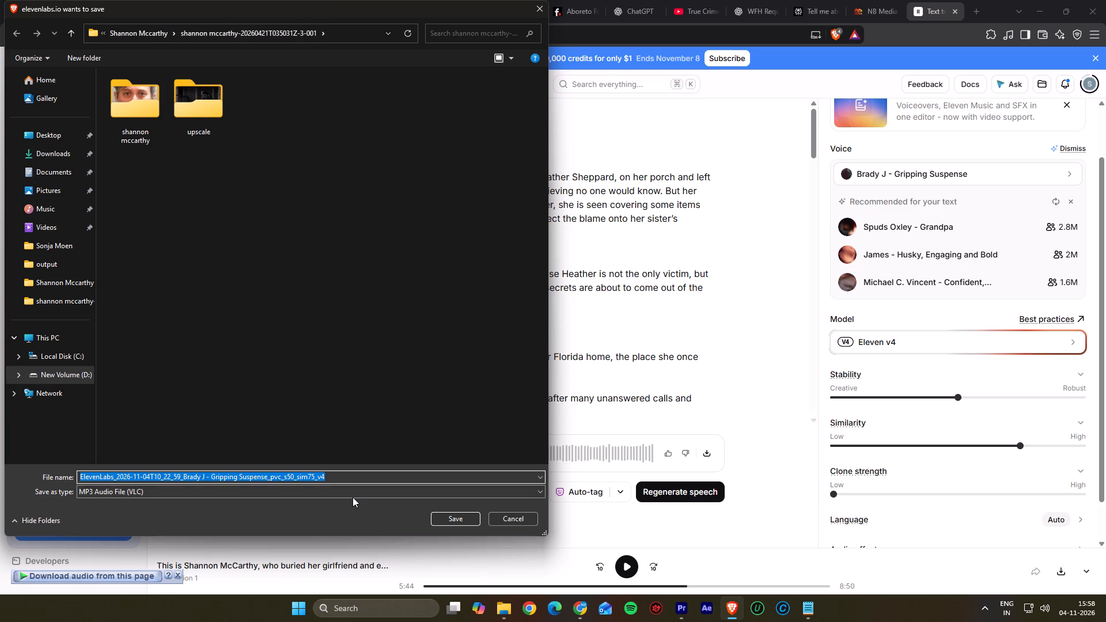
left_click(341, 475)
key("BackSpace")
key("BackSpace")
key("BackSpace")
key("BackSpace")
key("BackSpace")
key("BackSpace")
key("BackSpace")
key("BackSpace")
key("BackSpace")
key("BackSpace")
key("BackSpace")
key("BackSpace")
key("BackSpace")
key("BackSpace")
key("BackSpace")
key("BackSpace")
key("BackSpace")
key("BackSpace")
key("BackSpace")
key("BackSpace")
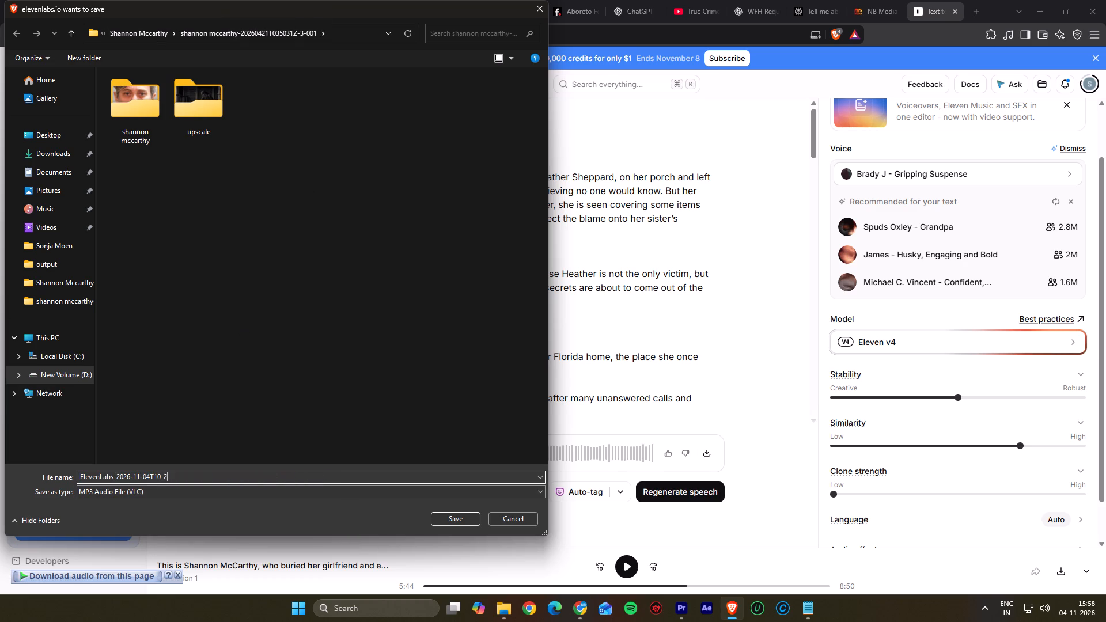
key("BackSpace")
key("BackSpace")
key("BackSpace")
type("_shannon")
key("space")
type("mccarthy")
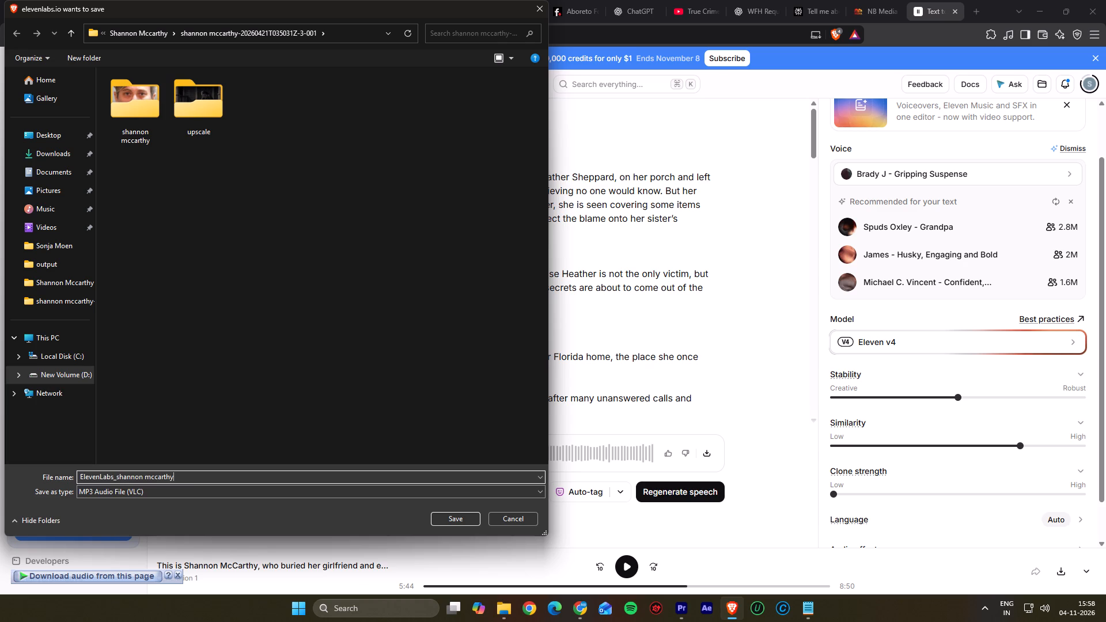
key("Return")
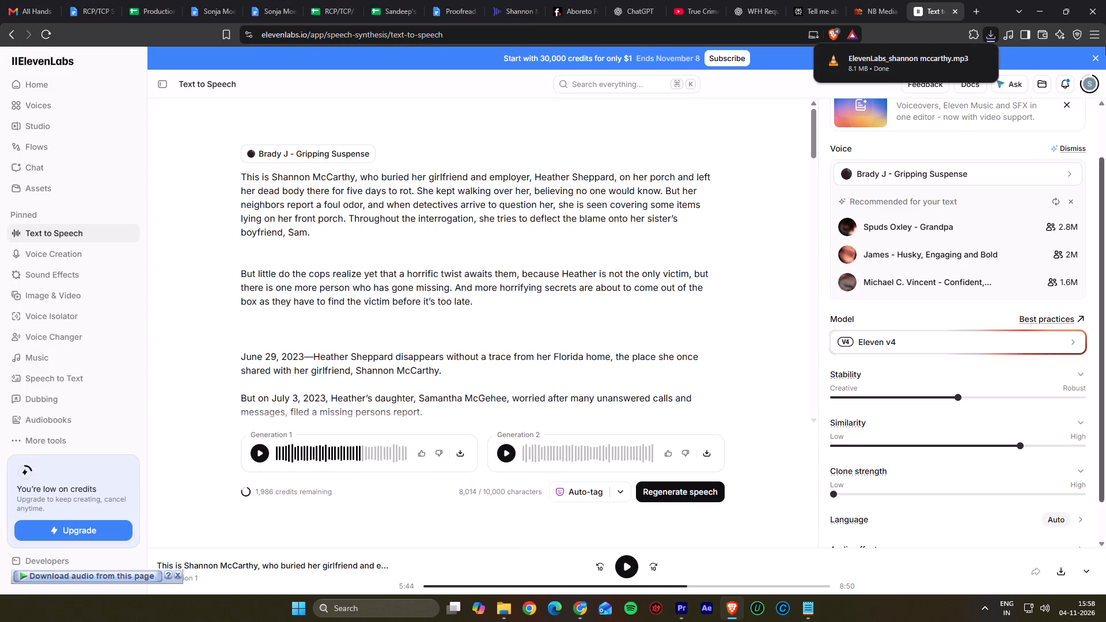
Switch to Premiere and copy every clip and caption in the VO replace sequence.
left_click(1039, 7)
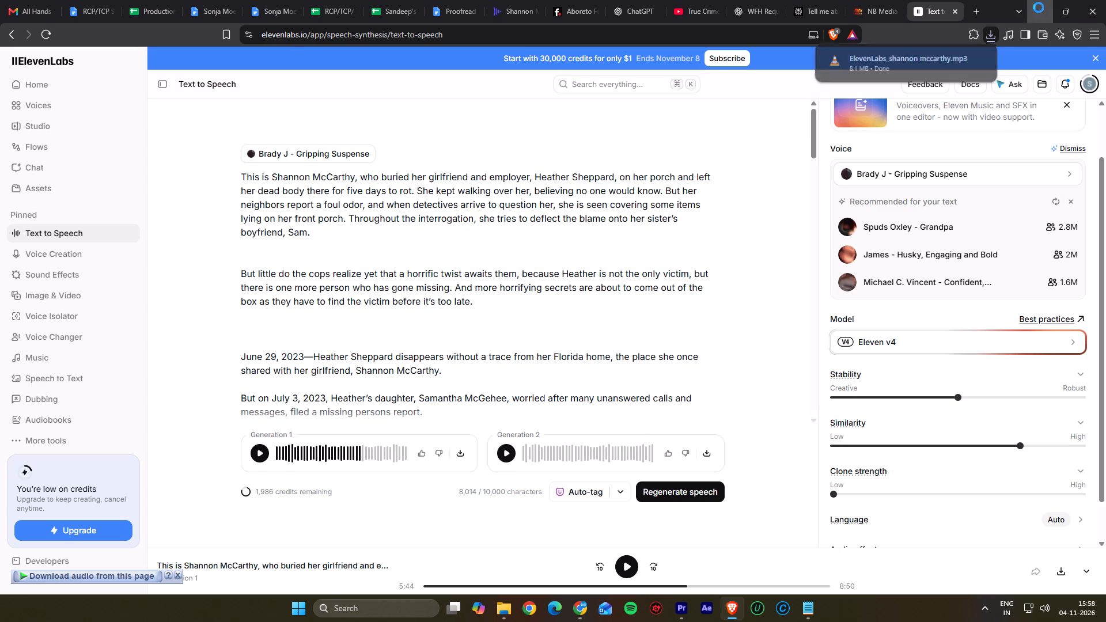
scroll(593, 567, "down", 14, "alt")
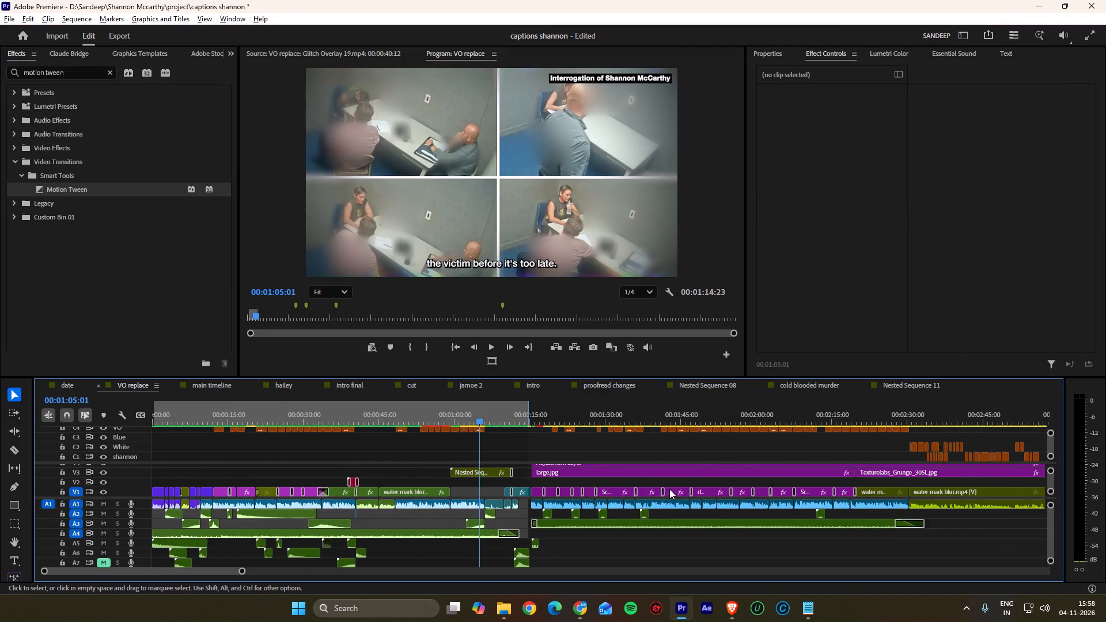
scroll(669, 489, "down", 11, "alt")
scroll(669, 489, "up", 1, "alt")
scroll(668, 489, "down", 20, "alt")
scroll(668, 489, "down", 6, "alt")
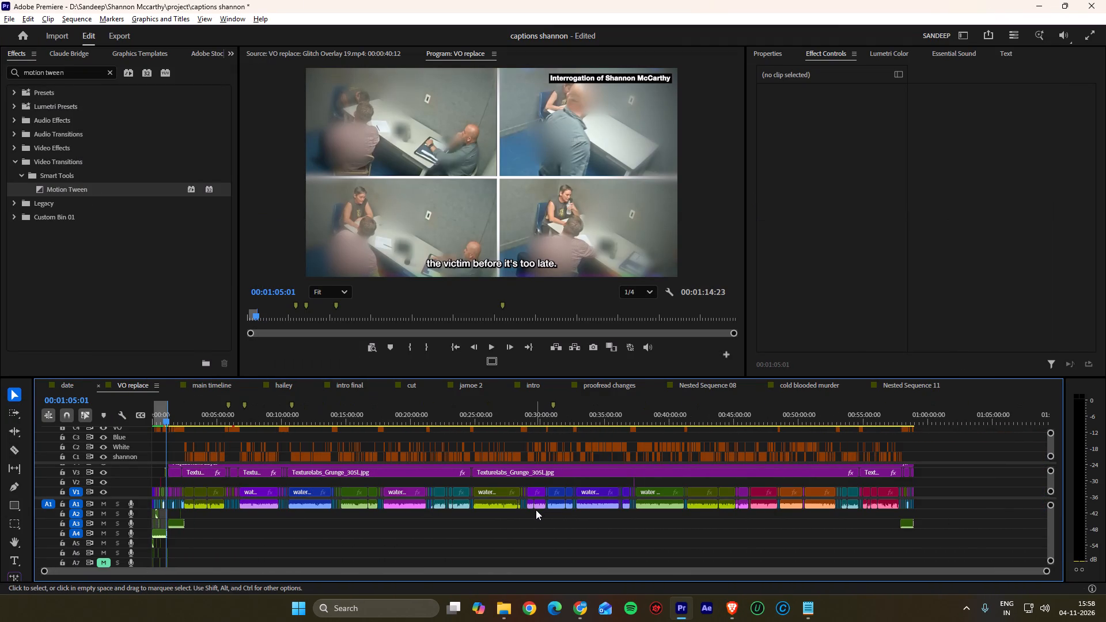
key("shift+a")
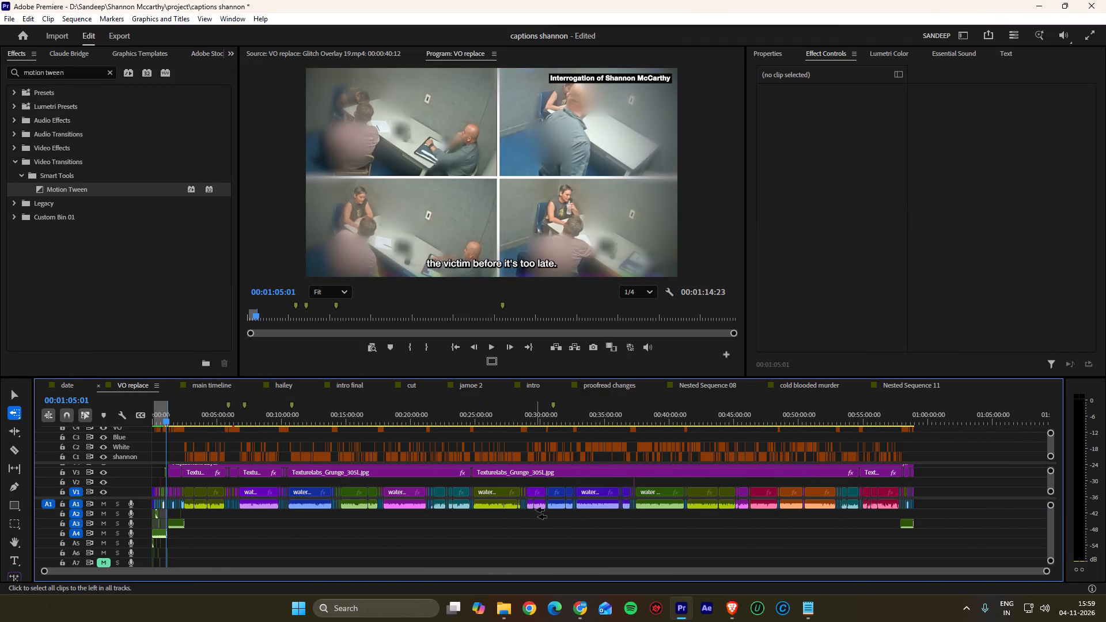
key("ctrl+a")
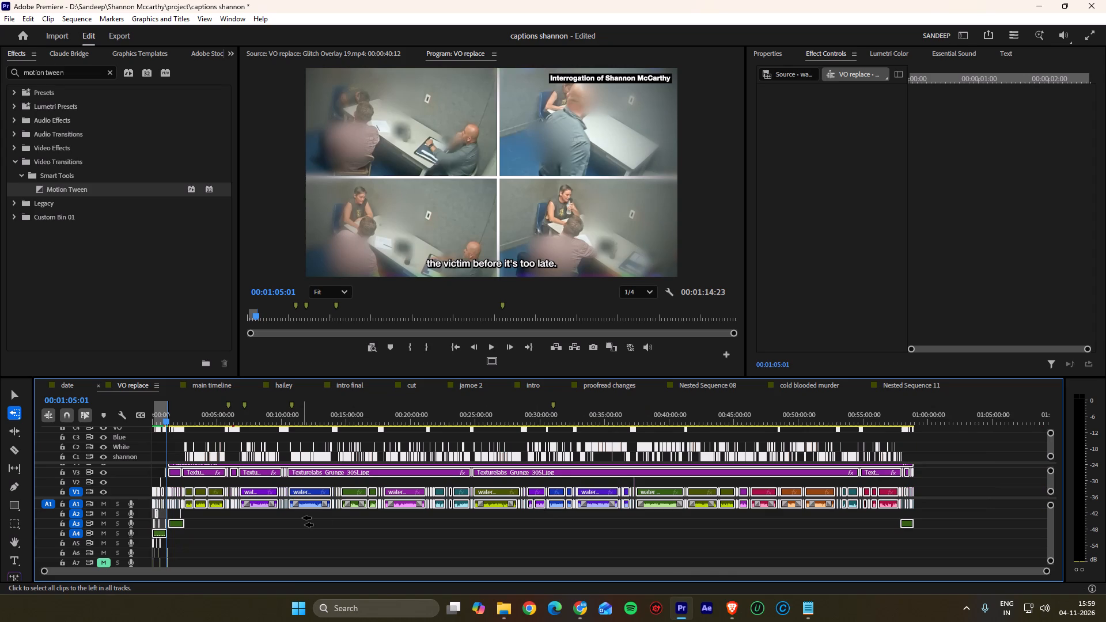
key("ctrl+c")
key("ctrl+c")
key("ctrl+c")
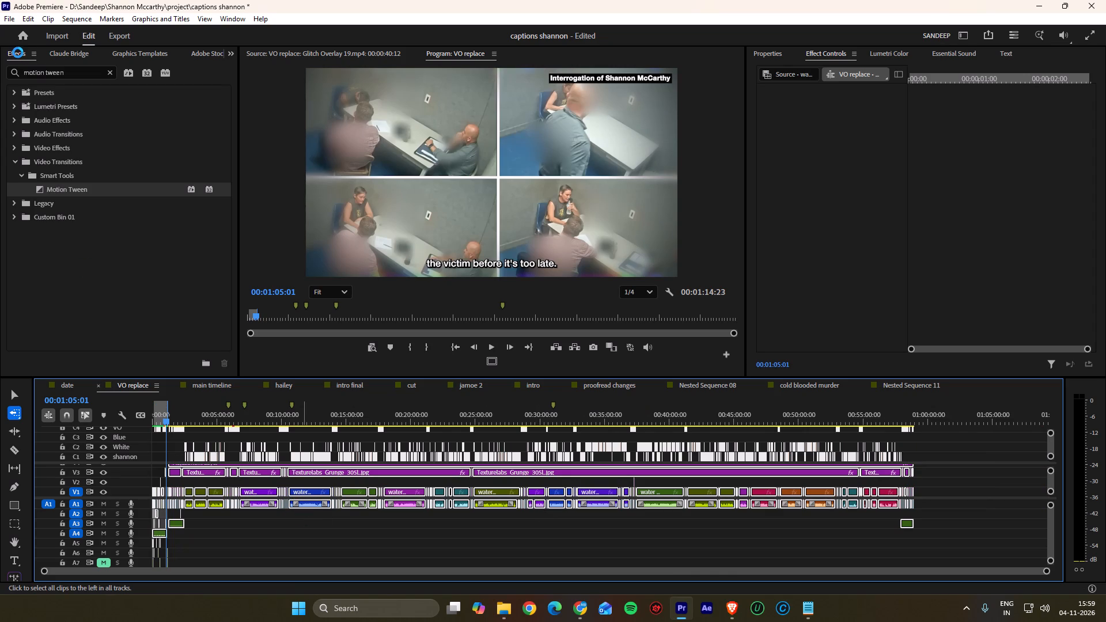
Close all projects other than captions shannon.
left_click(5, 21)
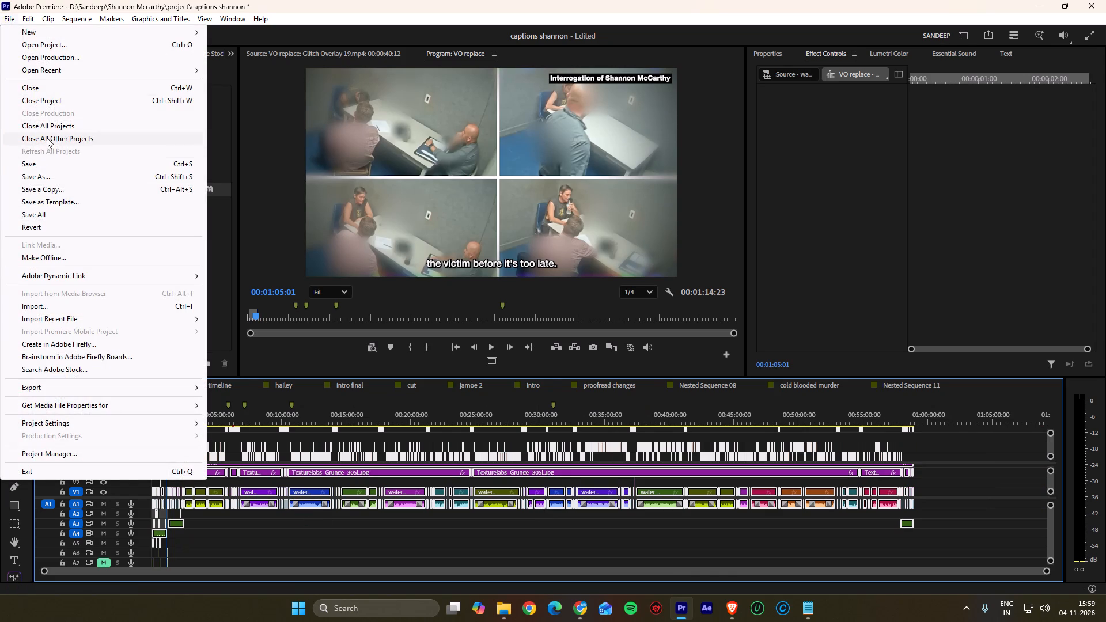
left_click(47, 138)
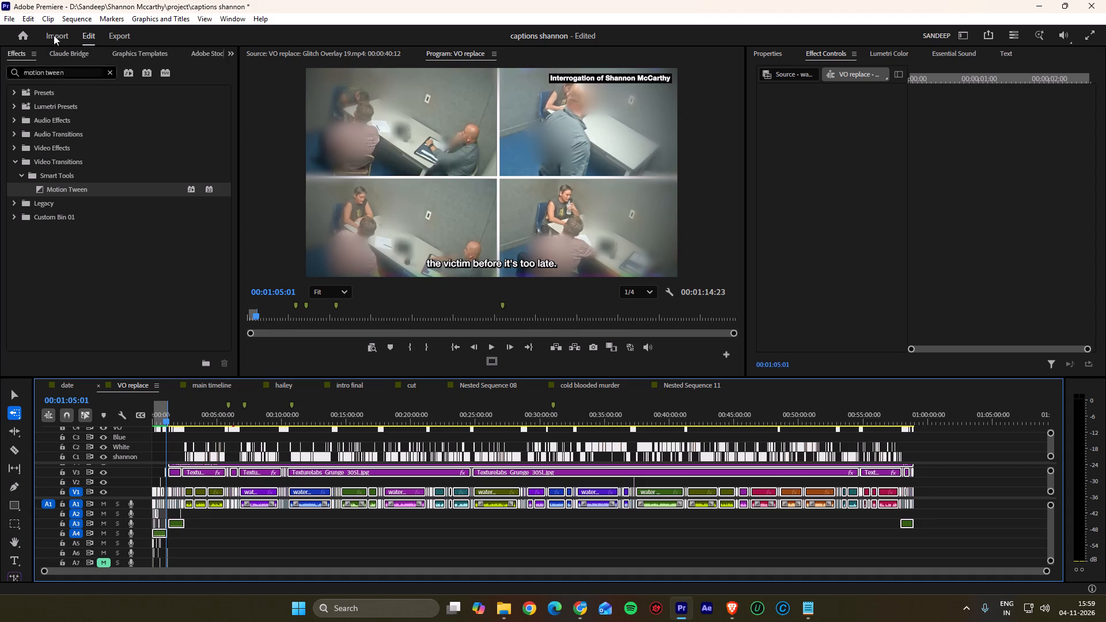
Browse the captions shannon project's root contents and open its Sequence bin.
left_click(236, 54)
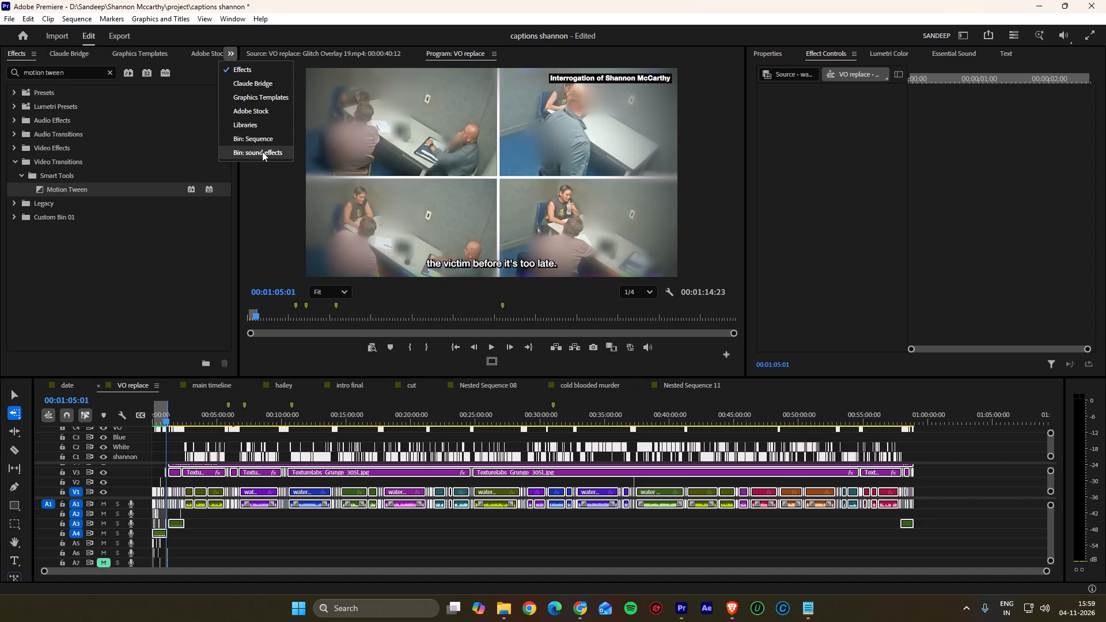
left_click(262, 151)
scroll(48, 122, "up", 3)
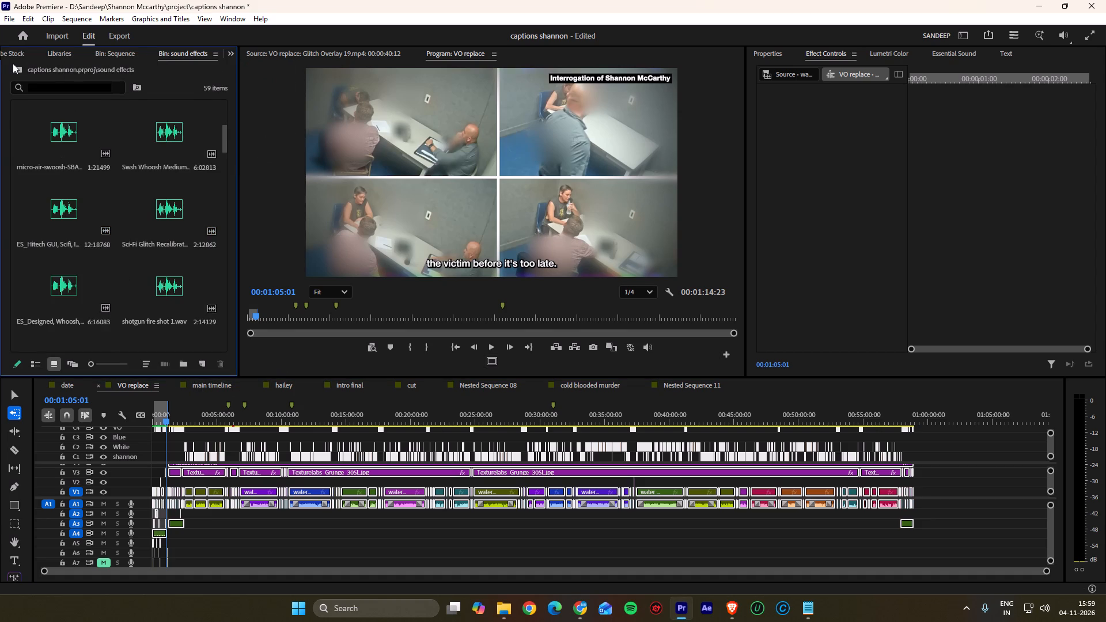
left_click(13, 63)
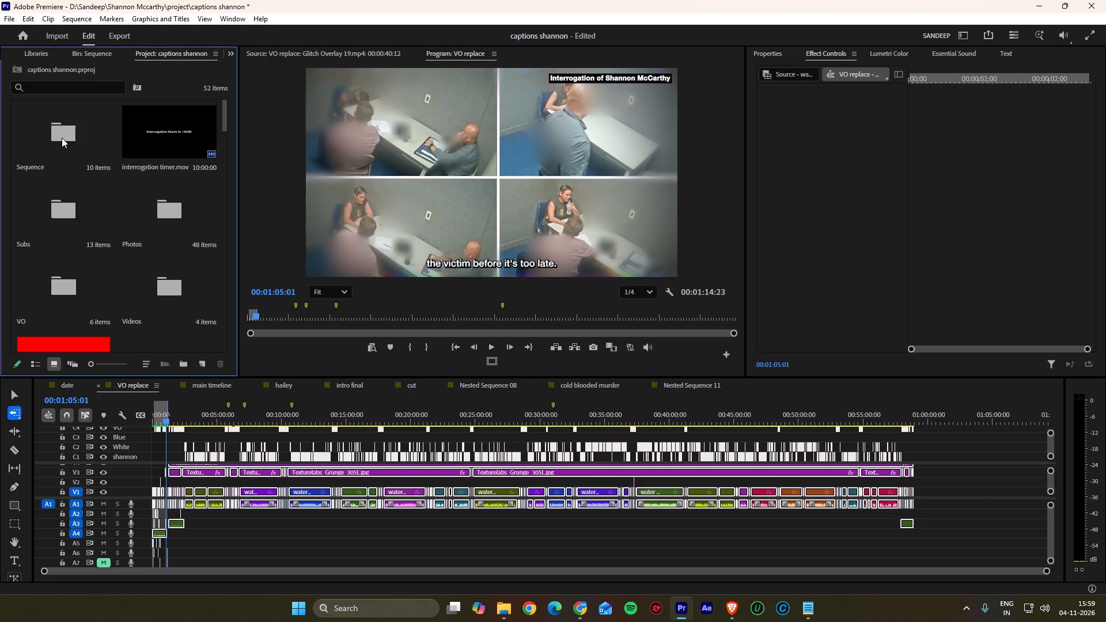
scroll(112, 280, "down", 2)
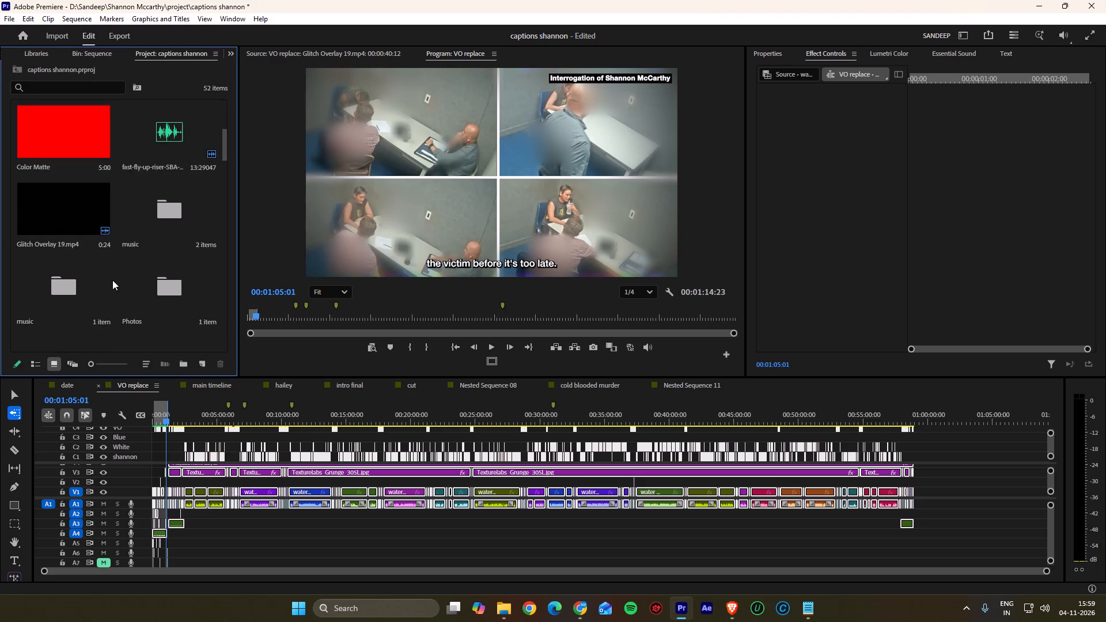
scroll(112, 280, "down", 5)
scroll(112, 280, "up", 3)
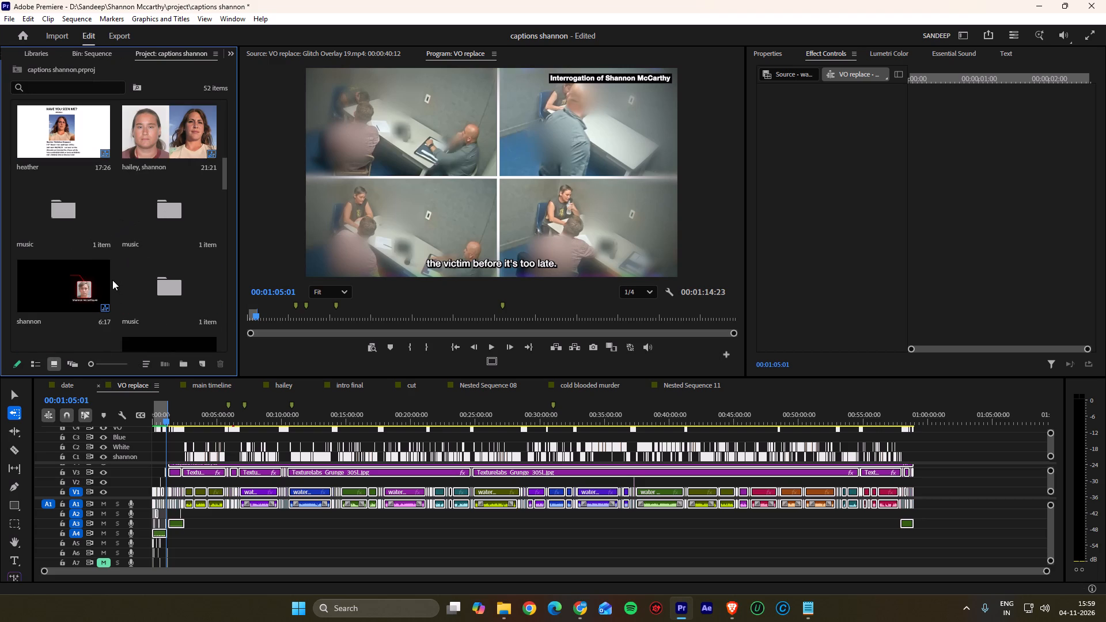
scroll(111, 273, "up", 8)
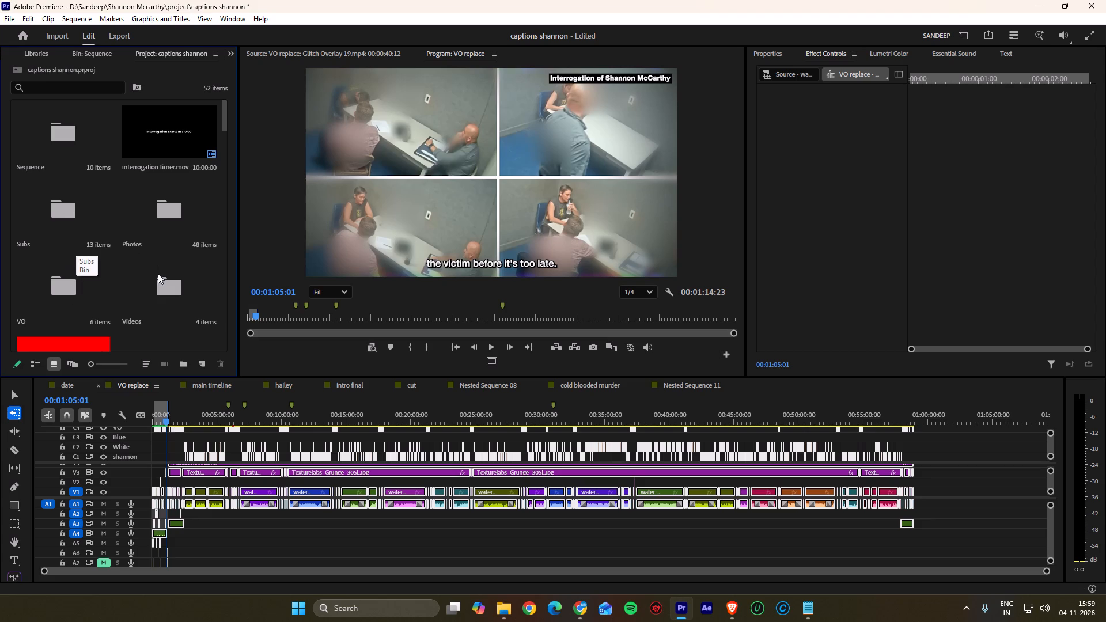
double_click(36, 119)
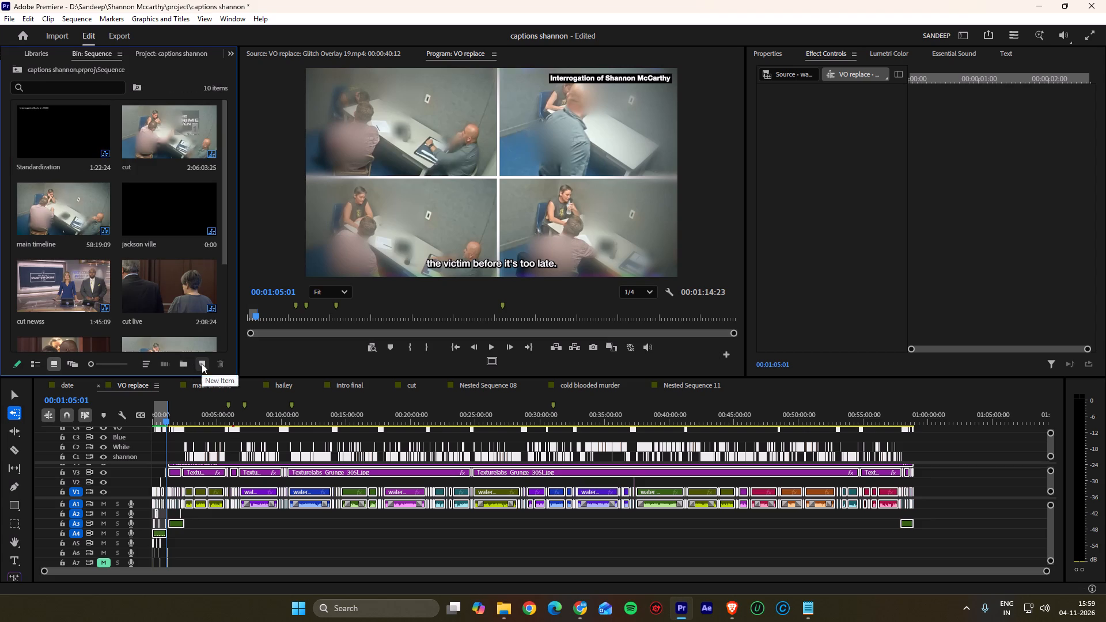
Create a new sequence named "finalllll" in the Sequence bin using the custom seq. 30fps preset.
left_click(202, 363)
left_click(211, 383)
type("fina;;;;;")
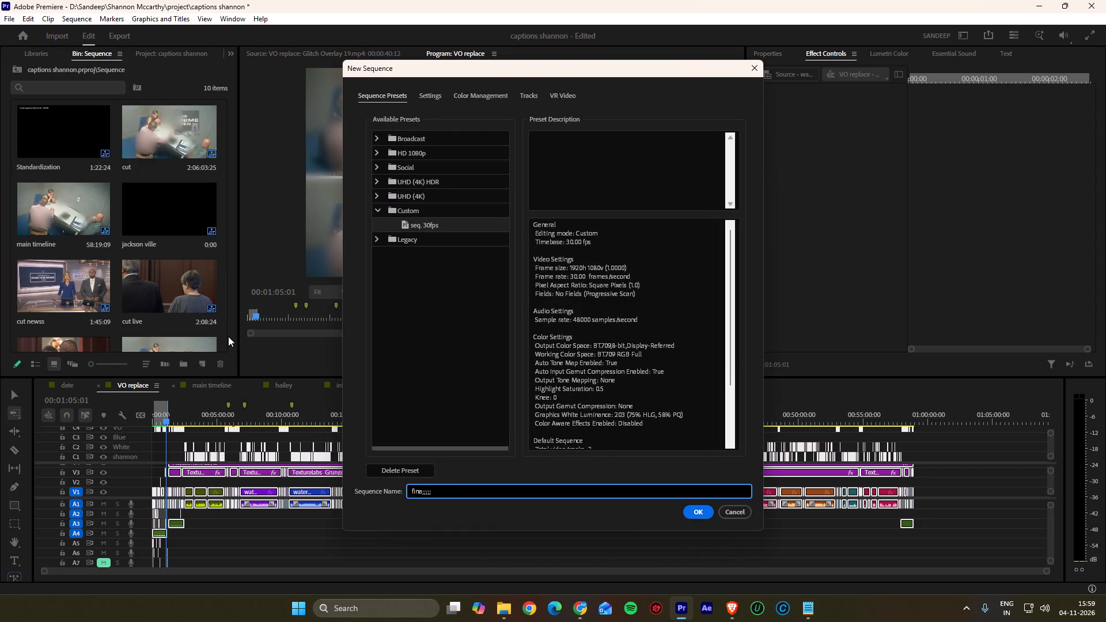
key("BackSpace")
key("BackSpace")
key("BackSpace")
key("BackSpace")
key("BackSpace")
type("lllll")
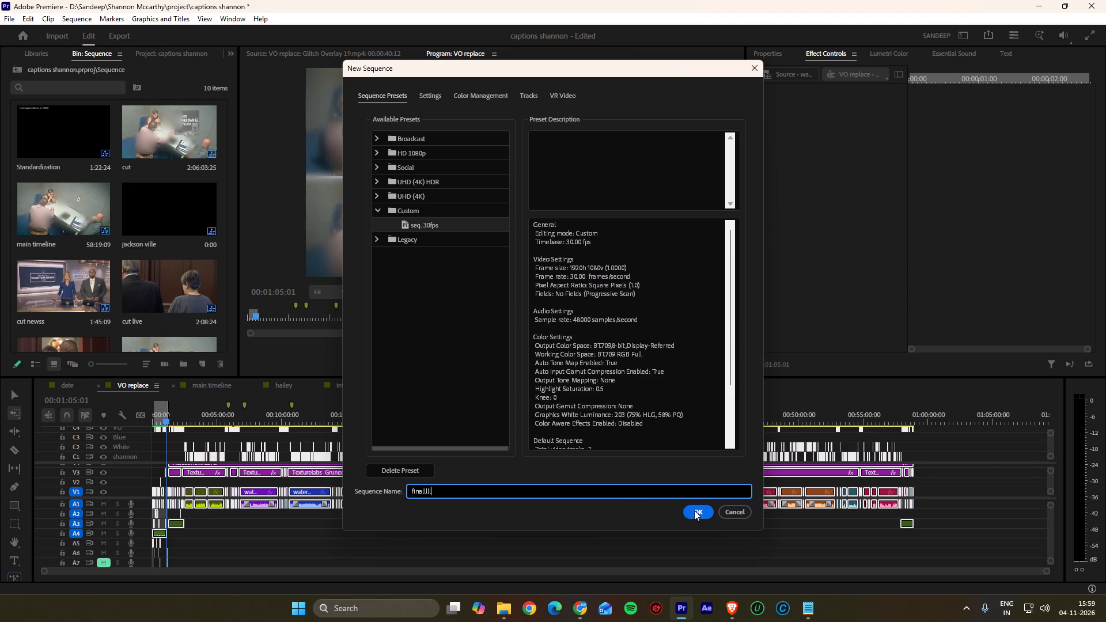
left_click(694, 510)
Paste the copied VO replace contents at the start of the finalllll sequence and return the playhead to 00:00:00:00.
left_click_drag(154, 419, 130, 420)
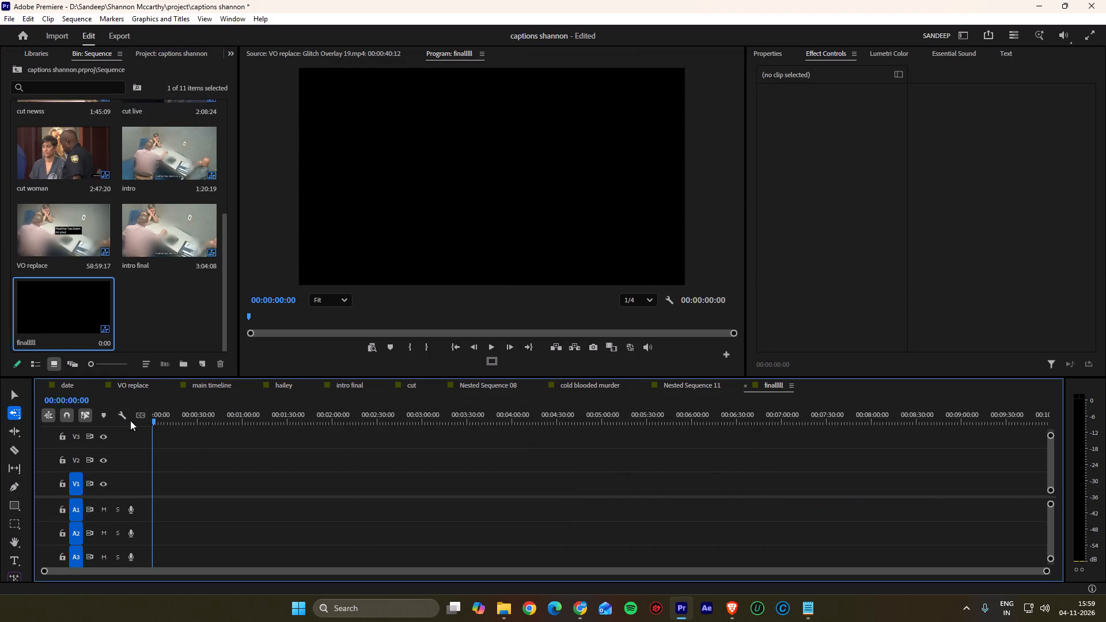
left_click_drag(130, 420, 107, 419)
key("ctrl+v")
scroll(555, 499, "down", 6, "alt")
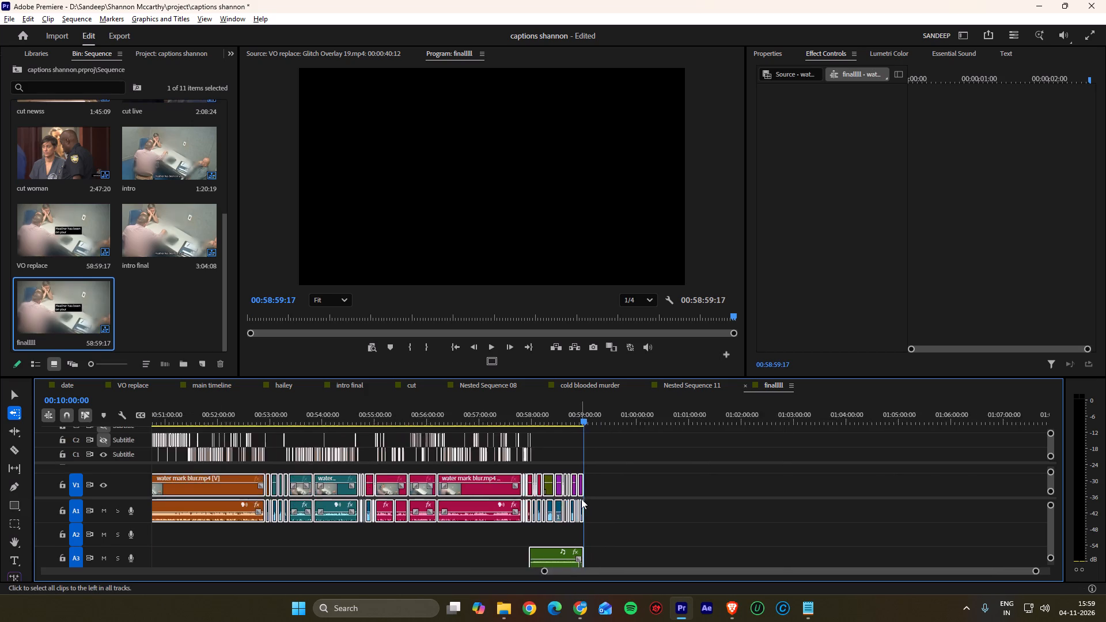
scroll(581, 499, "down", 20, "alt")
scroll(581, 499, "down", 2, "alt")
scroll(137, 505, "down", 3, "alt")
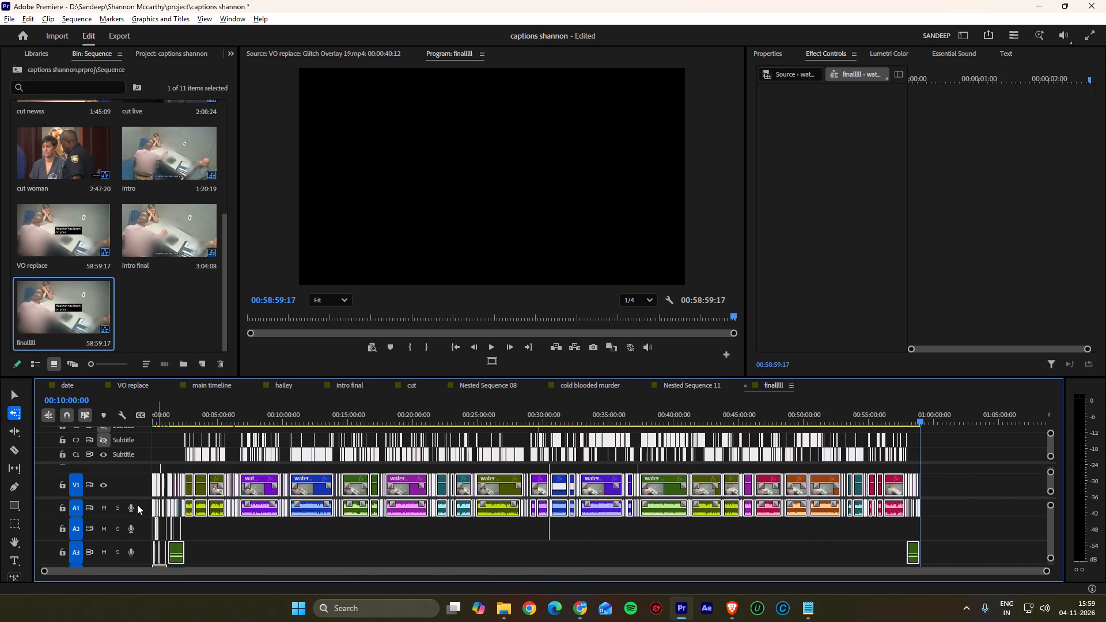
scroll(137, 505, "down", 17, "alt")
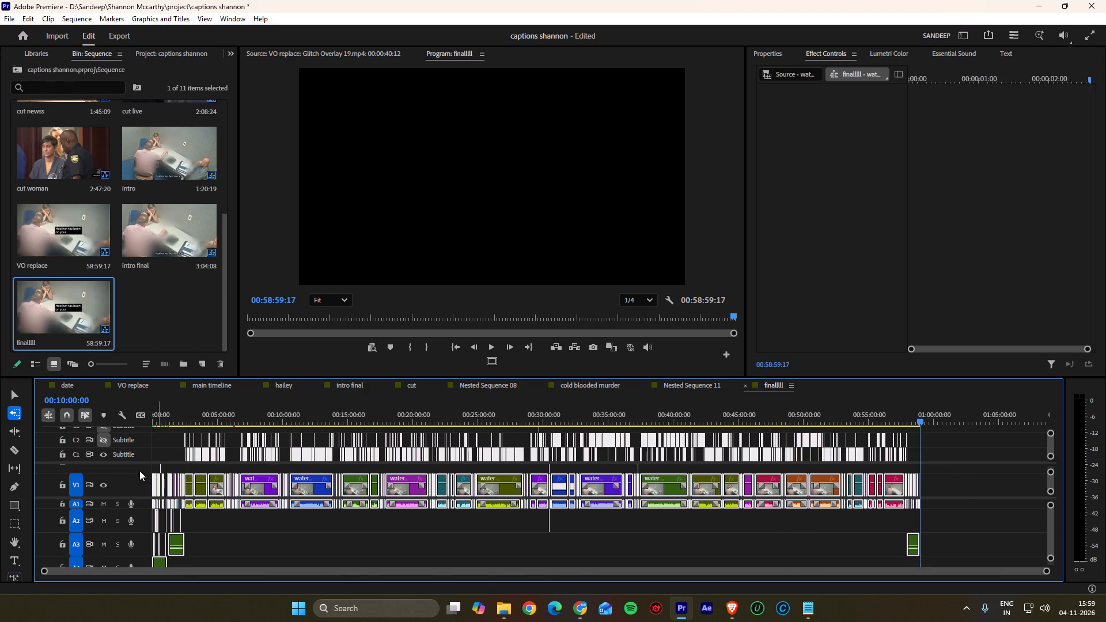
scroll(141, 458, "down", 4, "alt")
left_click_drag(177, 423, 151, 422)
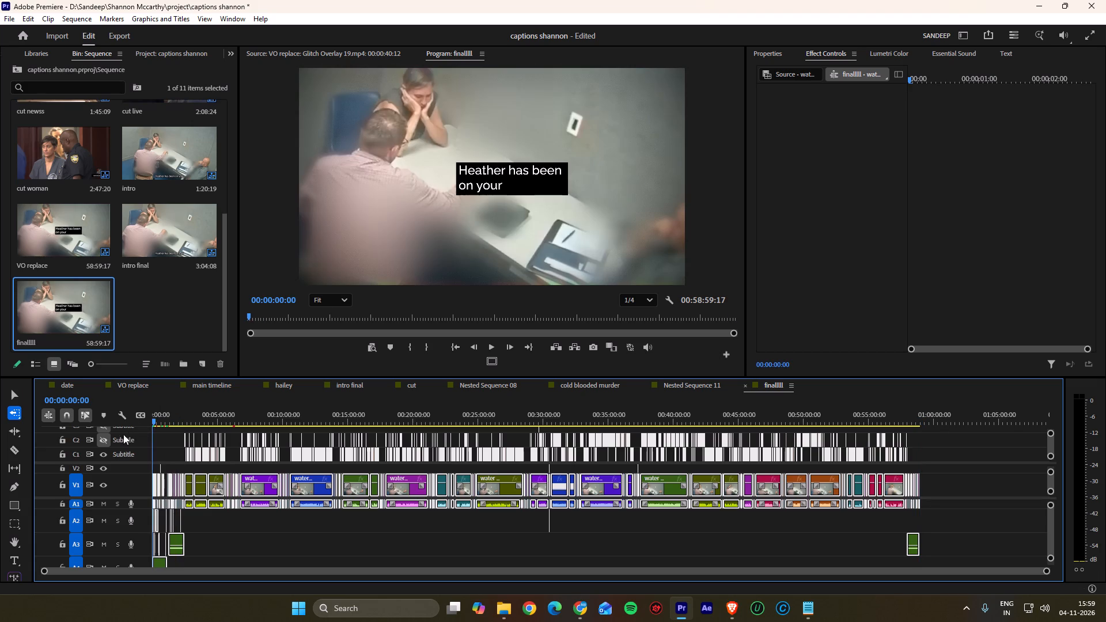
Turn on the hidden subtitle tracks C2, C3 and C4 in finalllll, enlarge the timeline area and minimize all tracks.
left_click(100, 443)
left_click(104, 428)
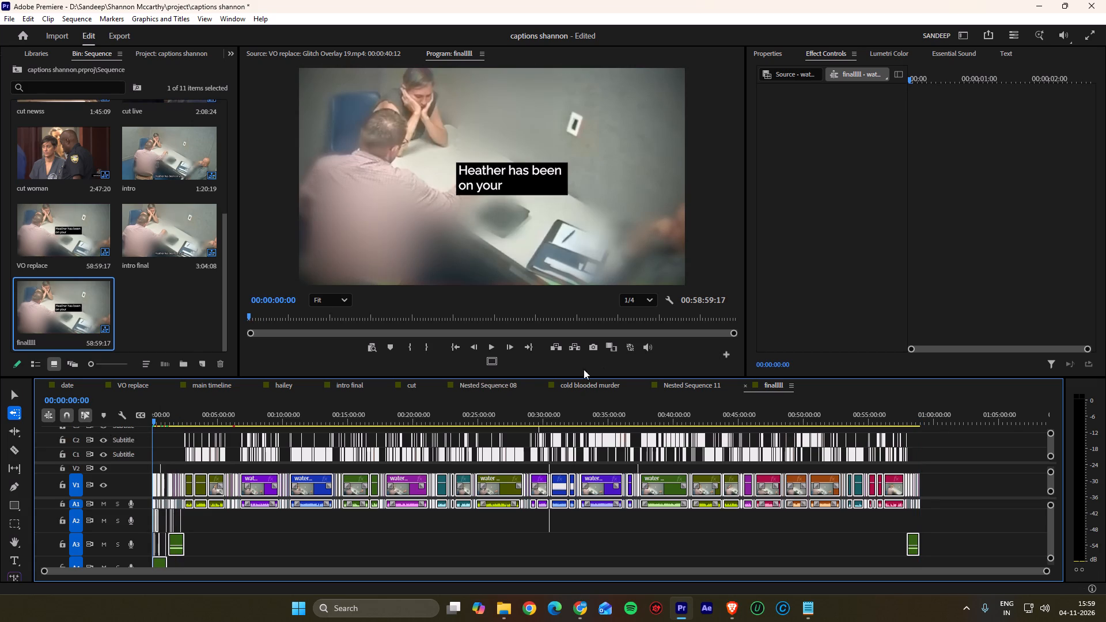
left_click_drag(529, 377, 519, 305)
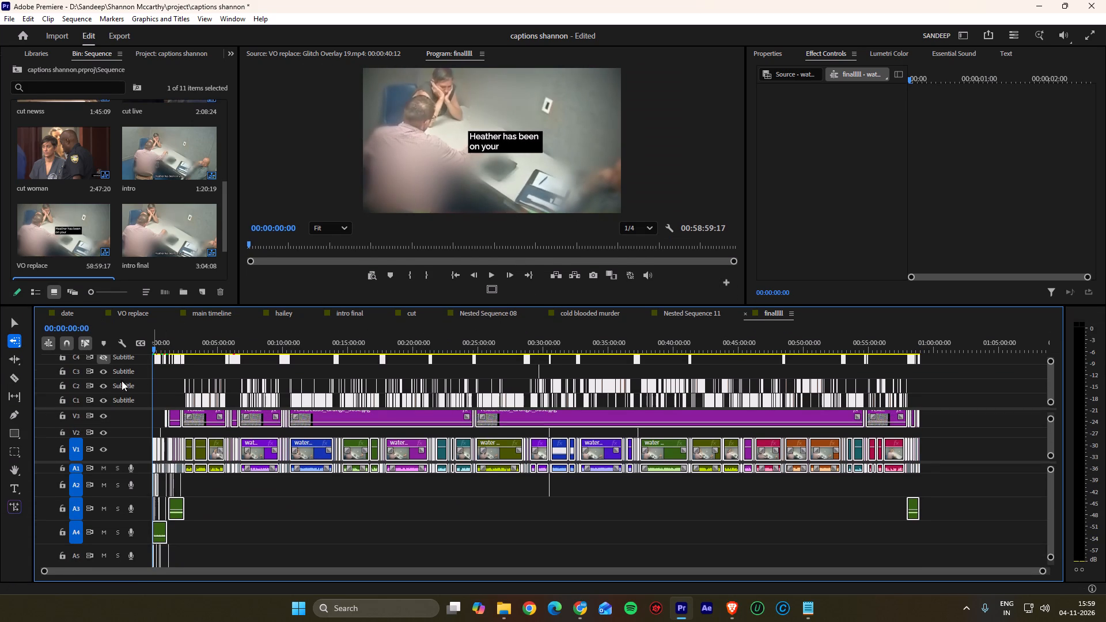
left_click(105, 359)
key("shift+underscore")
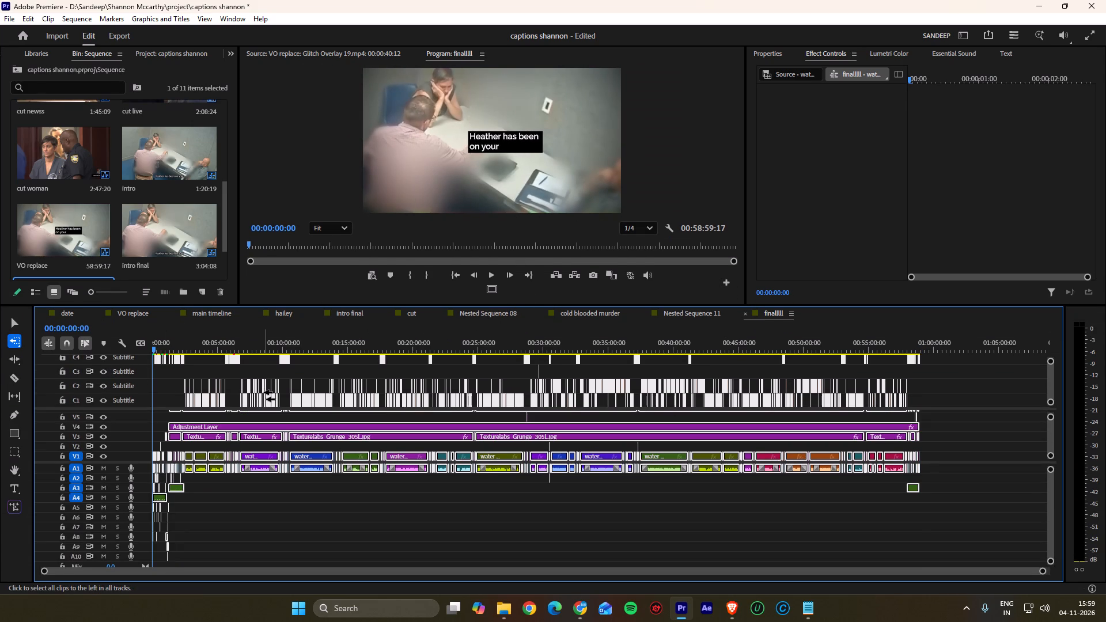
Clear the clip selection in the finalllll sequence, restore the Selection tool and save the project.
left_click(353, 503)
left_click(371, 336)
left_click_drag(351, 337, 118, 332)
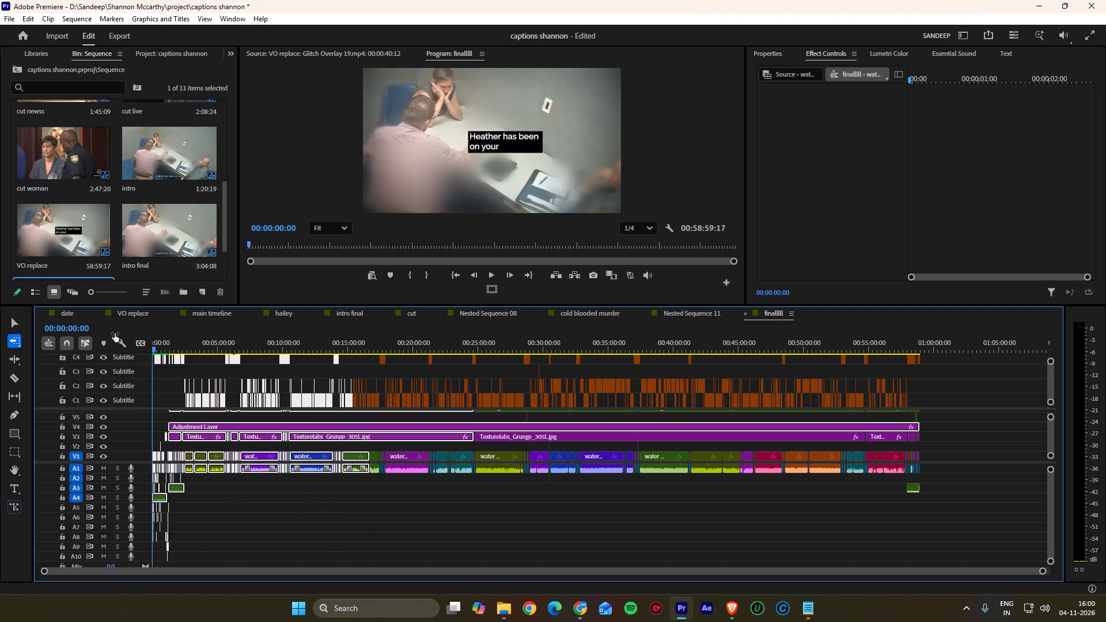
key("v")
left_click(231, 510)
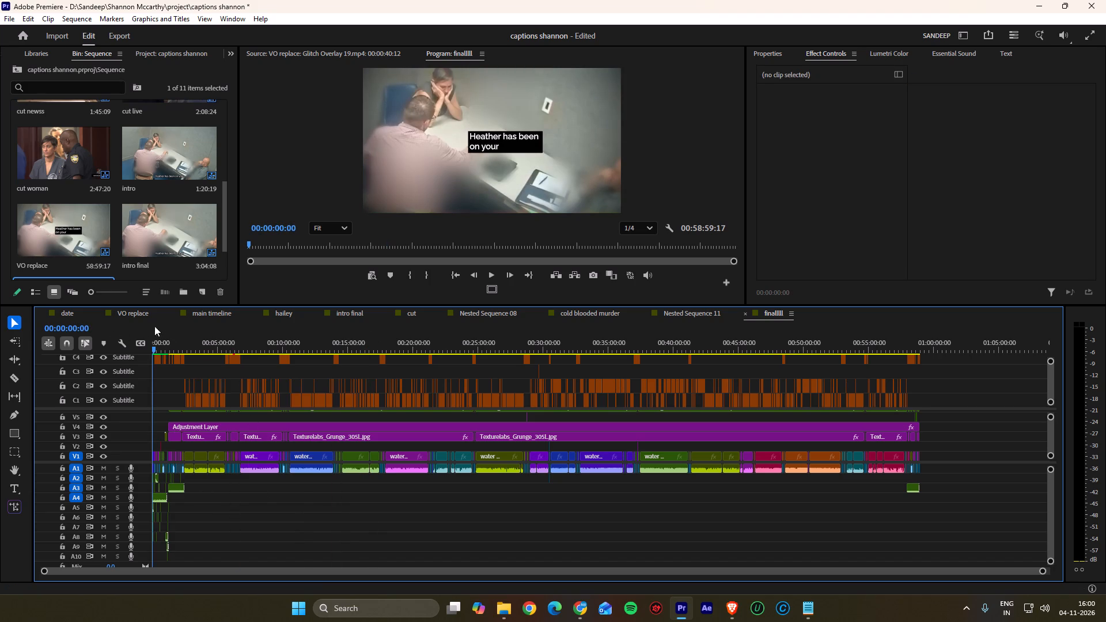
key("ctrl+s")
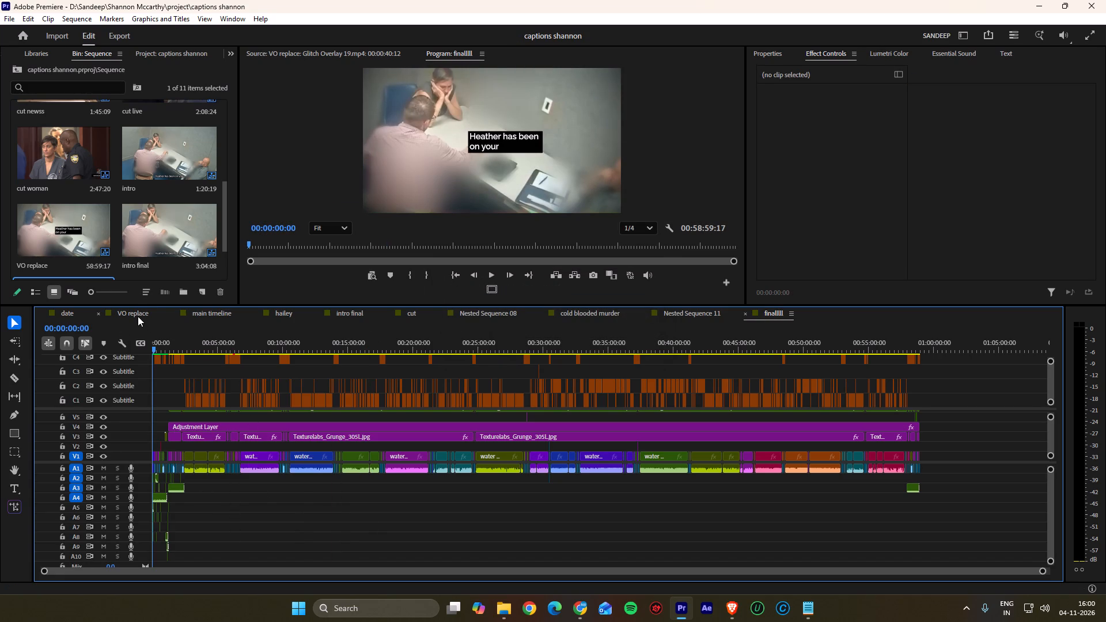
Clear the In and Out points from the VO replace sequence.
left_click(138, 316)
left_click_drag(165, 349, 124, 346)
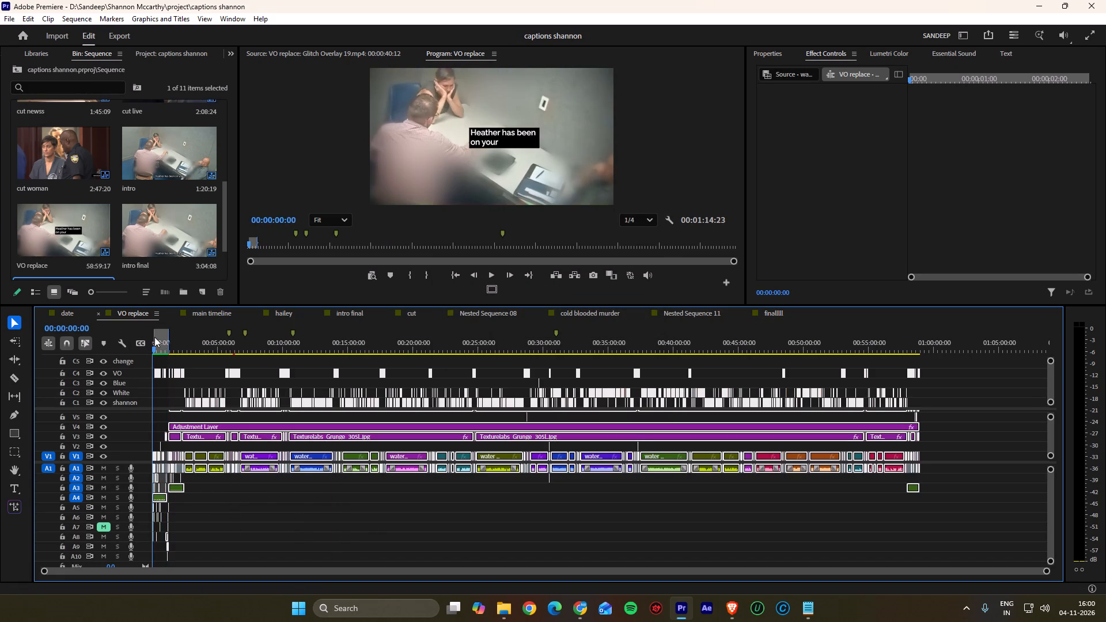
right_click(160, 336)
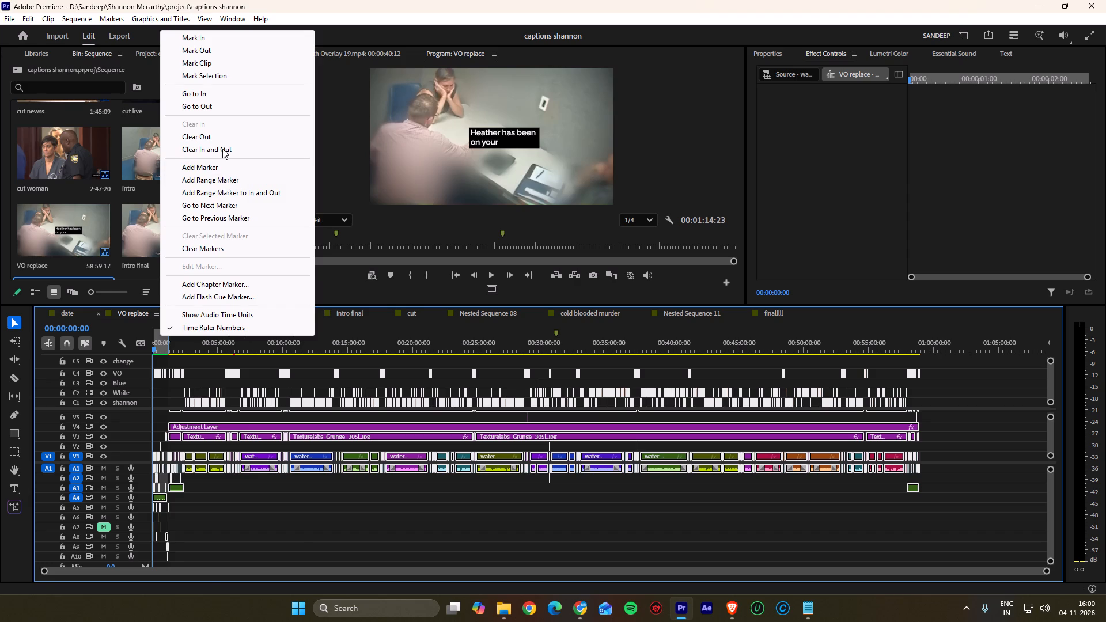
left_click(222, 149)
scroll(187, 408, "up", 18, "alt")
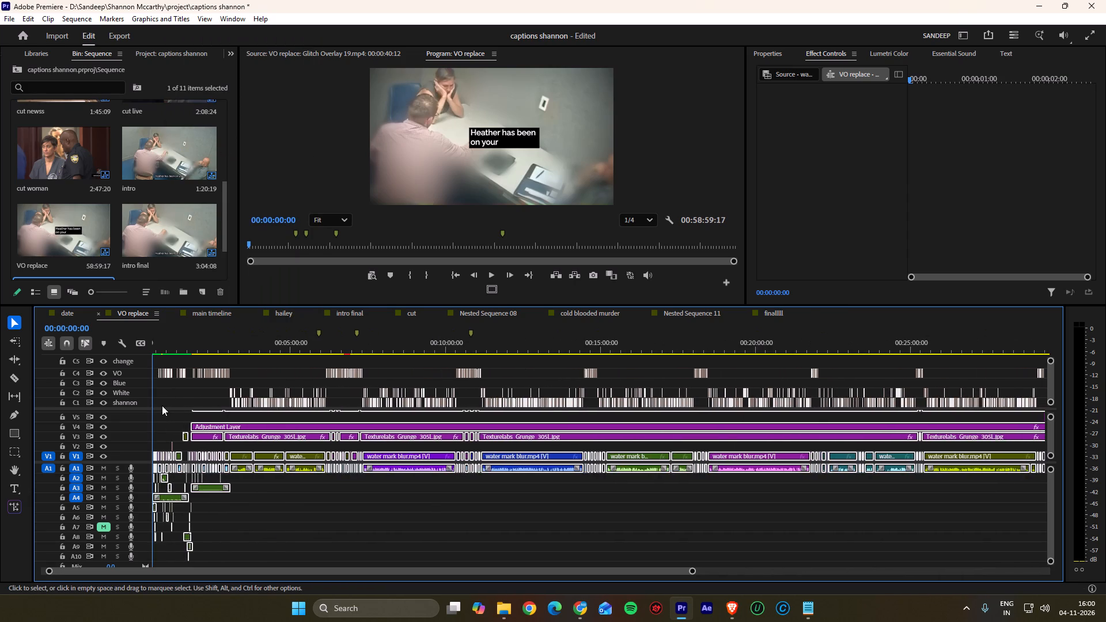
scroll(162, 405, "up", 20, "alt")
scroll(162, 405, "up", 4, "alt")
scroll(406, 439, "down", 4, "alt")
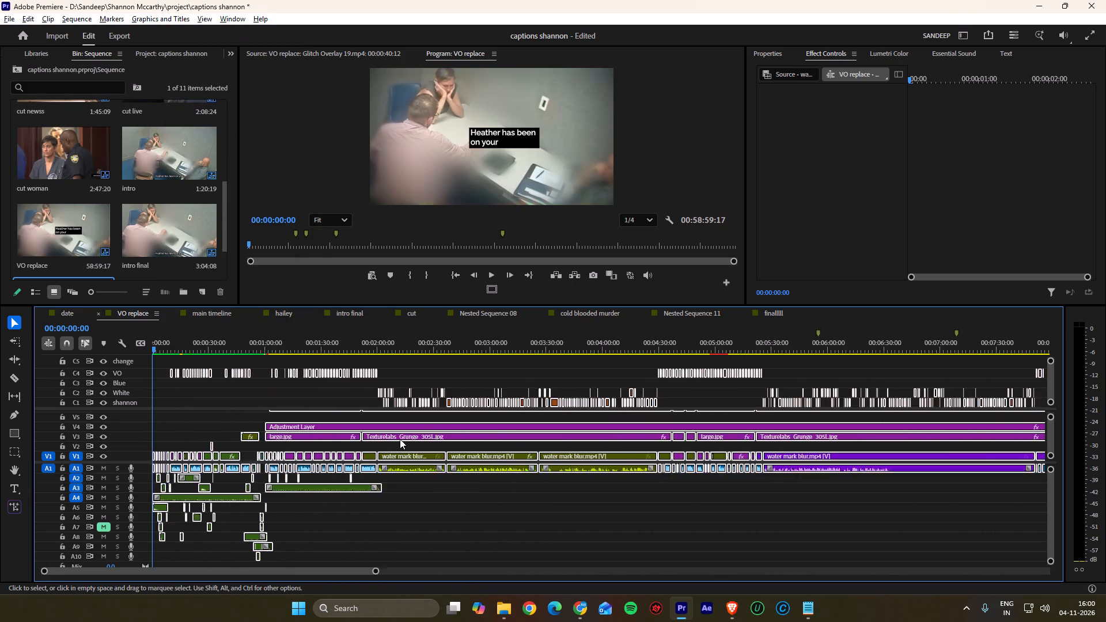
scroll(400, 439, "down", 10, "alt")
Import the downloaded ElevenLabs Shannon narration into the VO bin from the Shannon media folder dated 20260421 on drive D.
left_click(15, 69)
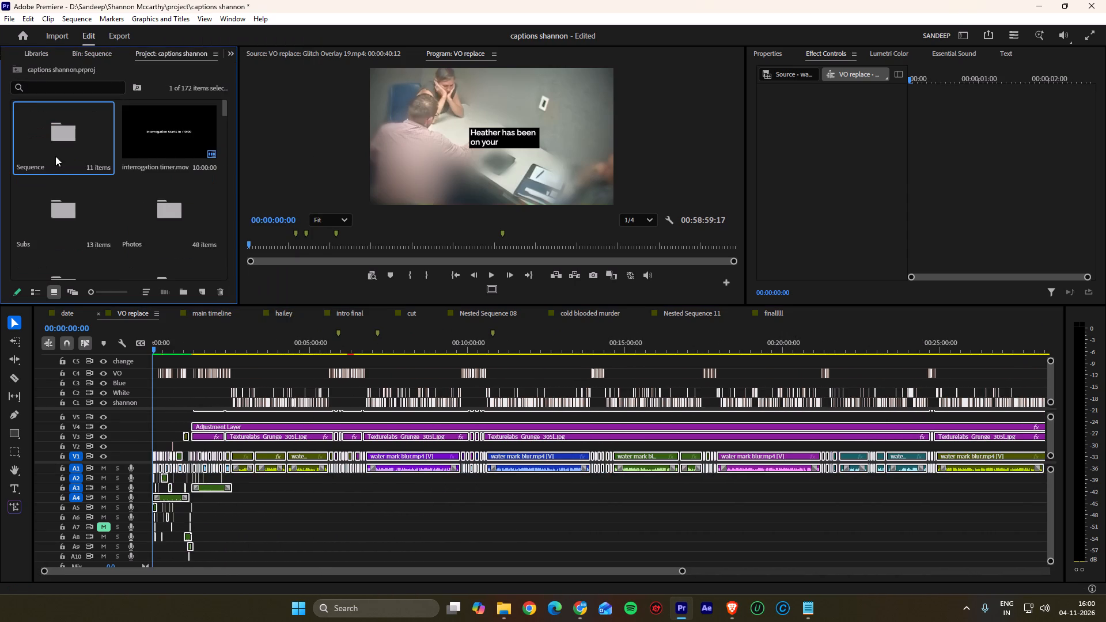
scroll(150, 217, "down", 2)
double_click(69, 153)
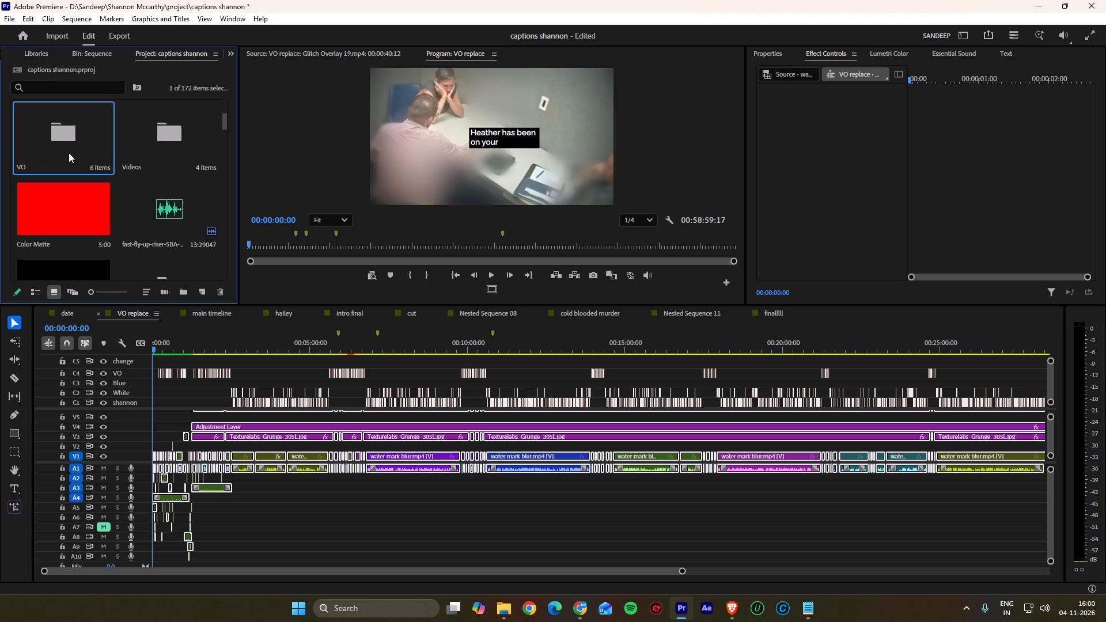
scroll(124, 241, "down", 7)
double_click(119, 267)
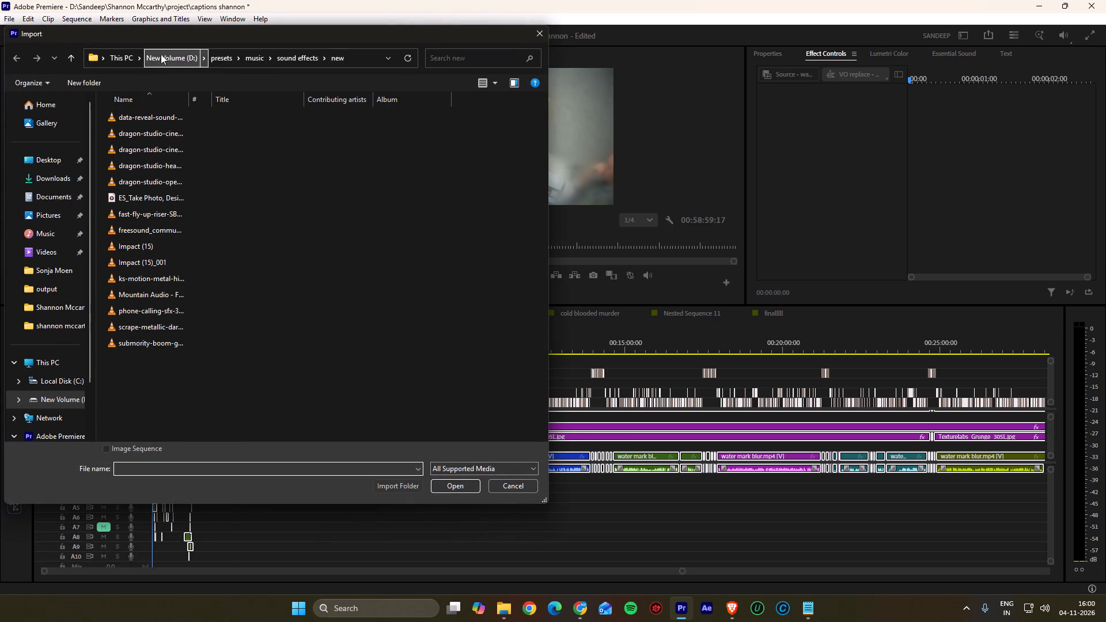
left_click(152, 55)
left_click(134, 206)
double_click(137, 201)
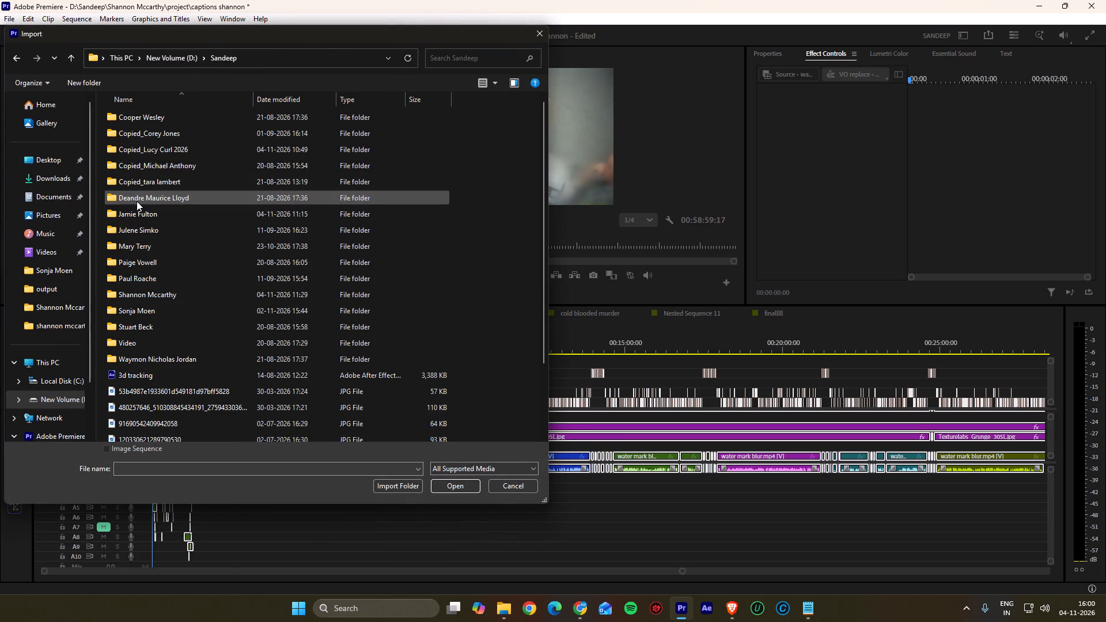
left_click(149, 279)
left_click(149, 286)
double_click(150, 294)
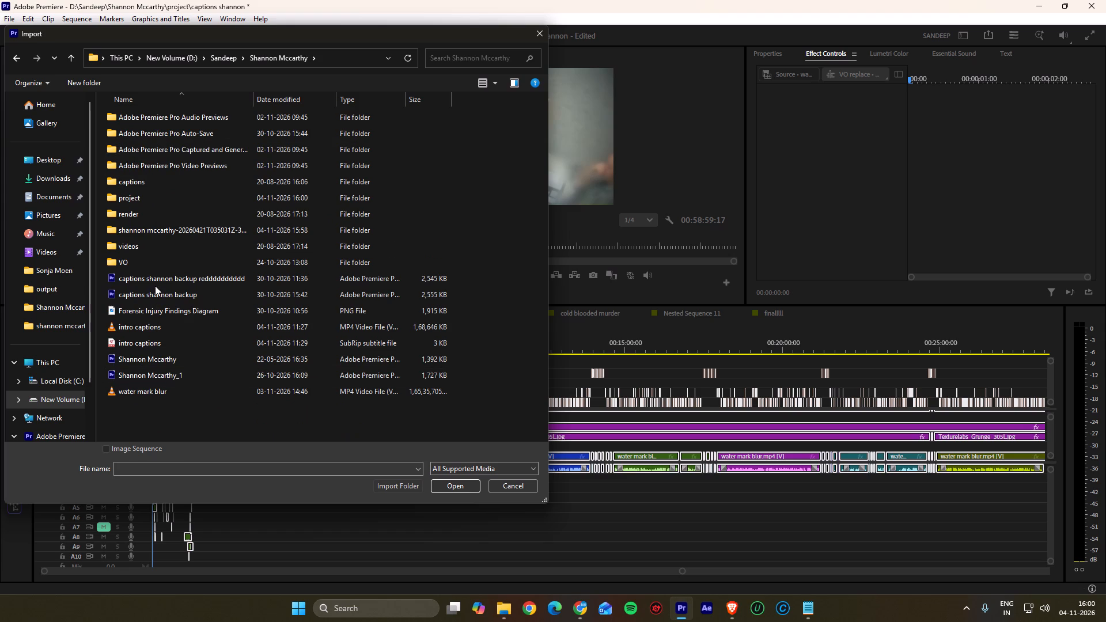
double_click(155, 232)
left_click(259, 142)
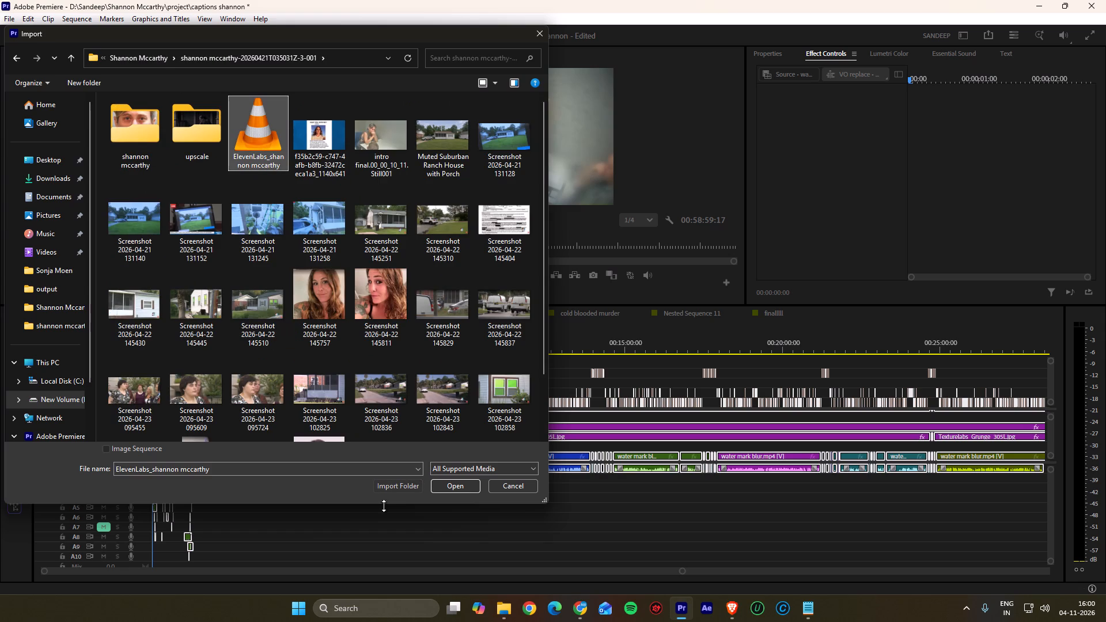
left_click(461, 484)
Place the imported ElevenLabs narration on track A1 of VO replace, past the last clip at about 01:00:19.
scroll(425, 503, "down", 14, "alt")
scroll(416, 502, "up", 1, "alt")
scroll(416, 502, "down", 11, "alt")
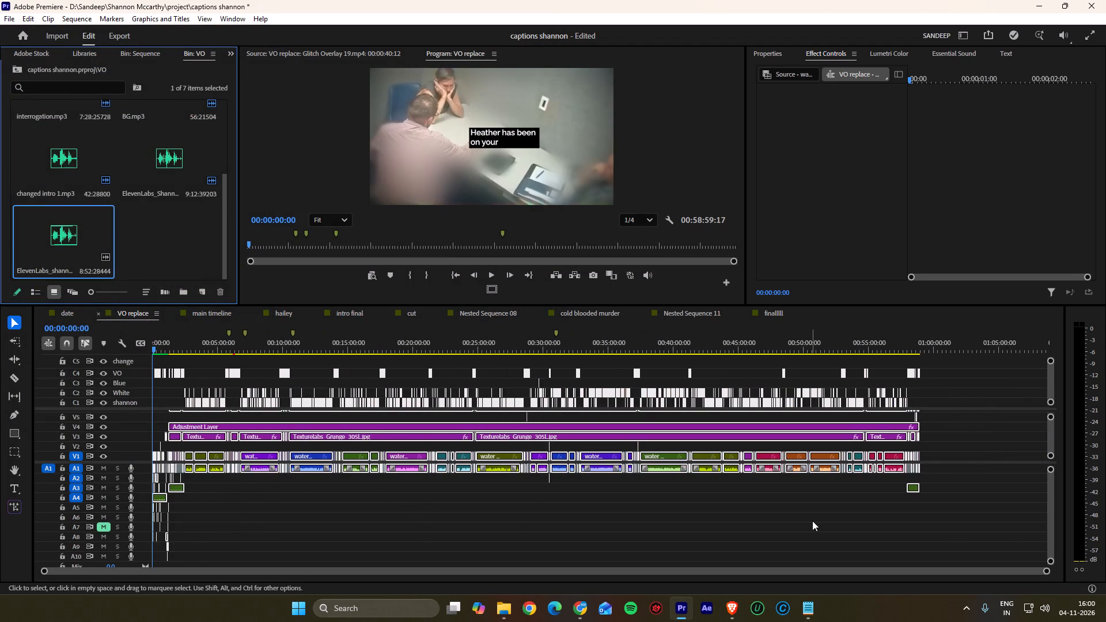
left_click_drag(86, 237, 926, 471)
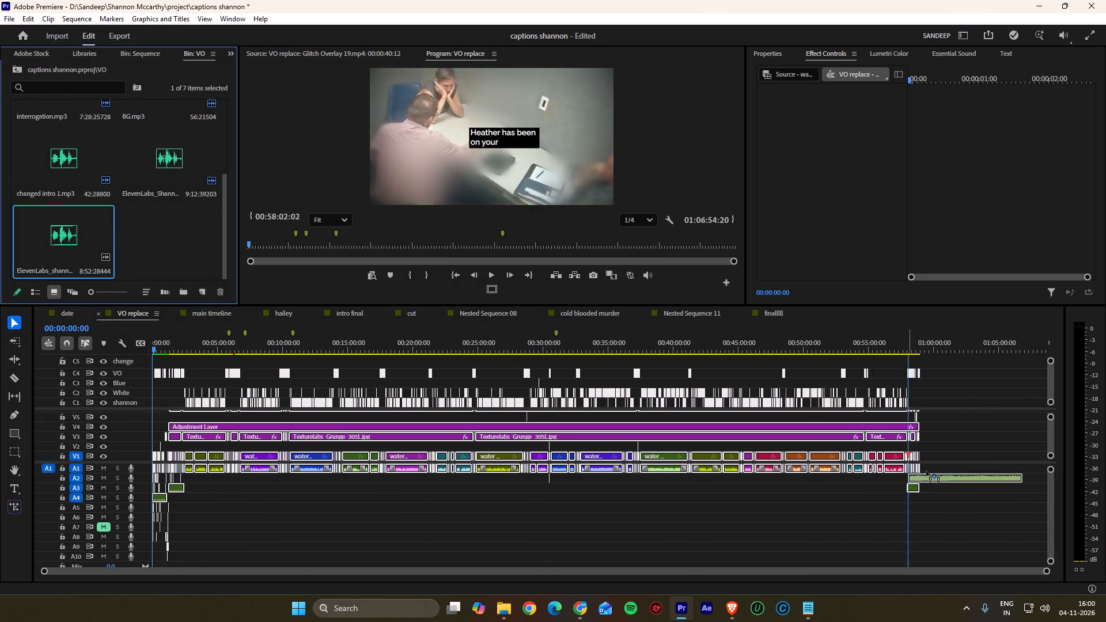
left_click_drag(926, 471, 938, 469)
left_click(931, 490)
Play the placed narration from just before its start on track A1.
scroll(935, 491, "down", 14)
scroll(922, 489, "up", 4, "alt")
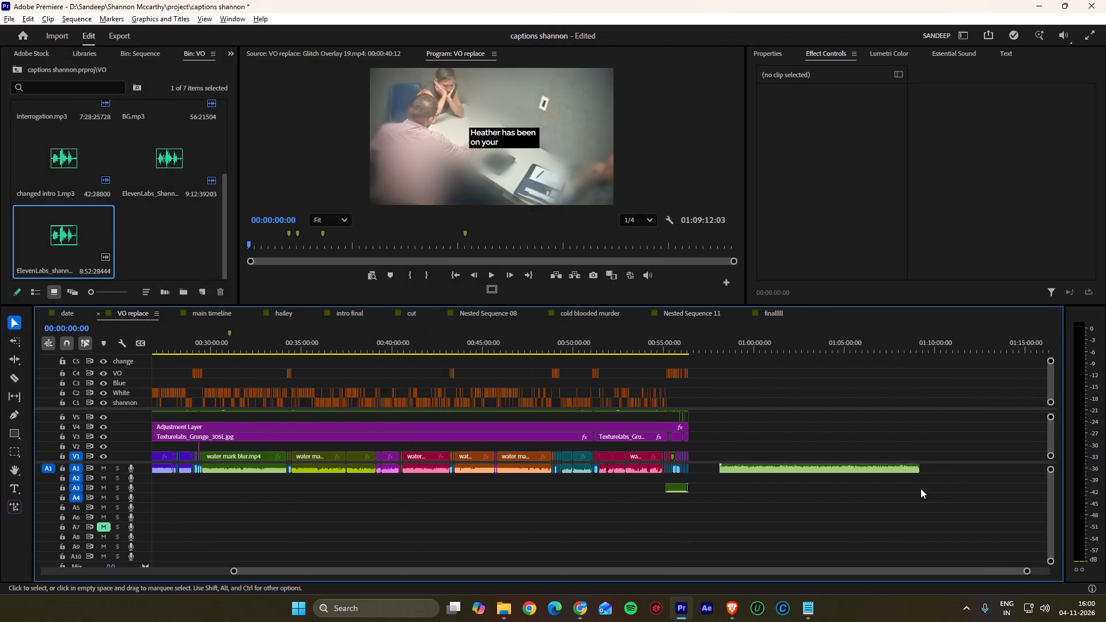
scroll(921, 488, "up", 5, "alt")
left_click_drag(611, 340, 604, 343)
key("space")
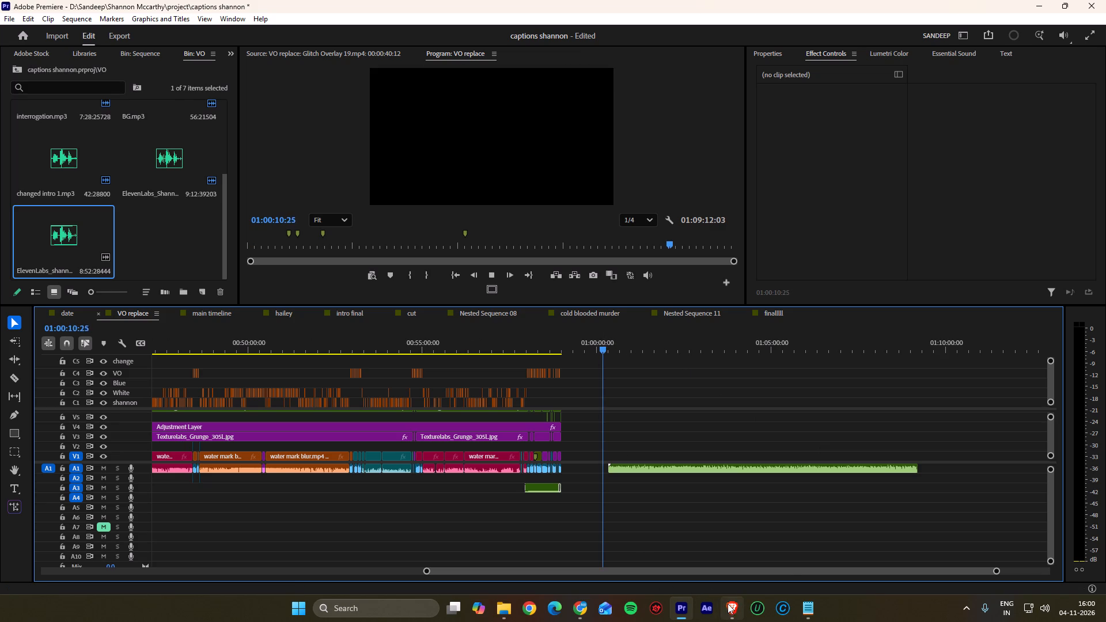
Switch to the browser and look through the proofread script document for the closing narration and Trial section.
left_click(733, 606)
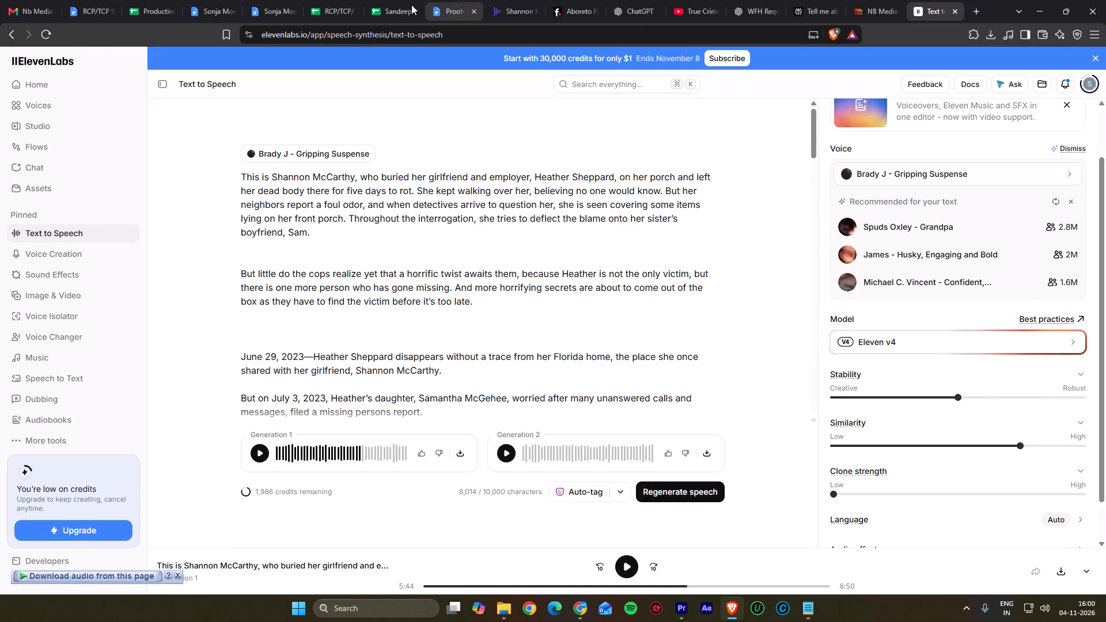
left_click(371, 5)
left_click(449, 6)
scroll(405, 299, "down", 2)
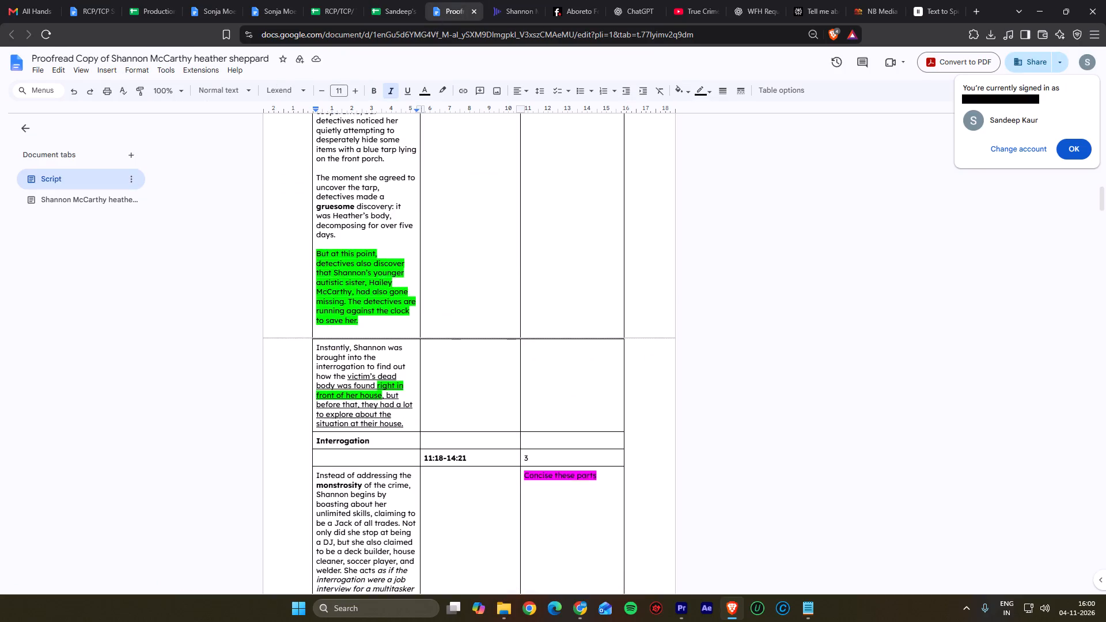
scroll(405, 299, "down", 20)
scroll(405, 299, "down", 11)
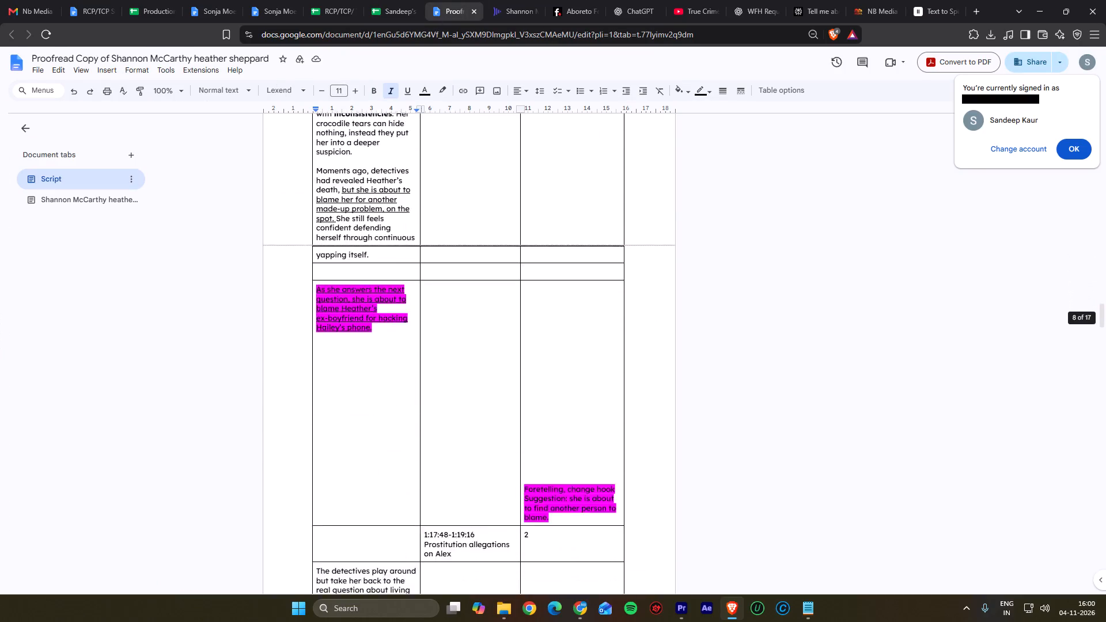
scroll(405, 299, "down", 20)
scroll(405, 299, "down", 7)
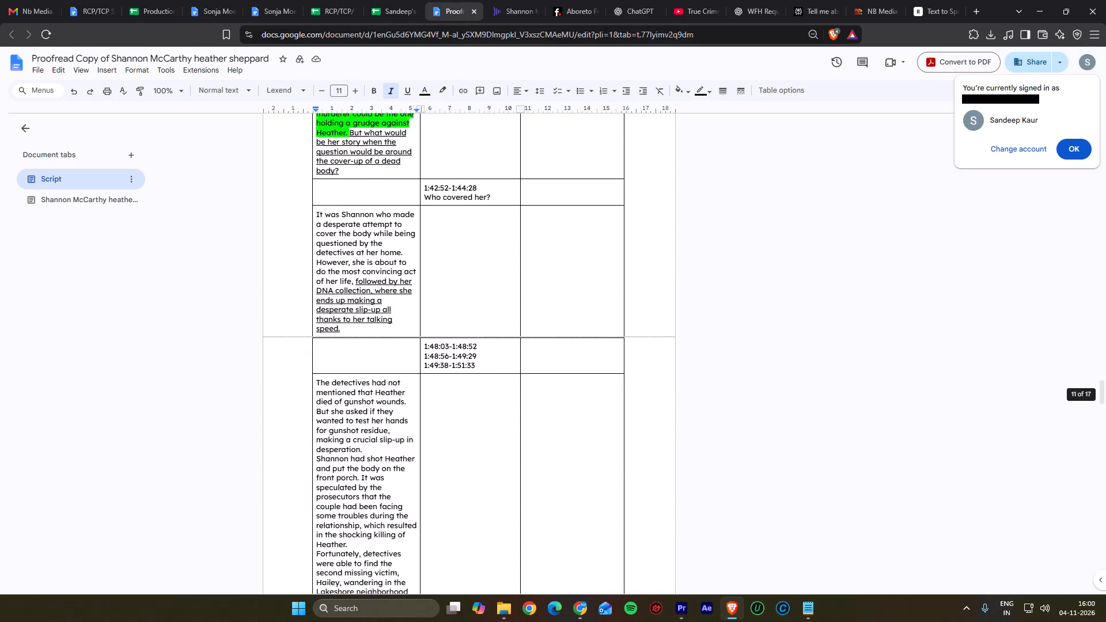
scroll(405, 299, "down", 12)
scroll(405, 299, "up", 6)
scroll(405, 299, "down", 1)
scroll(405, 299, "up", 4)
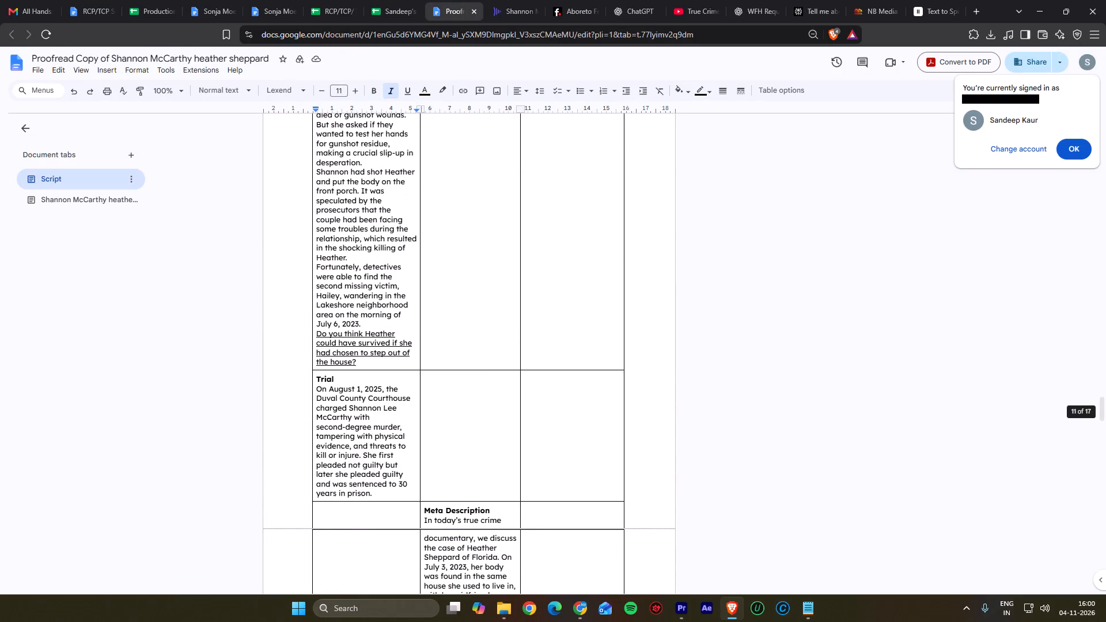
left_click(731, 611)
Back in Premiere, play the closing part of the narration on A1 and check it against the script's Trial section.
scroll(585, 544, "down", 10, "alt")
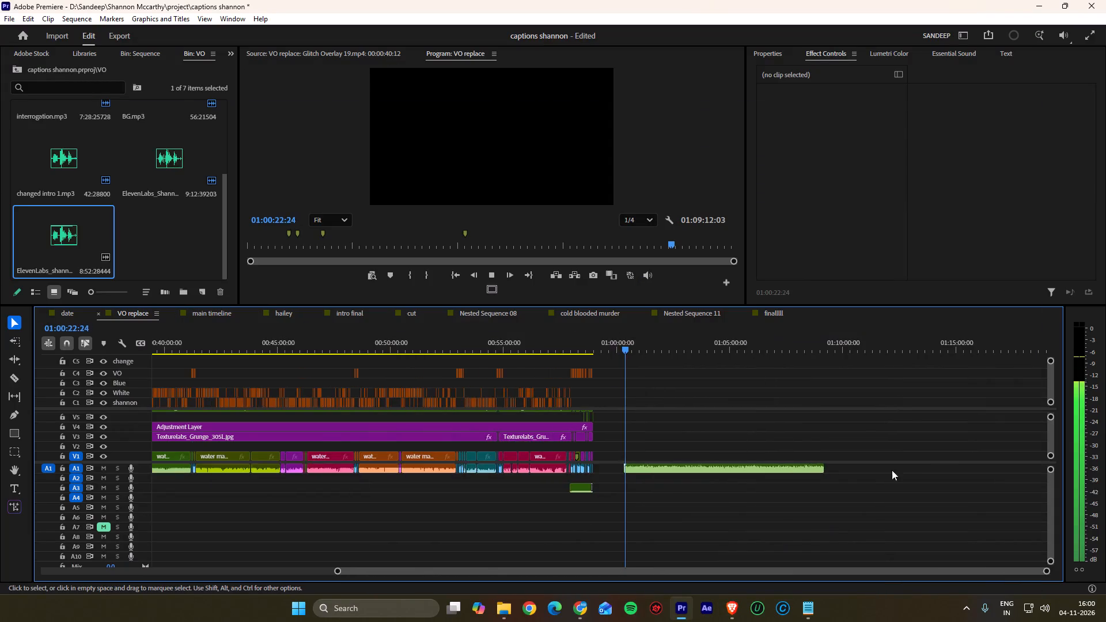
scroll(923, 456, "up", 5, "alt")
left_click(745, 343)
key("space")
scroll(743, 344, "down", 3)
scroll(718, 457, "up", 3, "alt")
scroll(717, 458, "down", 1, "alt")
scroll(714, 458, "up", 8, "alt")
left_click(730, 611)
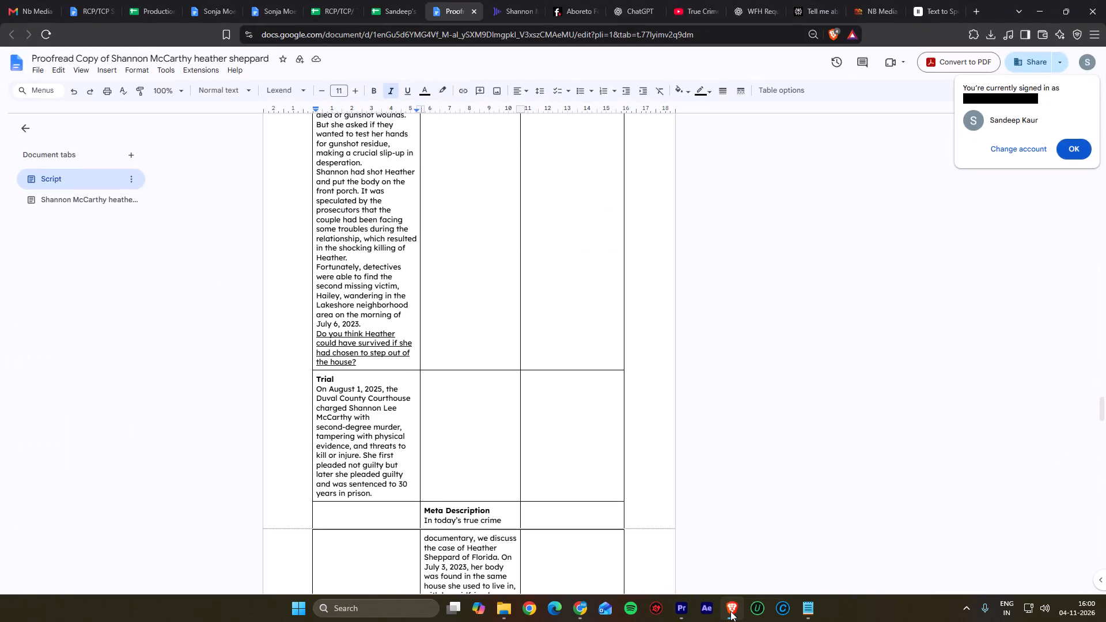
left_click(730, 611)
scroll(772, 475, "down", 14, "alt")
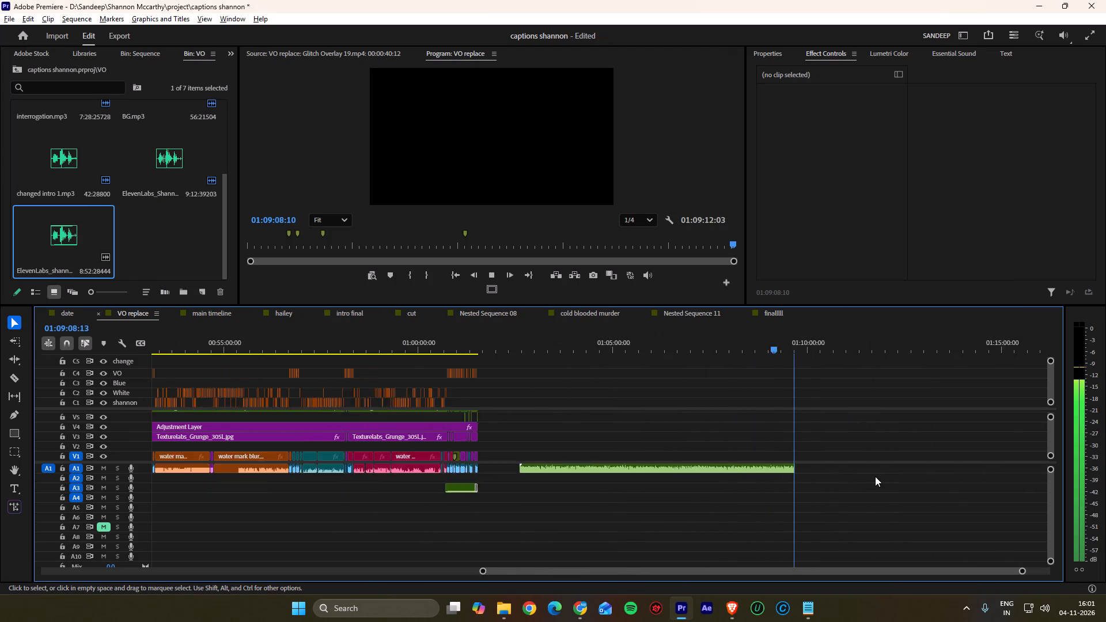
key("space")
Replay the last seconds of the narration, and play it again from just before its beginning.
scroll(874, 476, "up", 10, "alt")
scroll(249, 430, "up", 9, "alt")
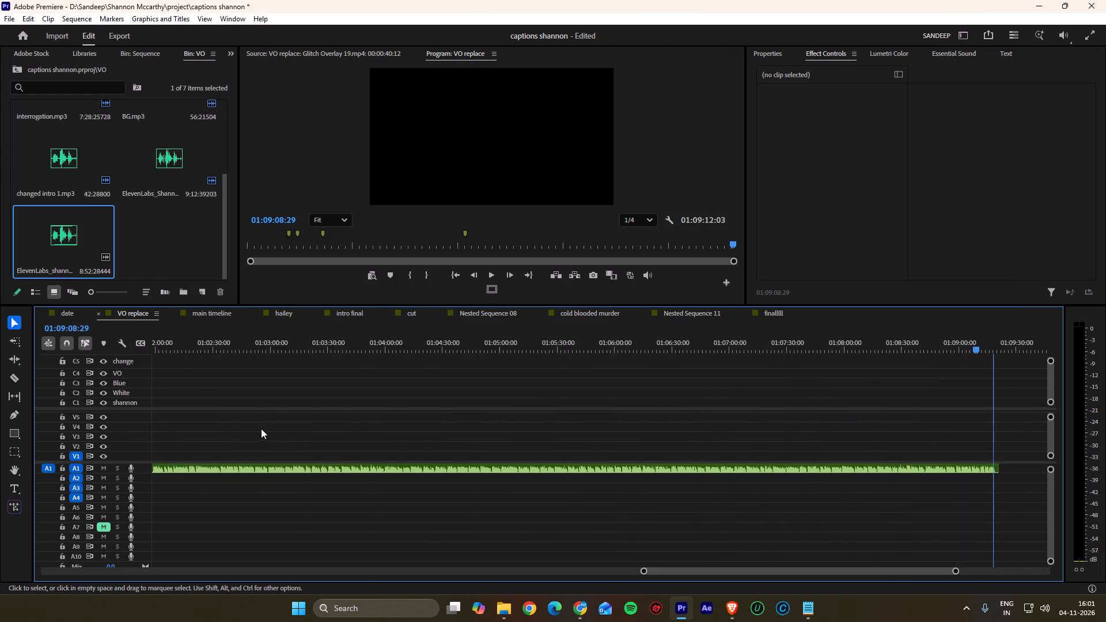
scroll(261, 428, "up", 20, "alt")
scroll(261, 428, "up", 13, "alt")
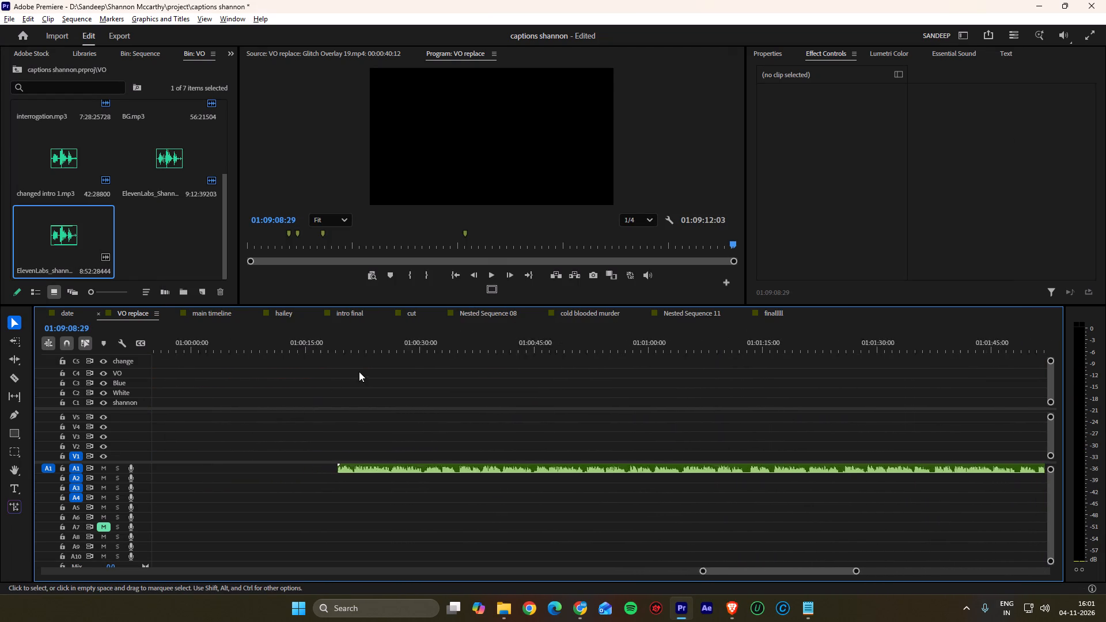
scroll(359, 371, "up", 2, "alt")
left_click(335, 347)
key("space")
scroll(503, 443, "down", 8, "alt")
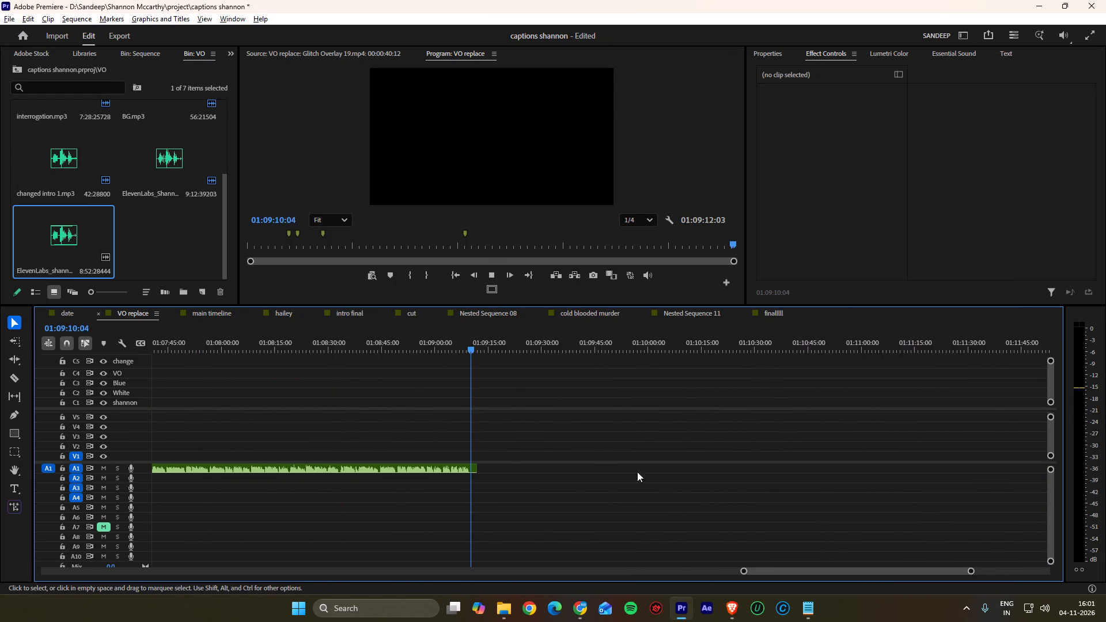
scroll(637, 472, "down", 20, "alt")
scroll(637, 472, "down", 1, "alt")
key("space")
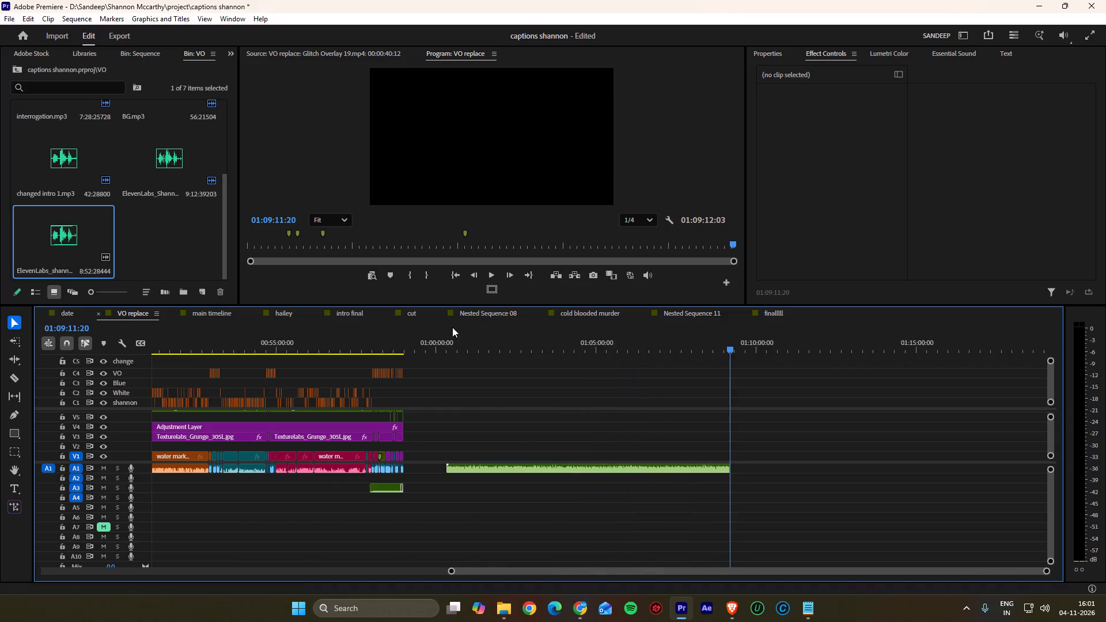
left_click_drag(459, 344, 446, 346)
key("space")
scroll(479, 396, "up", 16, "alt")
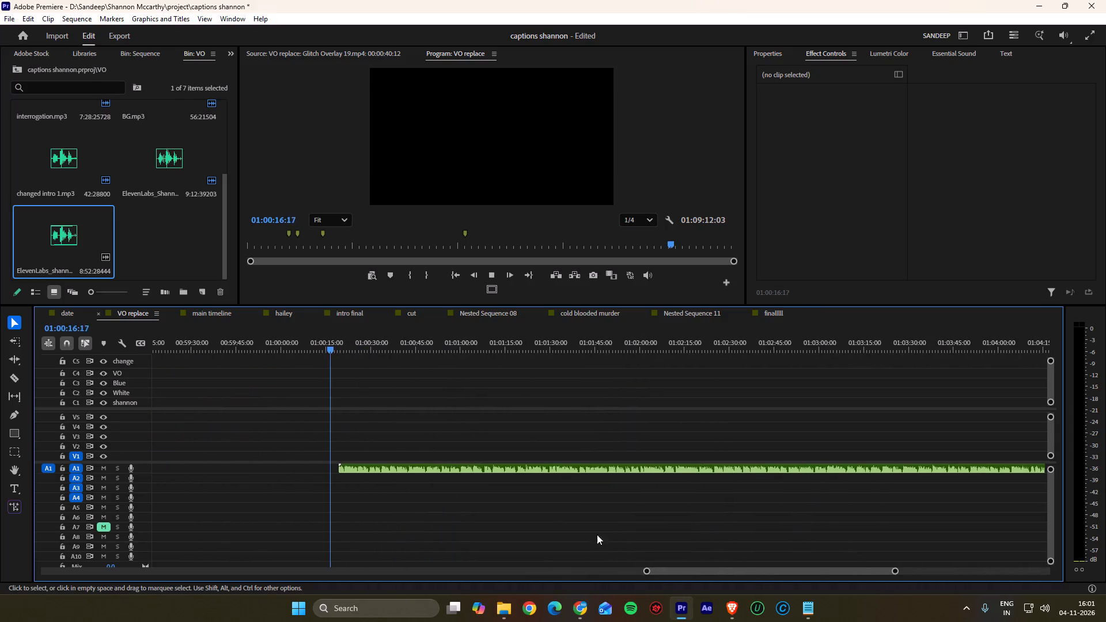
Switch to the browser and look through the proofread script's highlighted intro section, down to Intro Ends and the start of Backstory.
left_click(729, 606)
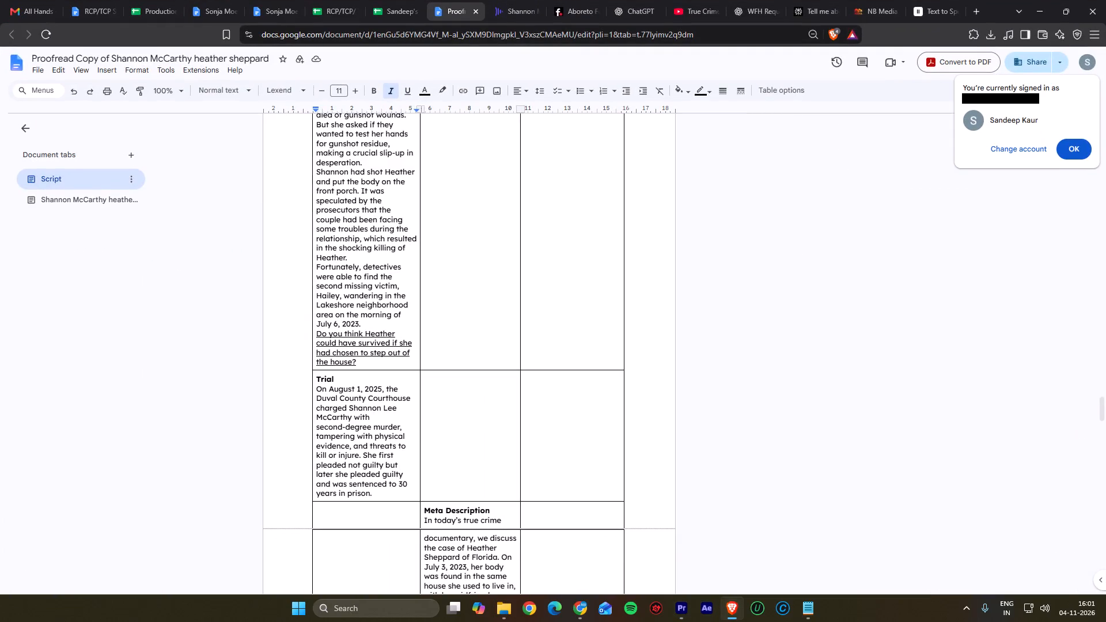
scroll(559, 371, "up", 20)
scroll(559, 371, "up", 11)
scroll(560, 363, "down", 1)
scroll(560, 363, "up", 7)
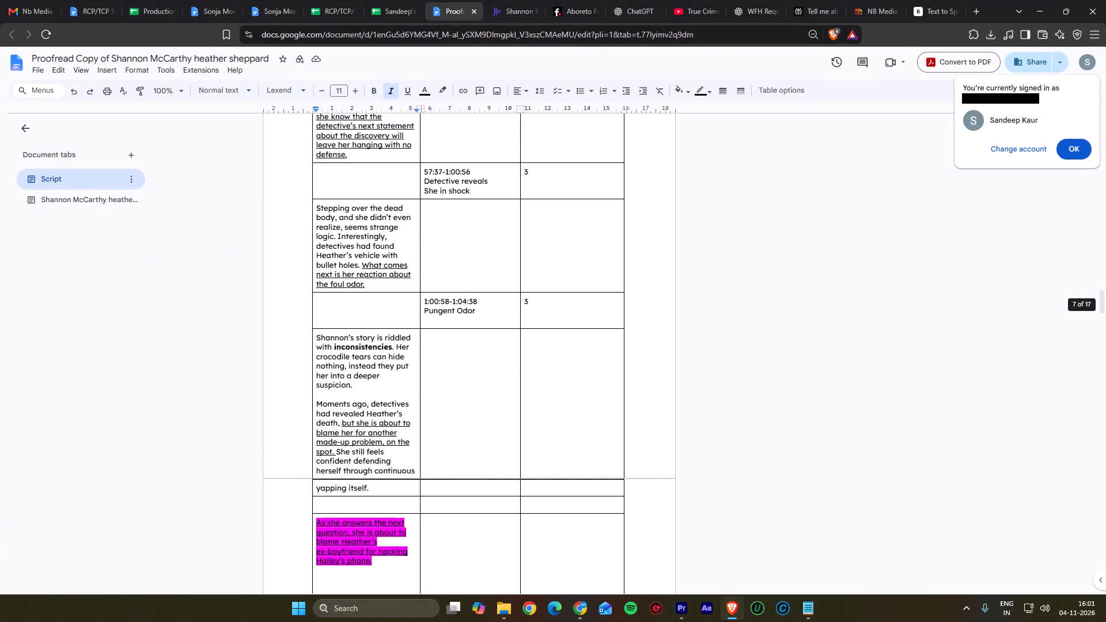
scroll(560, 363, "up", 20)
scroll(560, 363, "up", 19)
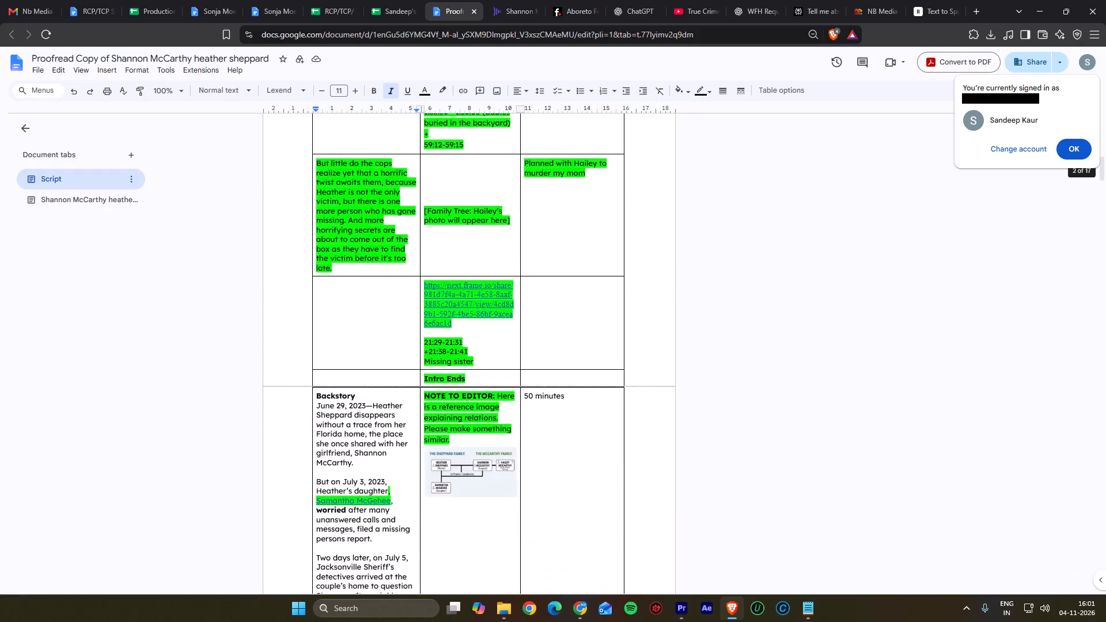
scroll(560, 363, "up", 18)
scroll(560, 363, "down", 8)
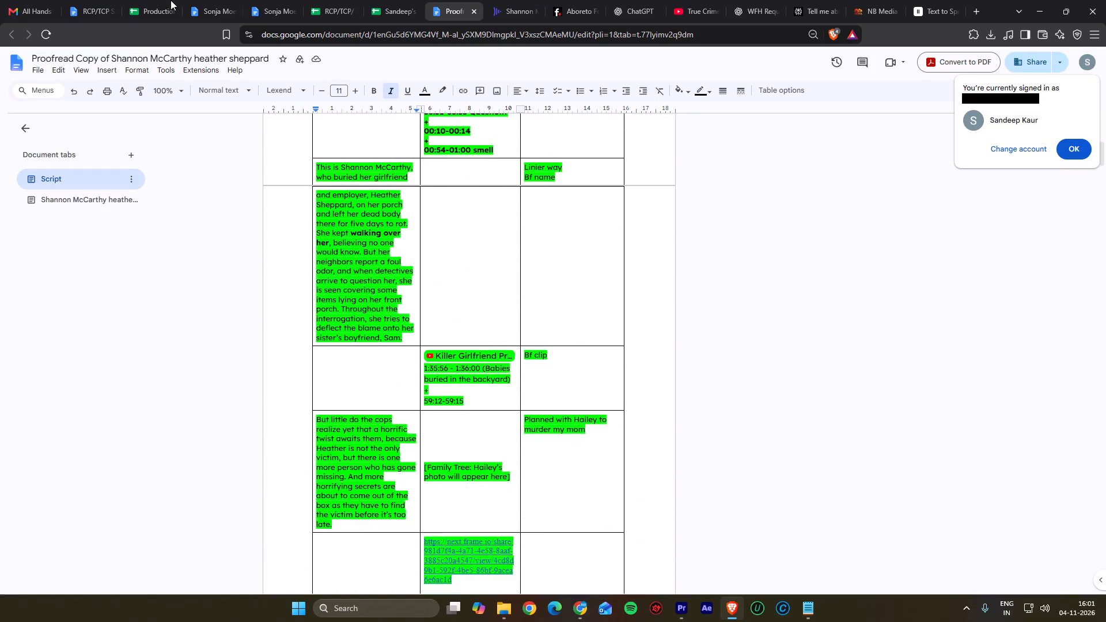
scroll(505, 494, "down", 3)
scroll(441, 377, "up", 1)
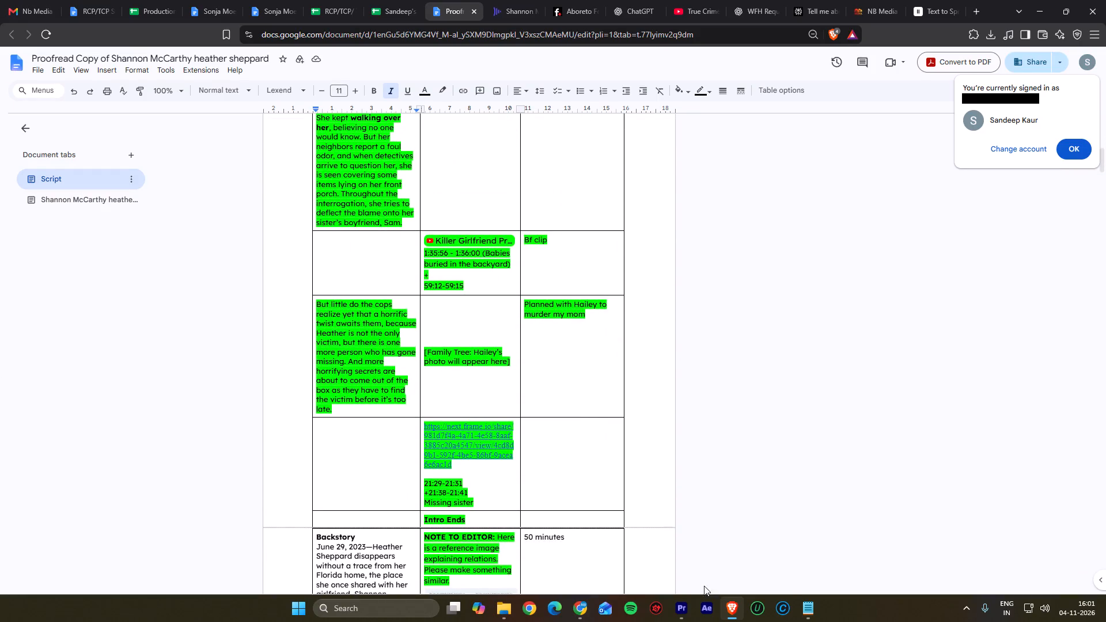
Back in Premiere, play the opening narration on A1, skipping ahead to 01:00:41:02 and then further along.
left_click(736, 608)
scroll(340, 453, "up", 5, "alt")
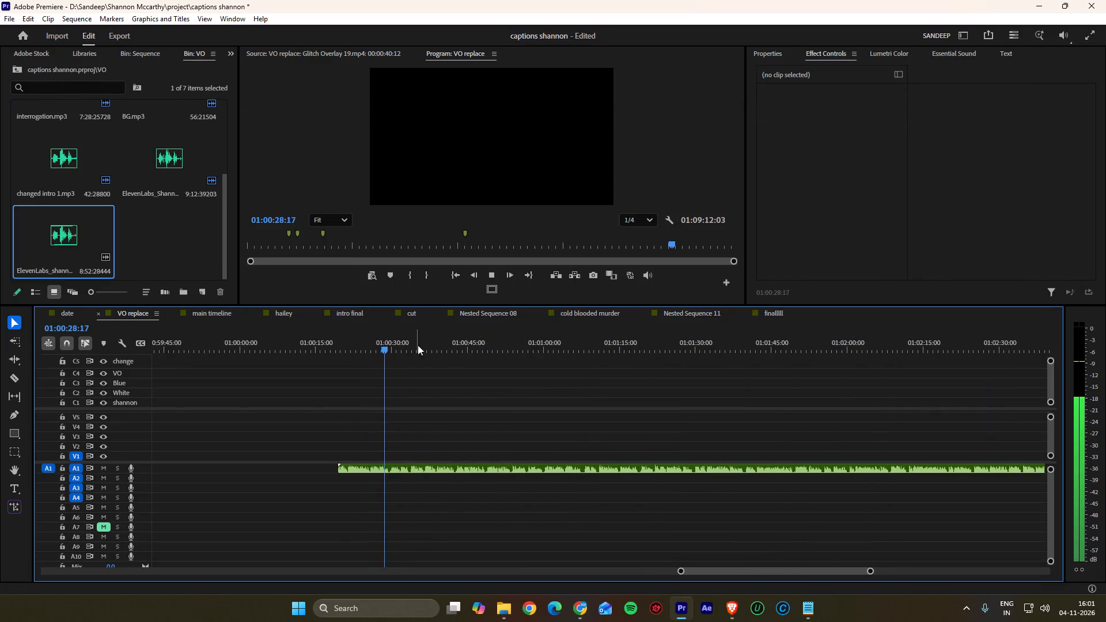
left_click(418, 345)
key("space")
scroll(446, 357, "down", 5)
scroll(371, 407, "up", 8, "alt")
left_click(350, 342)
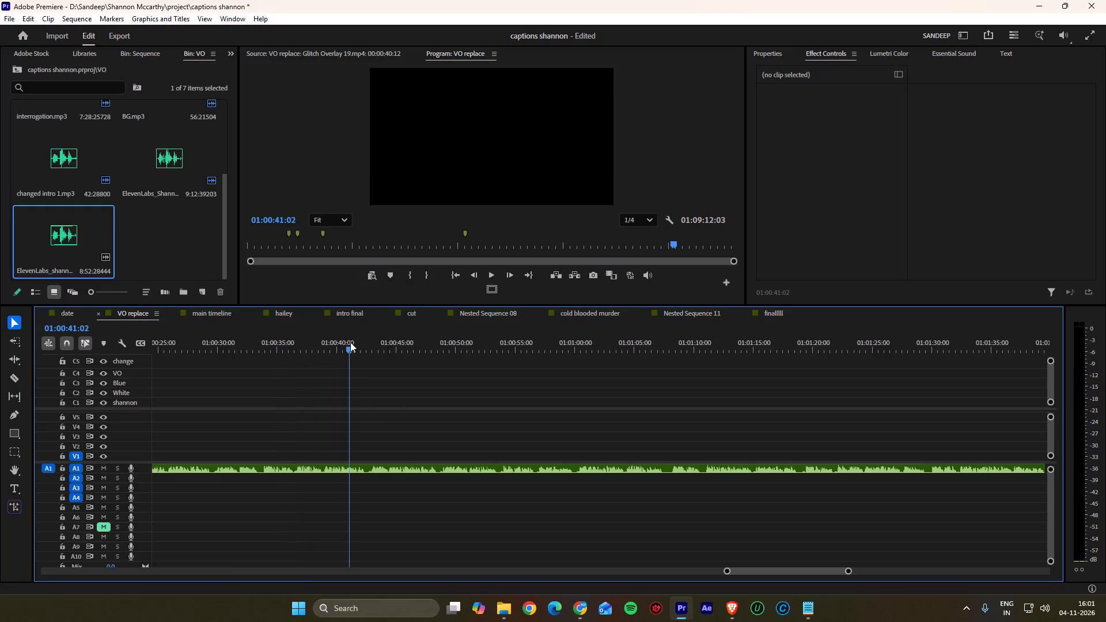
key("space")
left_click(731, 610)
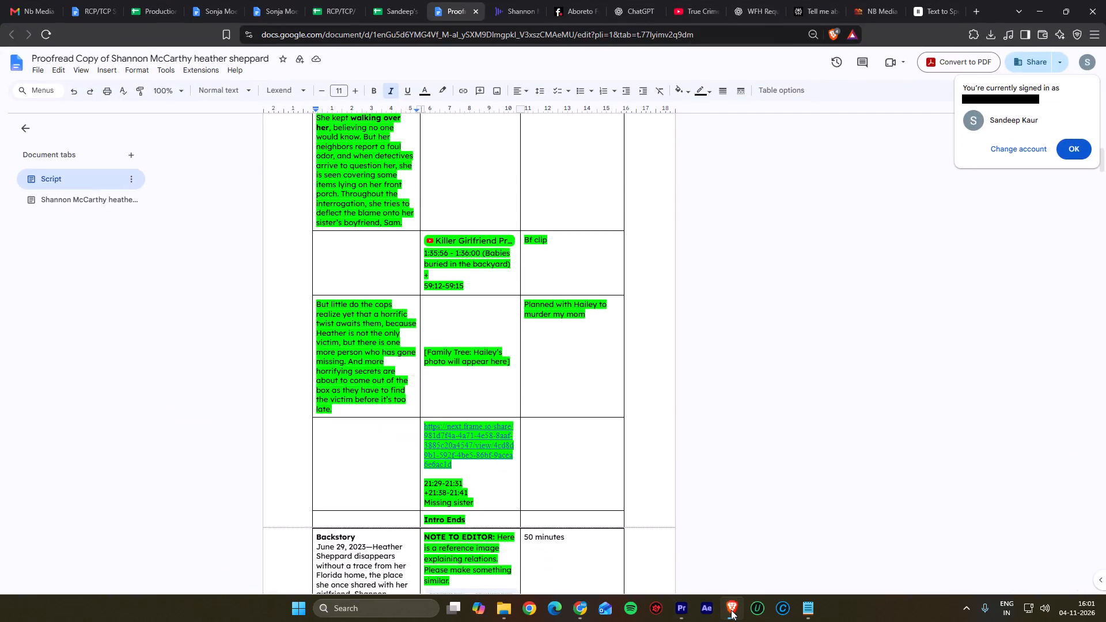
left_click(731, 610)
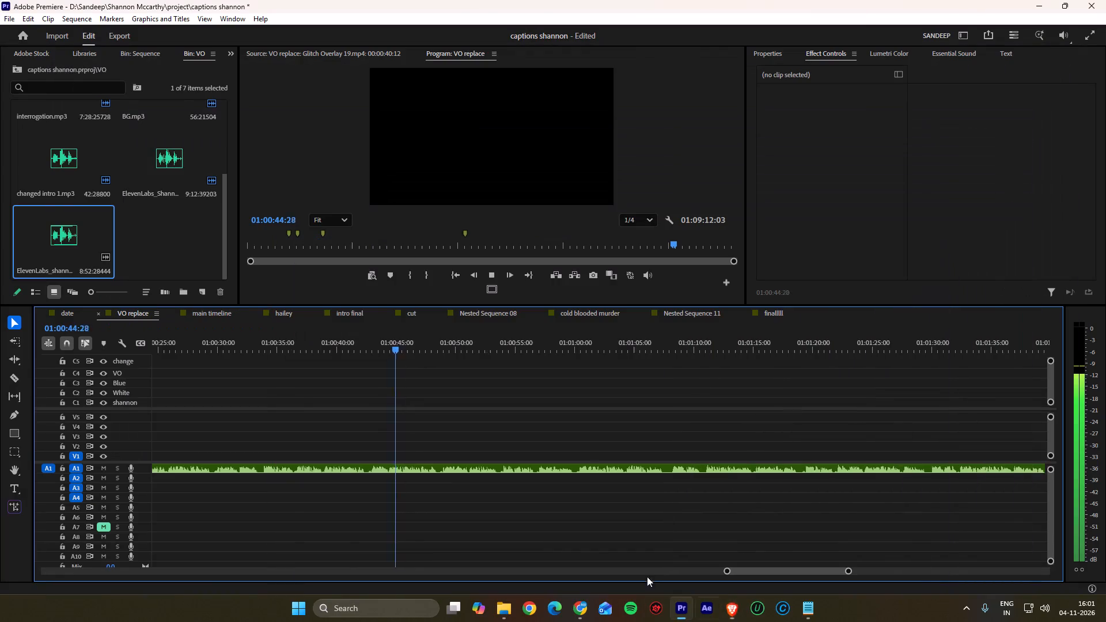
left_click(502, 346)
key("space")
scroll(498, 385, "down", 4)
scroll(487, 426, "up", 4, "alt")
scroll(487, 426, "down", 6)
While the narration plays, compare it with the last intro paragraphs of the script in the browser, and return to Premiere.
left_click(736, 610)
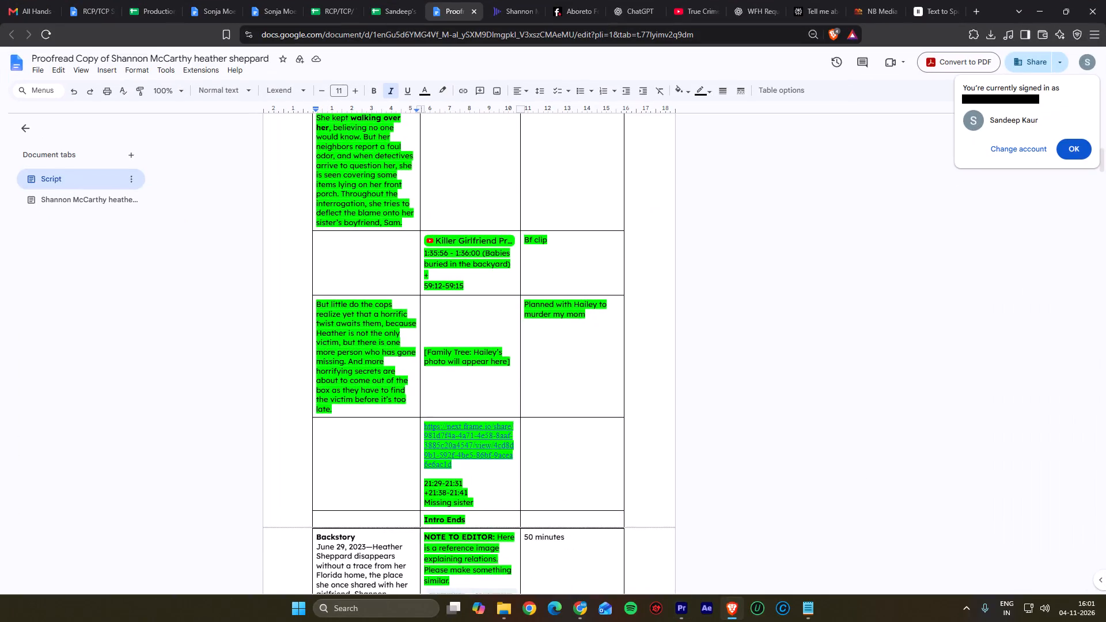
scroll(412, 338, "up", 4)
scroll(412, 338, "down", 4)
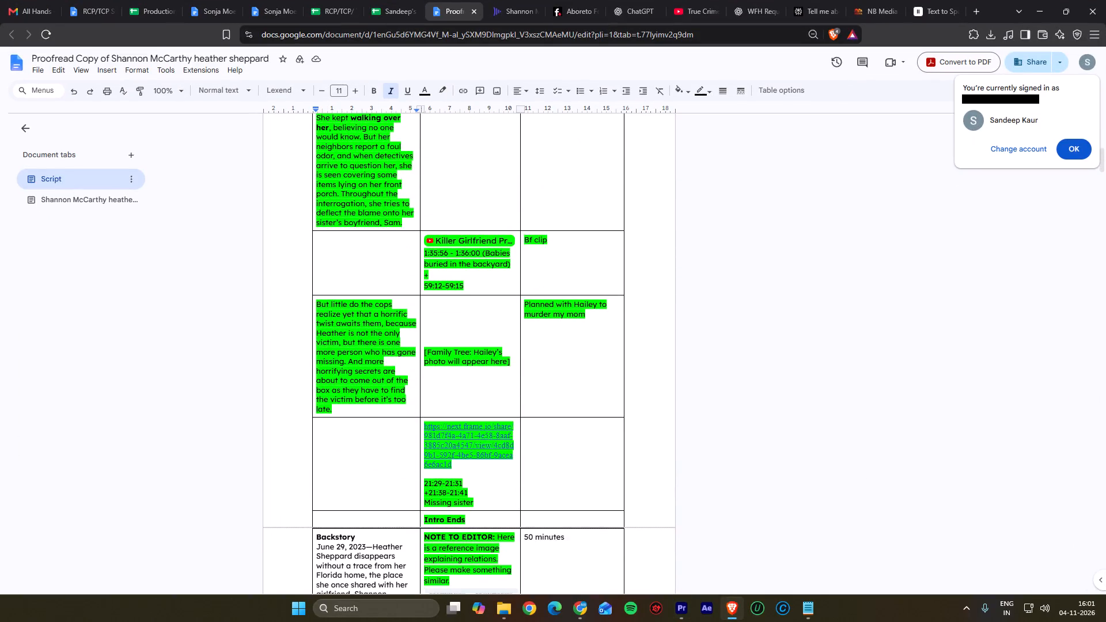
left_click(731, 610)
scroll(569, 481, "down", 8)
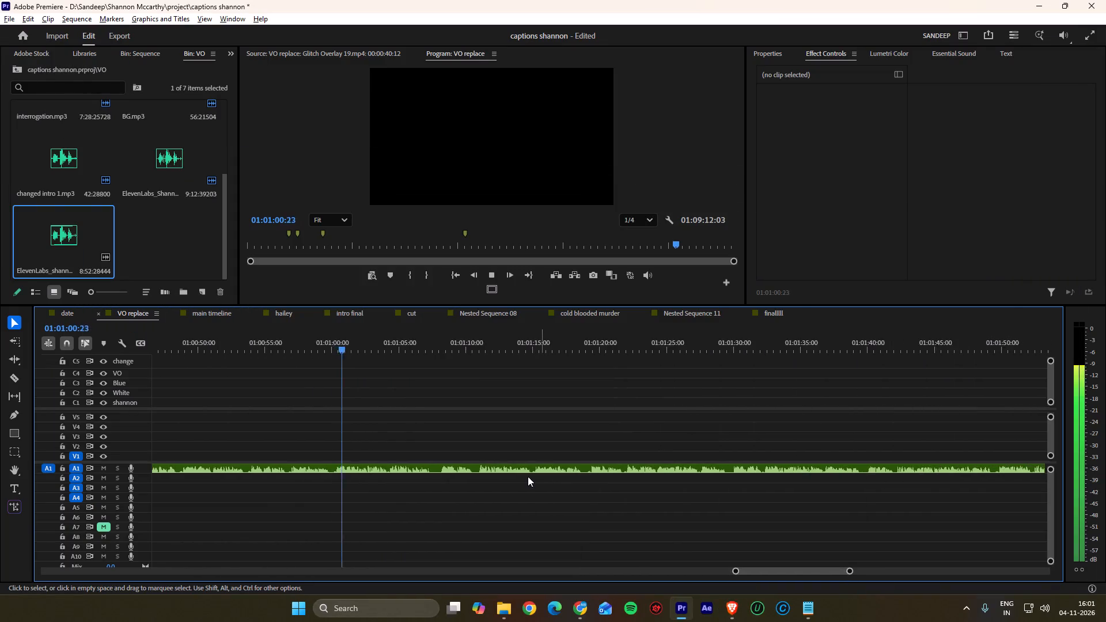
scroll(528, 476, "down", 3, "alt")
left_click(730, 613)
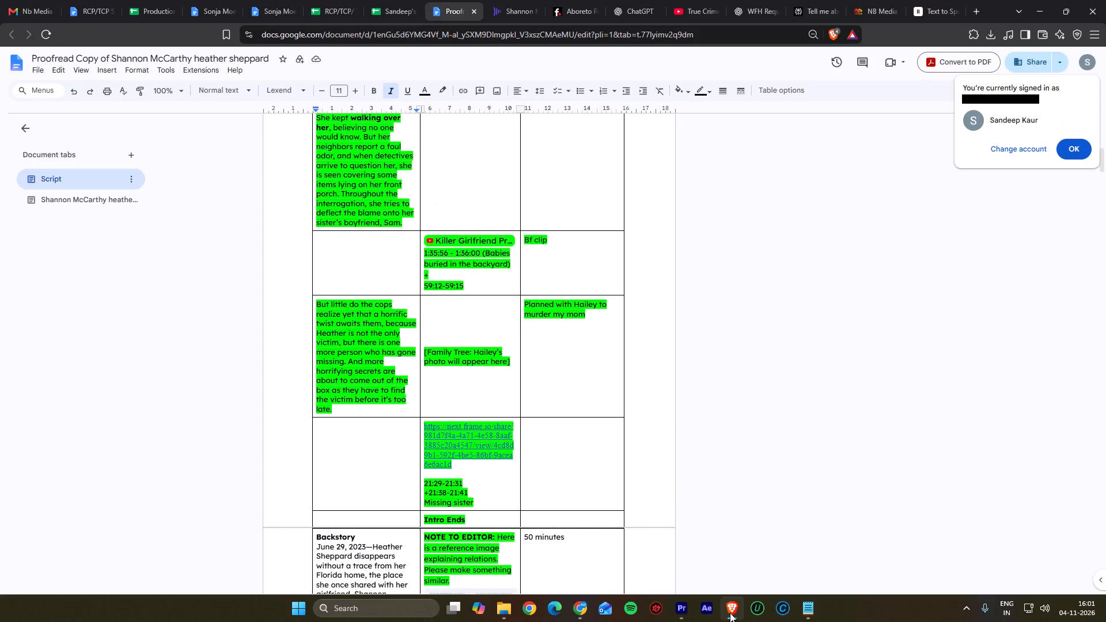
left_click(730, 613)
Split the narration clip on A1 at 01:01:07:20, in the pause after the intro narration.
scroll(539, 484, "up", 9, "alt")
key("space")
left_click(377, 348)
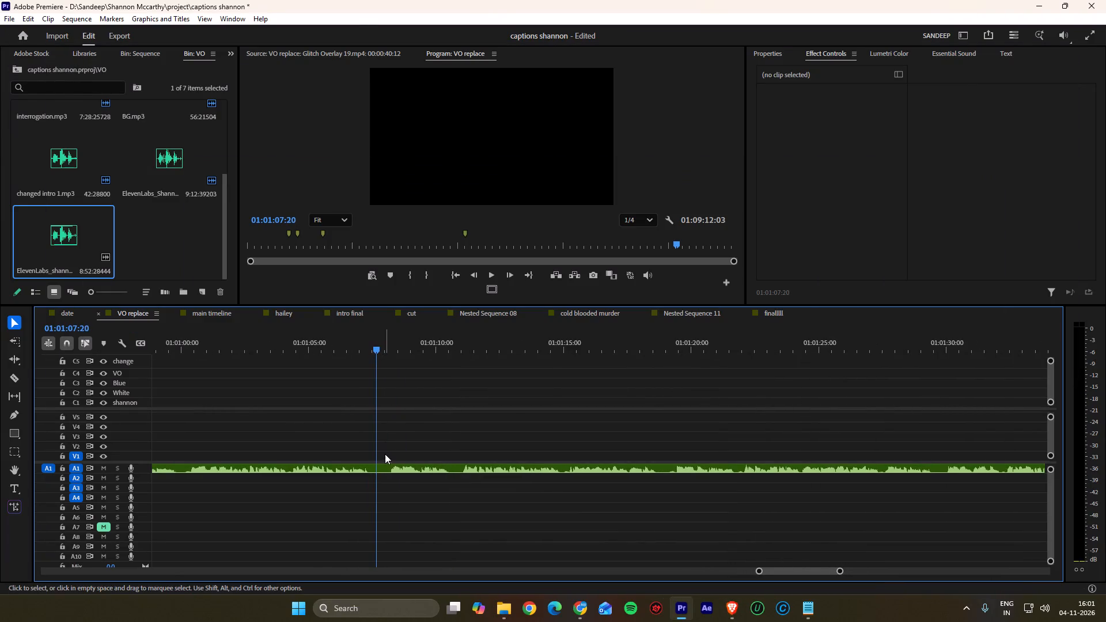
left_click(385, 468)
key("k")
Play the closing part of the ElevenLabs narration on A1, from shortly before its end.
scroll(372, 459, "down", 9, "alt")
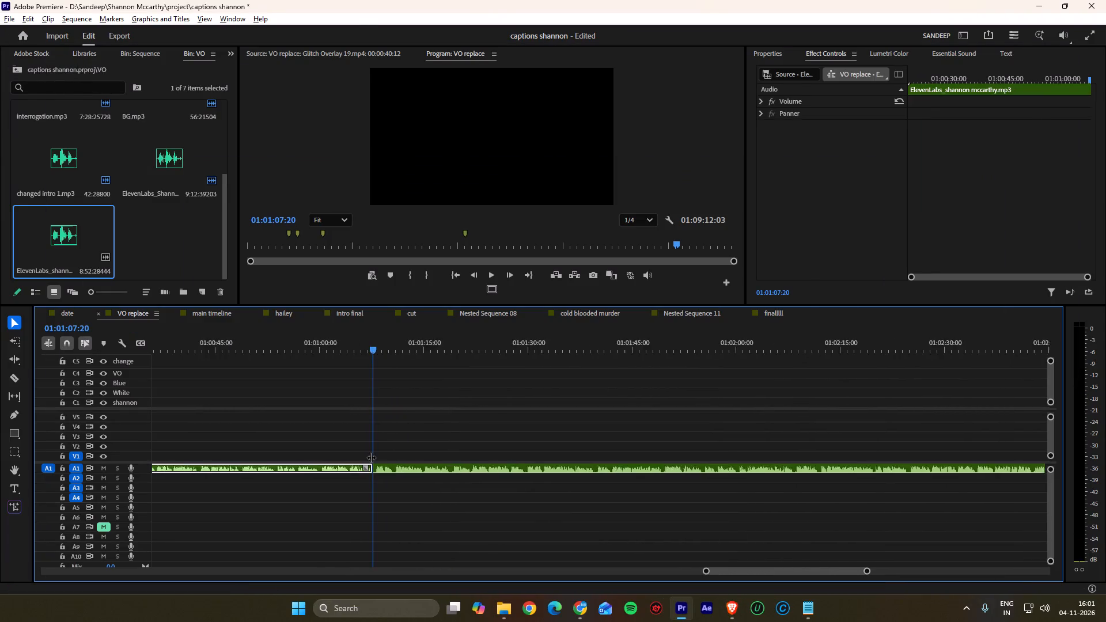
scroll(371, 457, "down", 20, "alt")
scroll(371, 457, "down", 6, "alt")
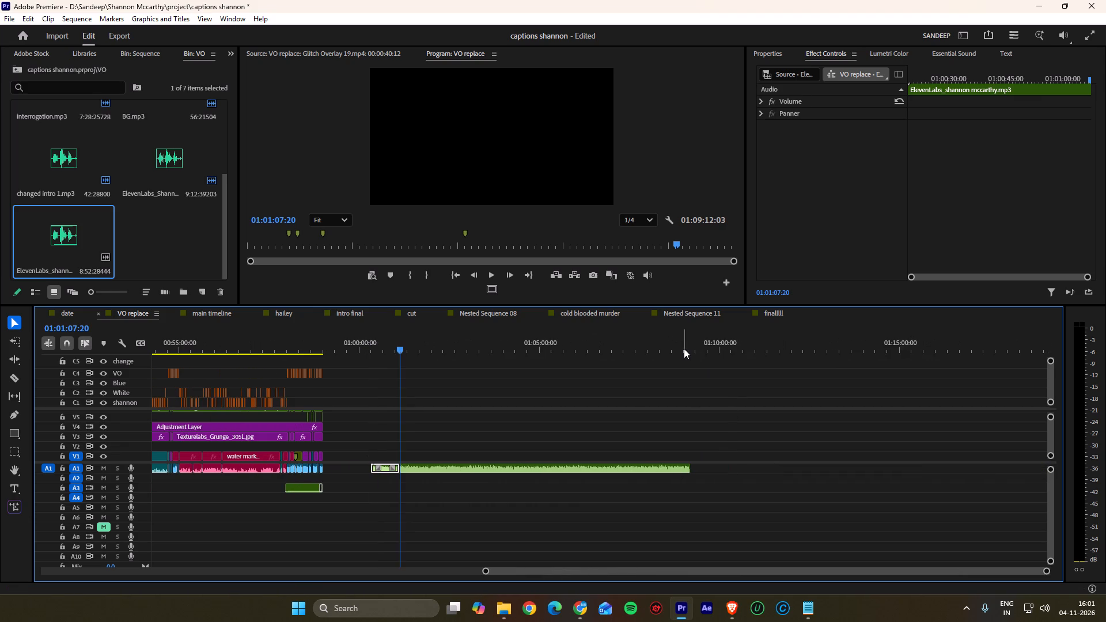
left_click(684, 348)
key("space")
left_click_drag(683, 348, 658, 348)
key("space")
scroll(645, 363, "down", 4)
scroll(657, 470, "up", 7, "alt")
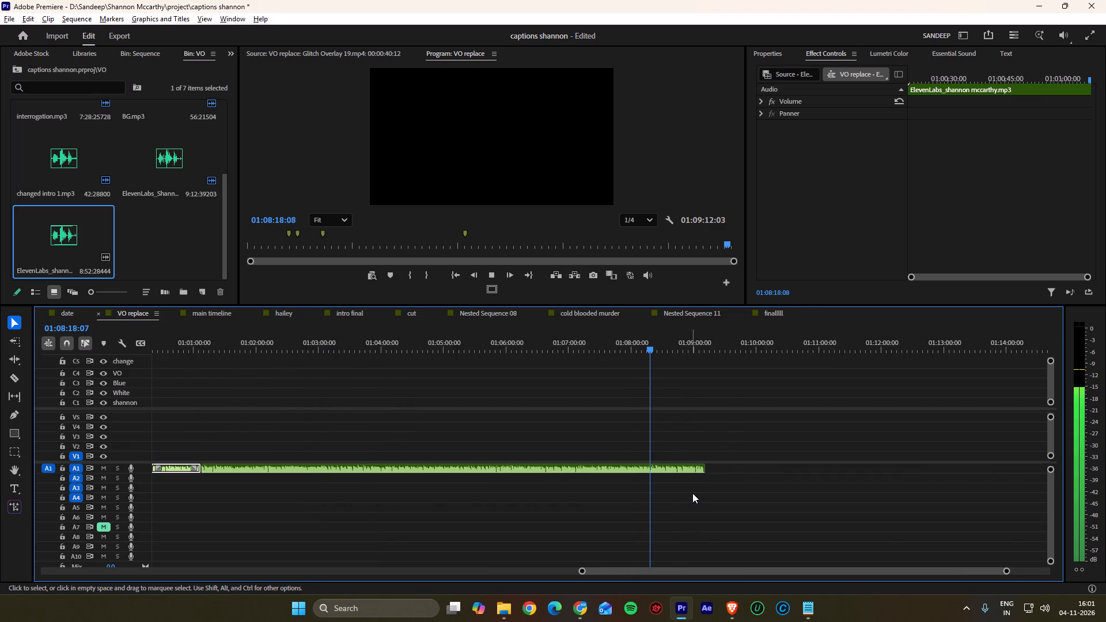
scroll(692, 493, "up", 1, "alt")
scroll(702, 493, "down", 9, "alt")
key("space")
Play the existing closing voice-over of the edited timeline from just before 00:58:00.
left_click(373, 348)
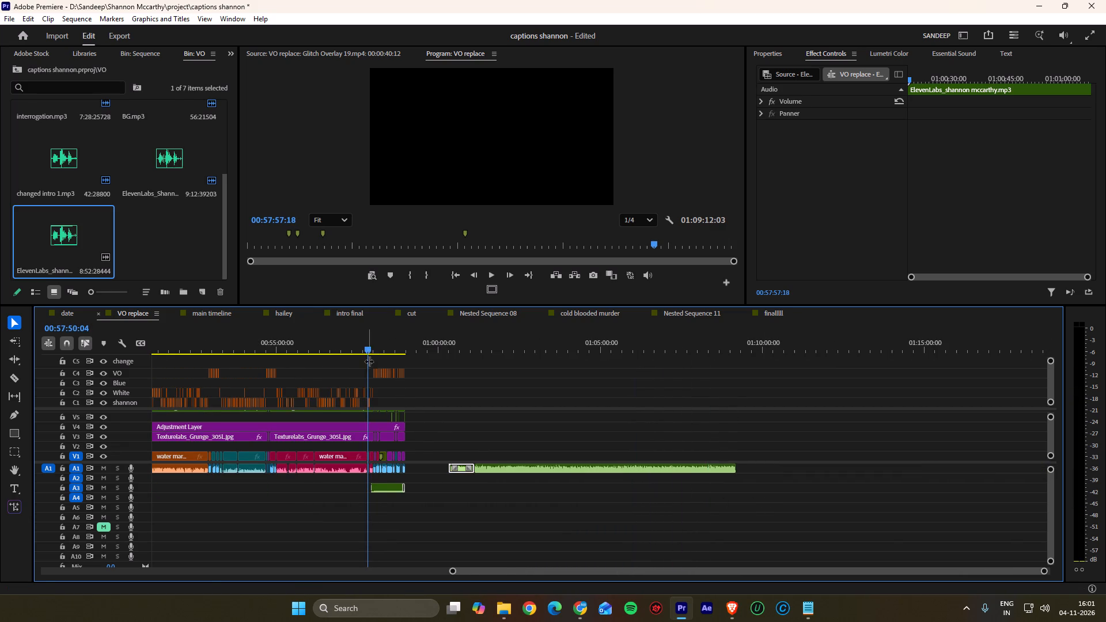
scroll(374, 453, "up", 10, "alt")
scroll(368, 445, "down", 1, "alt")
scroll(368, 445, "up", 11, "alt")
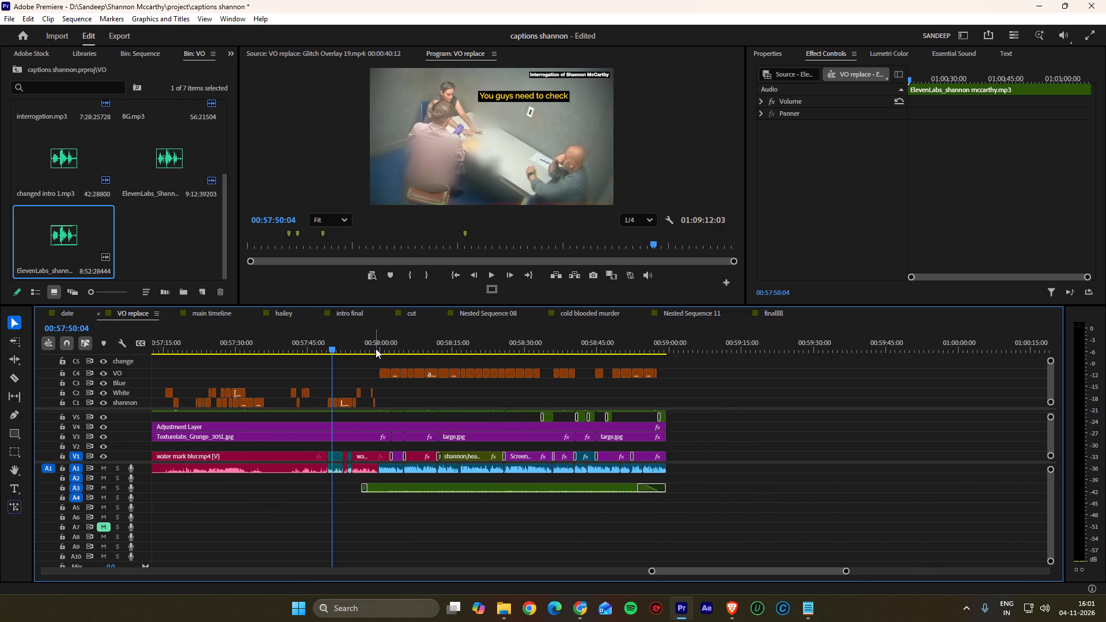
left_click(376, 348)
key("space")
scroll(419, 498, "up", 7, "alt")
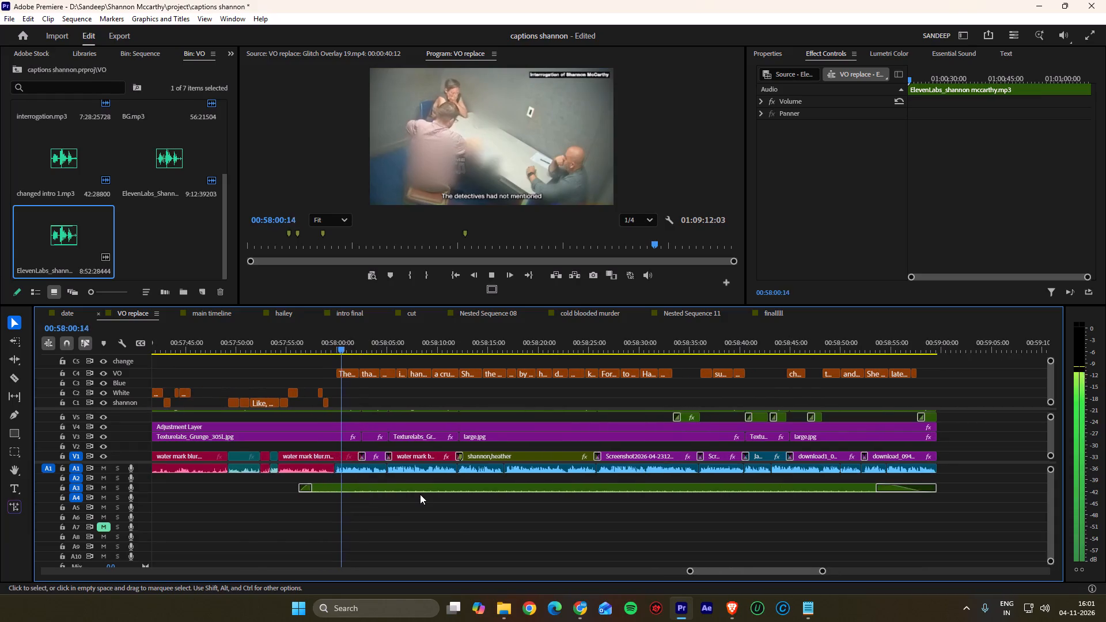
scroll(339, 476, "down", 4, "alt")
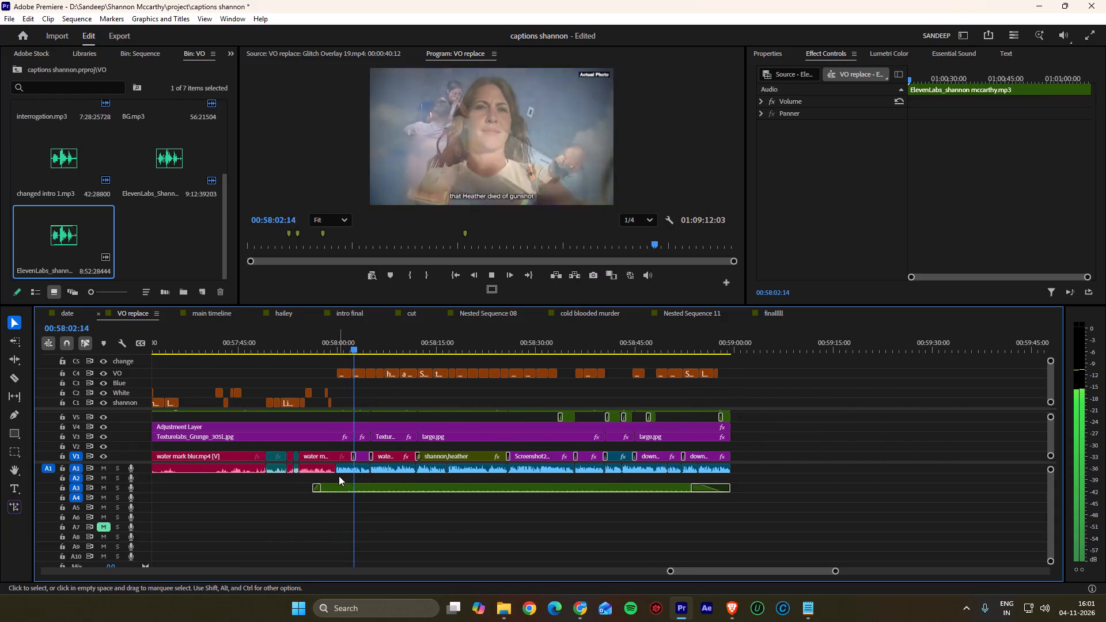
Switch to the browser and find the closing narration starting "The detectives had not mentioned" and the Trial section in the script.
left_click(733, 607)
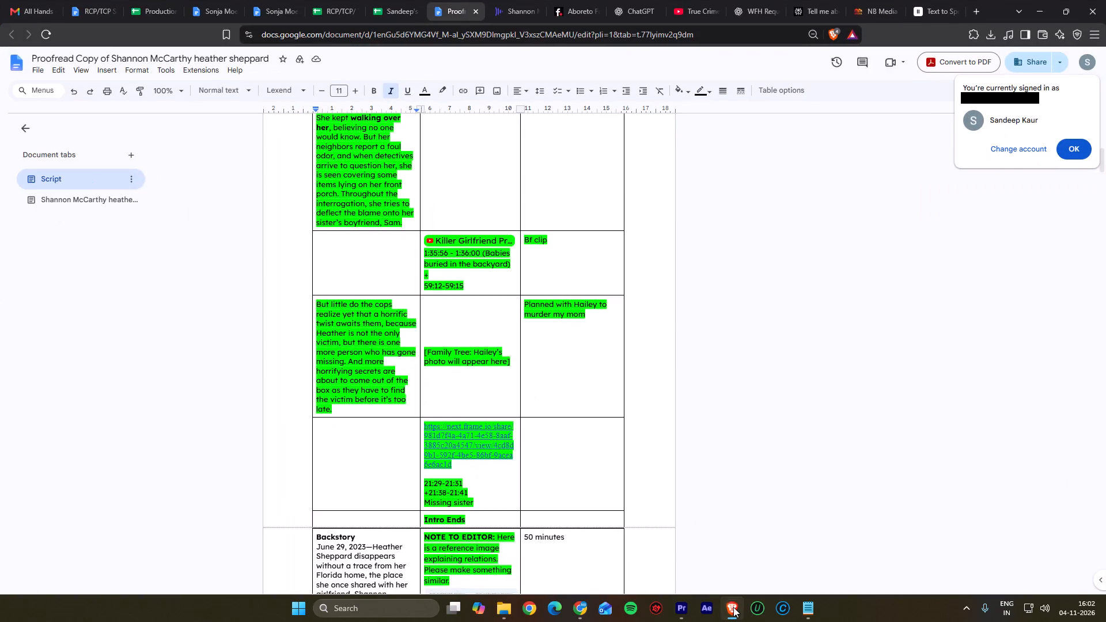
scroll(356, 380, "down", 20)
scroll(356, 380, "down", 5)
scroll(415, 366, "up", 1)
scroll(414, 367, "down", 2)
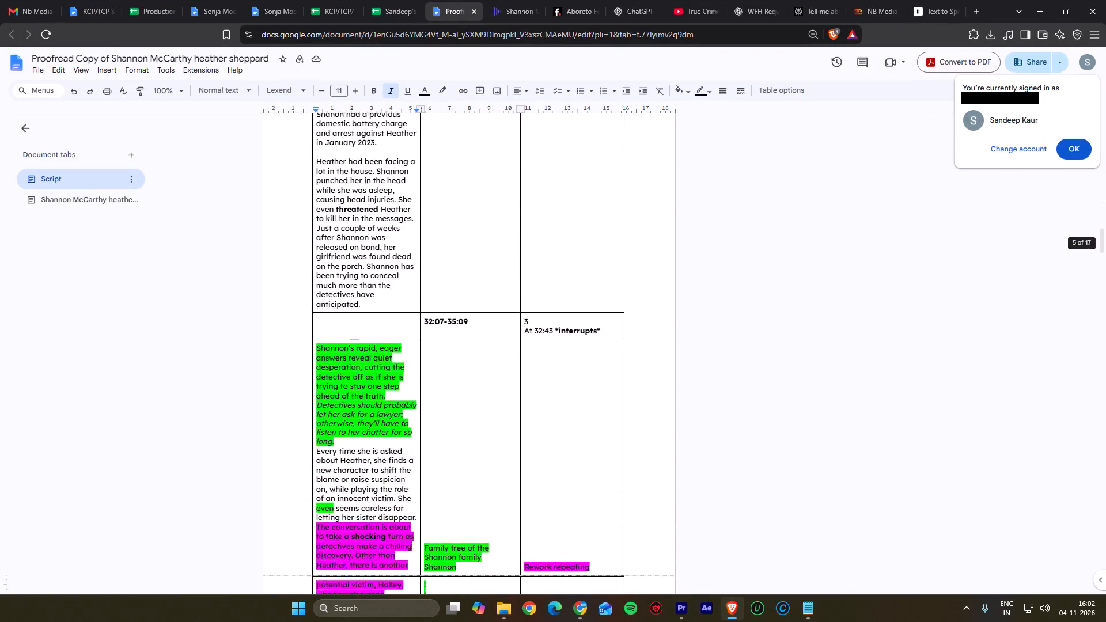
scroll(413, 369, "down", 20)
scroll(413, 369, "down", 19)
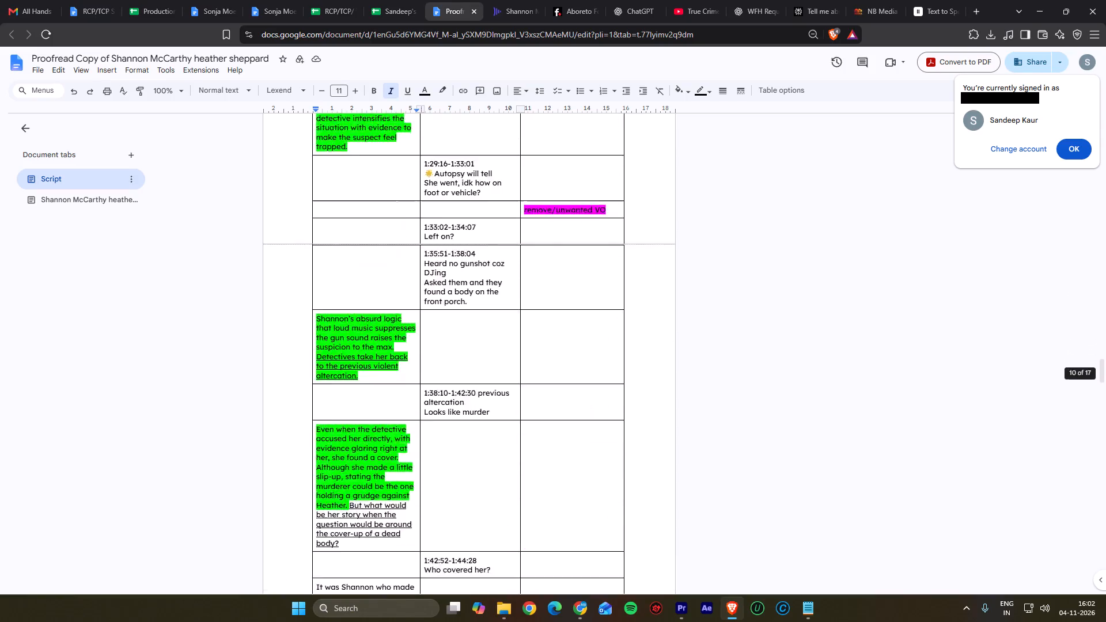
scroll(409, 376, "down", 19)
scroll(409, 376, "up", 9)
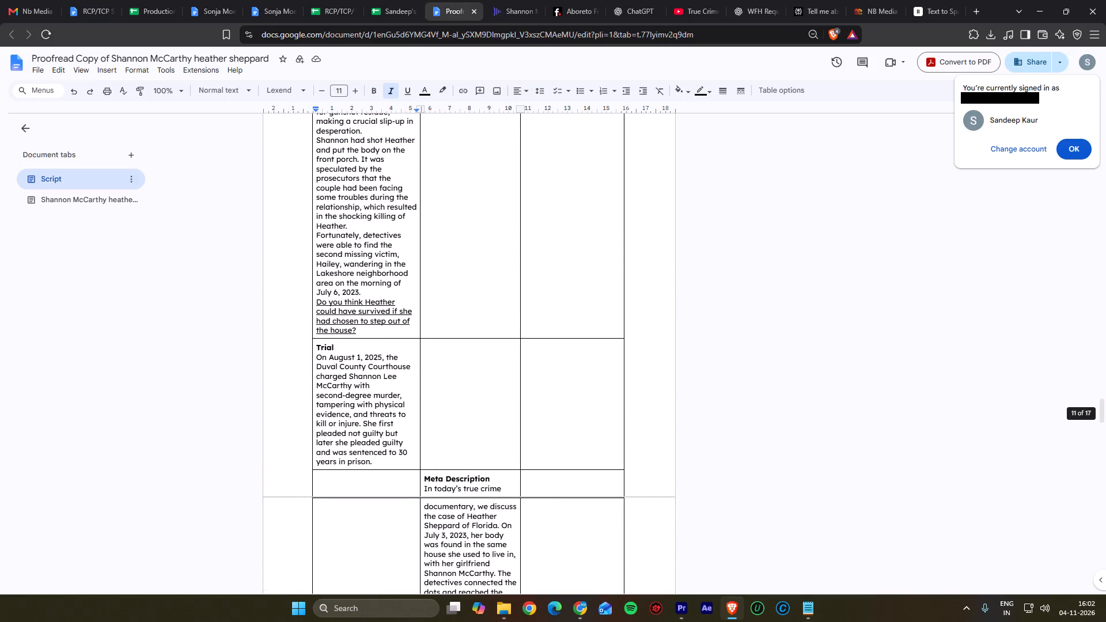
scroll(533, 389, "up", 4)
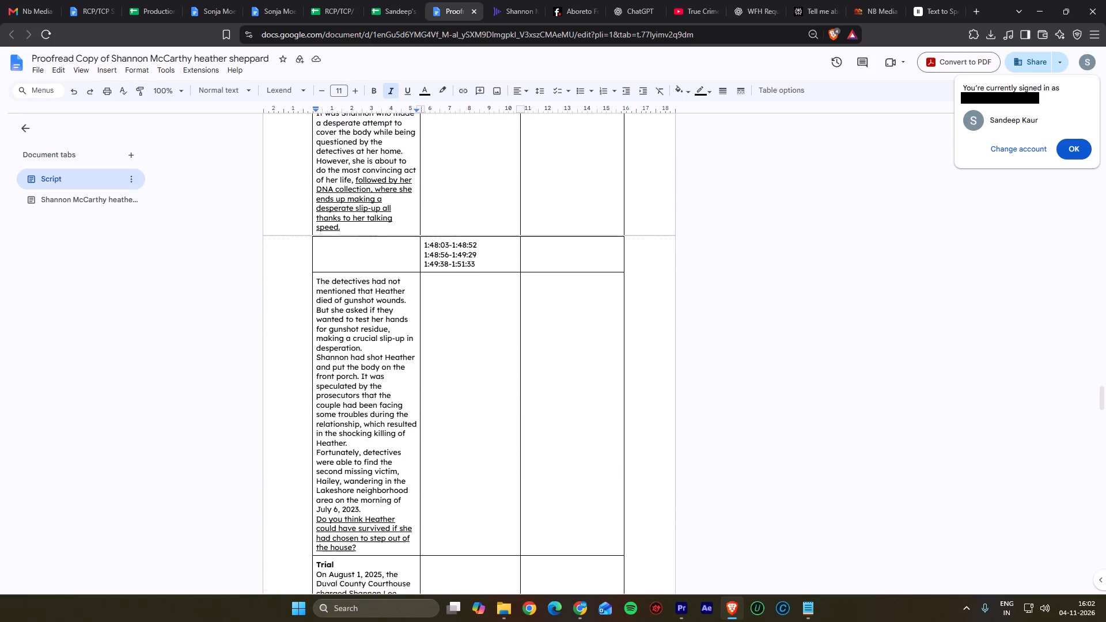
scroll(533, 389, "down", 4)
scroll(533, 390, "up", 2)
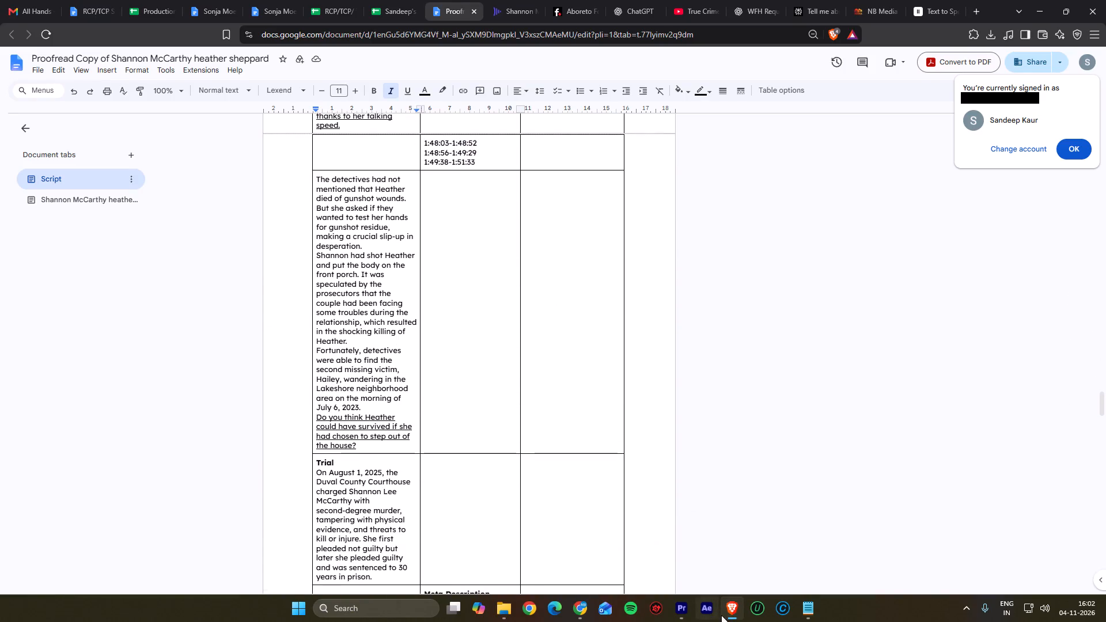
Back in Premiere, play the new narration on A1 from about 01:07:48, and again from about 01:07:08.
left_click(733, 604)
scroll(467, 452, "down", 20, "alt")
scroll(467, 452, "down", 6, "alt")
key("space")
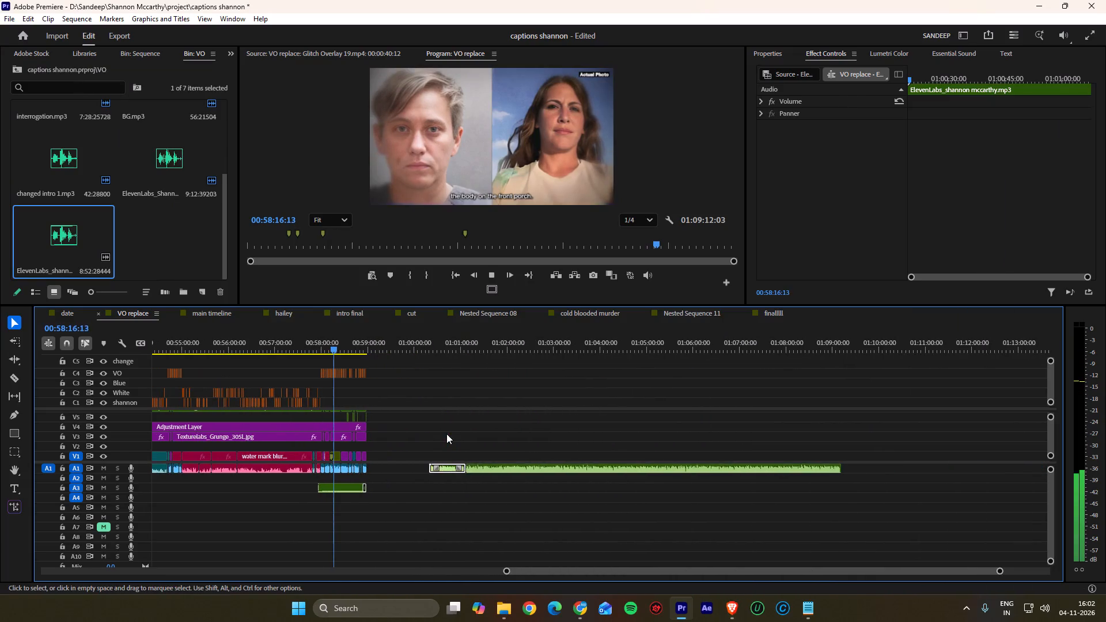
left_click(779, 347)
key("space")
scroll(779, 346, "down", 5)
scroll(771, 437, "up", 11, "alt")
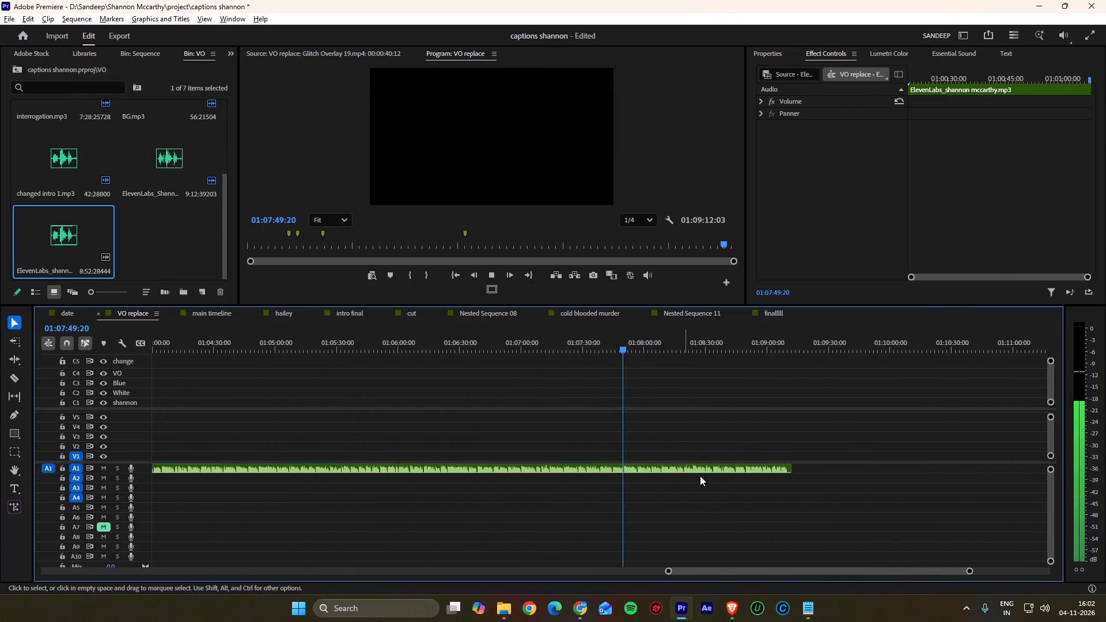
scroll(700, 476, "up", 11, "alt")
scroll(613, 463, "down", 3, "alt")
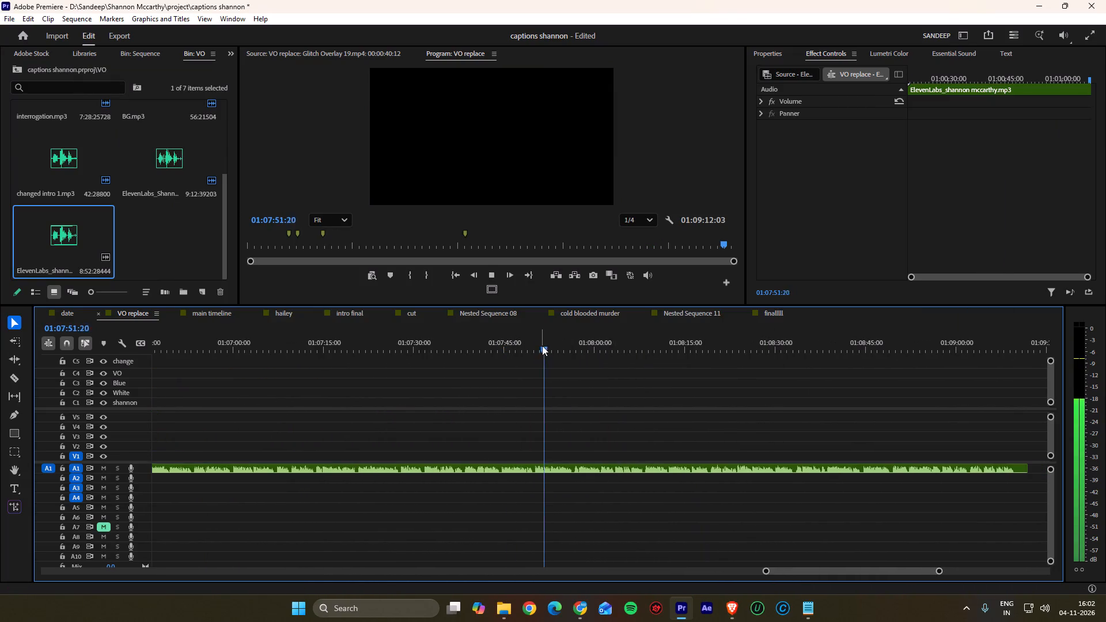
left_click(730, 606)
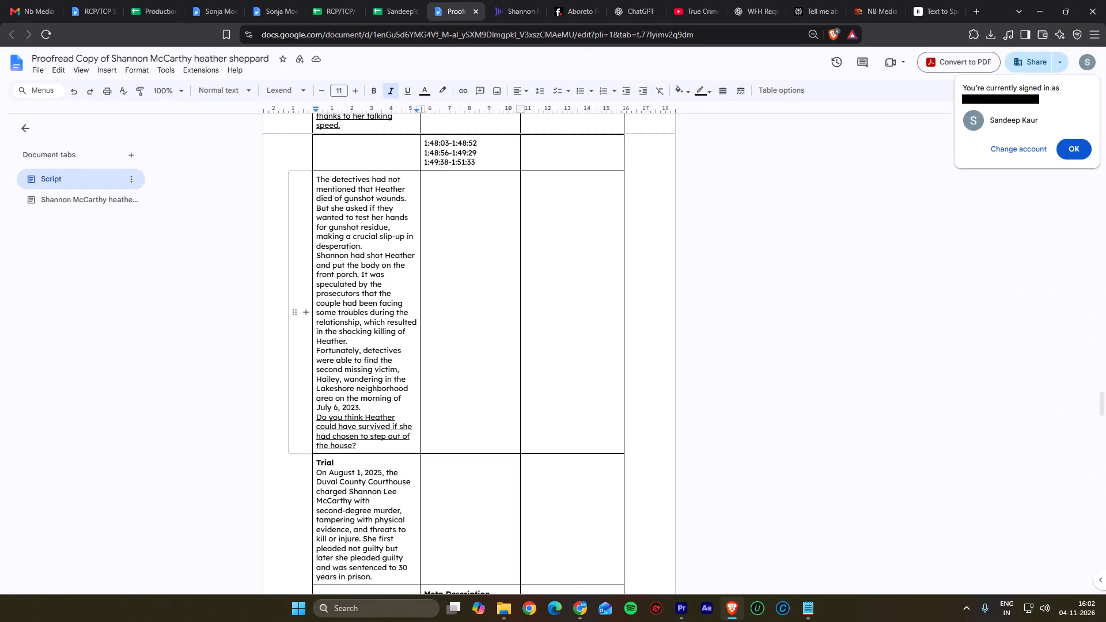
left_click(733, 608)
left_click_drag(520, 341, 283, 340)
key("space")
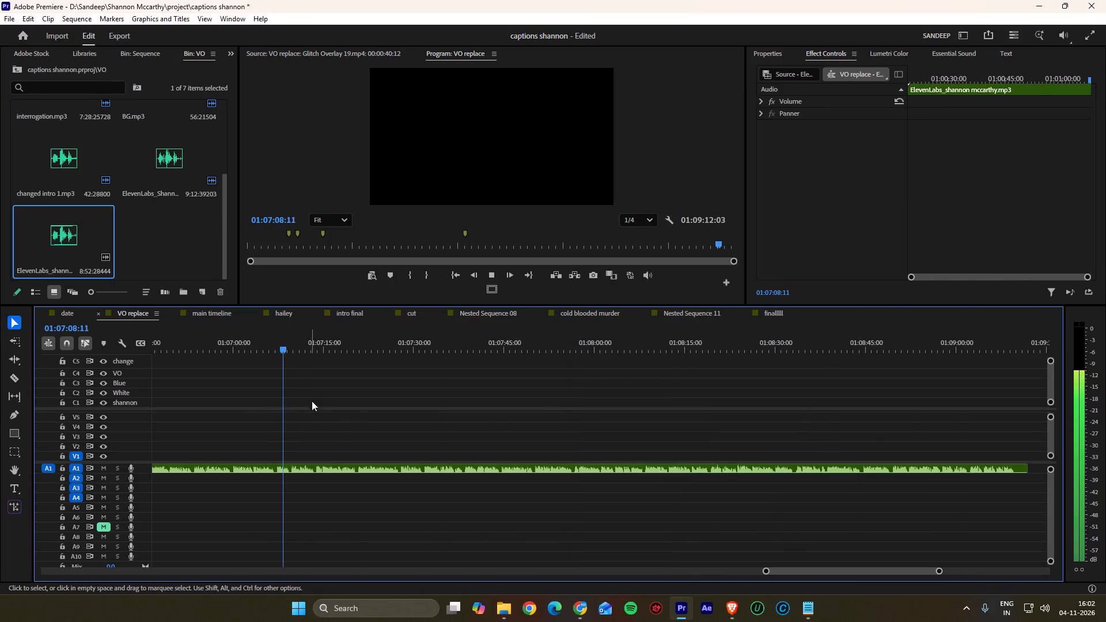
Switch to the browser and reread the script sections leading into "The detectives had not mentioned" and Trial.
left_click(738, 606)
scroll(463, 283, "up", 2)
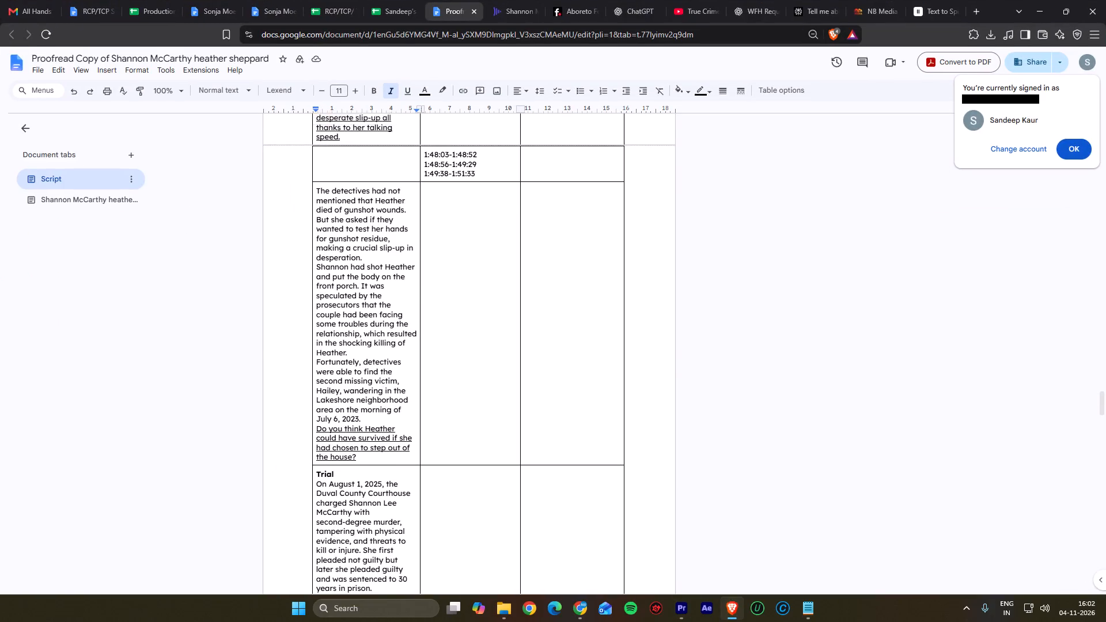
scroll(463, 283, "up", 6)
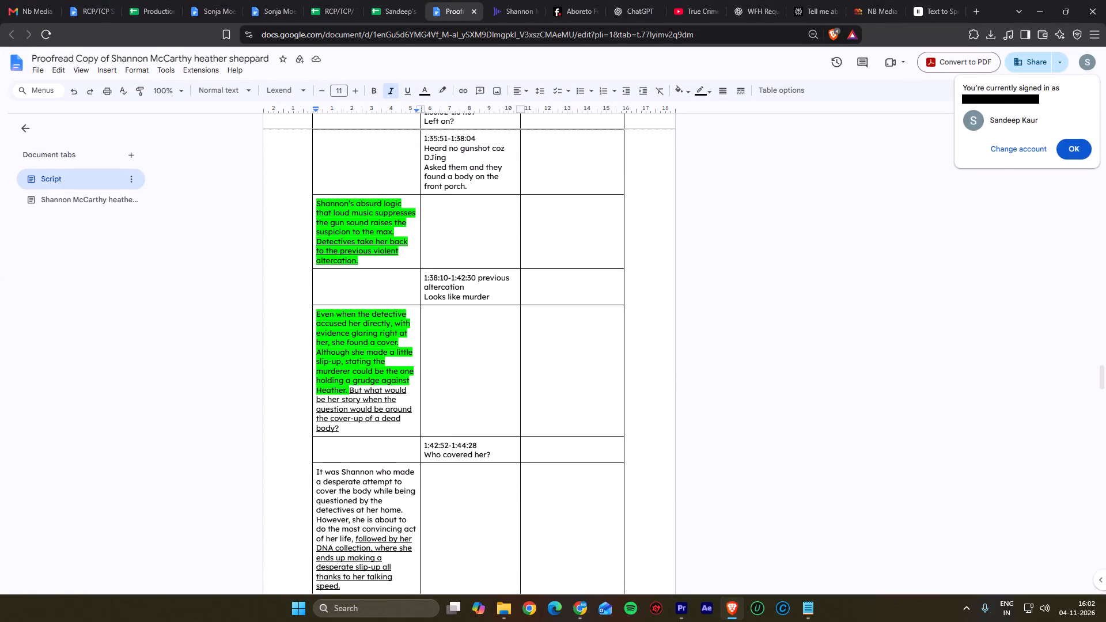
scroll(463, 283, "down", 4)
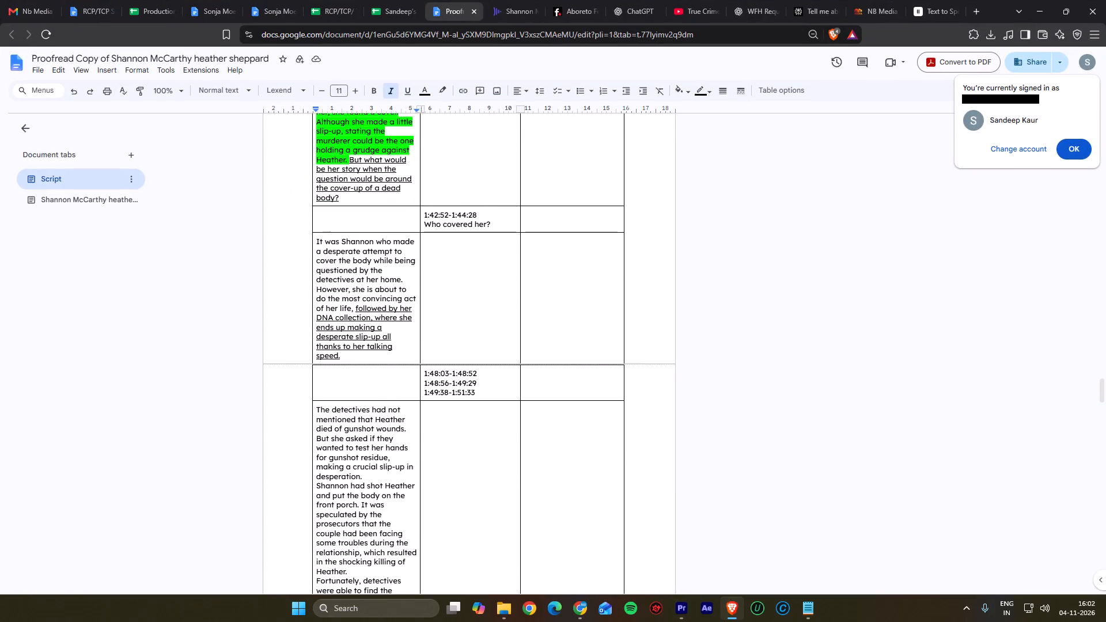
scroll(463, 283, "down", 4)
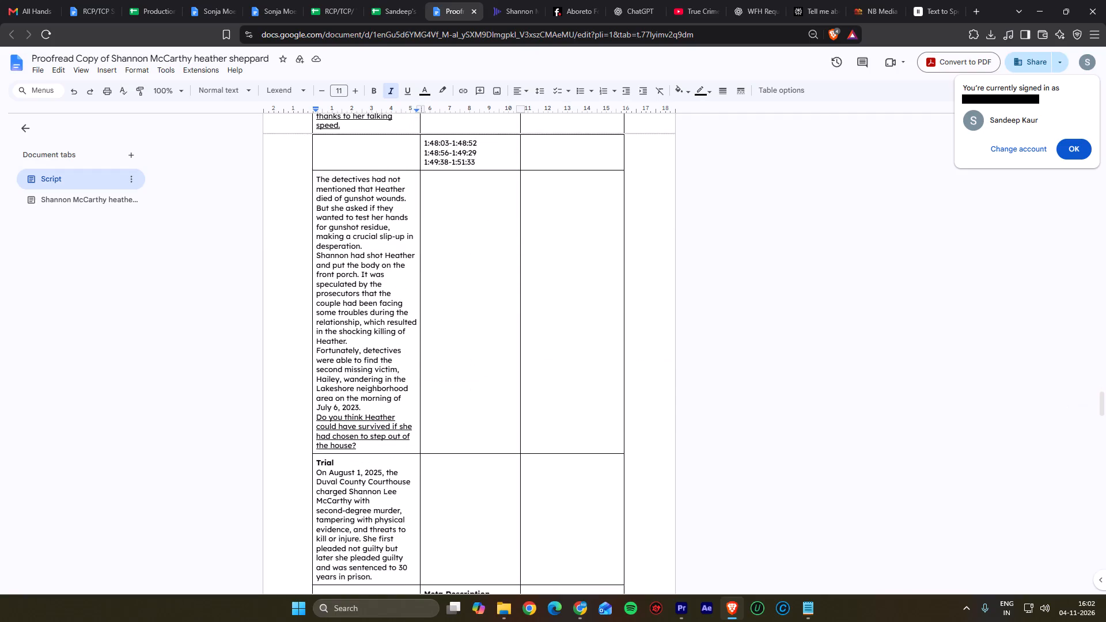
scroll(463, 283, "down", 3)
scroll(463, 283, "up", 3)
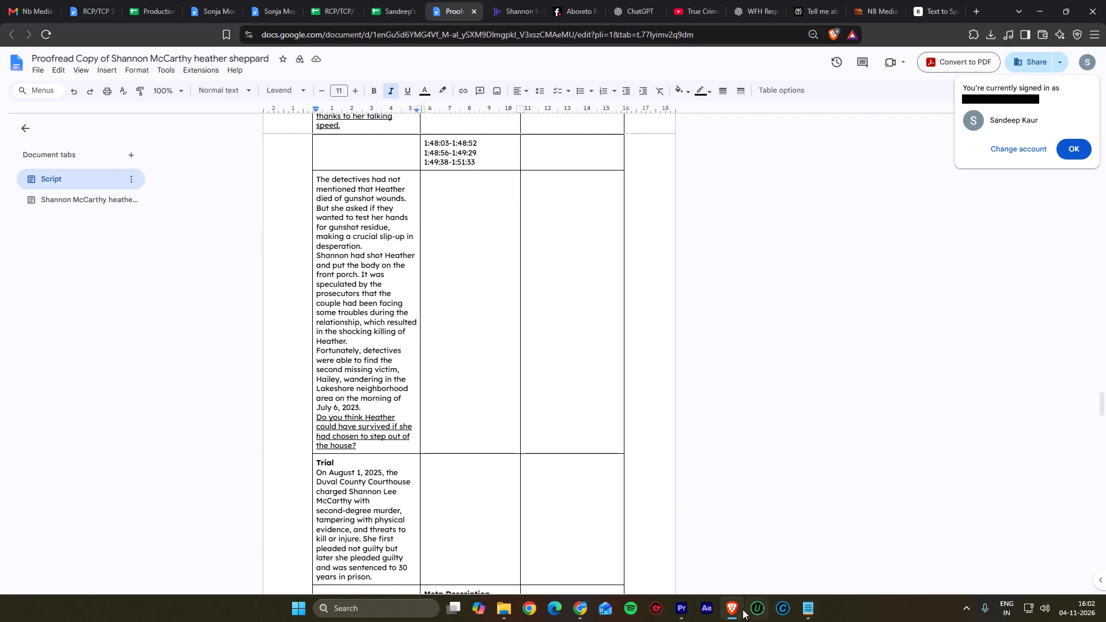
Play the new narration in Premiere from about 01:08:02 and compare it with the closing section of the script in the browser.
left_click(736, 609)
scroll(469, 417, "down", 4, "alt")
left_click(560, 343)
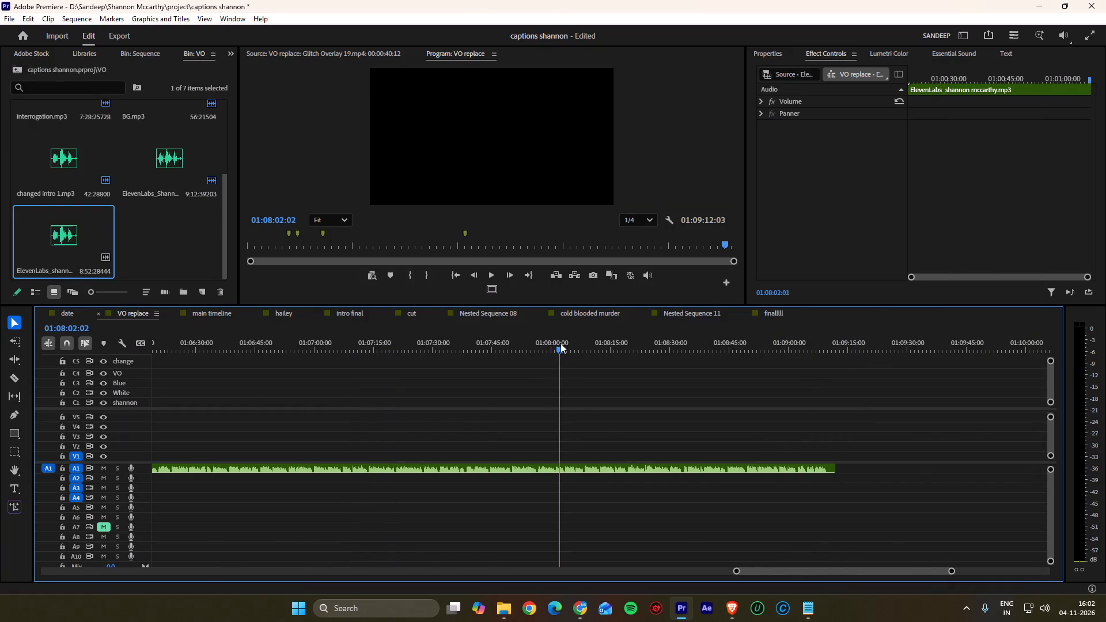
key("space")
left_click(736, 603)
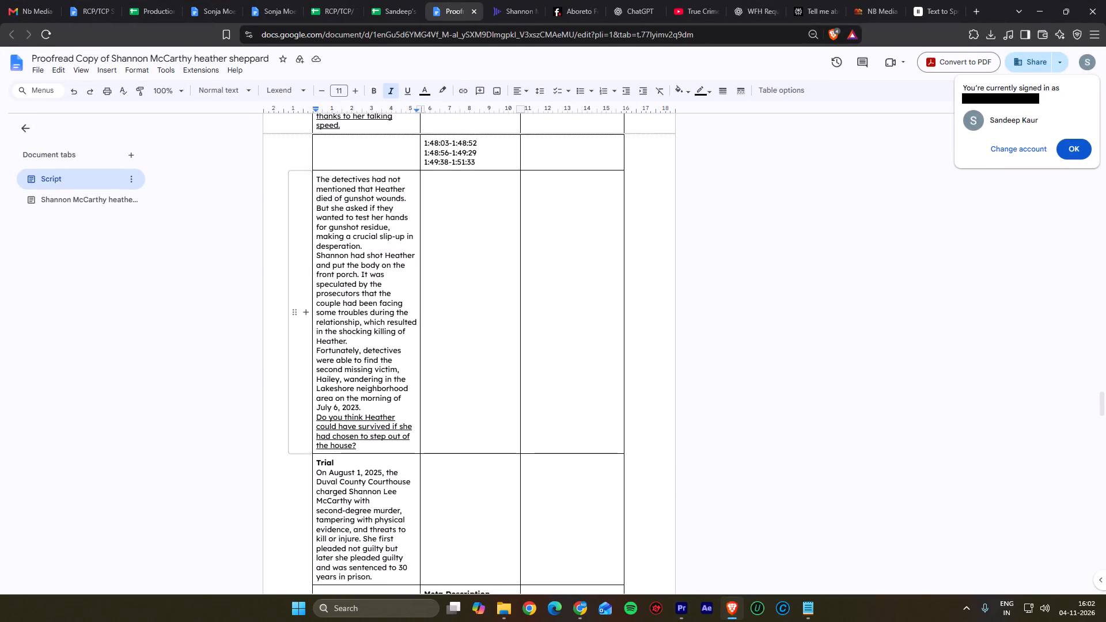
scroll(326, 190, "up", 3)
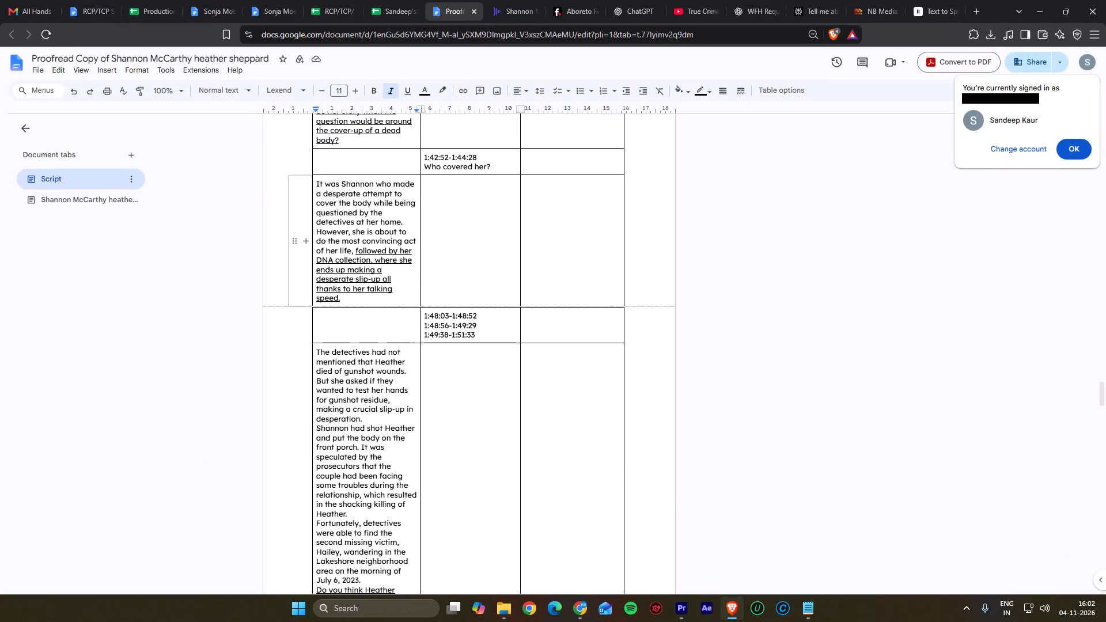
scroll(345, 275, "down", 3)
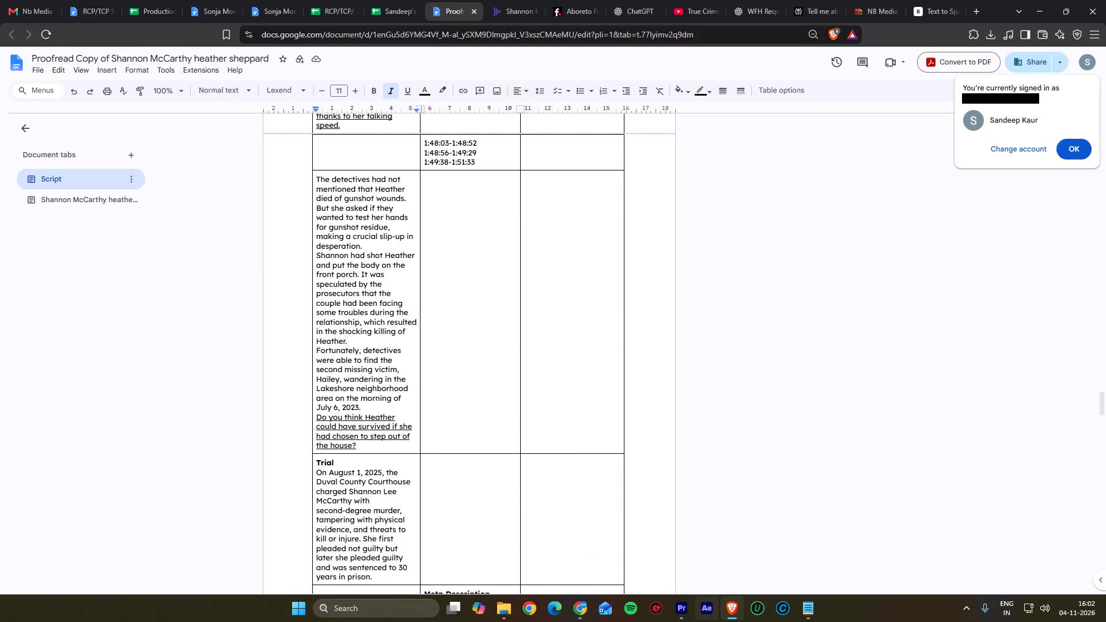
Back in Premiere, split the A1 narration at 01:08:08:10, before the closing section, and move the part after the cut to A4.
left_click(723, 604)
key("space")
scroll(627, 450, "up", 8, "alt")
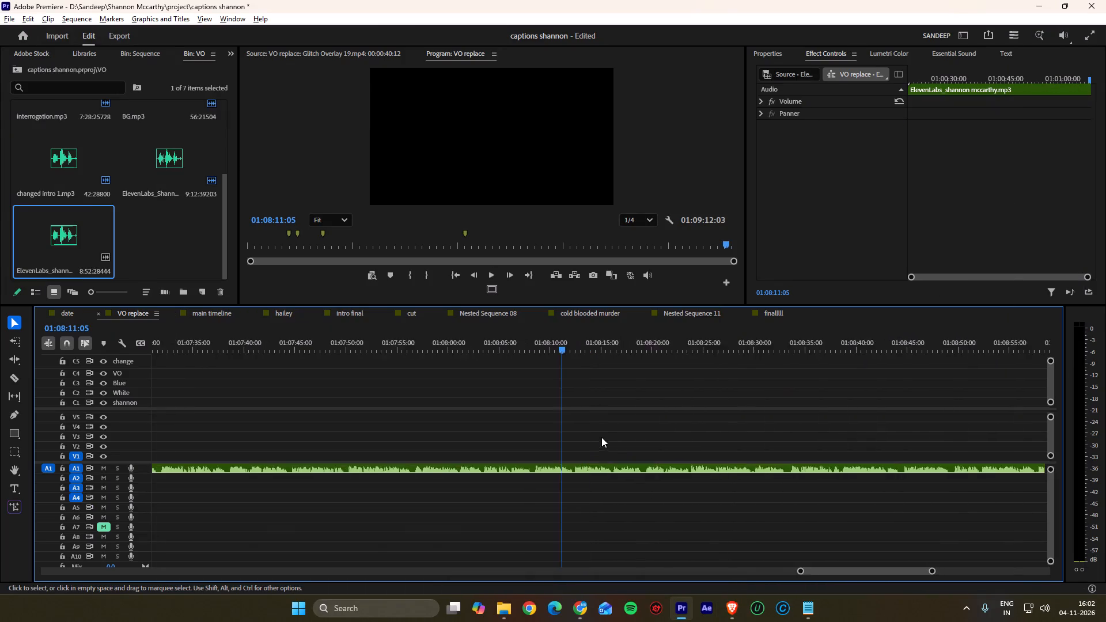
scroll(601, 437, "up", 3, "alt")
scroll(596, 431, "down", 1, "alt")
scroll(595, 430, "up", 7, "alt")
left_click_drag(506, 337, 477, 338)
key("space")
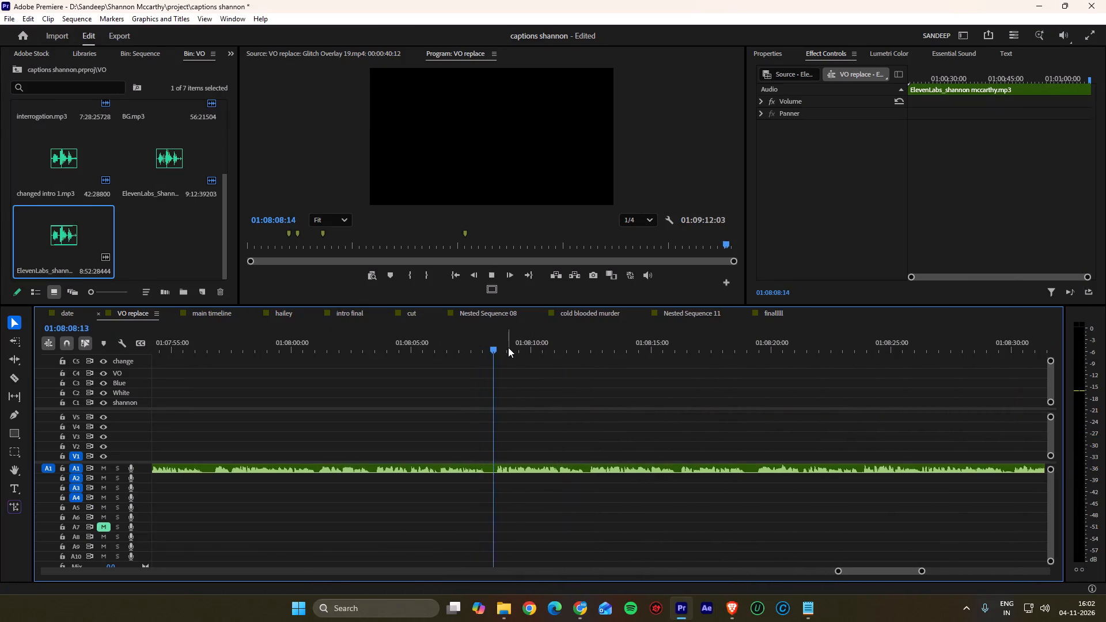
left_click_drag(509, 347, 493, 354)
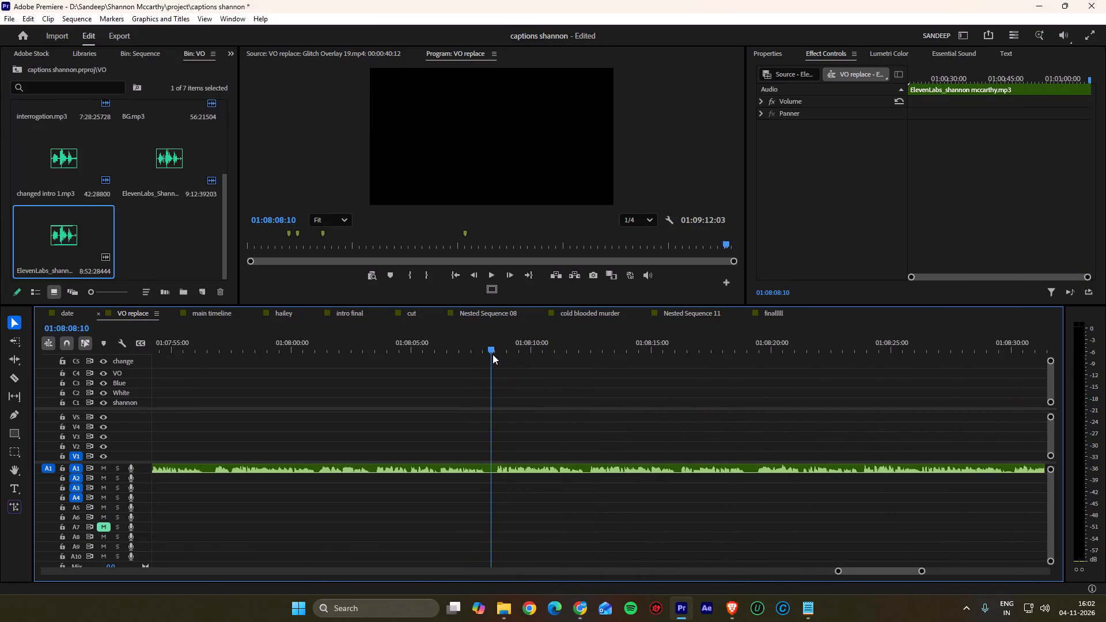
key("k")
left_click_drag(543, 471, 544, 496)
left_click(550, 509)
Move the closing narration clip to A2, beneath the existing voice-over that starts just before 00:58:00.
scroll(557, 512, "down", 4, "alt")
scroll(551, 509, "up", 3, "alt")
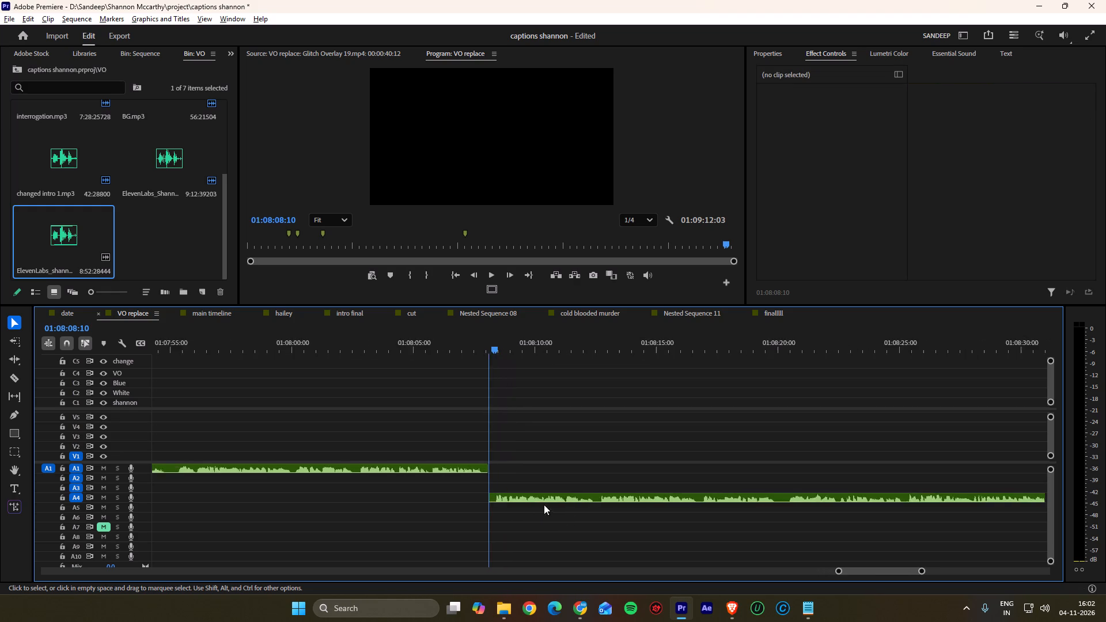
scroll(544, 505, "up", 11, "alt")
scroll(550, 511, "down", 20, "alt")
scroll(550, 511, "down", 3, "alt")
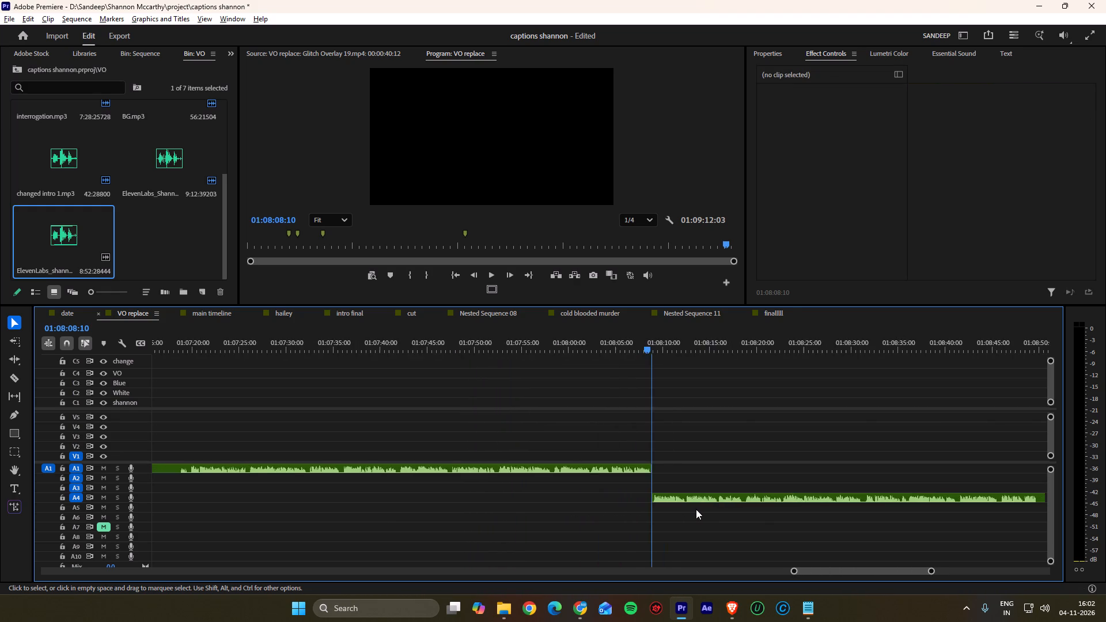
scroll(696, 509, "down", 8, "alt")
scroll(696, 509, "down", 13, "alt")
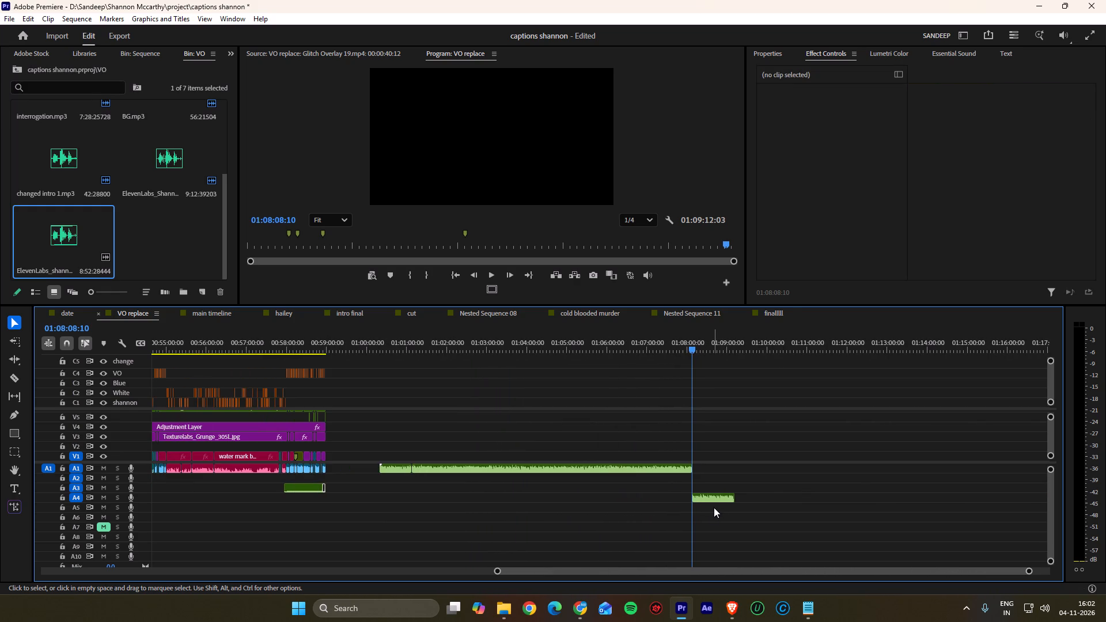
left_click_drag(713, 498, 313, 480)
scroll(243, 461, "up", 1, "alt")
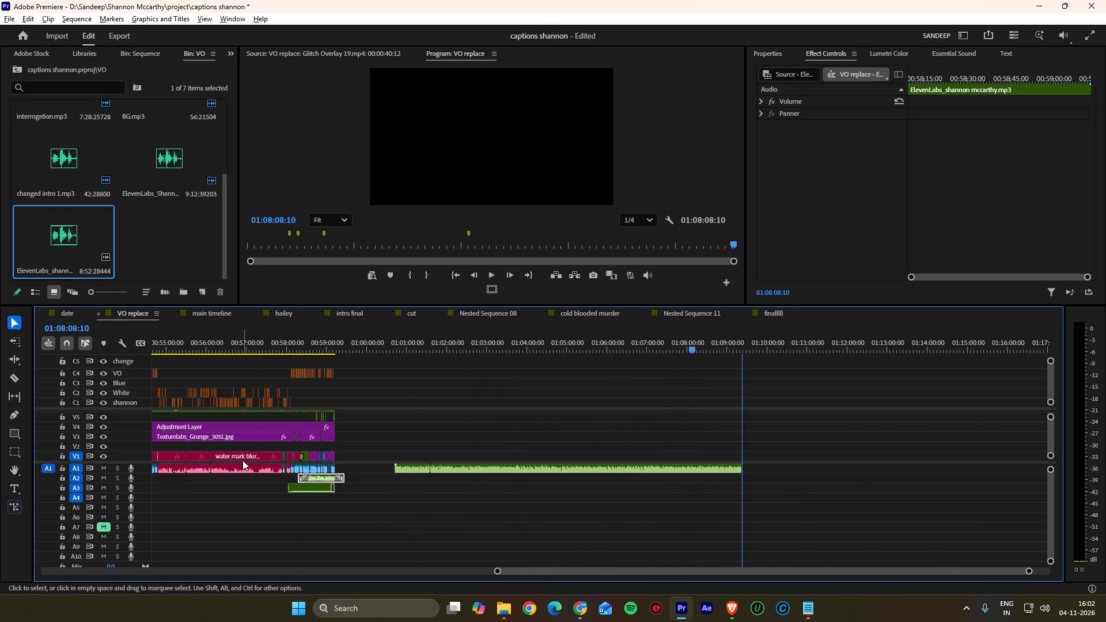
scroll(243, 460, "up", 20, "alt")
scroll(243, 460, "up", 11, "alt")
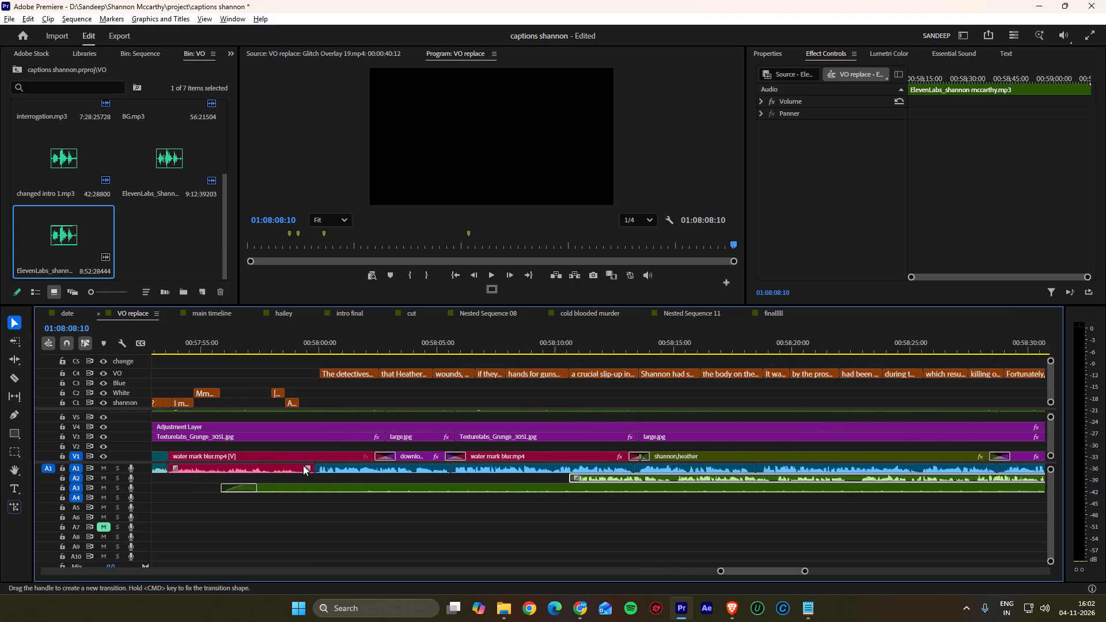
scroll(303, 465, "up", 4, "alt")
left_click_drag(690, 479, 381, 480)
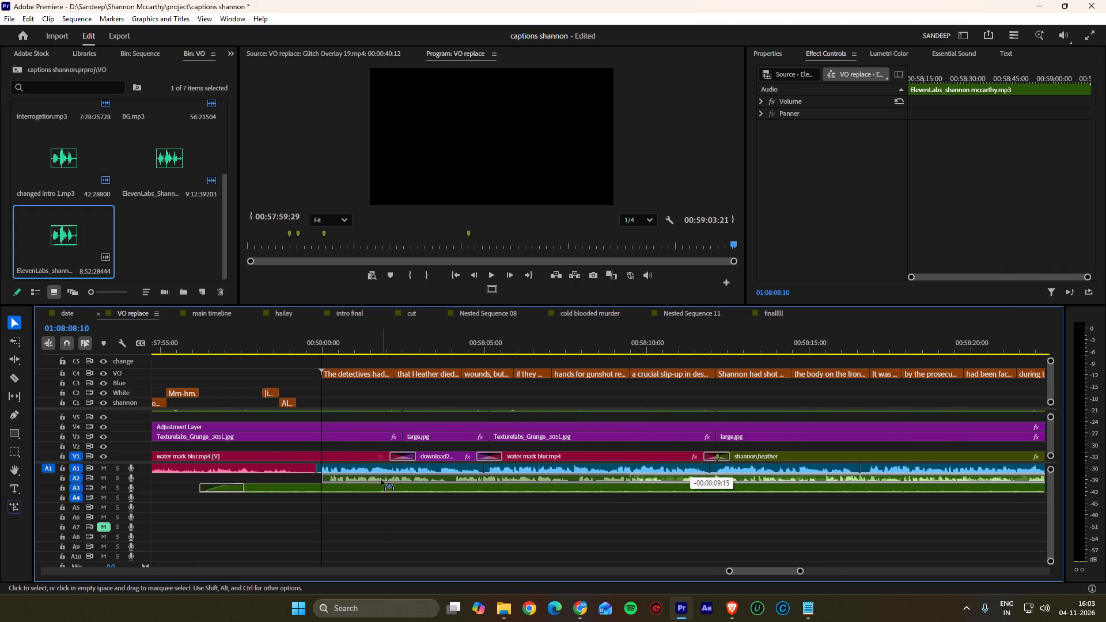
left_click_drag(381, 480, 376, 481)
scroll(345, 448, "up", 12, "alt")
scroll(293, 450, "down", 1, "alt")
scroll(293, 450, "up", 2, "alt")
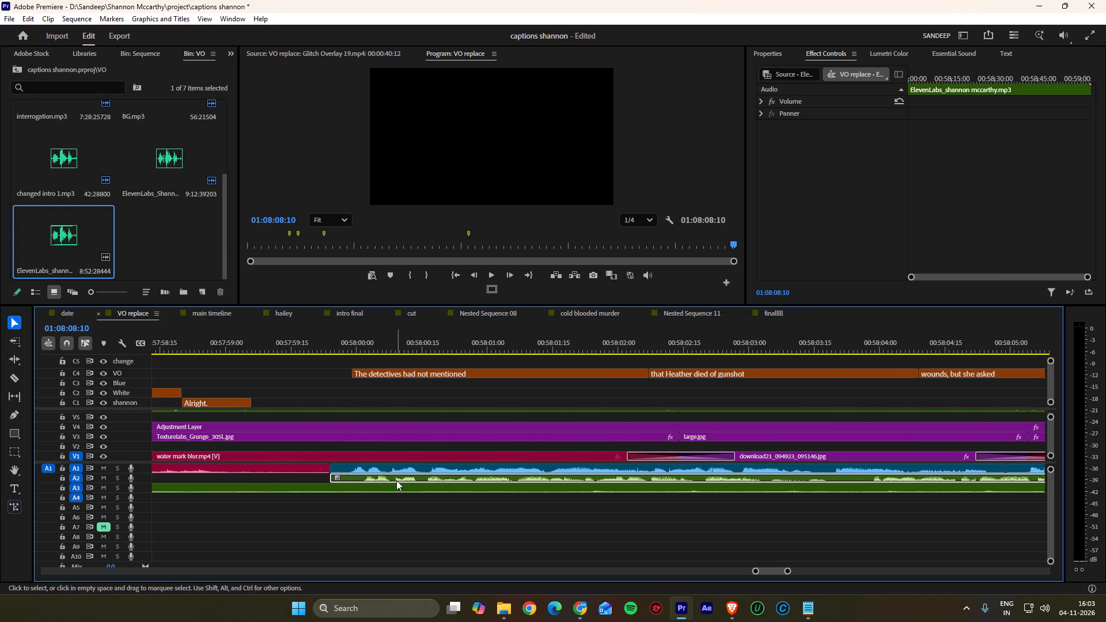
Nudge the A2 narration slightly earlier and trim its start flush with the start of the existing A1 voice-over.
left_click_drag(395, 480, 379, 477)
left_click_drag(311, 476, 316, 476)
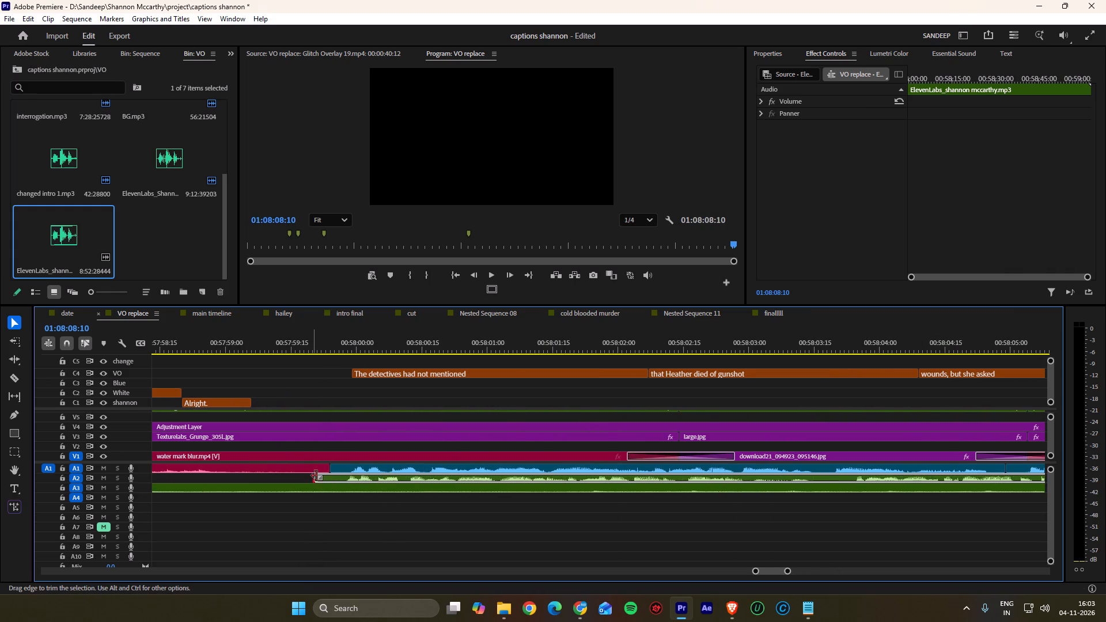
left_click_drag(316, 476, 329, 473)
Play the new closing narration together with the existing voice-over from about 00:58:00 to compare their timing.
left_click(350, 347)
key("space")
scroll(355, 420, "down", 4)
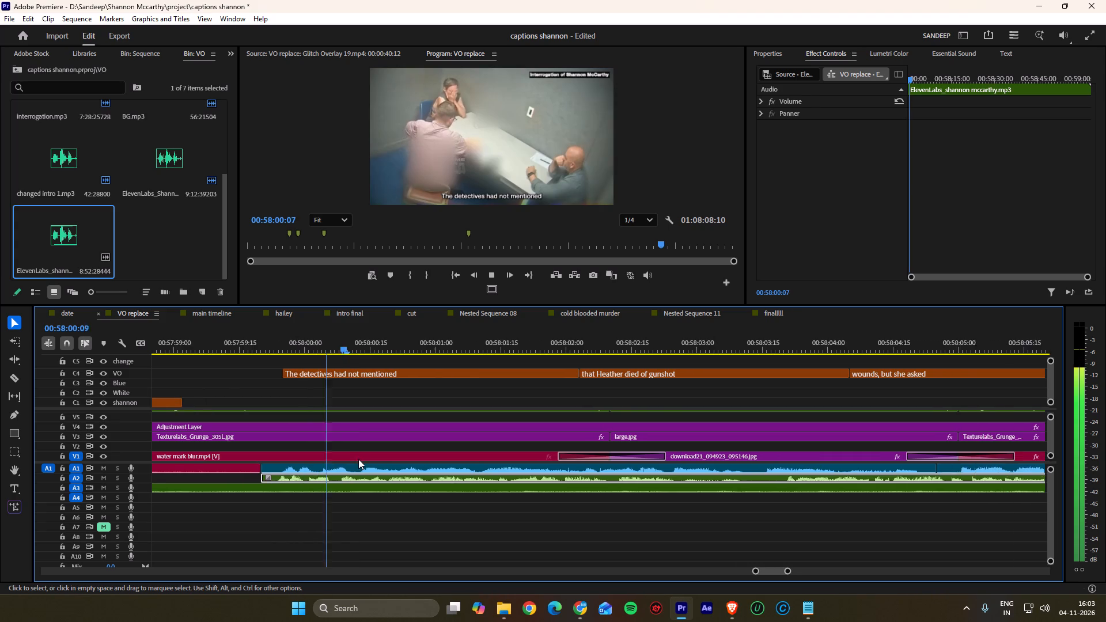
scroll(358, 459, "down", 10)
scroll(474, 482, "down", 4, "alt")
scroll(584, 483, "up", 4, "alt")
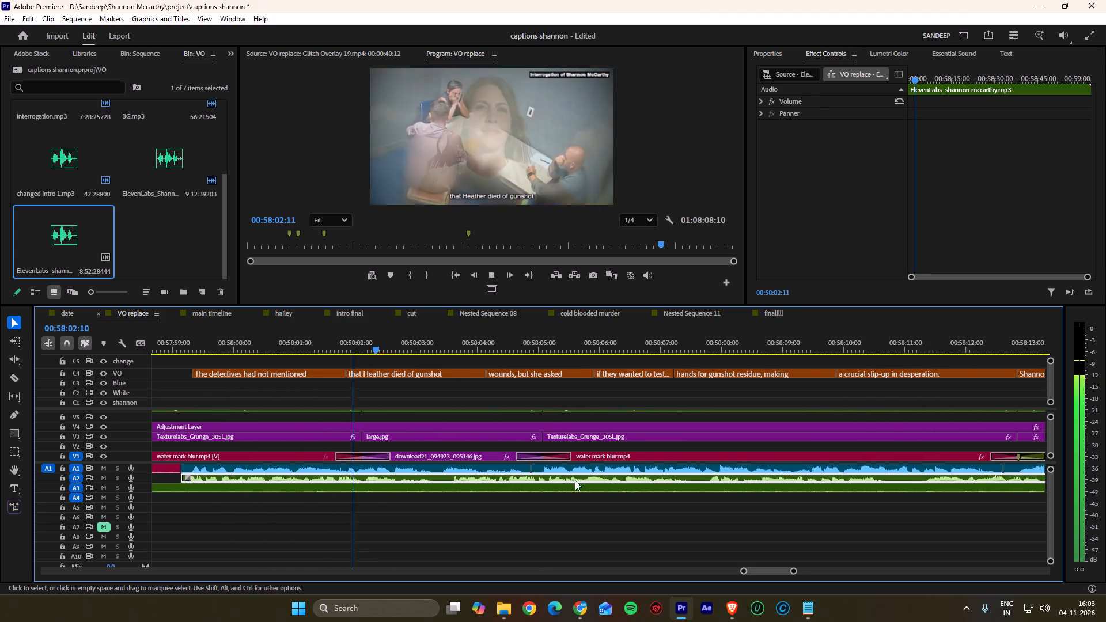
scroll(537, 479, "up", 4, "alt")
scroll(537, 479, "down", 3)
scroll(467, 475, "down", 10, "alt")
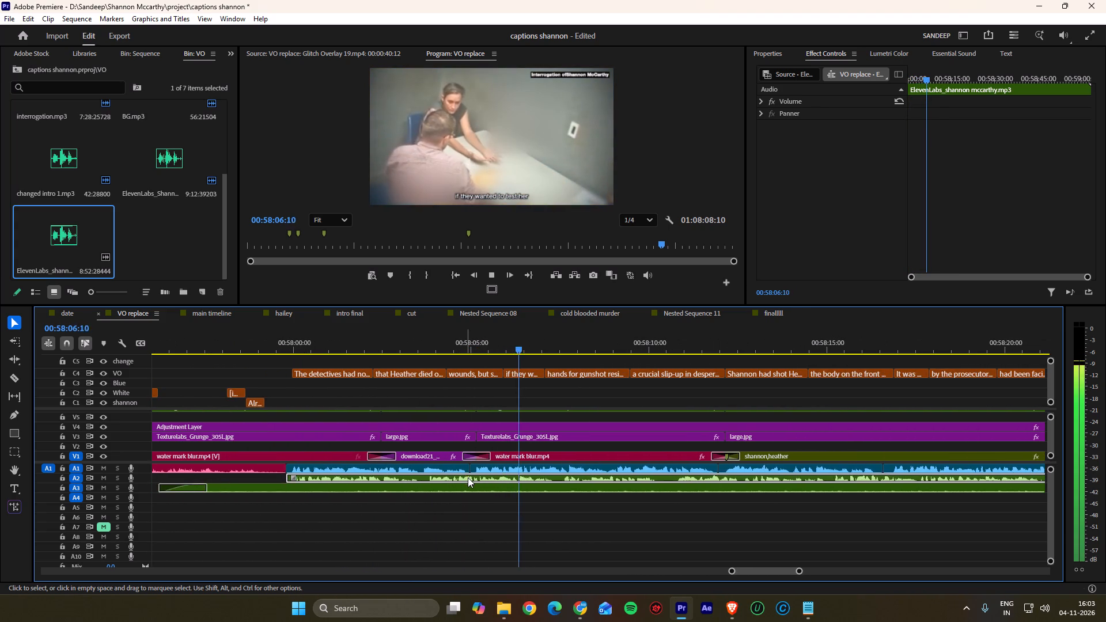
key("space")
Move the closing narration clip along A2 past the end of the edited timeline, starting at about 00:59:13.
scroll(404, 480, "down", 17, "alt")
scroll(350, 476, "up", 5, "alt")
scroll(362, 476, "down", 4, "alt")
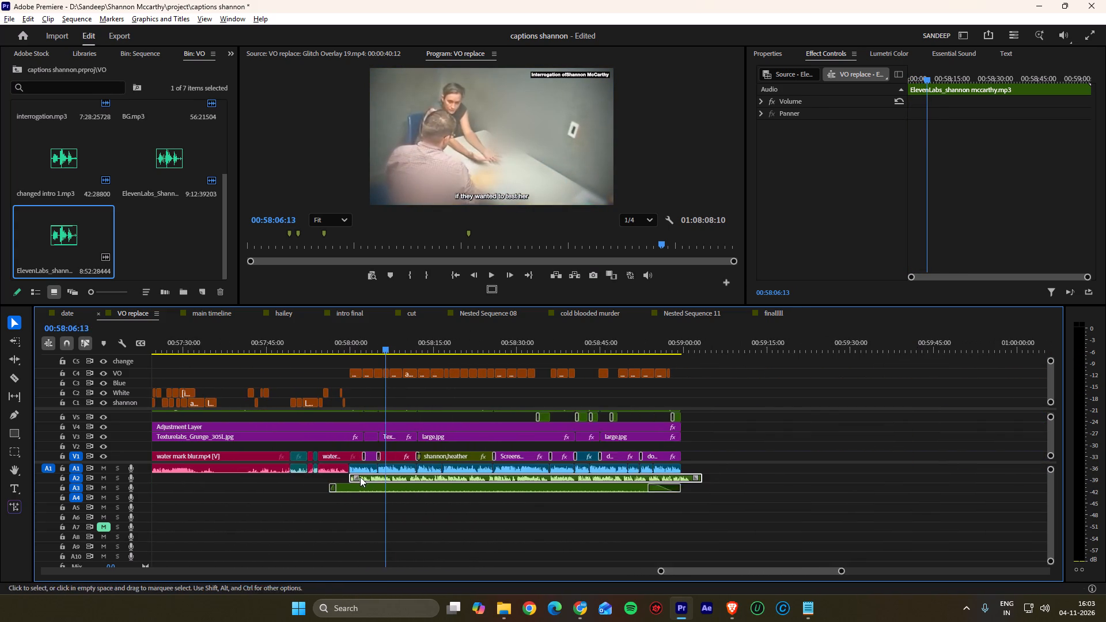
scroll(360, 477, "down", 6, "alt")
left_click_drag(440, 476, 676, 477)
Split the A2 narration at 00:59:15:09 and 00:59:15:10, within the short pause in the speech.
scroll(702, 479, "down", 6)
scroll(703, 481, "up", 20, "alt")
scroll(703, 481, "up", 2, "alt")
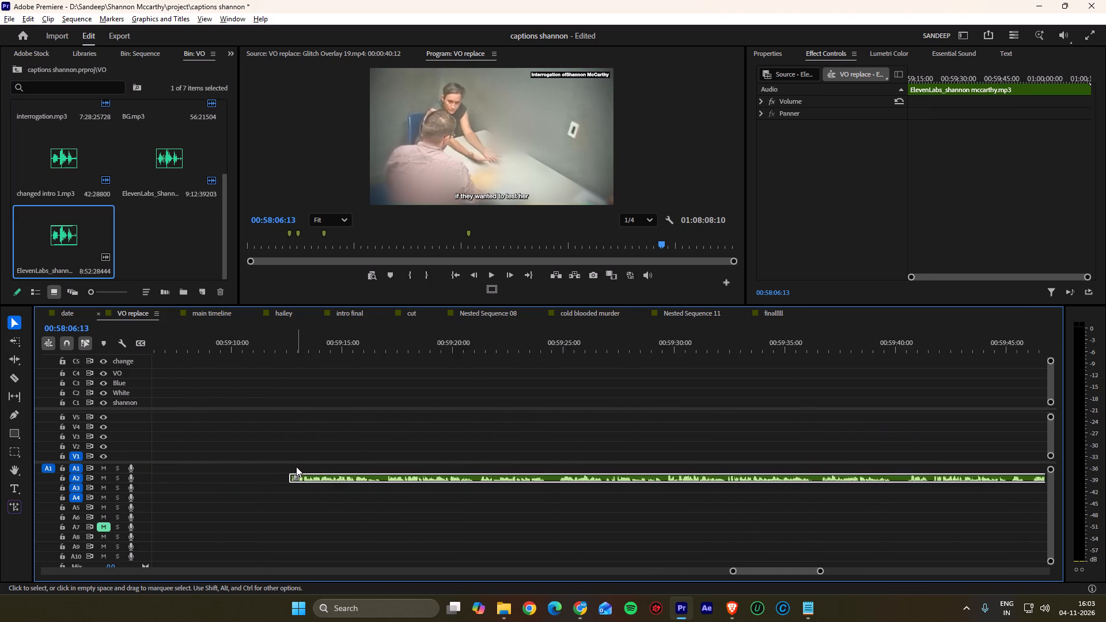
scroll(296, 466, "up", 20, "alt")
scroll(296, 466, "up", 5, "alt")
scroll(360, 434, "up", 3, "alt")
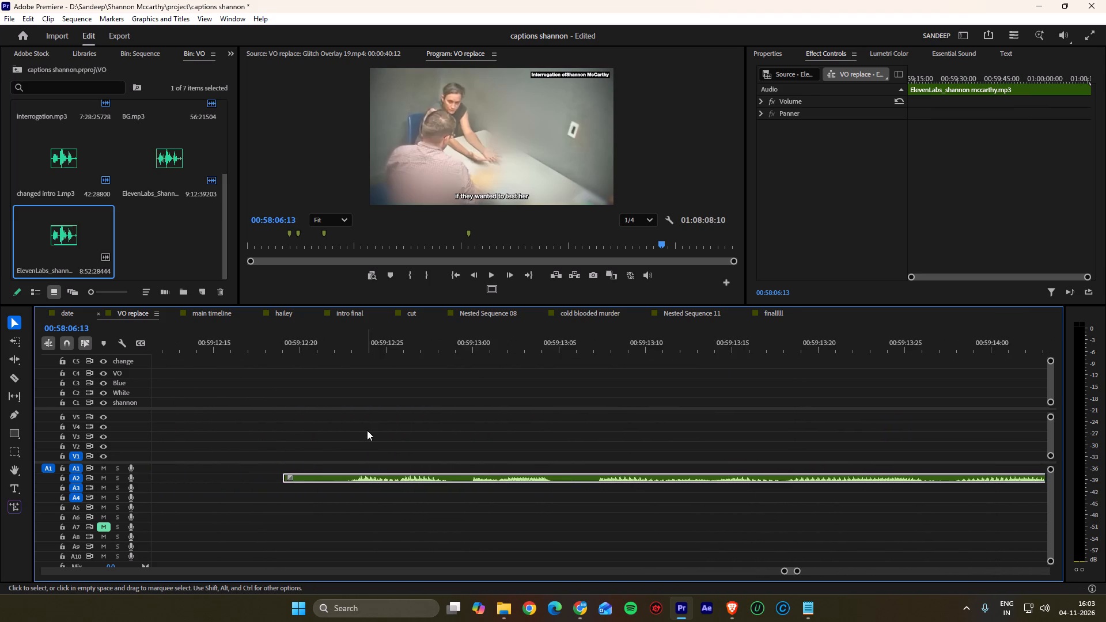
scroll(367, 430, "down", 4)
left_click(393, 419)
left_click(393, 449)
scroll(439, 427, "down", 2)
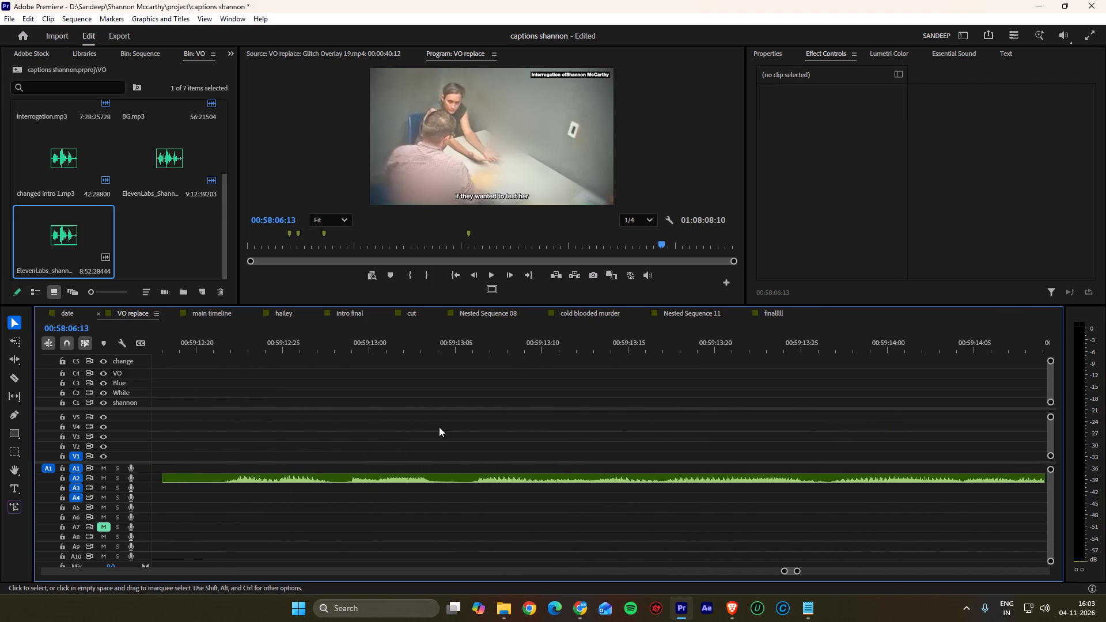
scroll(439, 427, "down", 4)
scroll(439, 427, "up", 1)
scroll(439, 427, "down", 20)
scroll(438, 427, "up", 1)
scroll(438, 427, "down", 14)
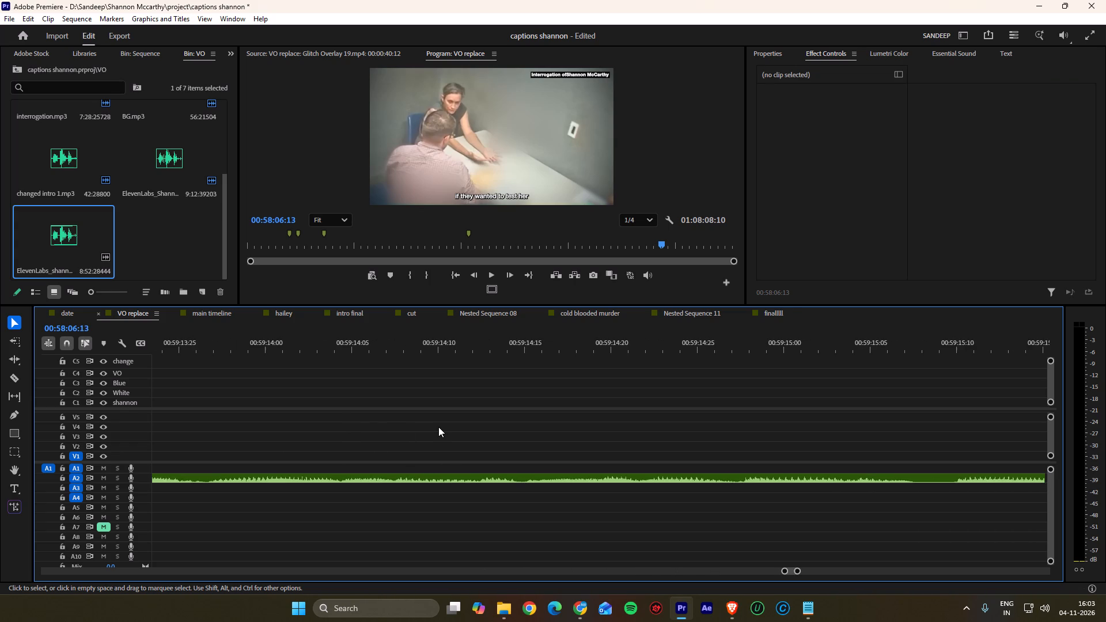
scroll(438, 427, "down", 20)
left_click_drag(599, 340, 594, 342)
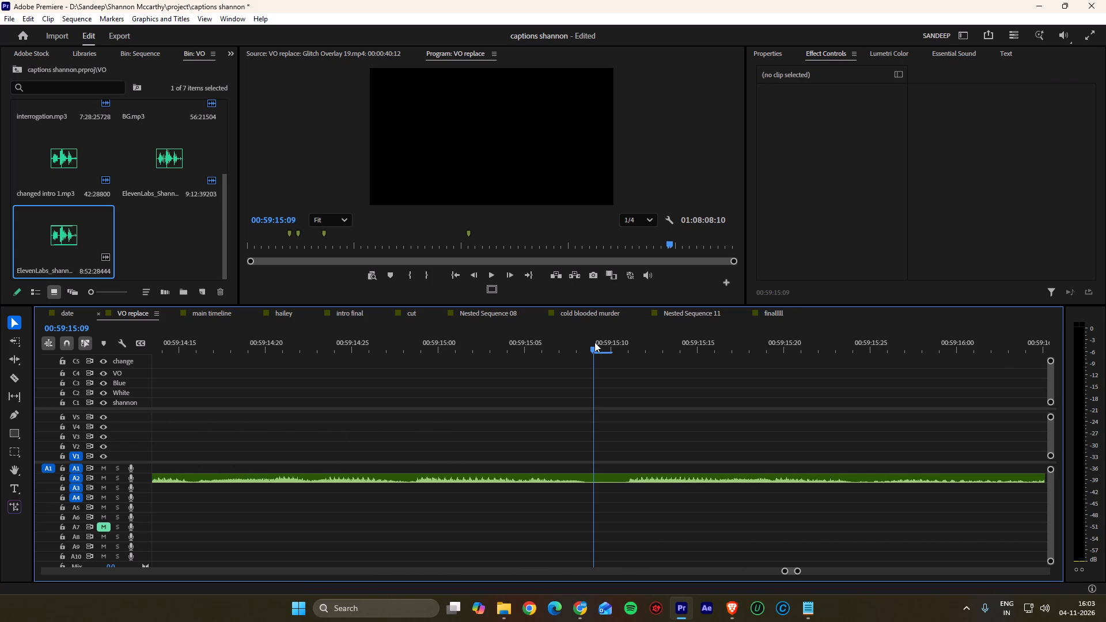
left_click_drag(594, 342, 626, 348)
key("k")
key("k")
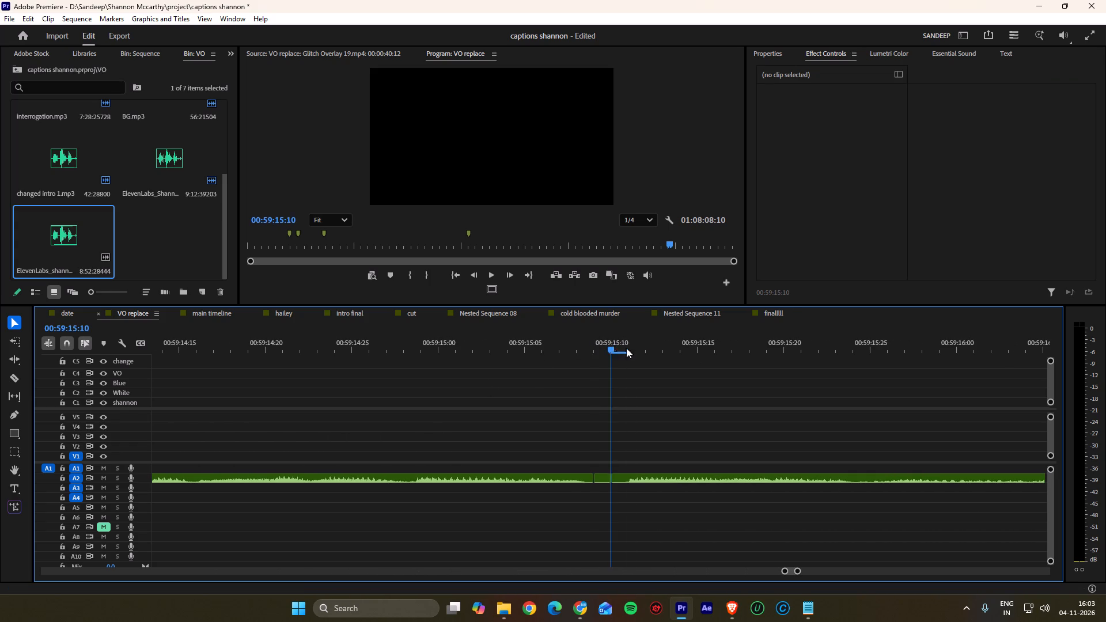
Make two cuts in the A2 narration within each of the pauses at about 00:59:16 and 00:59:20.
left_click_drag(626, 348, 809, 378)
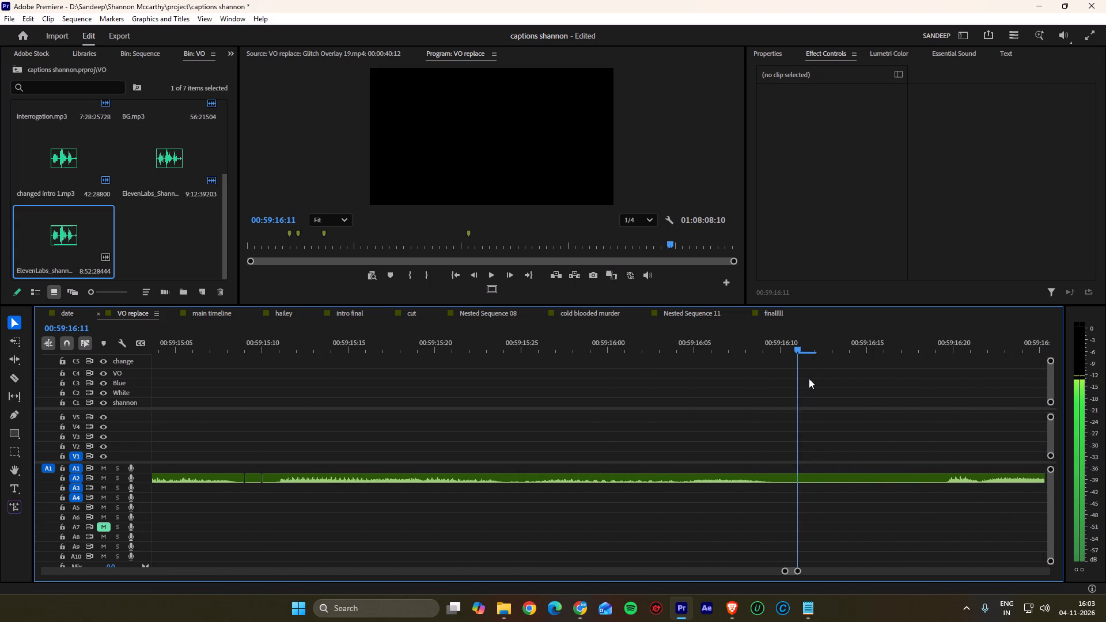
left_click_drag(809, 378, 1060, 402)
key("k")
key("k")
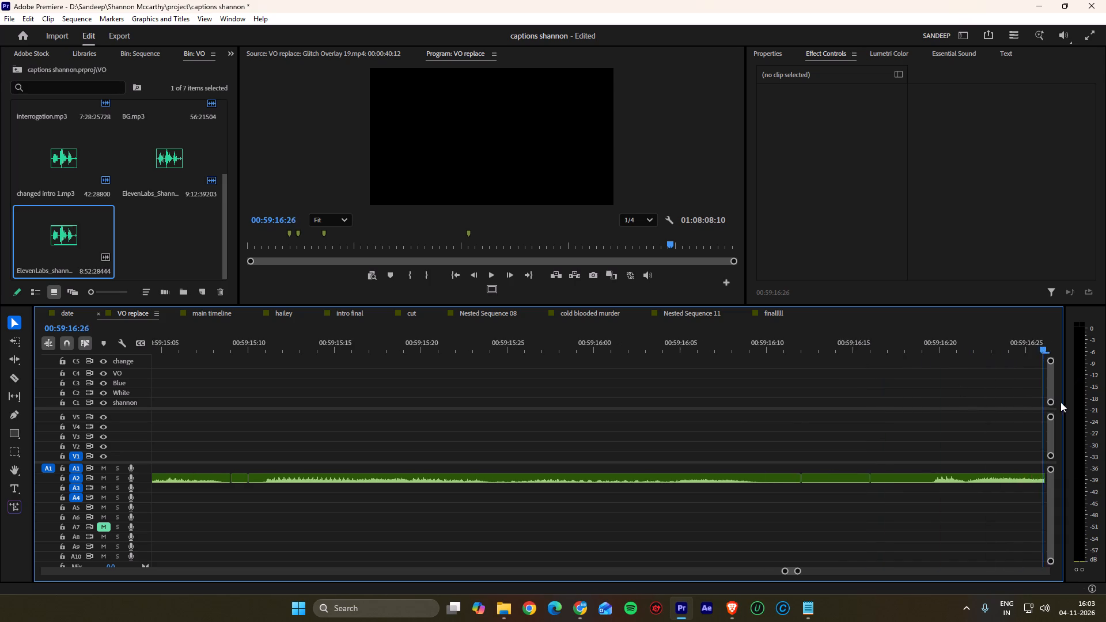
left_click_drag(1060, 402, 1071, 415)
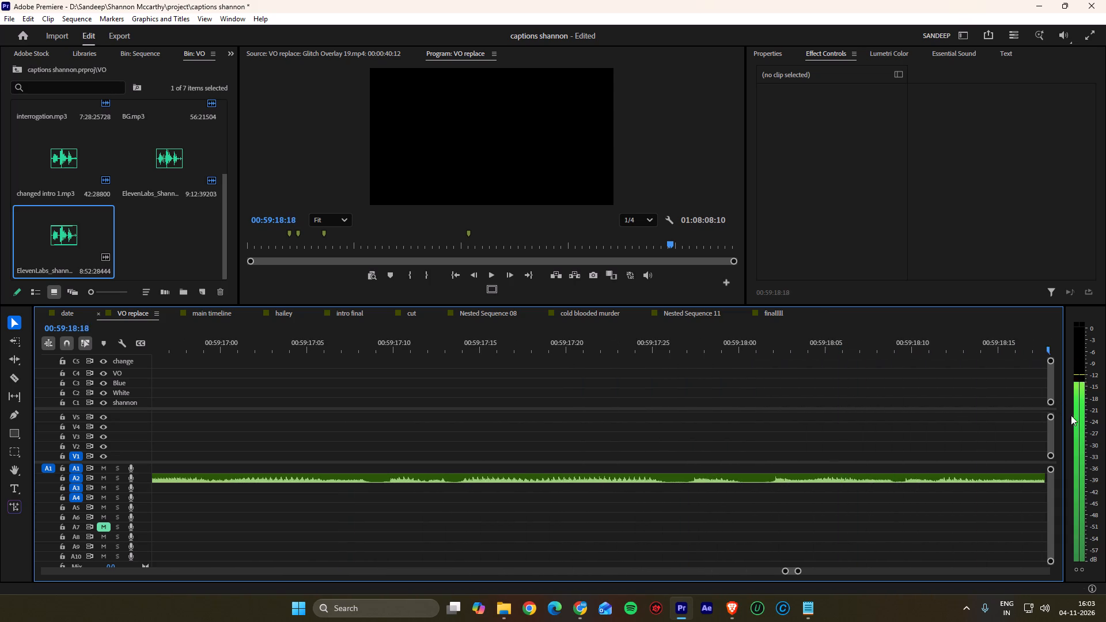
left_click_drag(1071, 415, 676, 405)
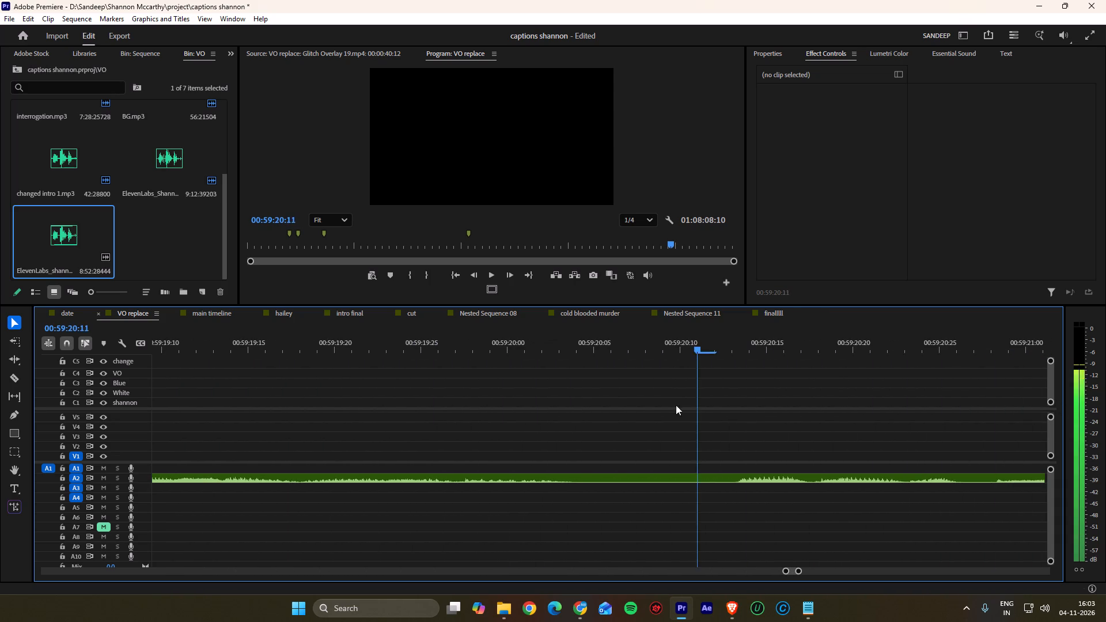
left_click_drag(676, 405, 974, 435)
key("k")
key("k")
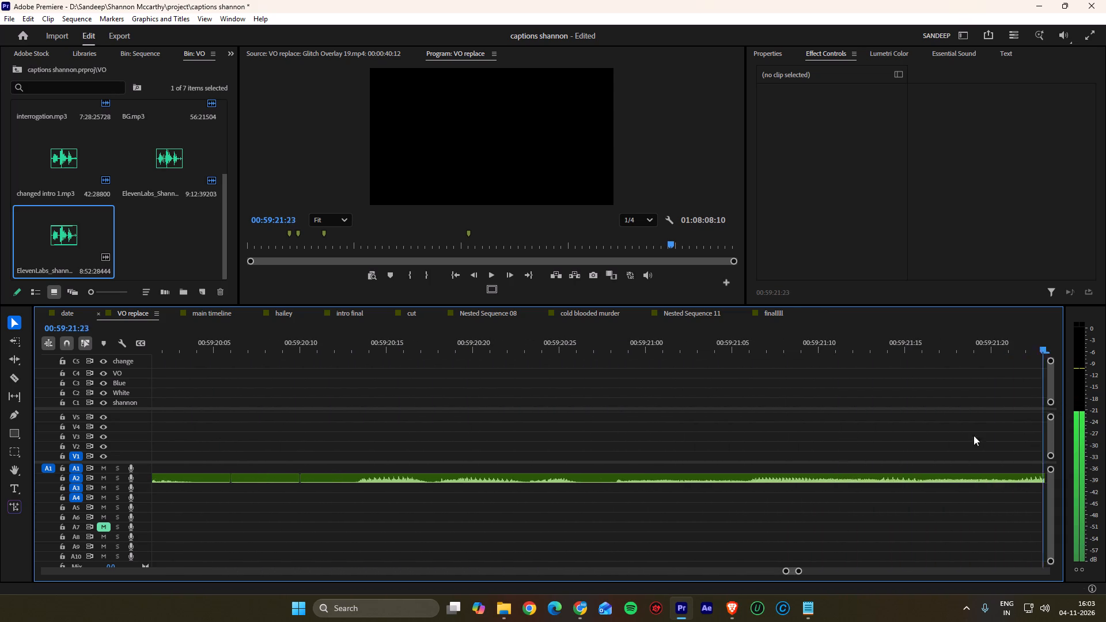
Make two cuts in the A2 narration within each of the pauses at about 00:59:23 and 00:59:25.
left_click_drag(974, 435, 1058, 445)
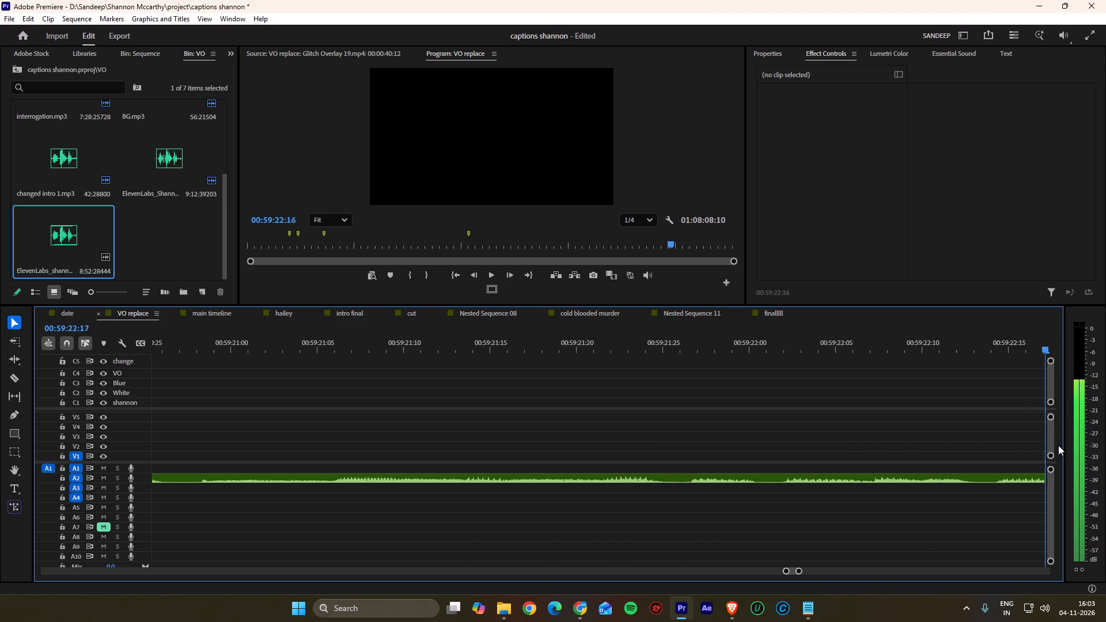
left_click_drag(1058, 445, 949, 430)
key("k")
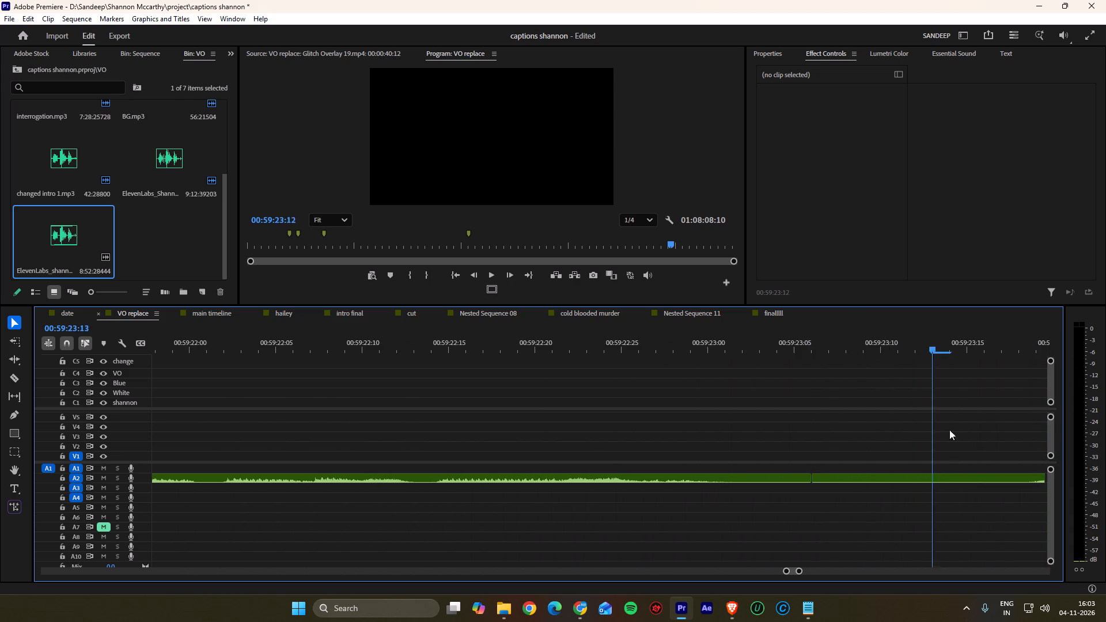
left_click_drag(949, 430, 1105, 458)
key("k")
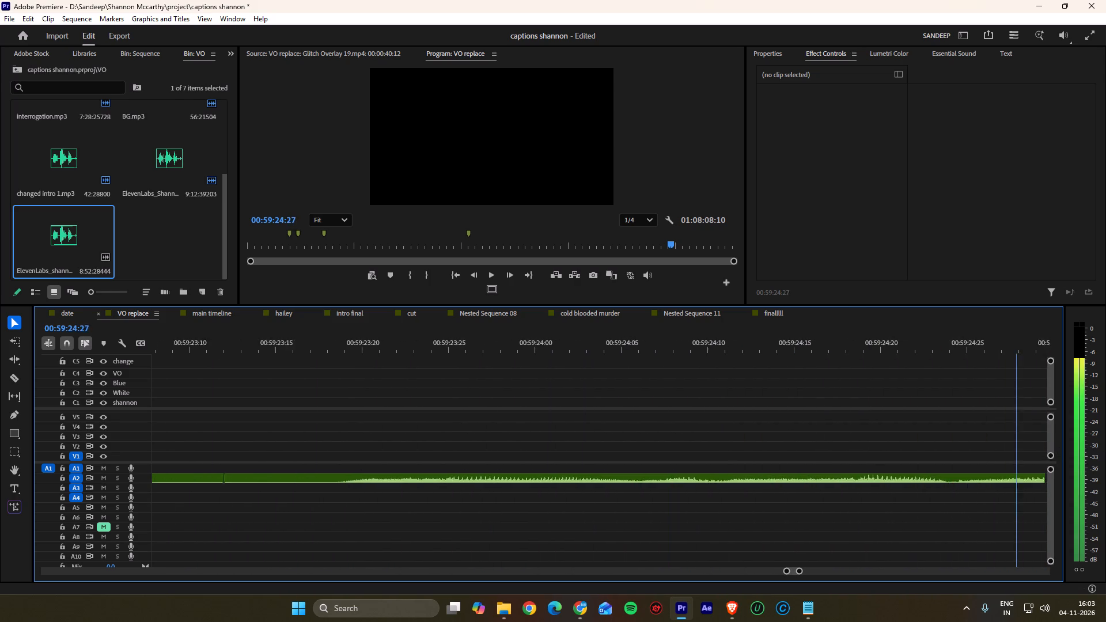
left_click_drag(1105, 458, 535, 427)
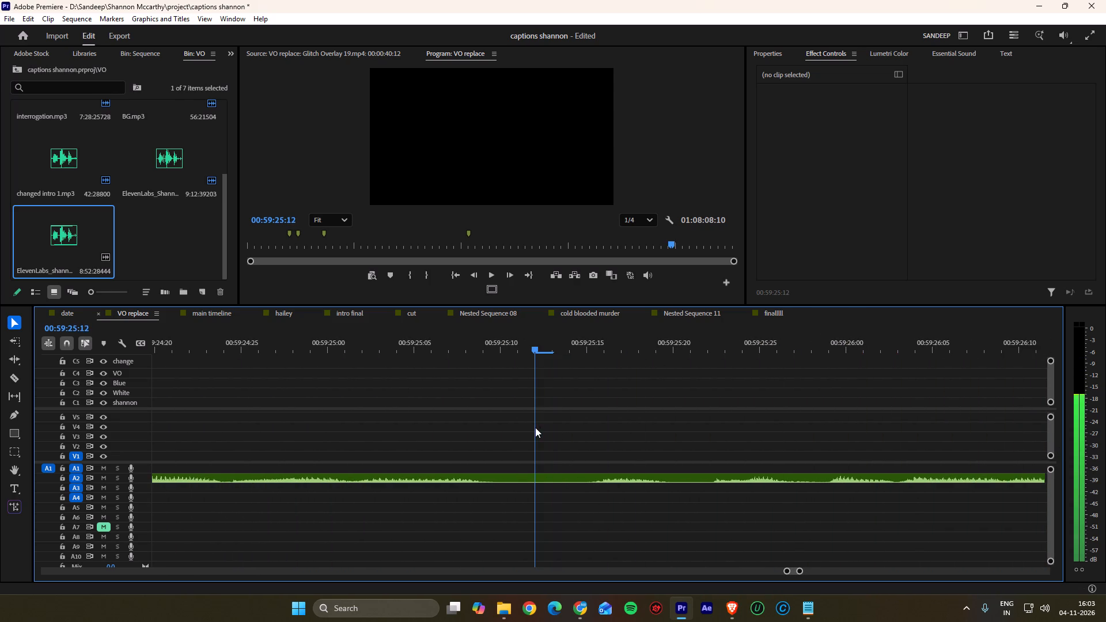
left_click_drag(535, 427, 1073, 465)
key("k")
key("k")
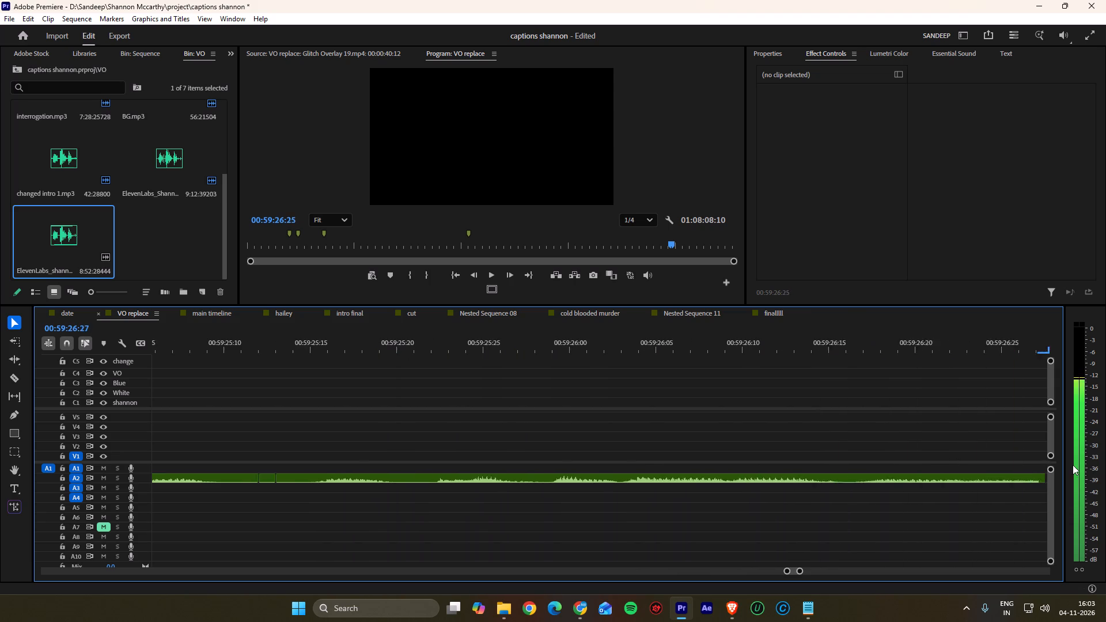
Make two cuts in the A2 narration within each of the pauses at about 00:59:27 and 00:59:37.
left_click_drag(1073, 465, 528, 428)
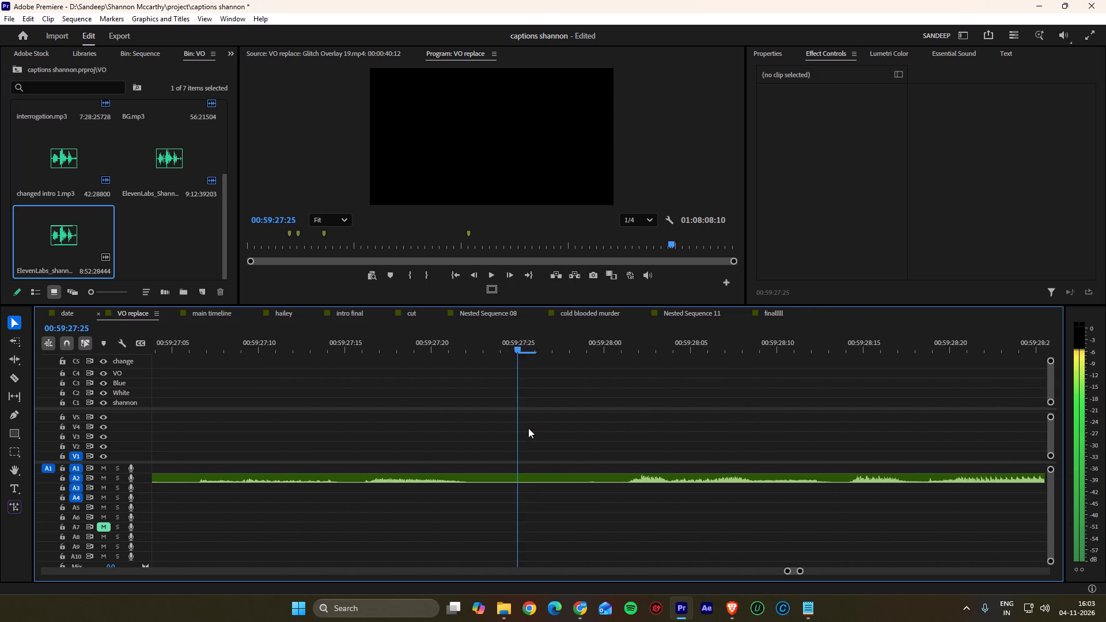
left_click_drag(528, 428, 1073, 468)
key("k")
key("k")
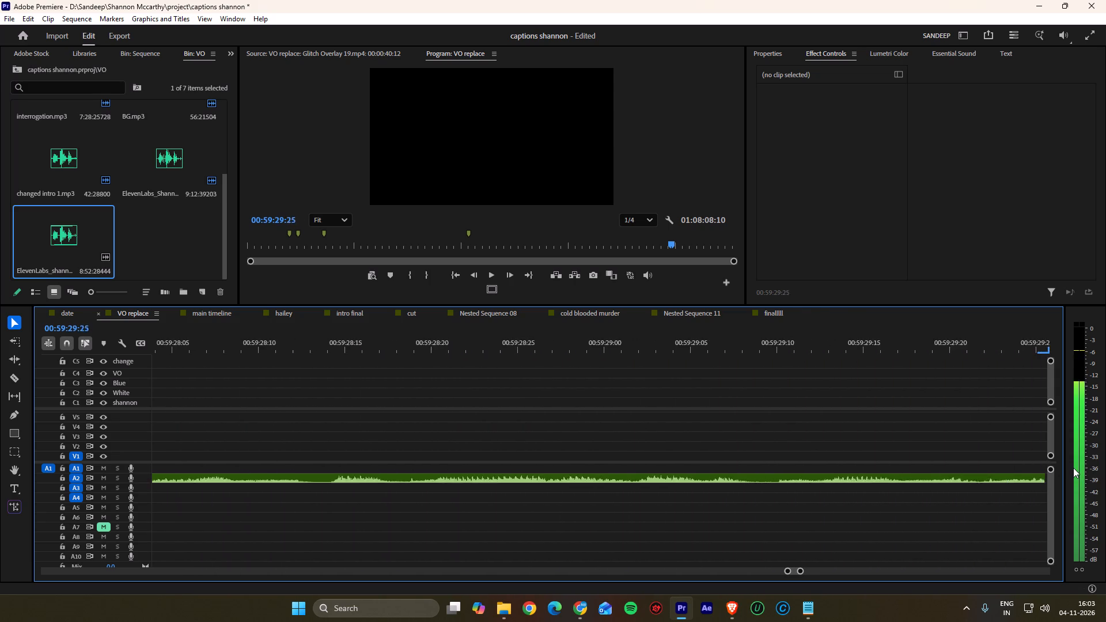
left_click_drag(1073, 468, 987, 461)
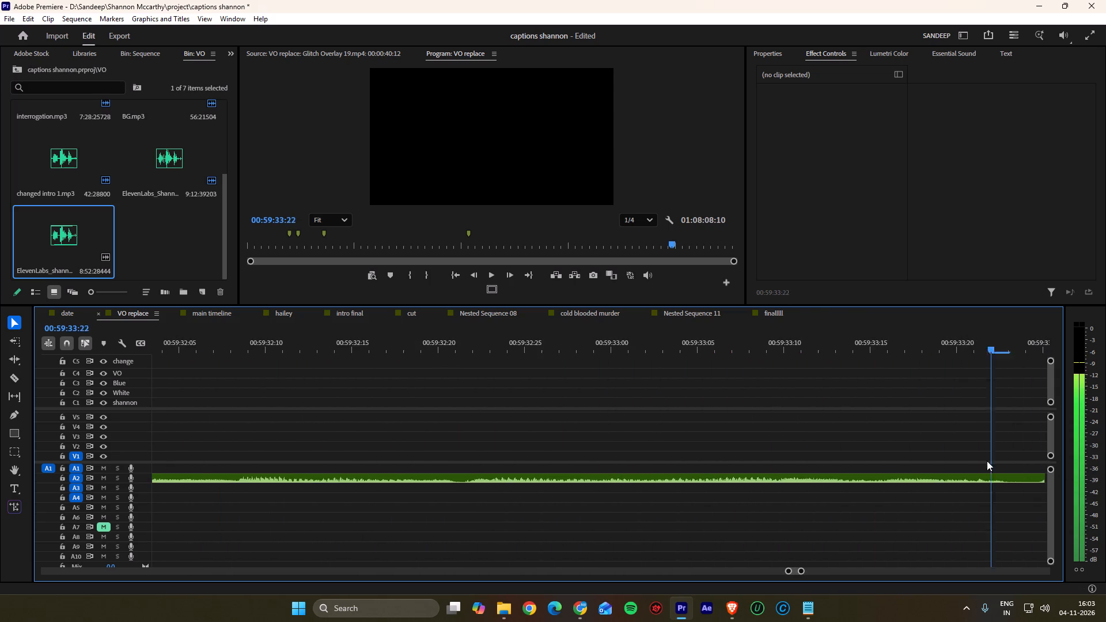
left_click_drag(987, 461, 641, 438)
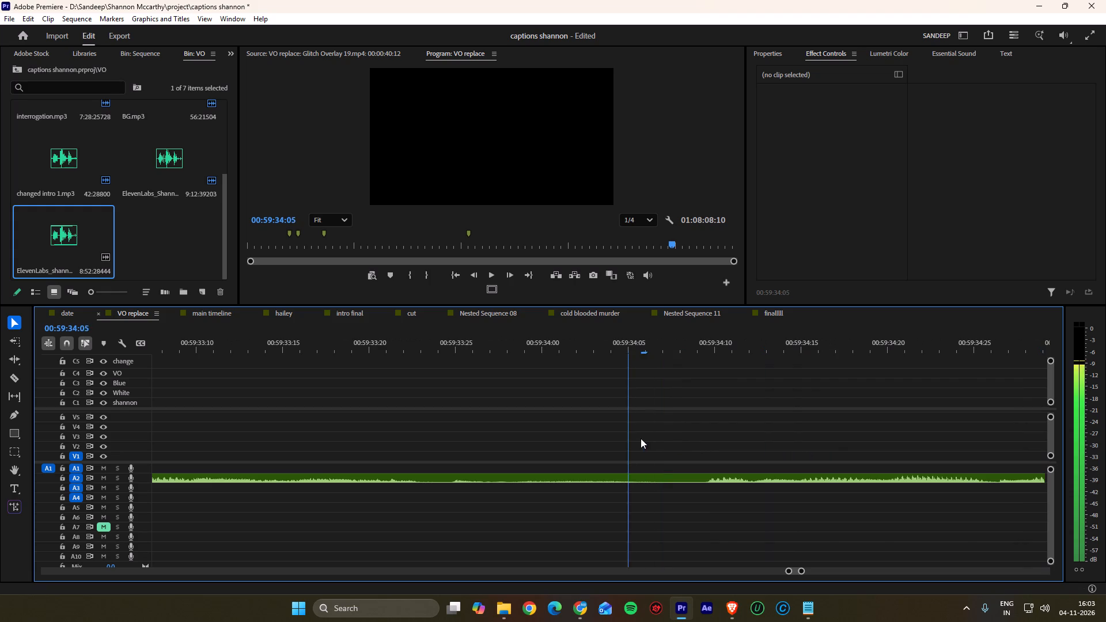
left_click_drag(641, 438, 1101, 471)
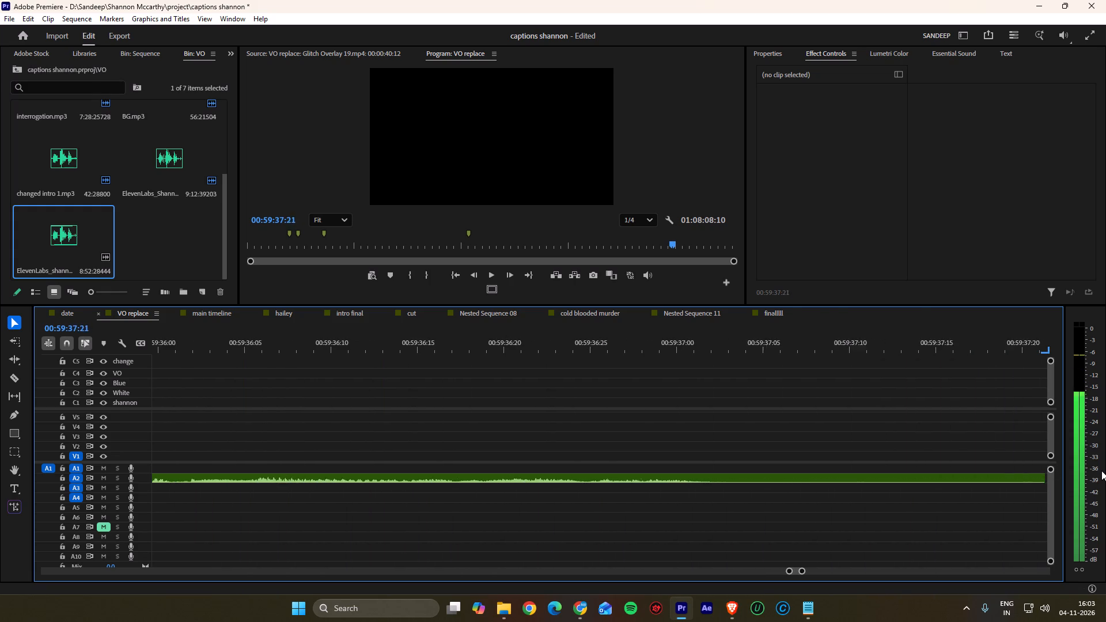
left_click_drag(1101, 471, 906, 450)
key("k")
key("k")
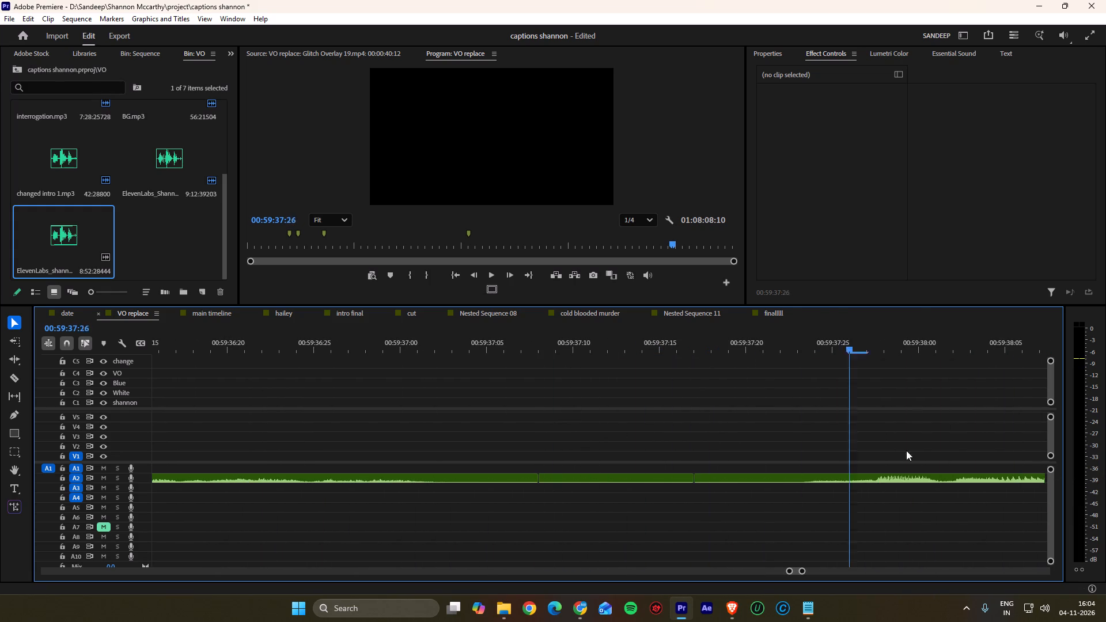
Make two cuts in the A2 narration within each of the pauses at about 00:59:41 and 00:59:42.
left_click_drag(906, 450, 979, 460)
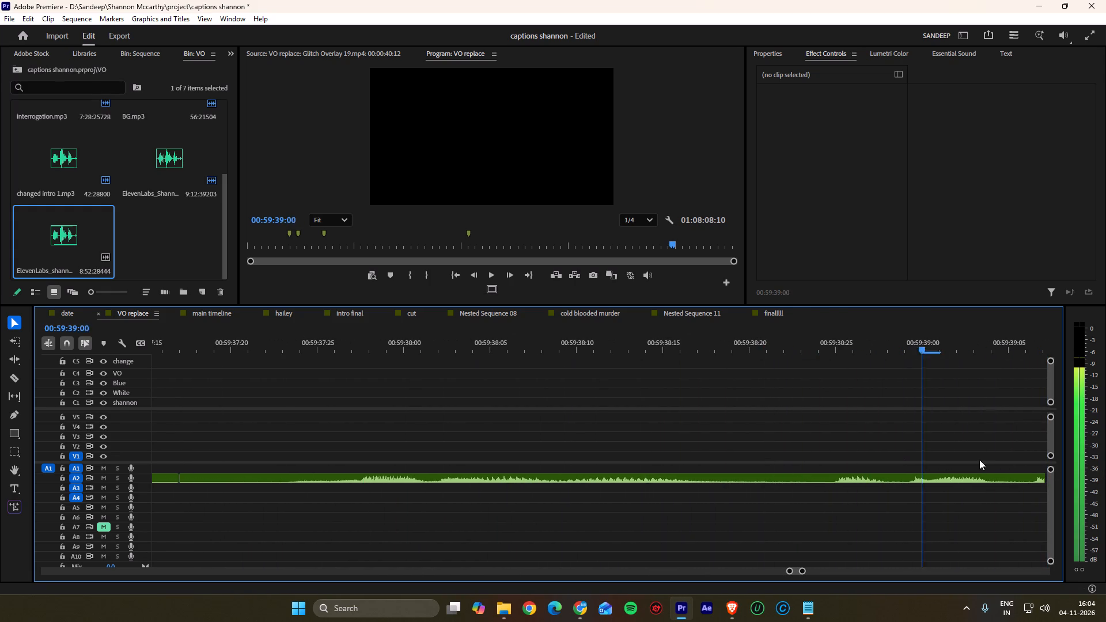
left_click_drag(979, 460, 1093, 478)
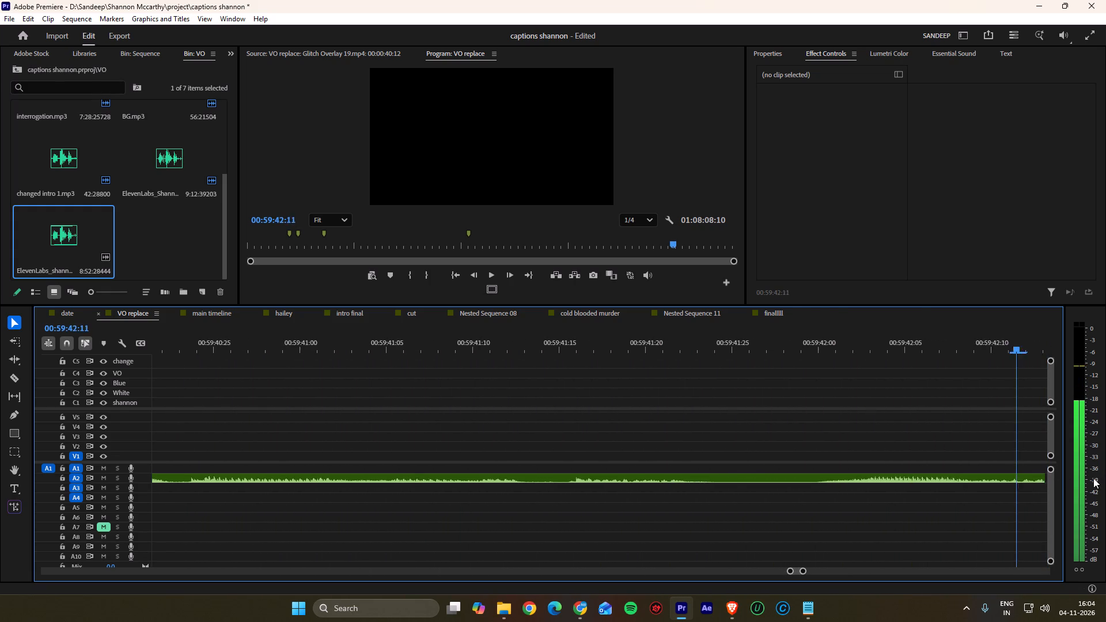
left_click_drag(1093, 478, 1074, 454)
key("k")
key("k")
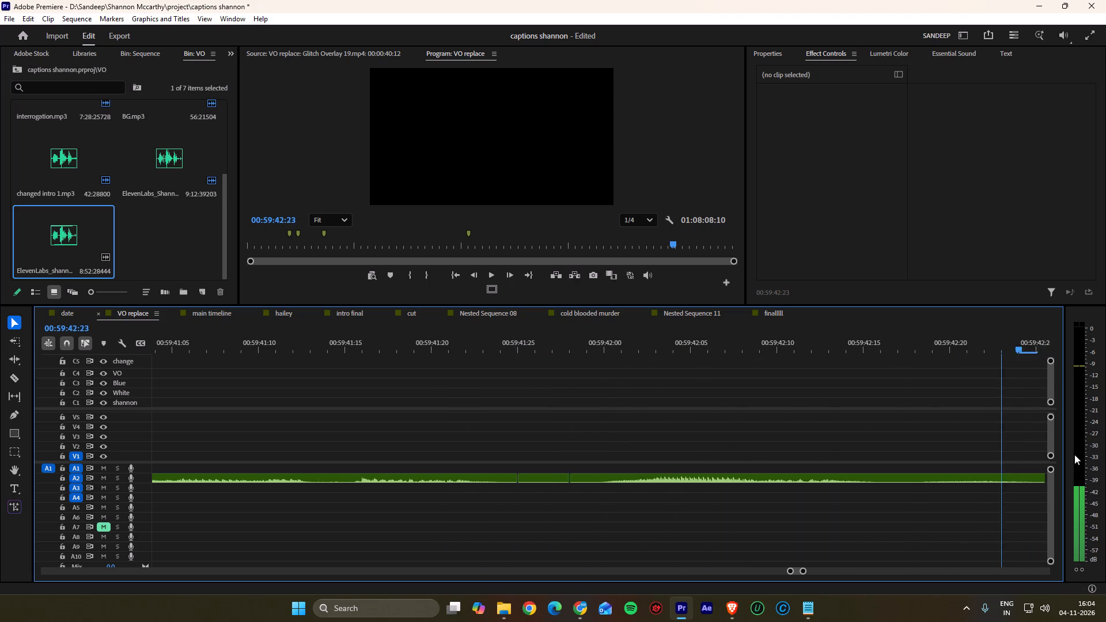
left_click_drag(1074, 454, 838, 427)
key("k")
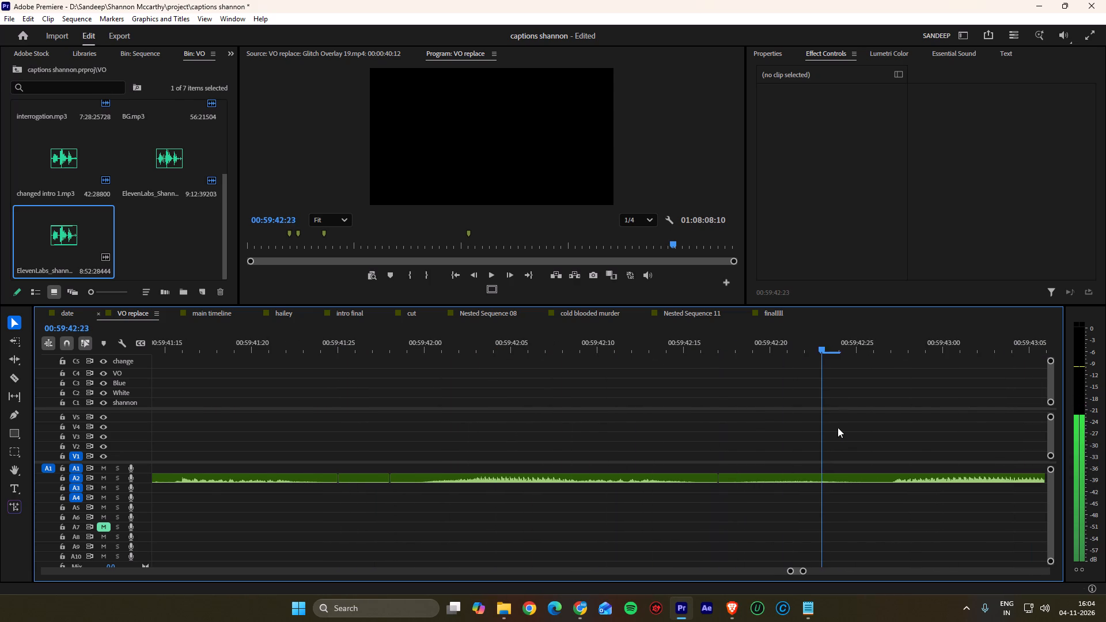
left_click_drag(838, 427, 1092, 462)
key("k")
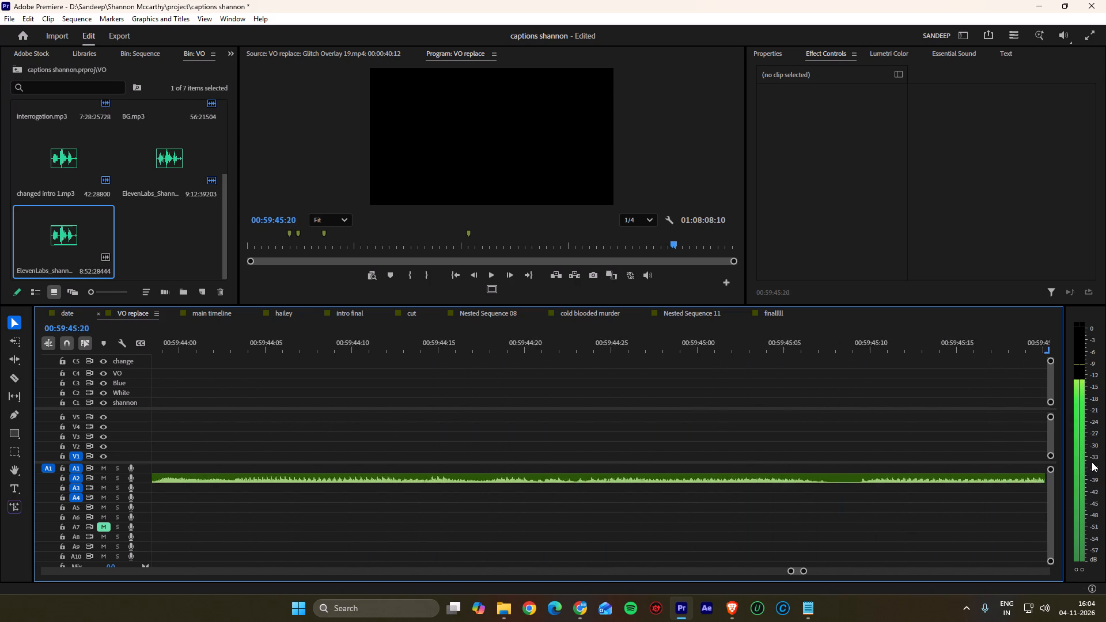
Make two cuts in the A2 narration within each of the pauses at about 00:59:47 and 00:59:48.
left_click_drag(1092, 462, 1060, 468)
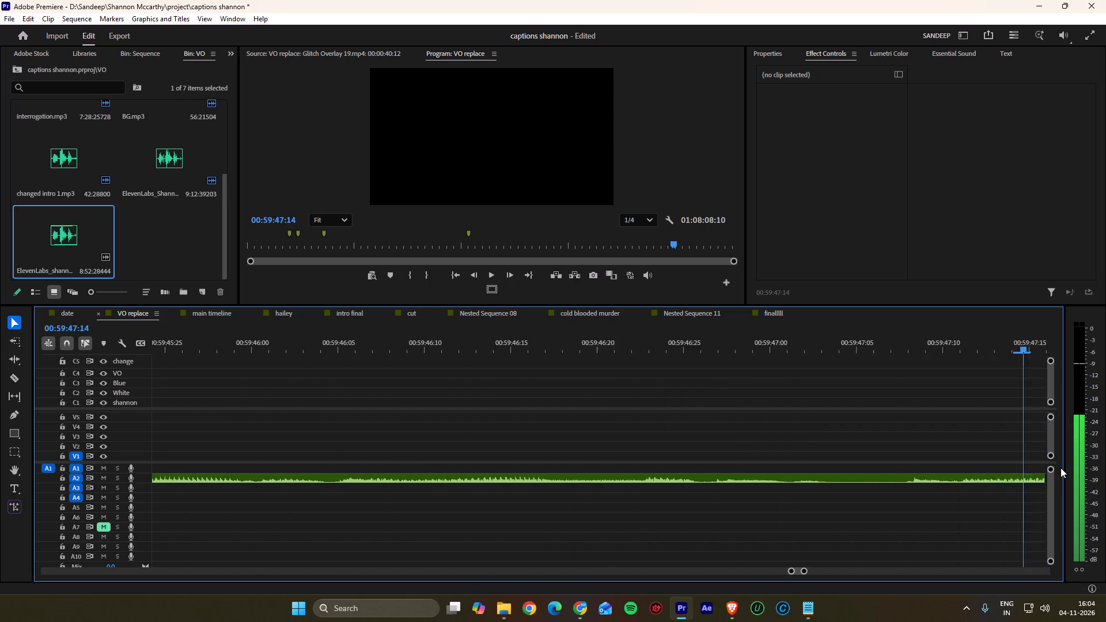
left_click_drag(1060, 468, 691, 447)
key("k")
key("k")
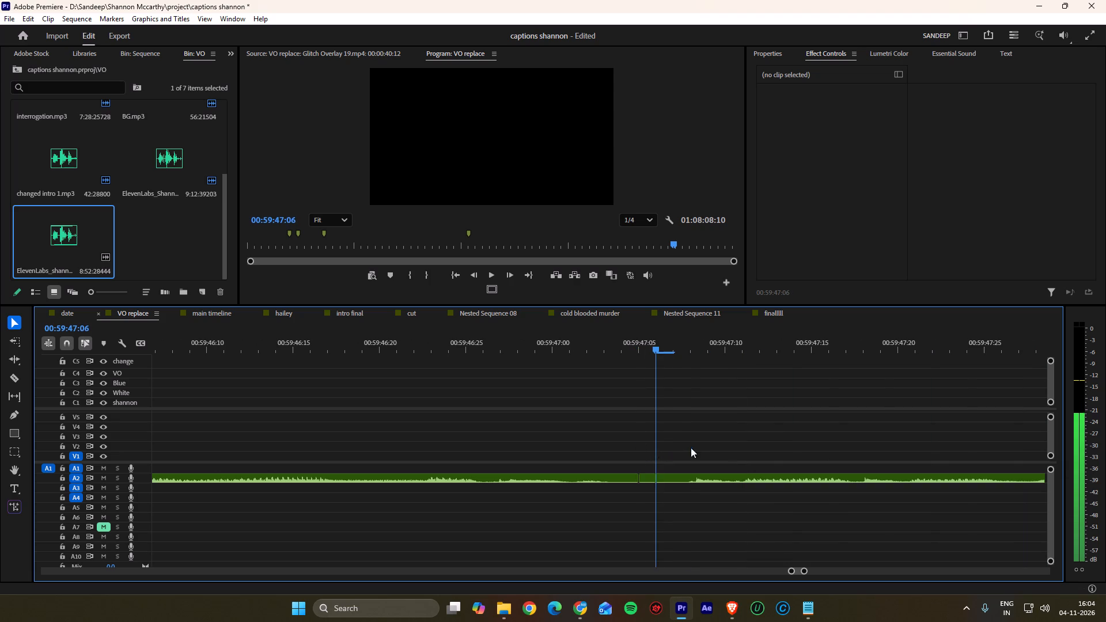
left_click_drag(691, 447, 699, 446)
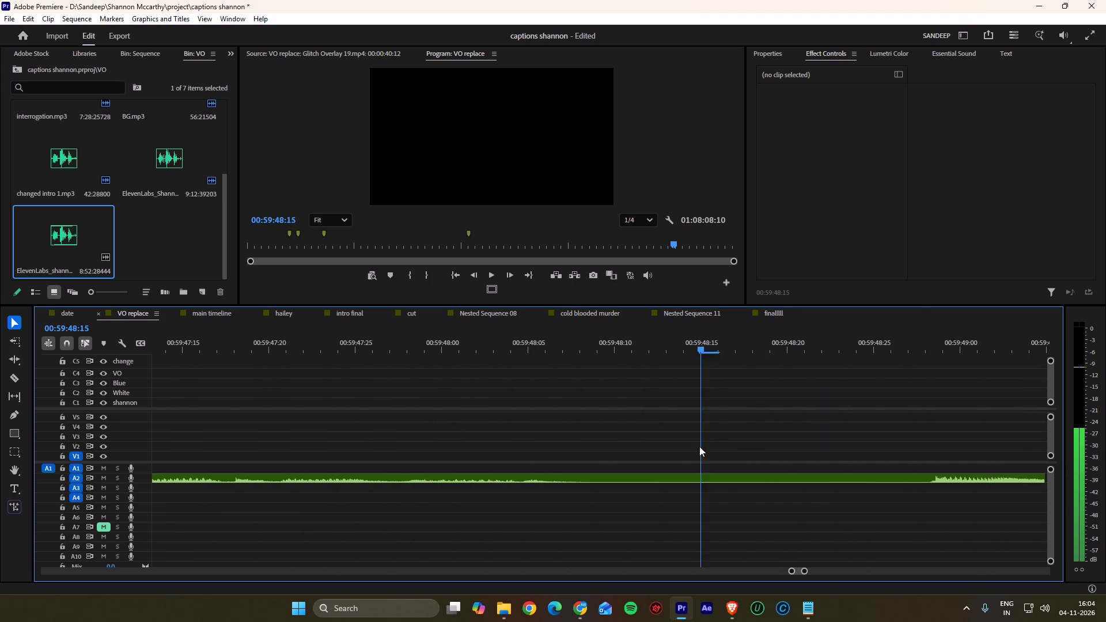
left_click_drag(699, 446, 968, 466)
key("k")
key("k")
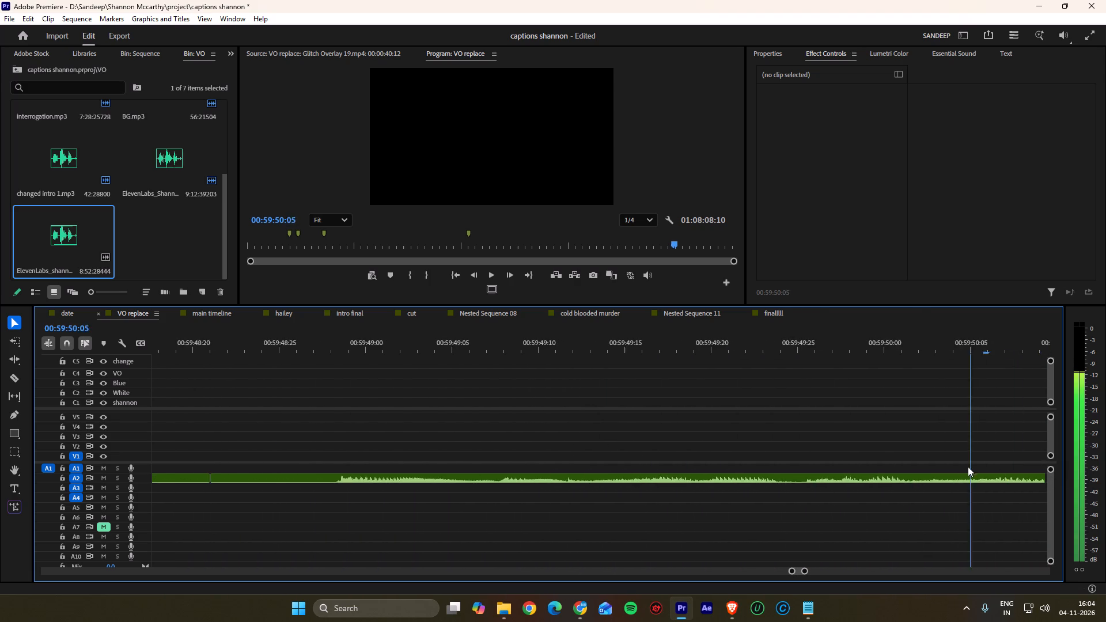
Make two cuts in the A2 narration within each of the pauses at about 00:59:53 and 00:59:56.
left_click_drag(968, 466, 1102, 487)
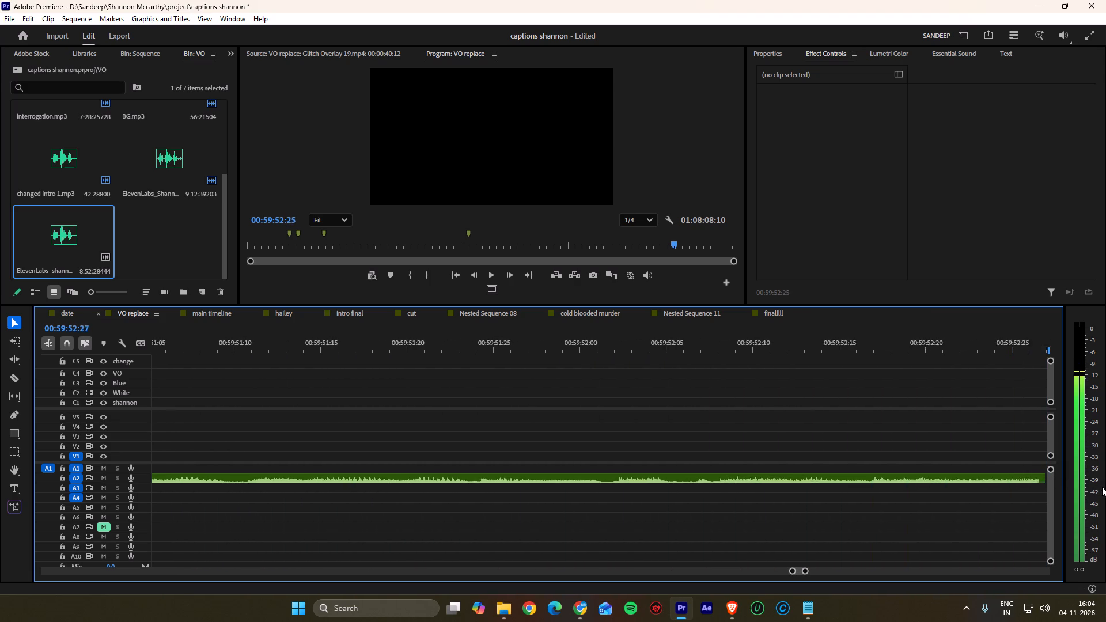
left_click_drag(1102, 487, 761, 440)
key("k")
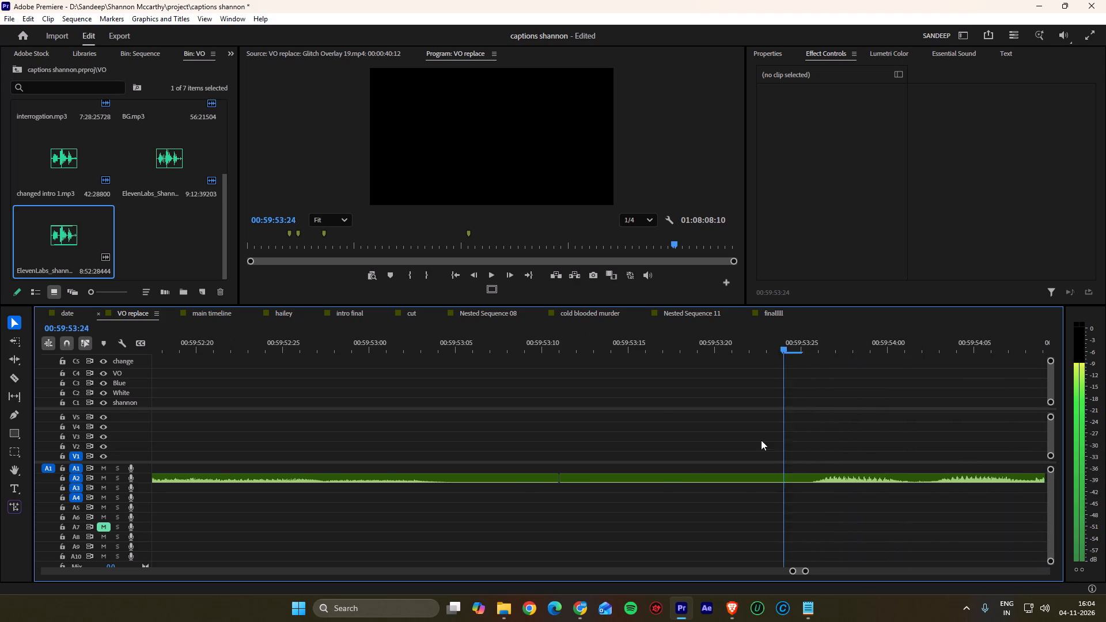
left_click_drag(761, 440, 1057, 474)
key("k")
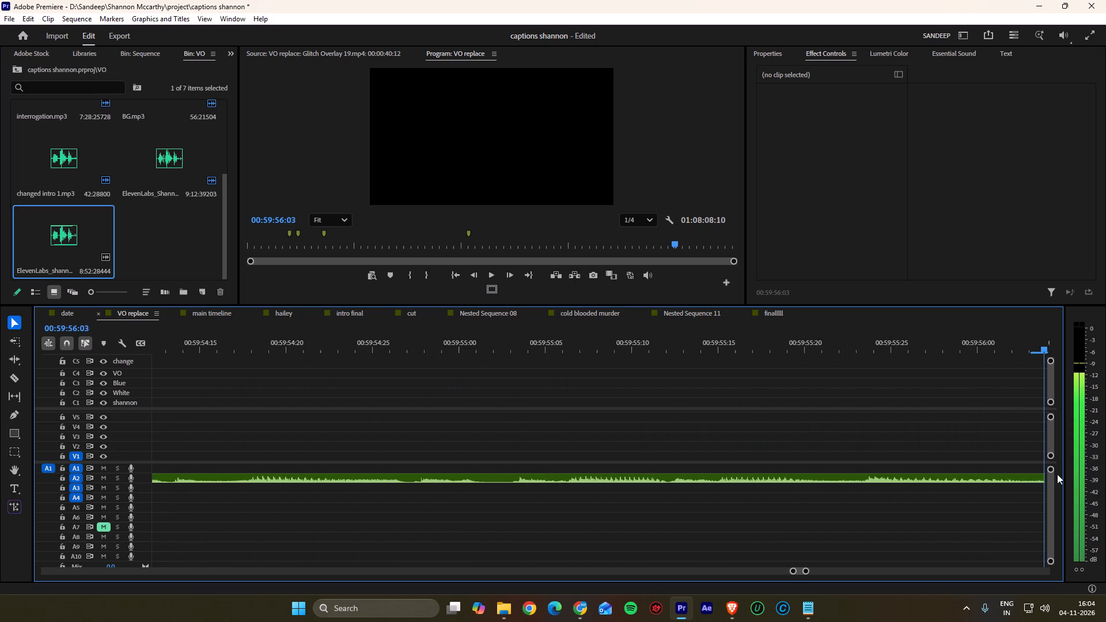
left_click_drag(1057, 474, 730, 454)
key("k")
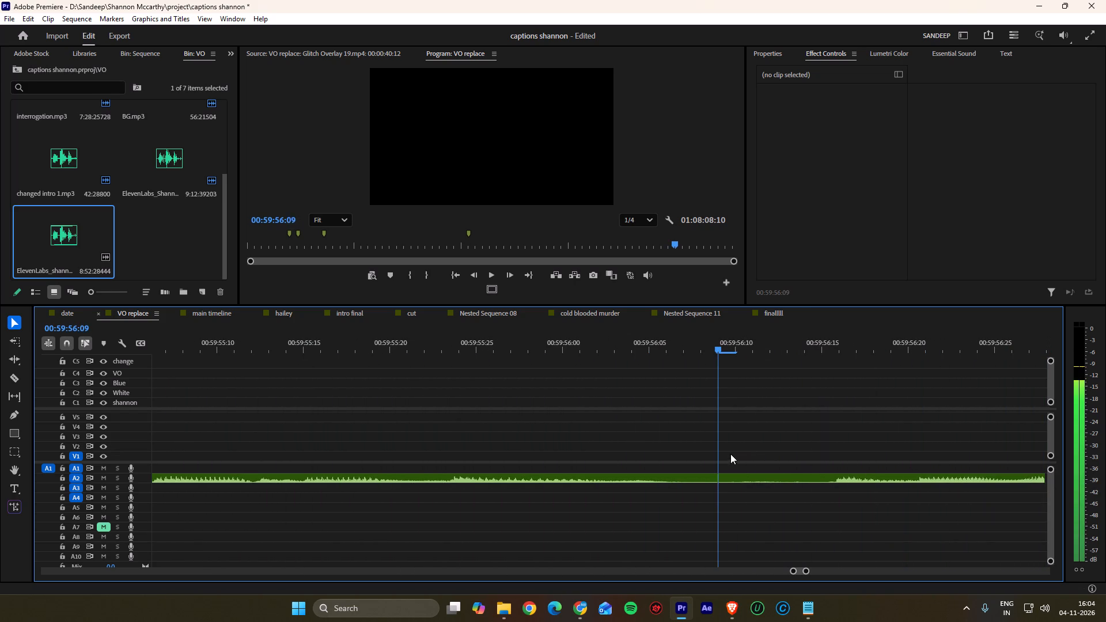
left_click_drag(730, 454, 1058, 481)
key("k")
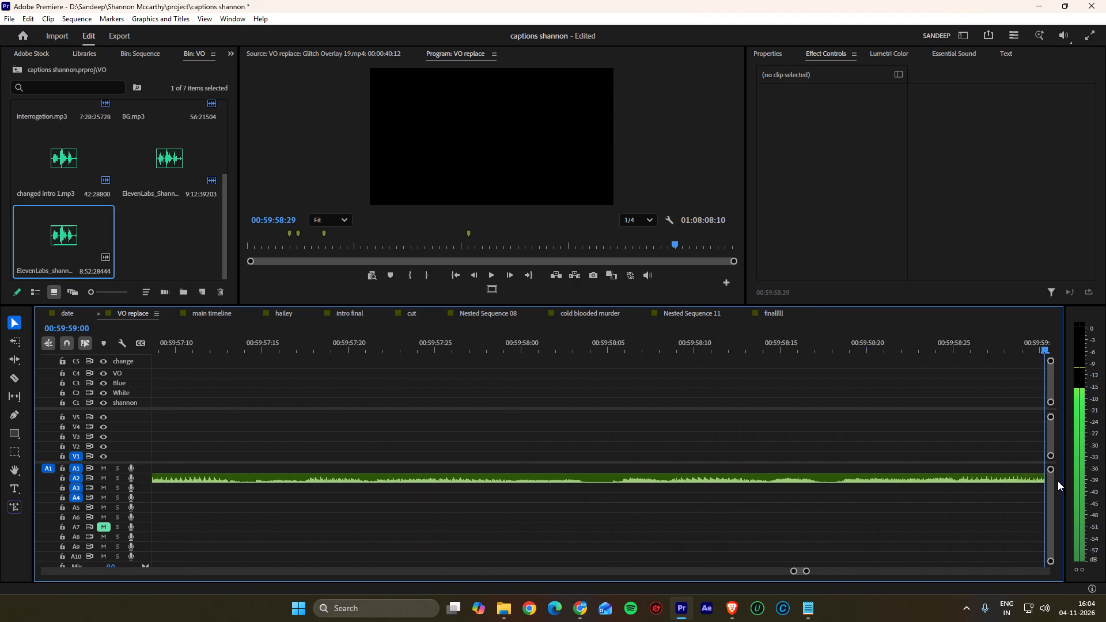
Make two cuts in the A2 narration within each of the pauses at about 01:00:01 and 01:00:03.
left_click_drag(1058, 481, 866, 473)
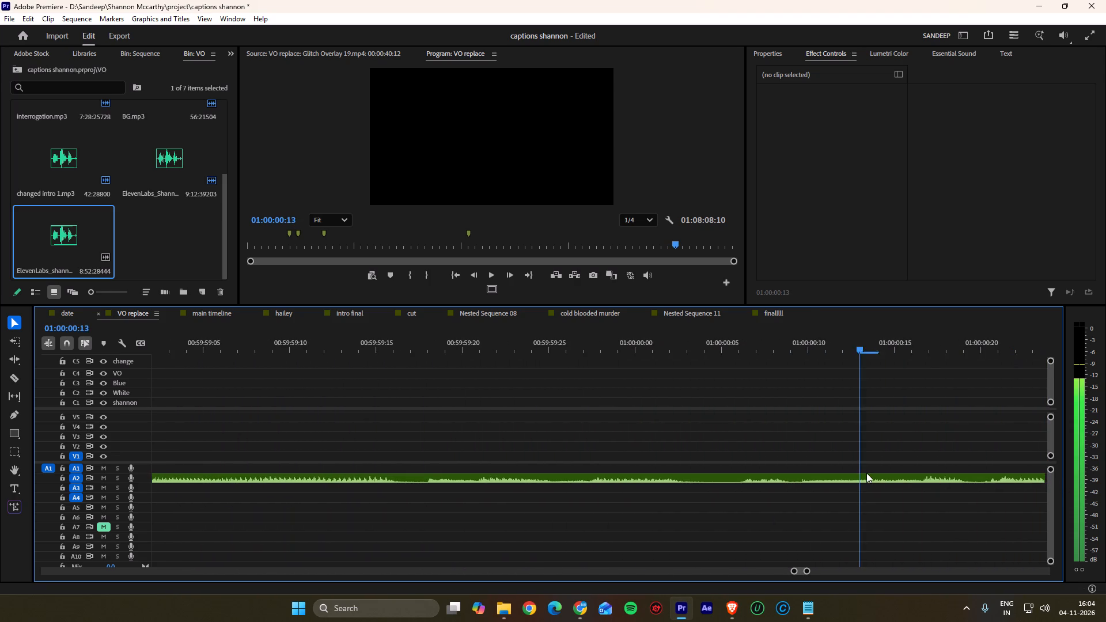
left_click_drag(866, 473, 913, 465)
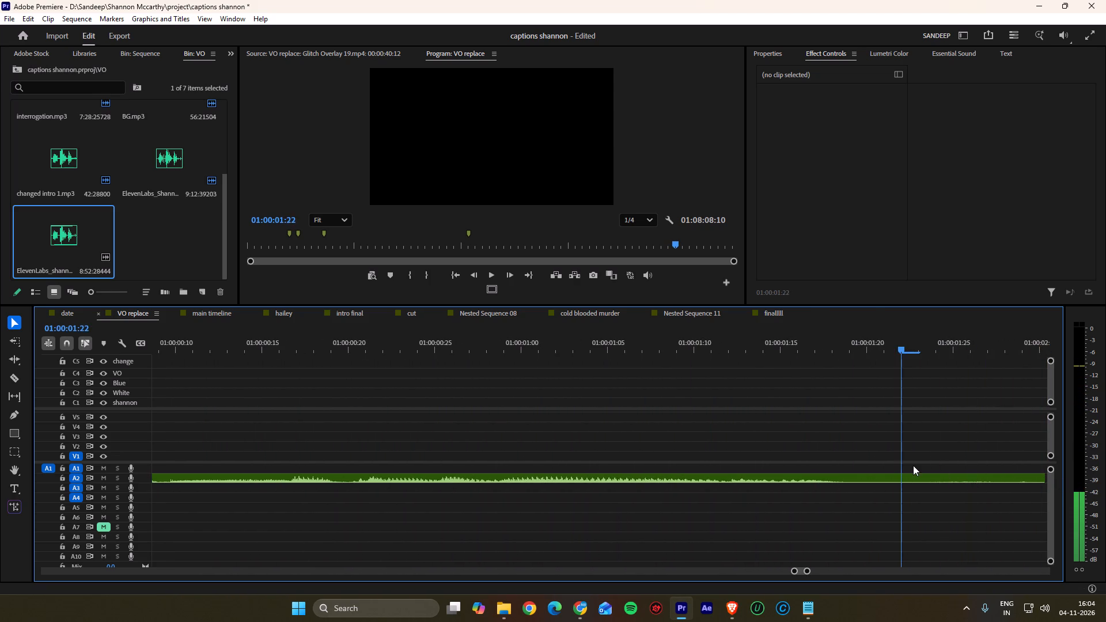
left_click_drag(913, 465, 824, 456)
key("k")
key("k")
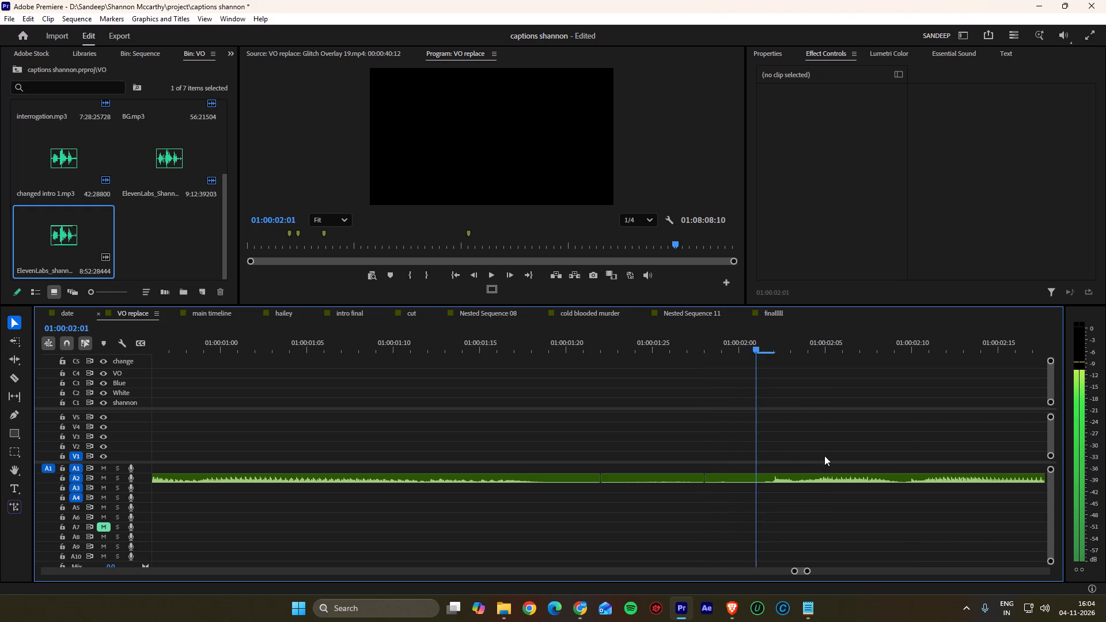
left_click_drag(824, 456, 874, 471)
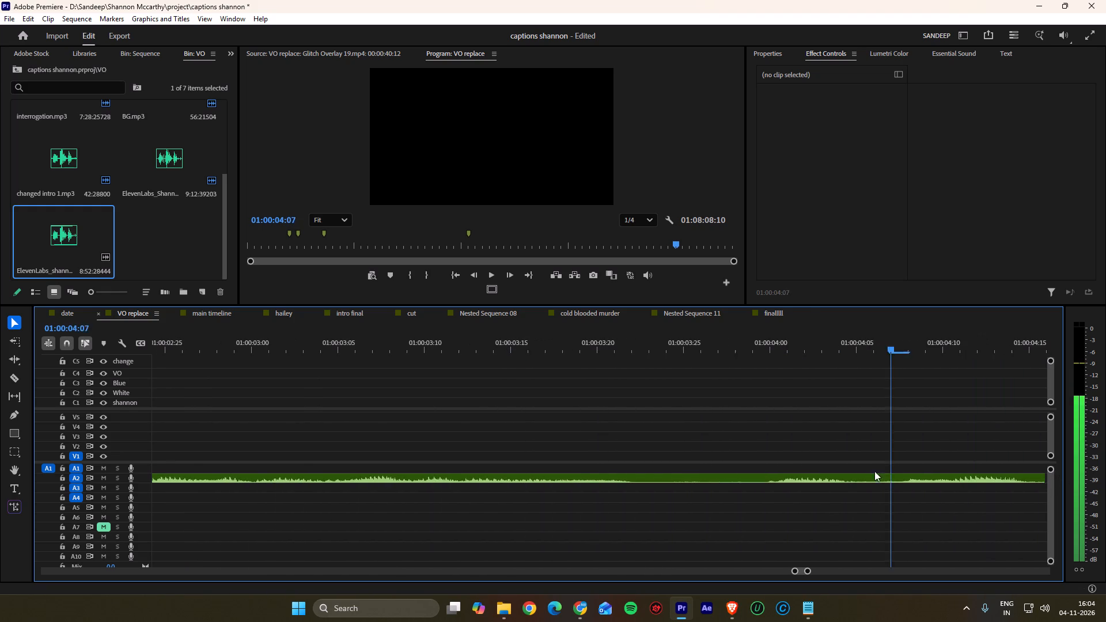
left_click_drag(874, 471, 728, 453)
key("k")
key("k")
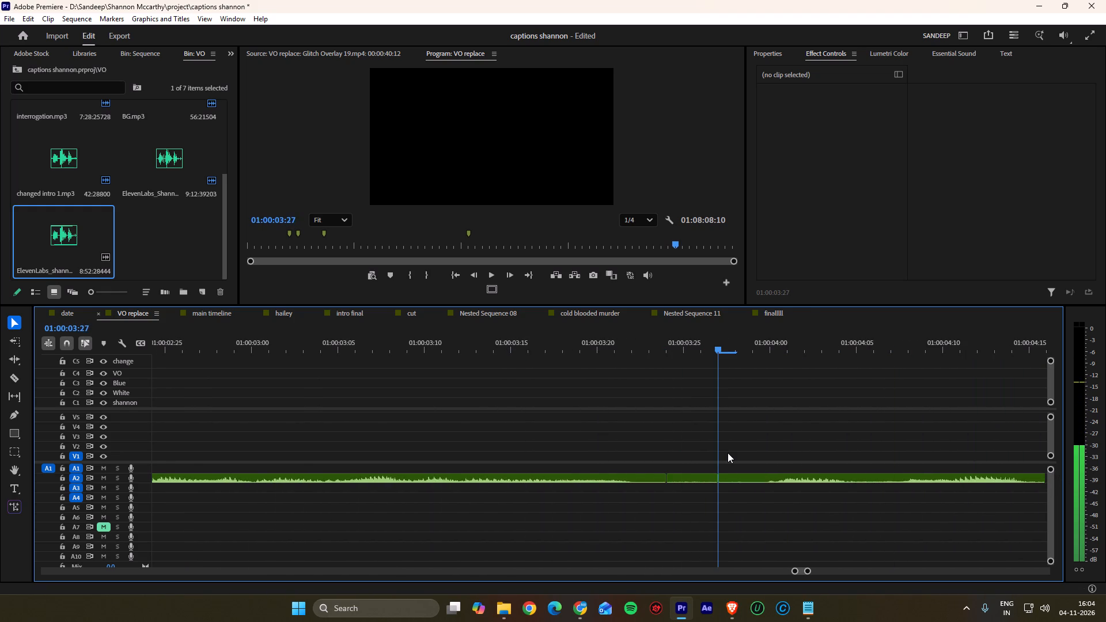
Make two cuts in the A2 narration within each of the pauses at about 01:00:06 and 01:00:08.
left_click_drag(728, 453, 1105, 506)
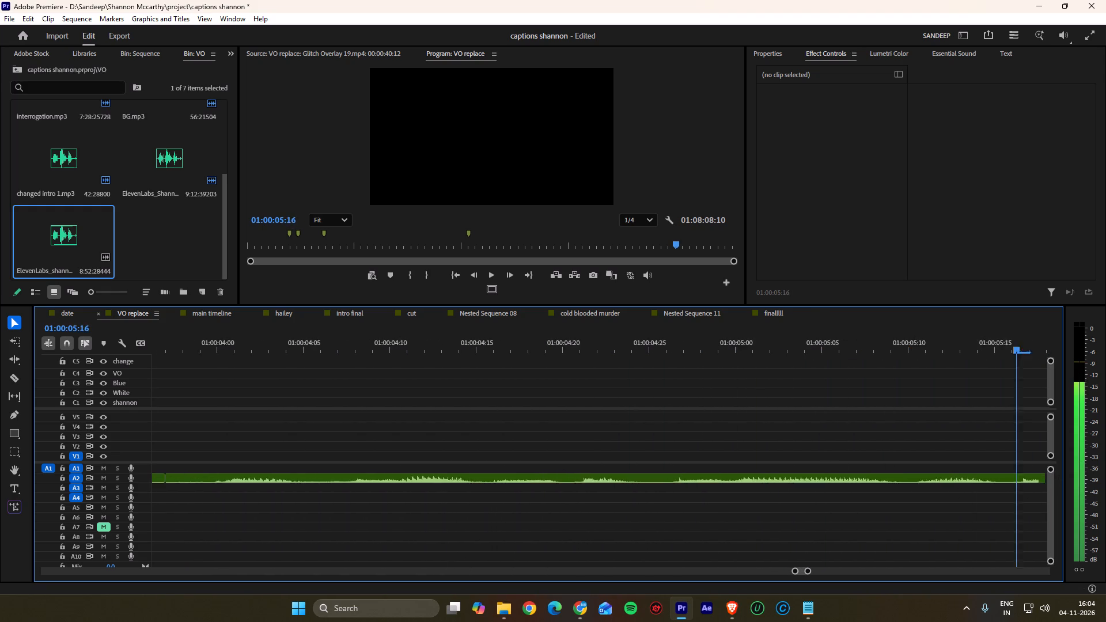
left_click_drag(1105, 506, 805, 484)
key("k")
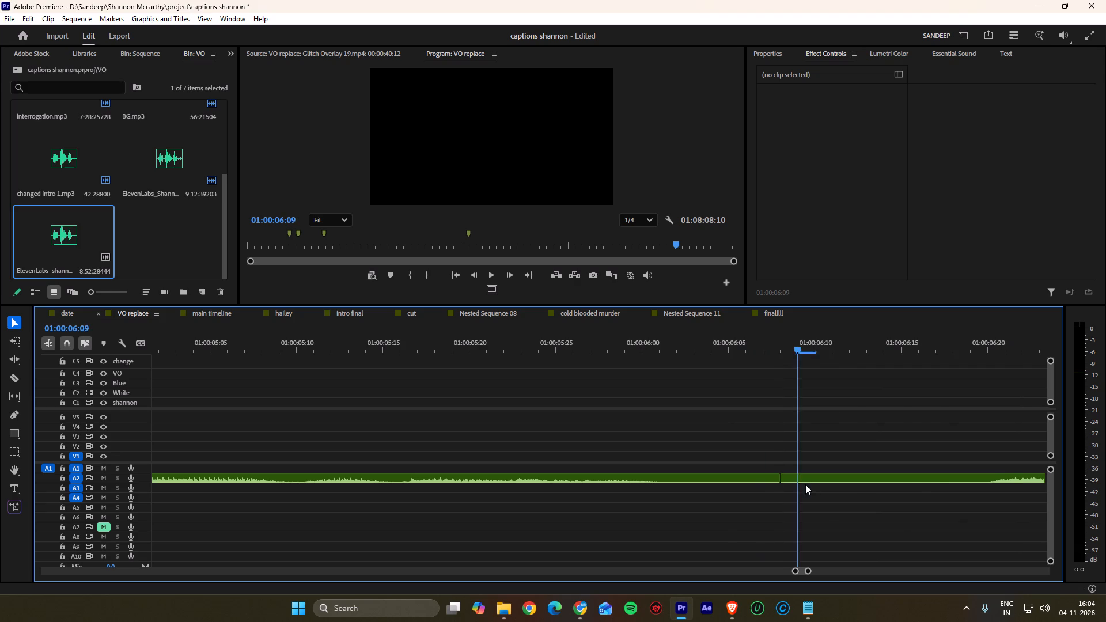
left_click_drag(805, 484, 1057, 503)
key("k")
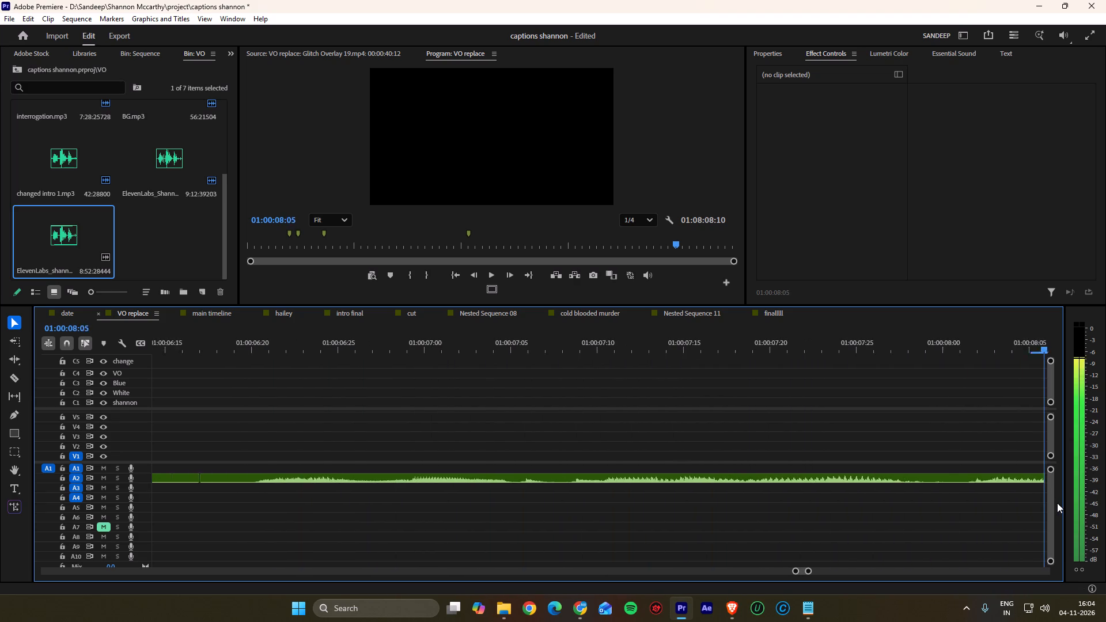
left_click_drag(1057, 503, 695, 466)
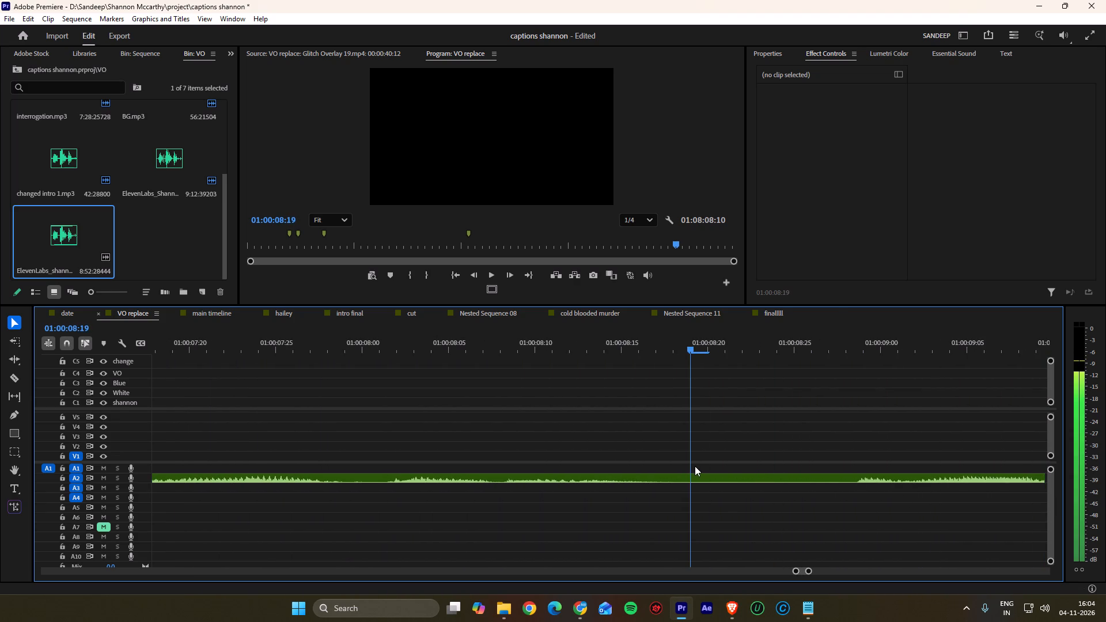
left_click_drag(695, 466, 1066, 498)
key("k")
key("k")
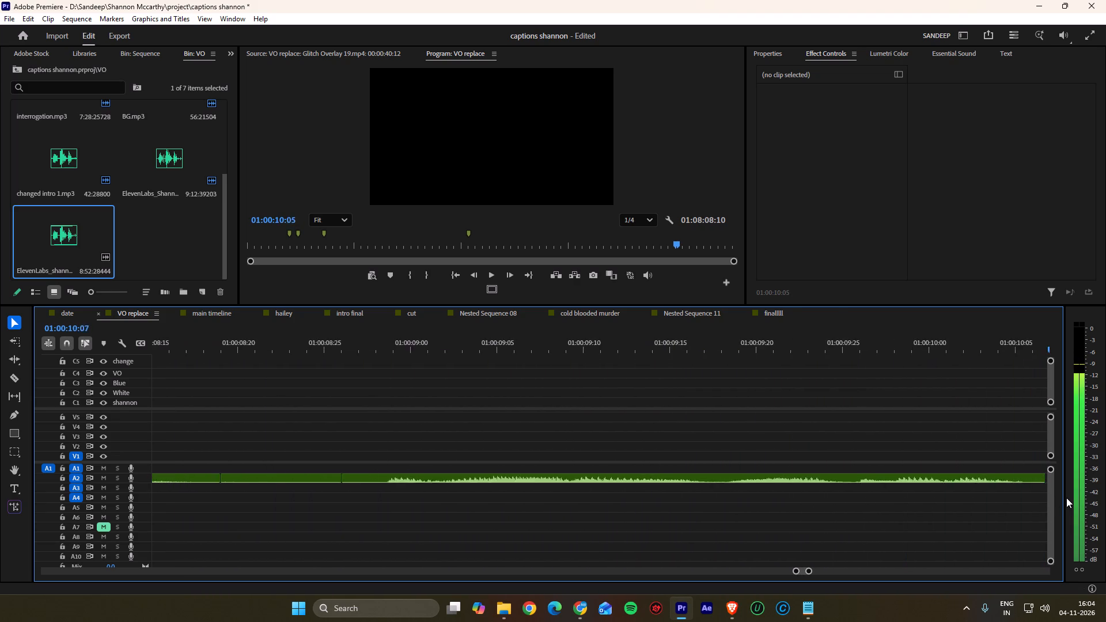
Make two cuts in the A2 narration within the pause at about 01:00:10.
left_click_drag(1066, 498, 786, 465)
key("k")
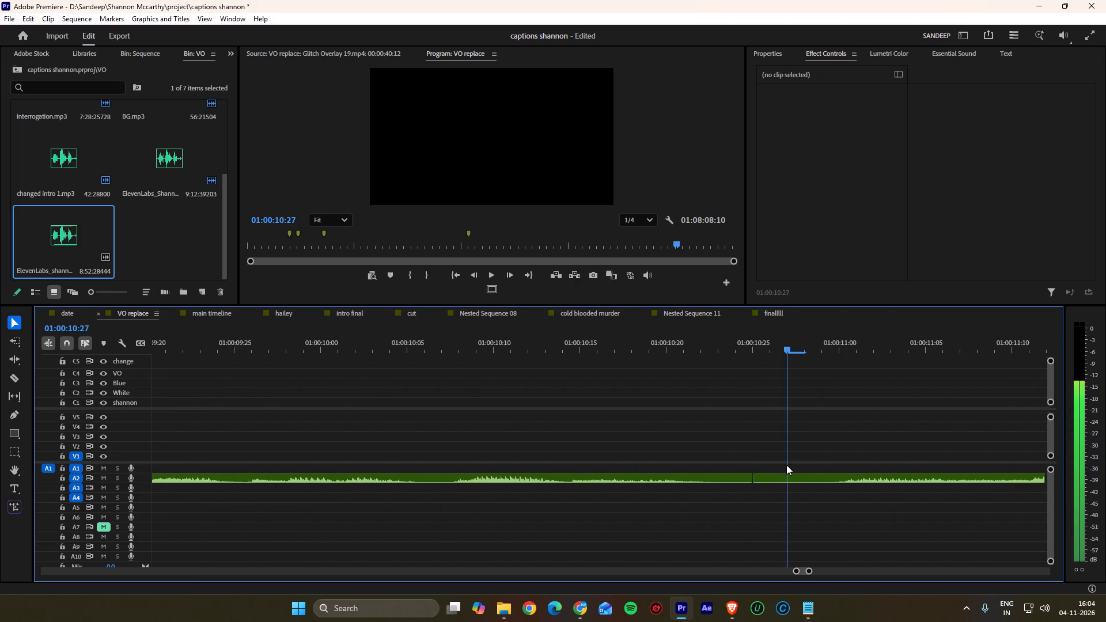
left_click_drag(786, 465, 1060, 472)
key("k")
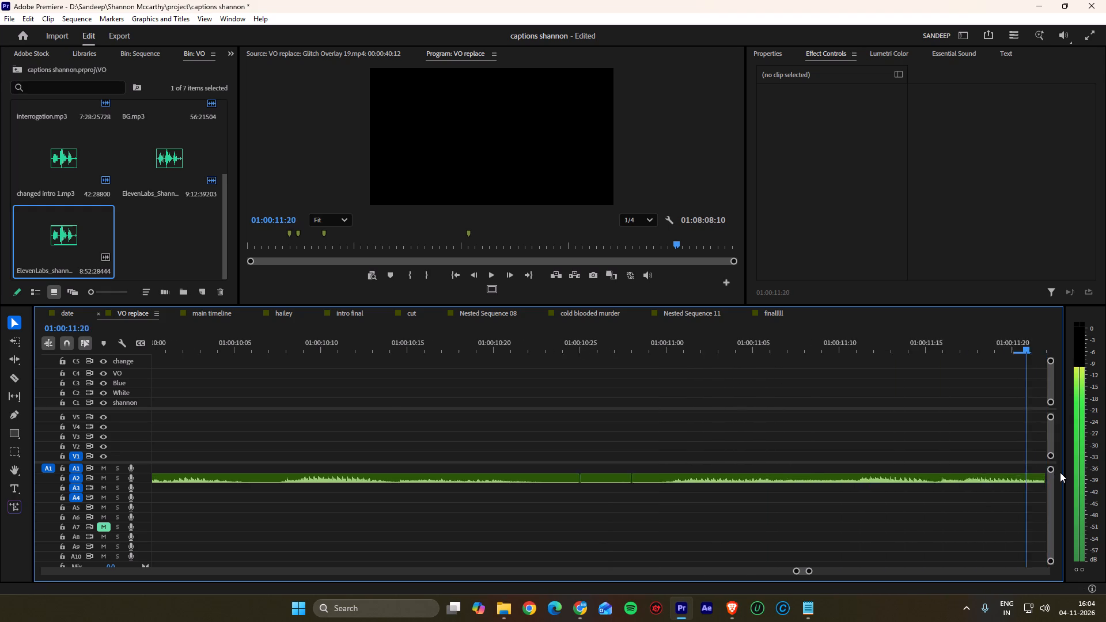
Cut the A2 narration where speech ends at 01:00:13:27 and ripple delete the silent tail after it.
left_click_drag(1060, 472, 1059, 472)
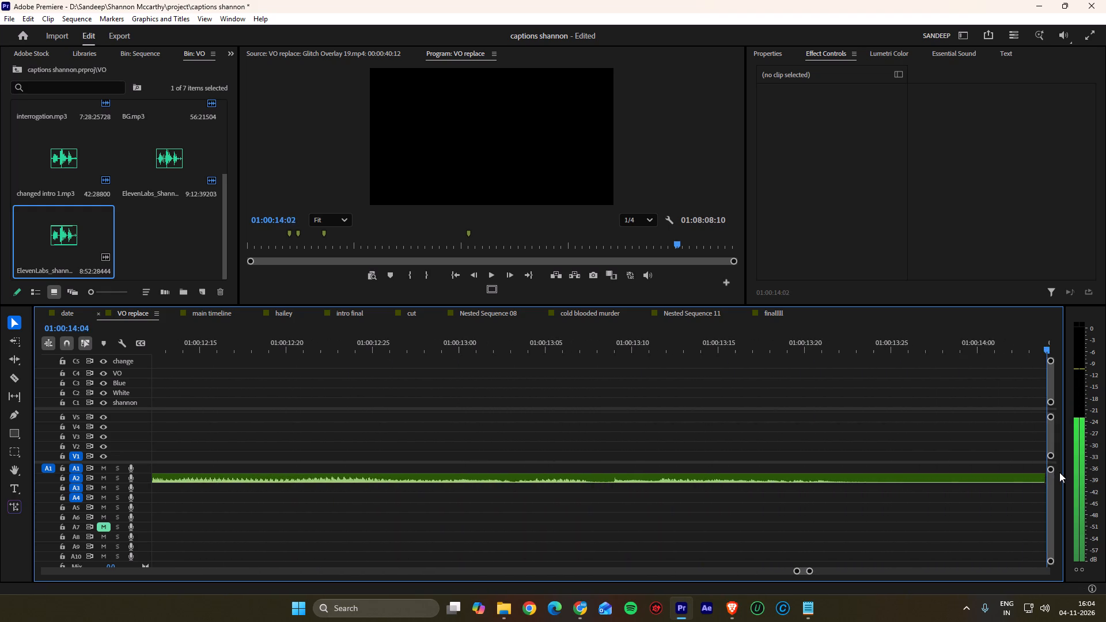
left_click_drag(1059, 472, 906, 476)
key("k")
scroll(902, 476, "down", 7)
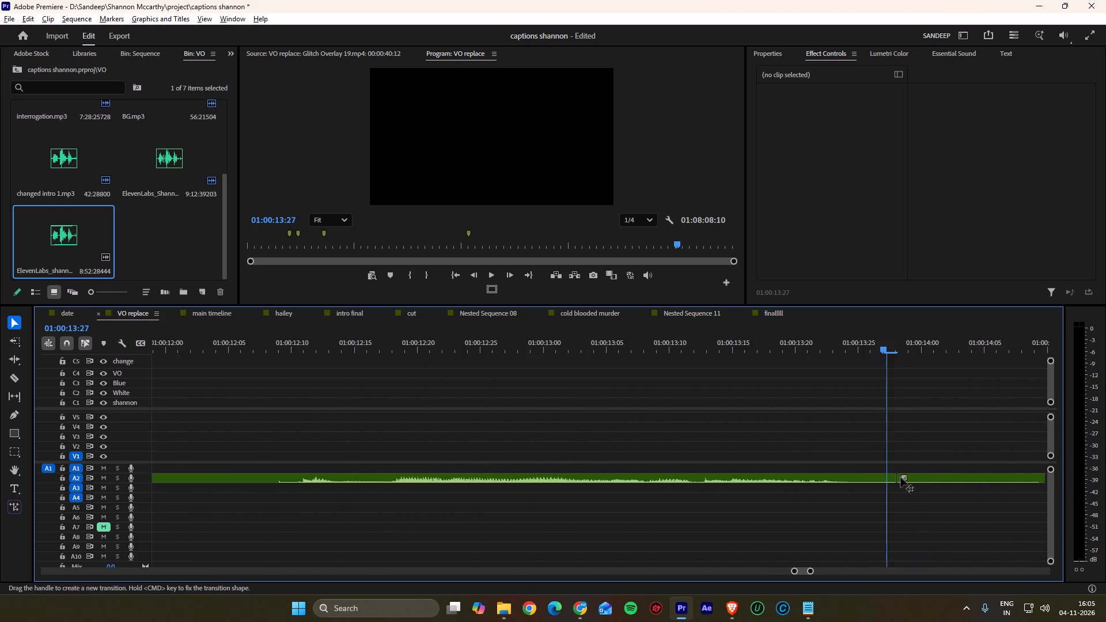
scroll(900, 477, "down", 2)
scroll(900, 477, "up", 1, "alt")
scroll(900, 477, "down", 20, "alt")
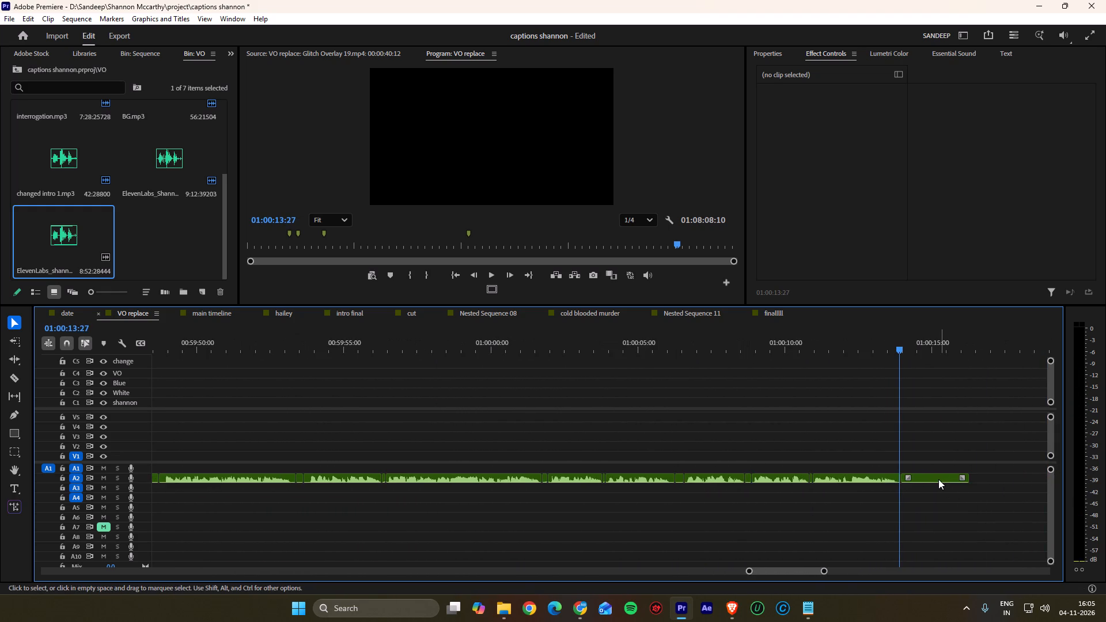
left_click(938, 479)
key("shift+Delete")
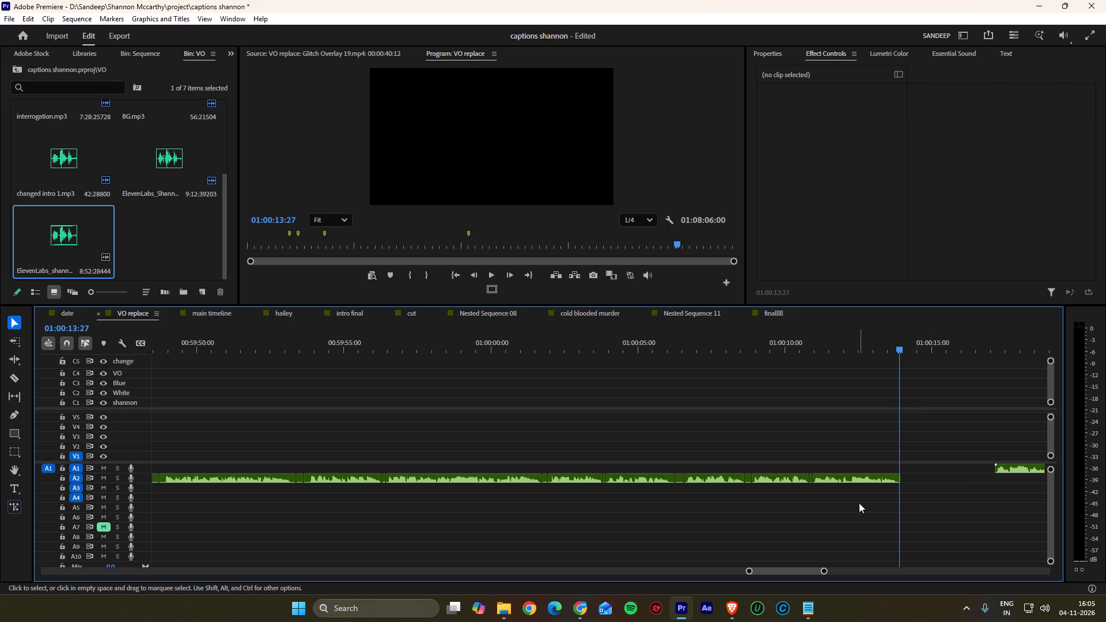
Ripple delete together the five silent A2 pieces at about 01:00:10, 01:00:08, 01:00:06, 01:00:03 and 01:00:01.
scroll(831, 502, "down", 1, "alt")
scroll(824, 500, "up", 2, "alt")
scroll(823, 500, "down", 1, "alt")
scroll(822, 499, "up", 6, "alt")
left_click(804, 480)
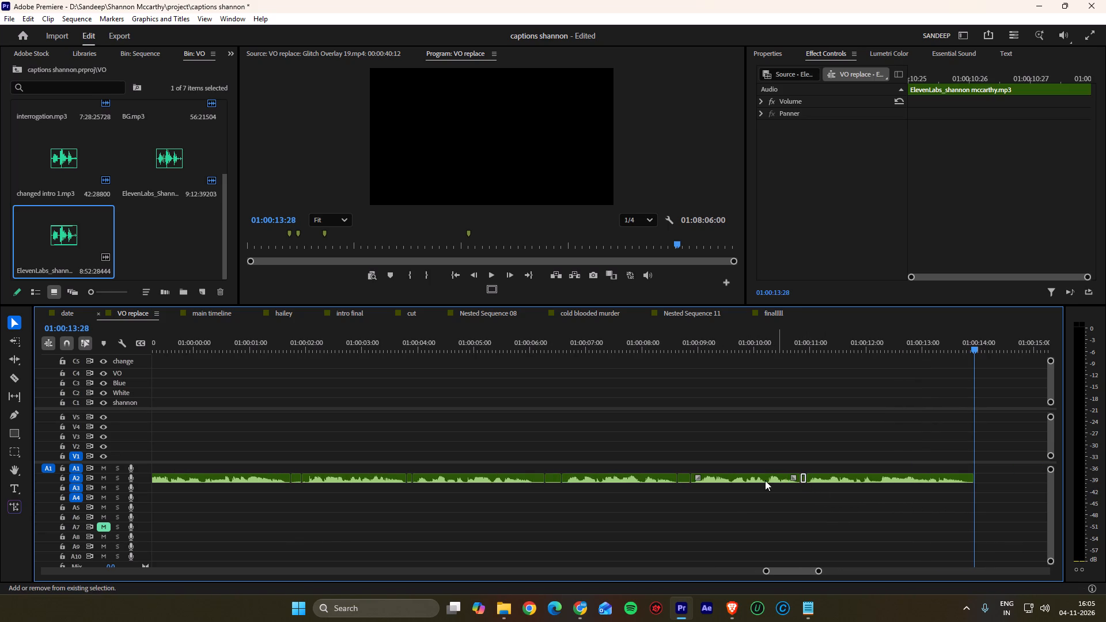
left_click(685, 479, "shift")
left_click(552, 477, "shift")
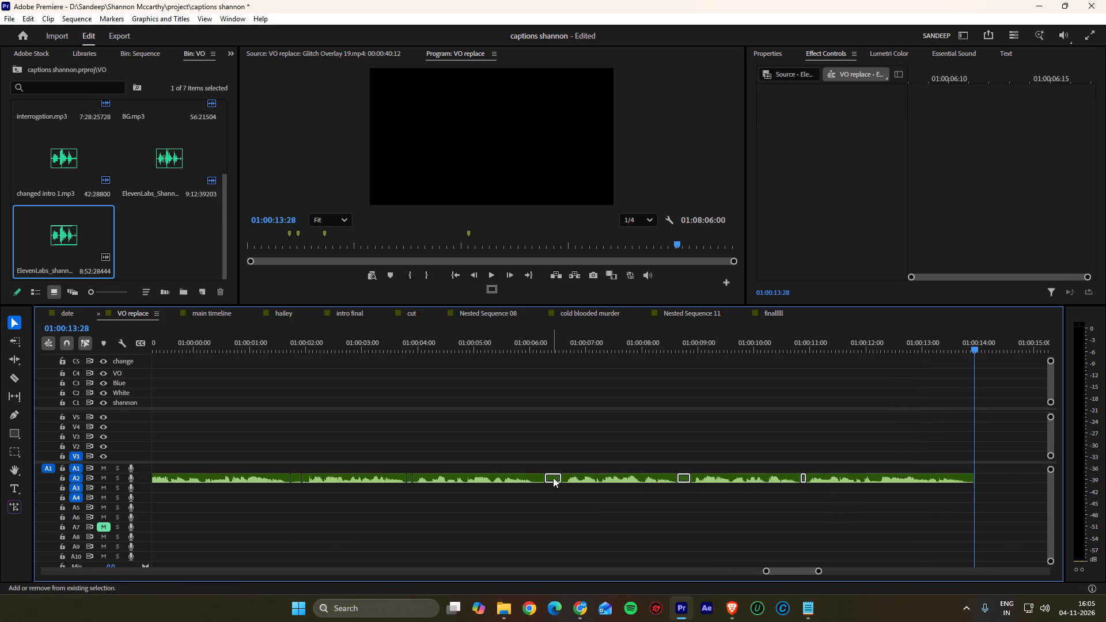
left_click(408, 479, "shift")
left_click(297, 478, "shift")
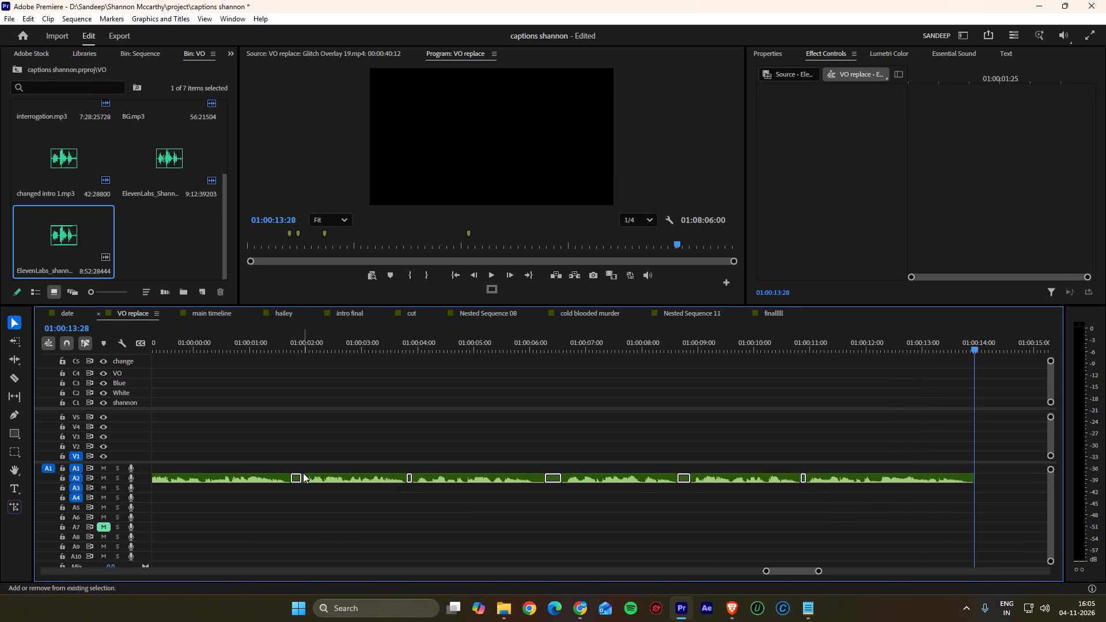
key("shift+Delete")
Ripple delete the silent A2 narration pieces at about 00:59:53 and 00:59:56.
scroll(341, 466, "up", 5)
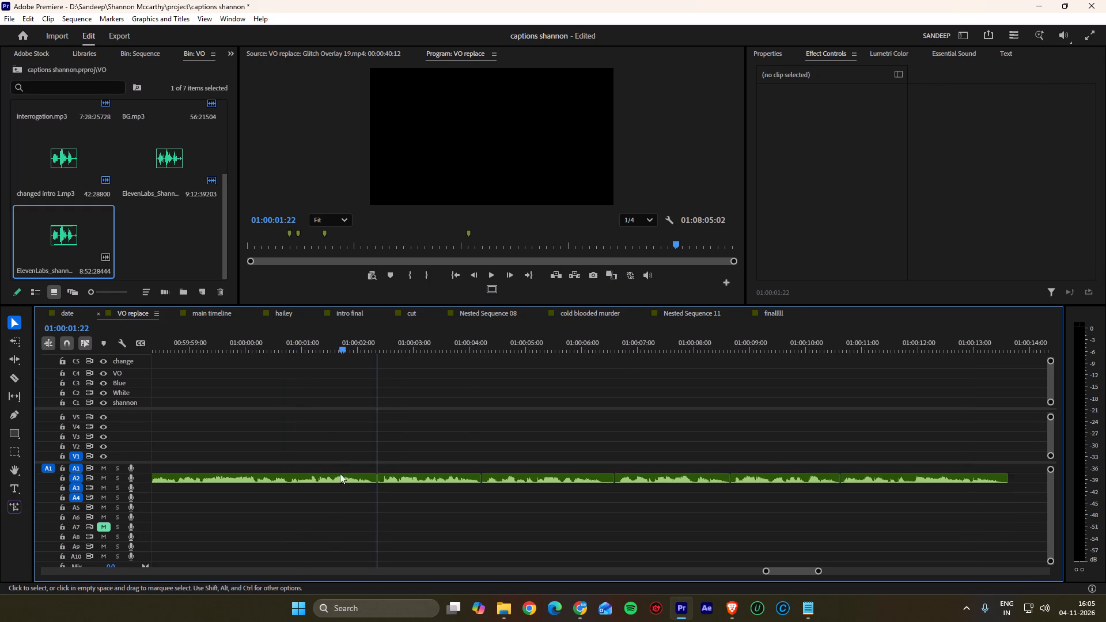
scroll(340, 473, "up", 20)
scroll(340, 473, "up", 7)
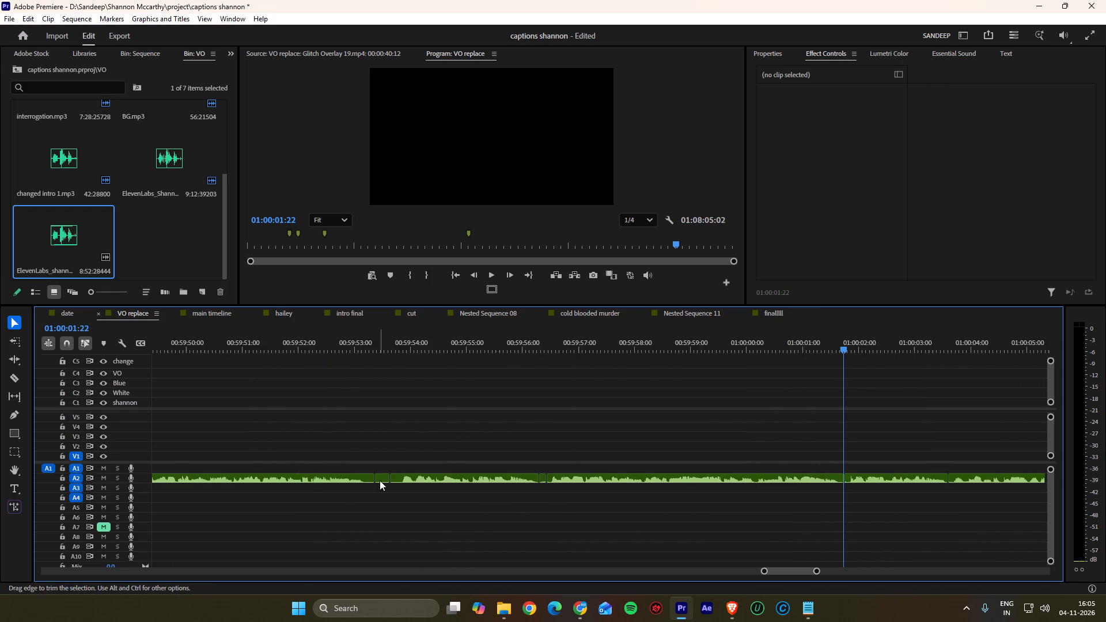
left_click(384, 480)
key("shift+Delete")
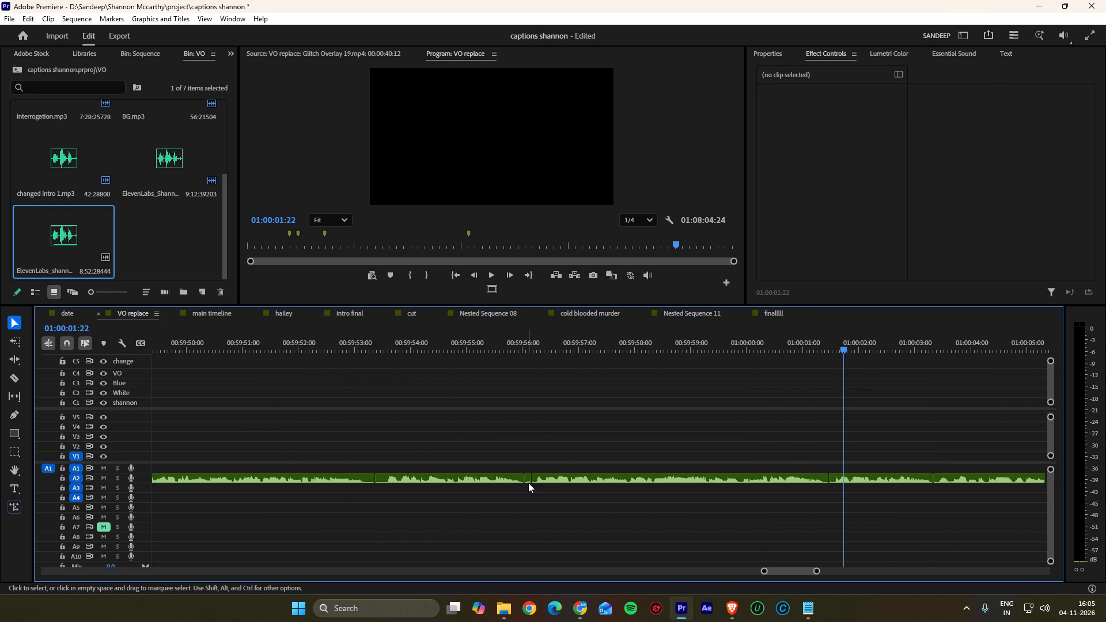
left_click(528, 483)
key("shift+Delete")
Ripple delete the silent A2 narration piece at about 00:59:48.
key("Up")
key("Up")
key("Up")
key("Up")
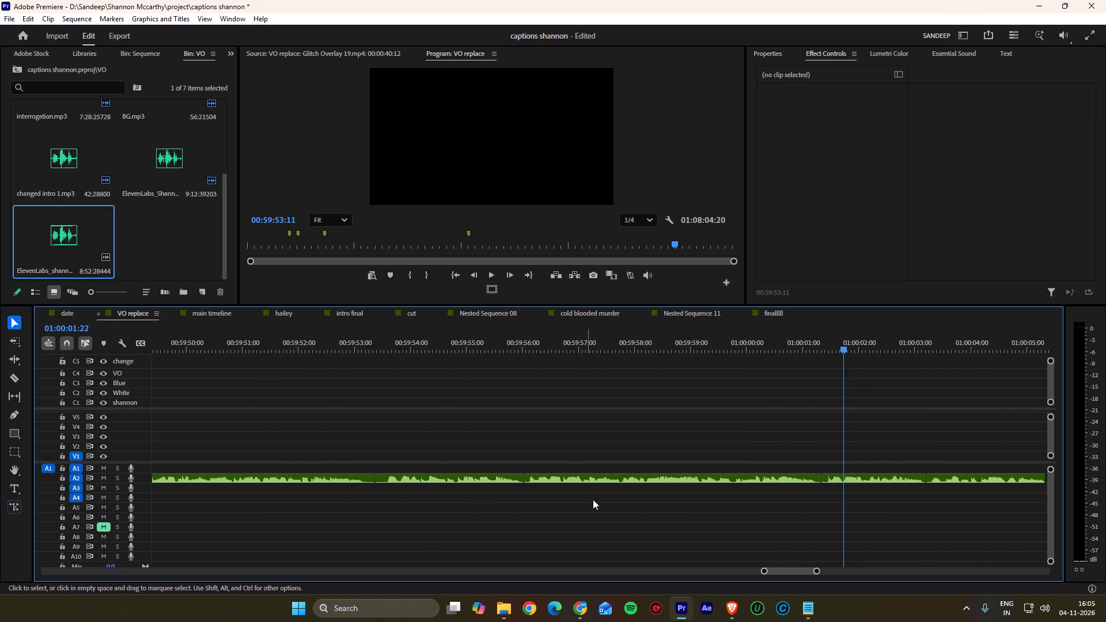
key("Up")
key("Up")
left_click(674, 479)
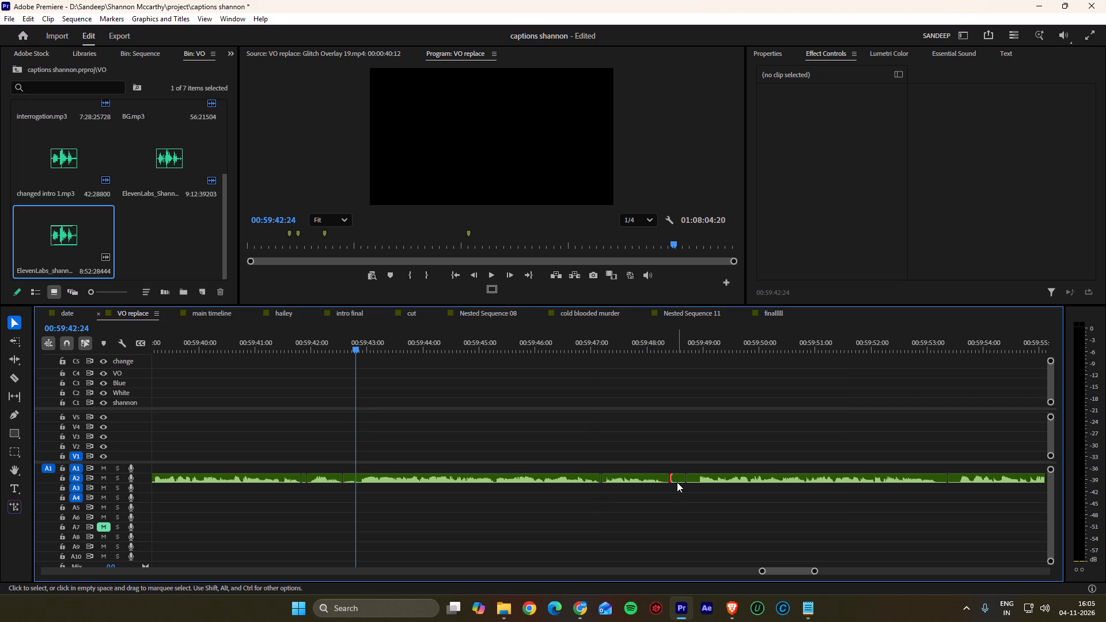
left_click(676, 479)
key("shift+Delete")
Ripple delete the very short silent A2 narration piece at about 00:59:47.
key("Up")
left_click(600, 482)
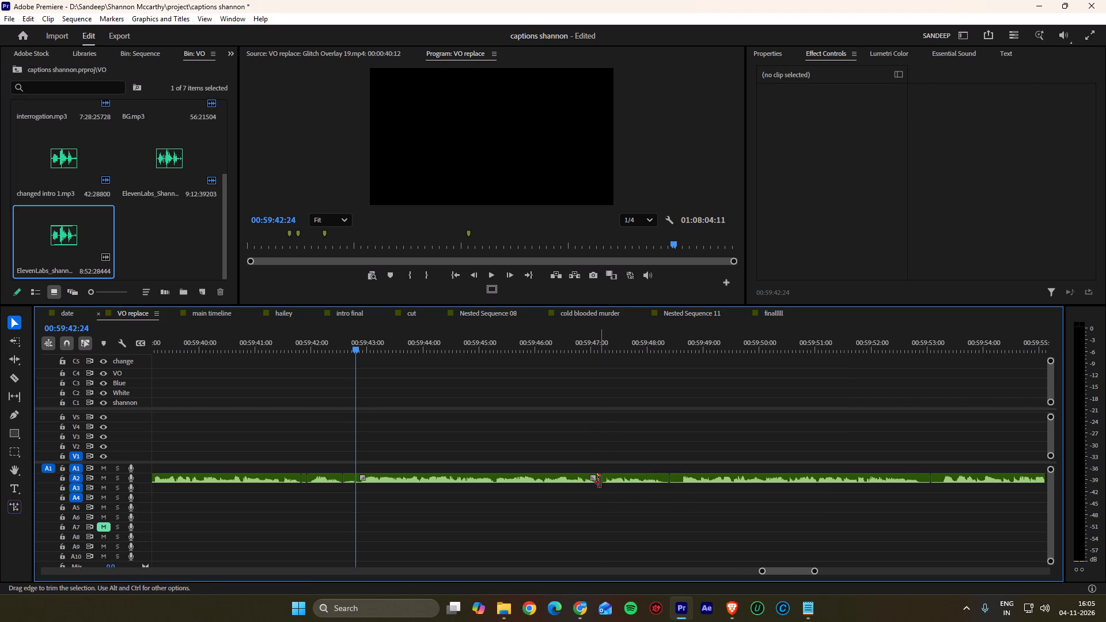
left_click(603, 483)
left_click(602, 483)
left_click(600, 481)
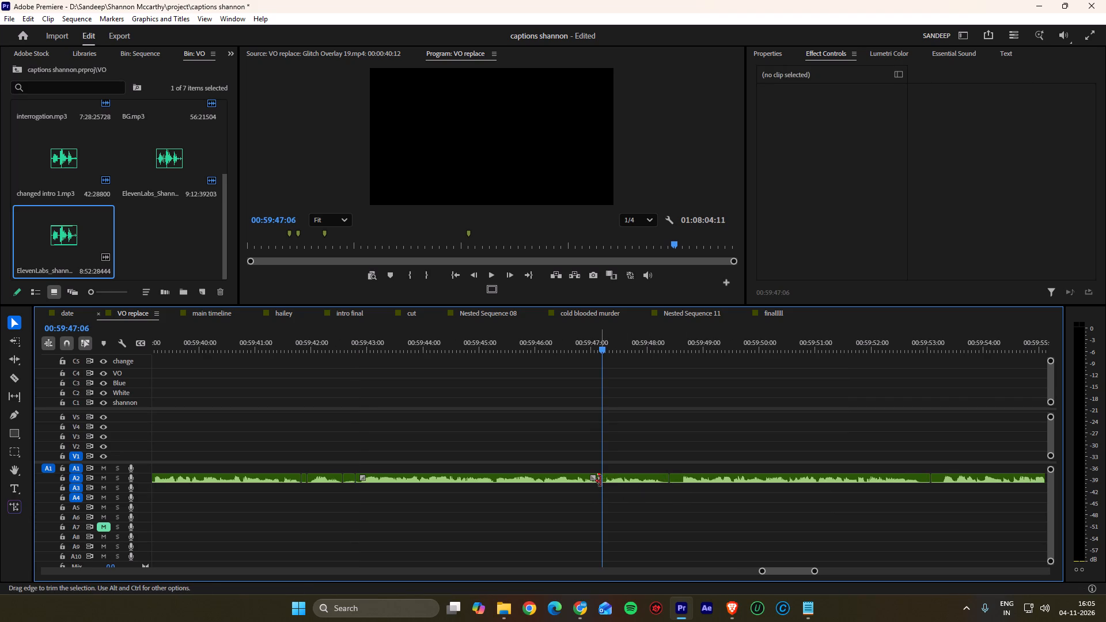
left_click(601, 481)
key("shift+Delete")
Ripple delete the silent A2 narration pieces at about 00:59:42 and 00:59:41.
key("Up")
key("Up")
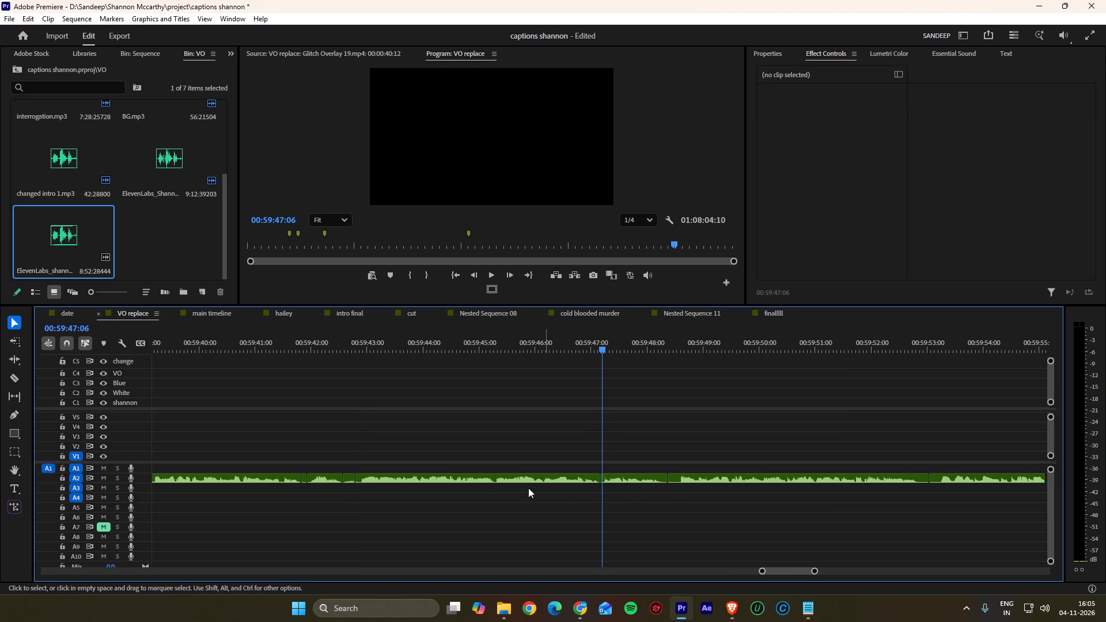
key("Up")
left_click(353, 480)
left_click(349, 480)
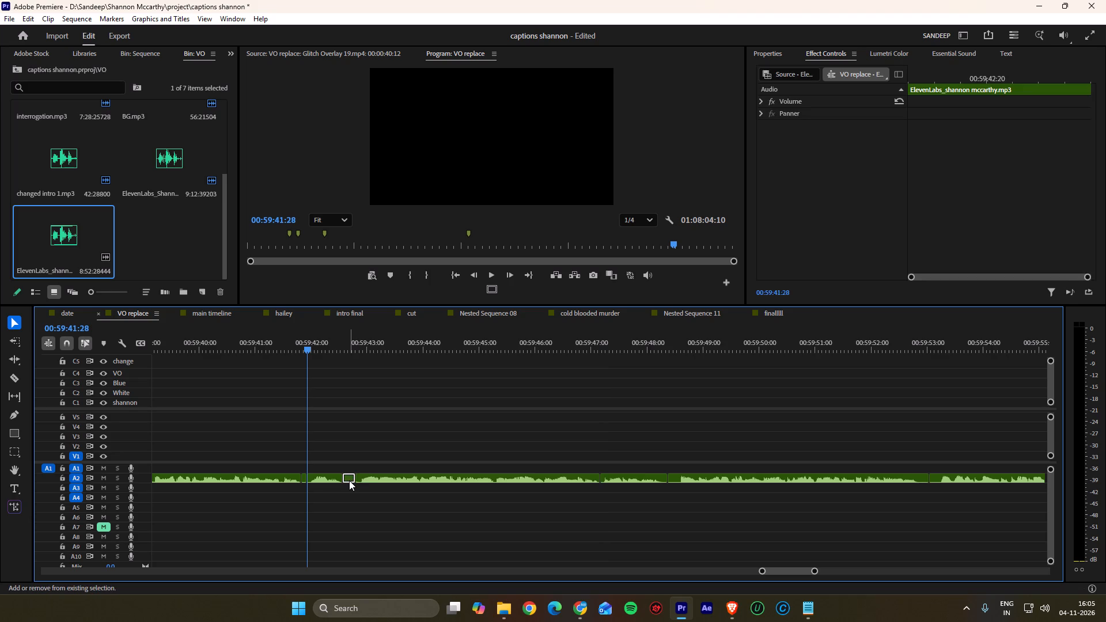
key("shift+Delete")
left_click(305, 479)
left_click(304, 479)
key("shift+Delete")
Ripple delete the silent A2 narration pieces at about 00:59:23, 00:59:27 and 00:59:25.
key("Up")
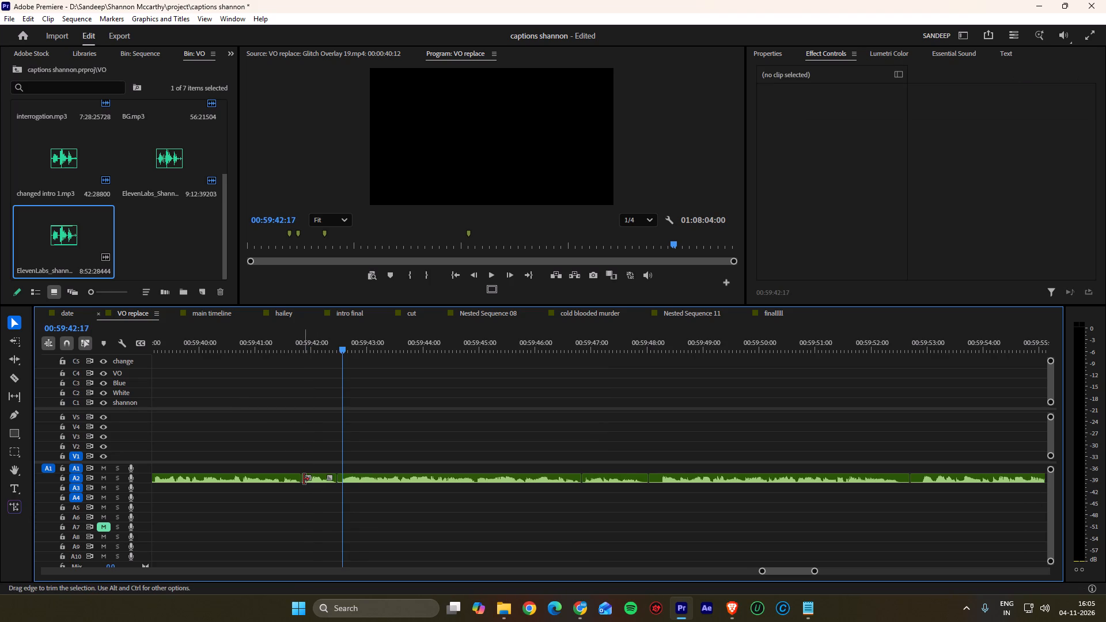
key("Up")
key("Up")
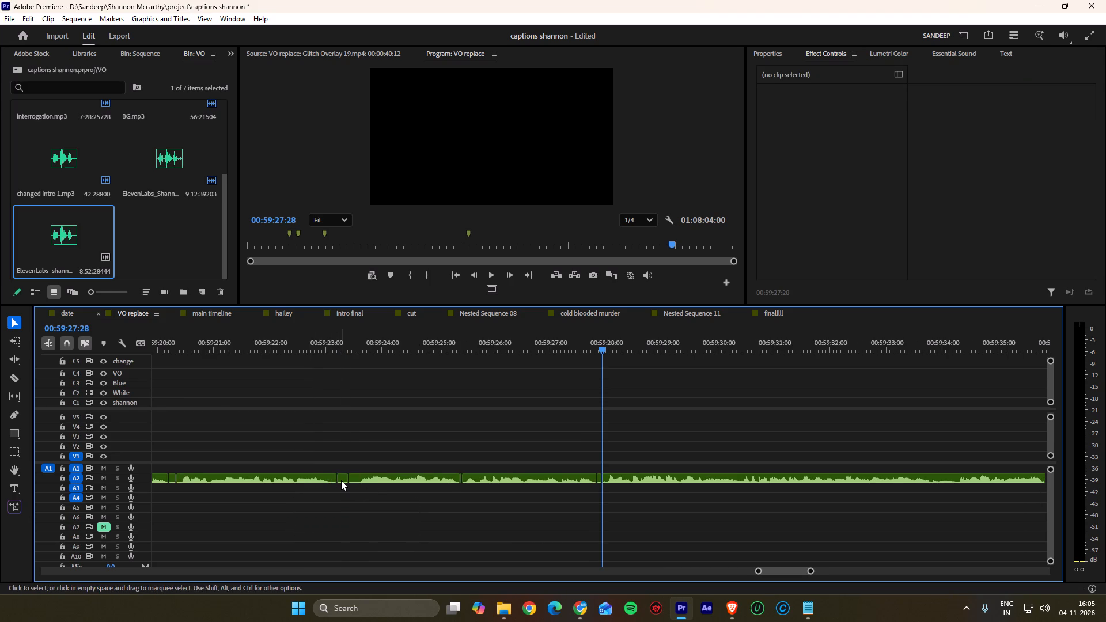
left_click(341, 480)
key("shift+Delete")
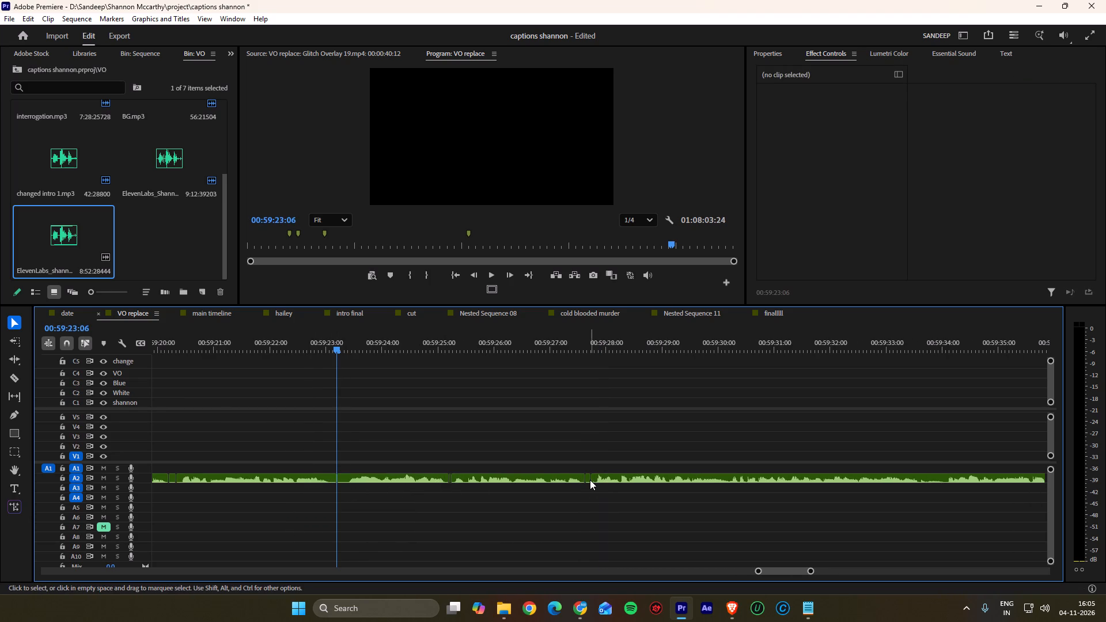
left_click(588, 480)
key("shift+Delete")
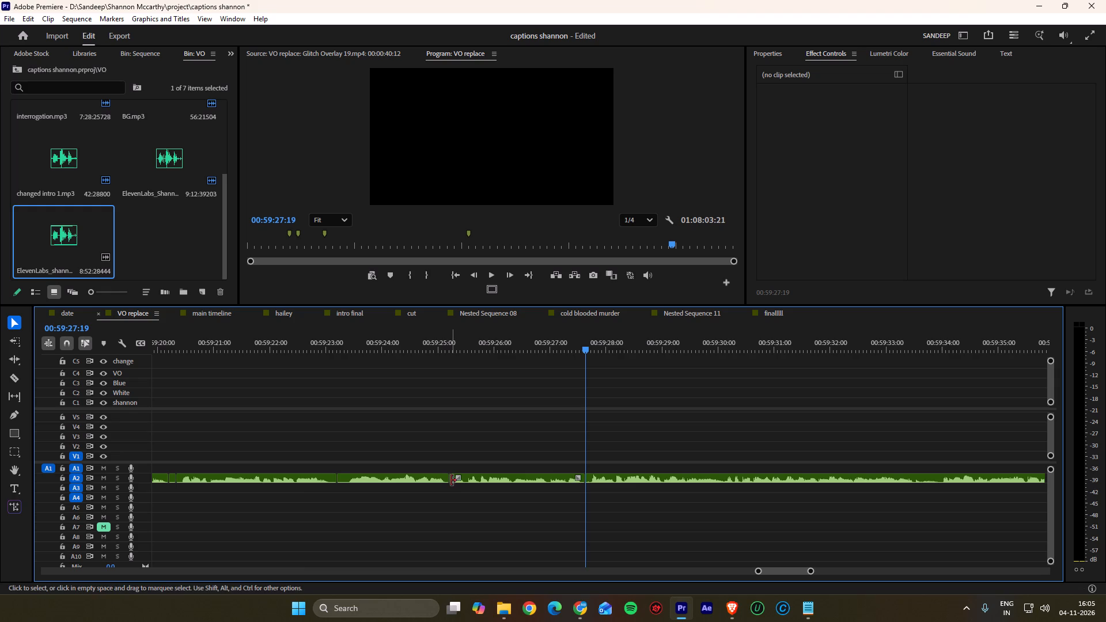
left_click(451, 480)
left_click(450, 481)
key("shift+Delete")
Ripple delete the silent A2 narration pieces at about 00:59:16, 00:59:20 and 00:59:15.
key("Up")
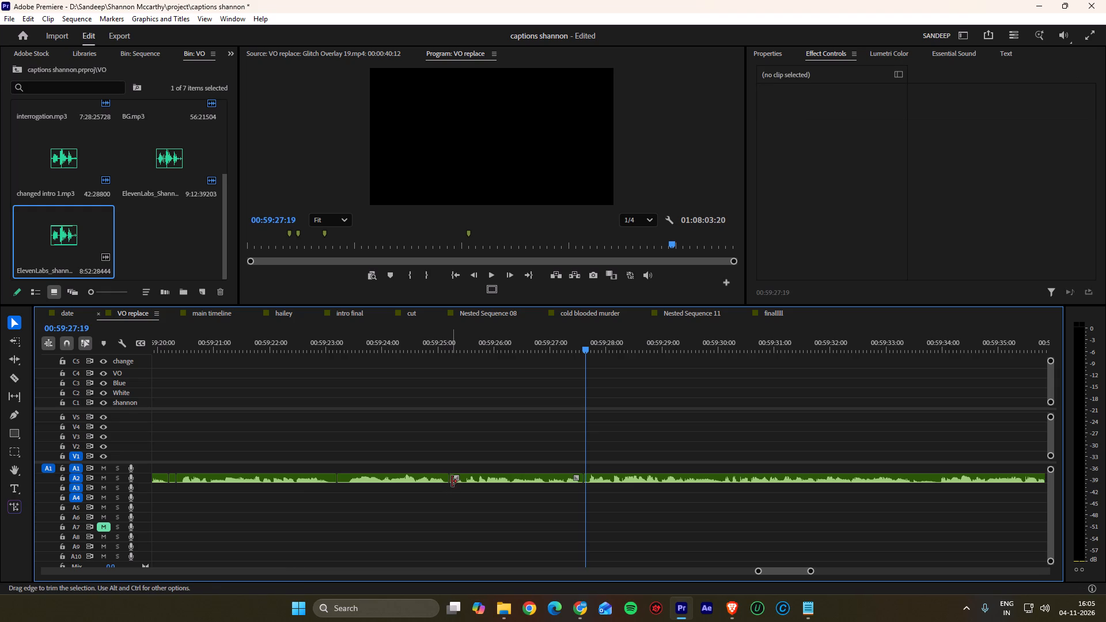
key("Up")
key("Up")
key("Up")
left_click(598, 480)
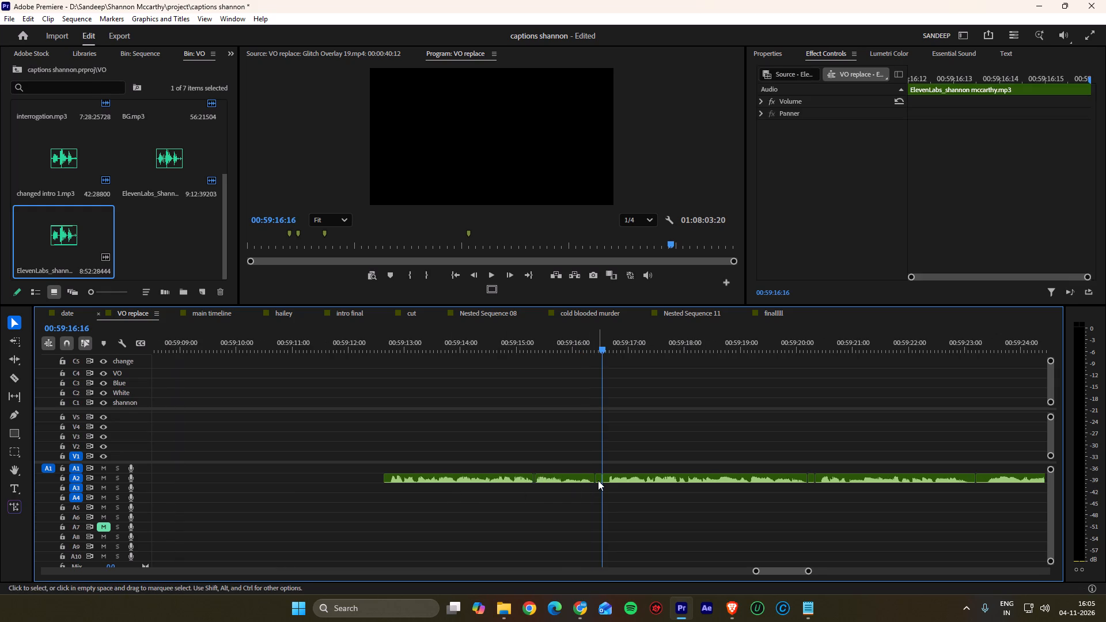
key("shift+Delete")
left_click(803, 477)
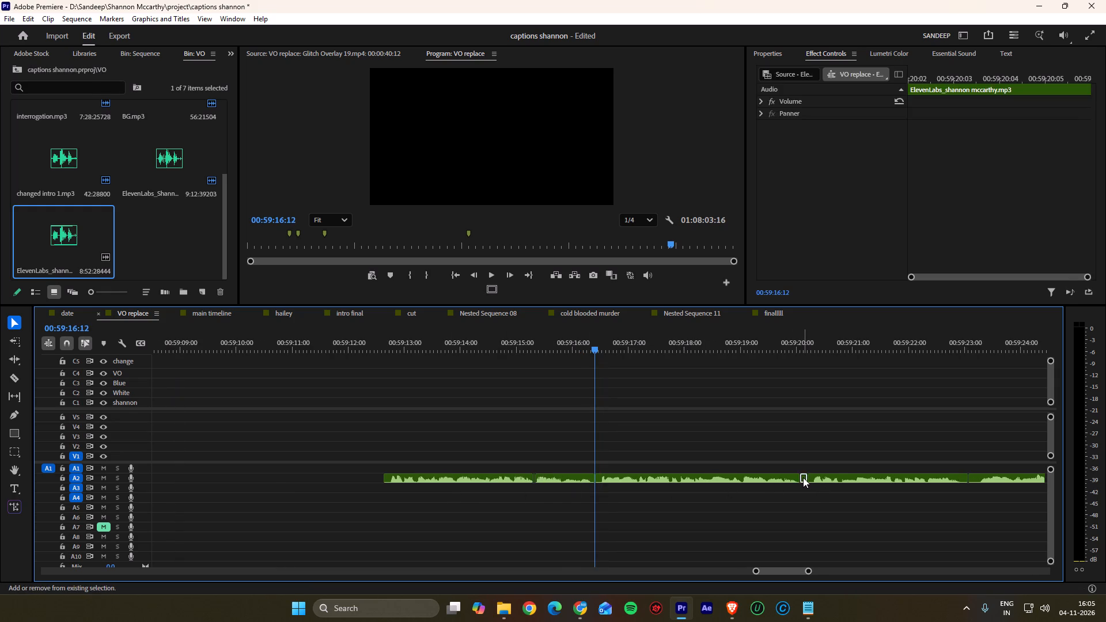
key("shift+Delete")
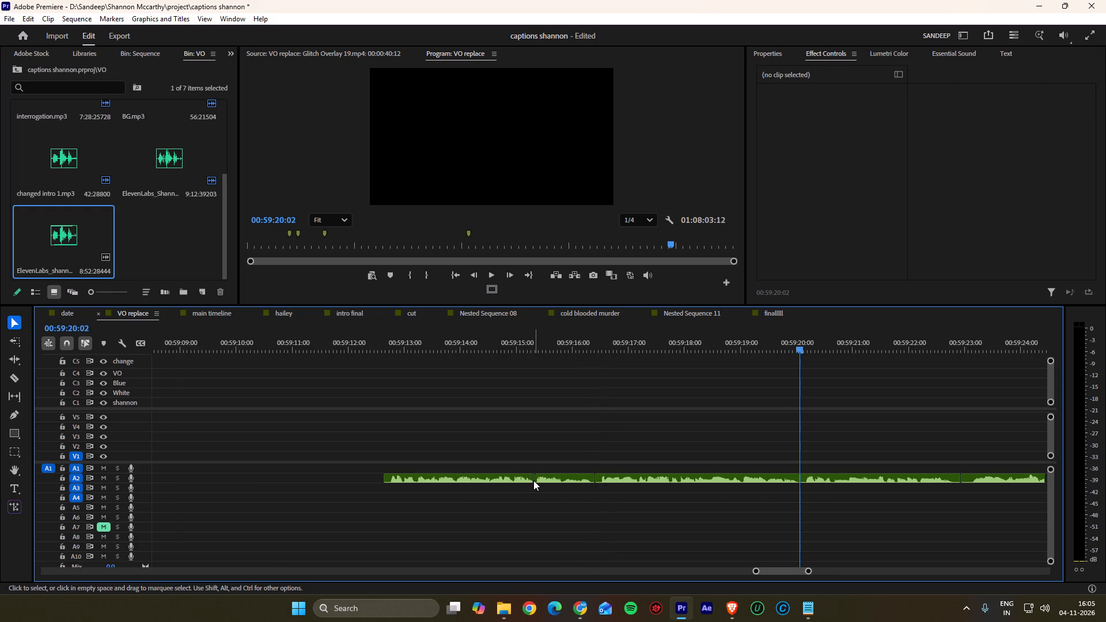
left_click(533, 480)
key("shift+Delete")
Move all the trimmed narration phrases along A2 to start beneath the original A1 closing voice-over, just before 00:58:00.
scroll(503, 481, "down", 7, "alt")
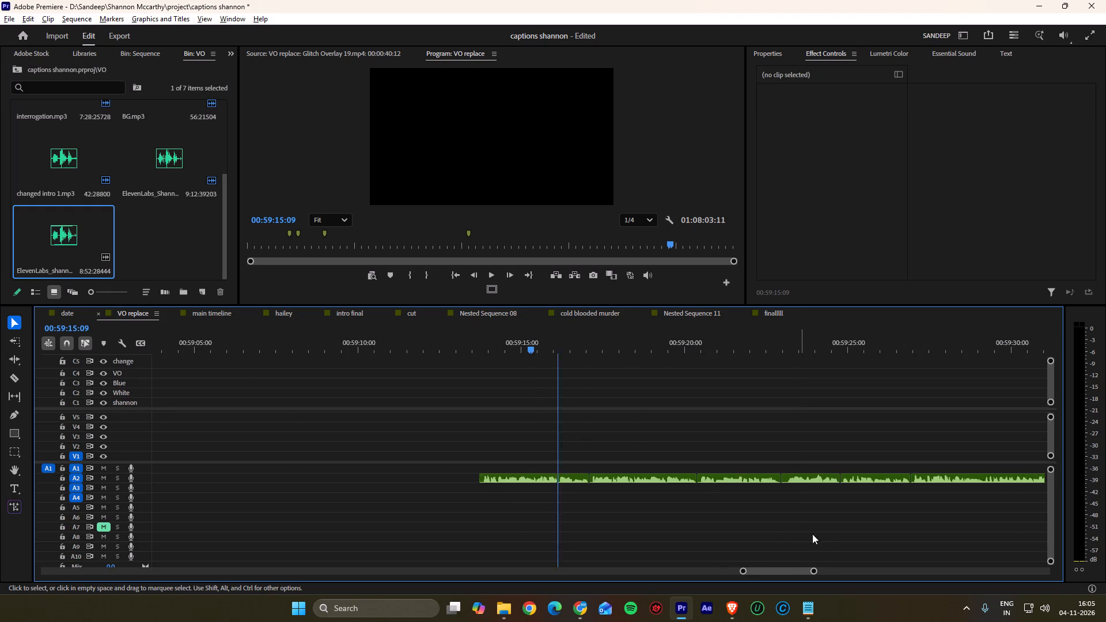
scroll(812, 534, "down", 20, "alt")
scroll(812, 534, "down", 2, "alt")
left_click_drag(980, 483, 930, 479)
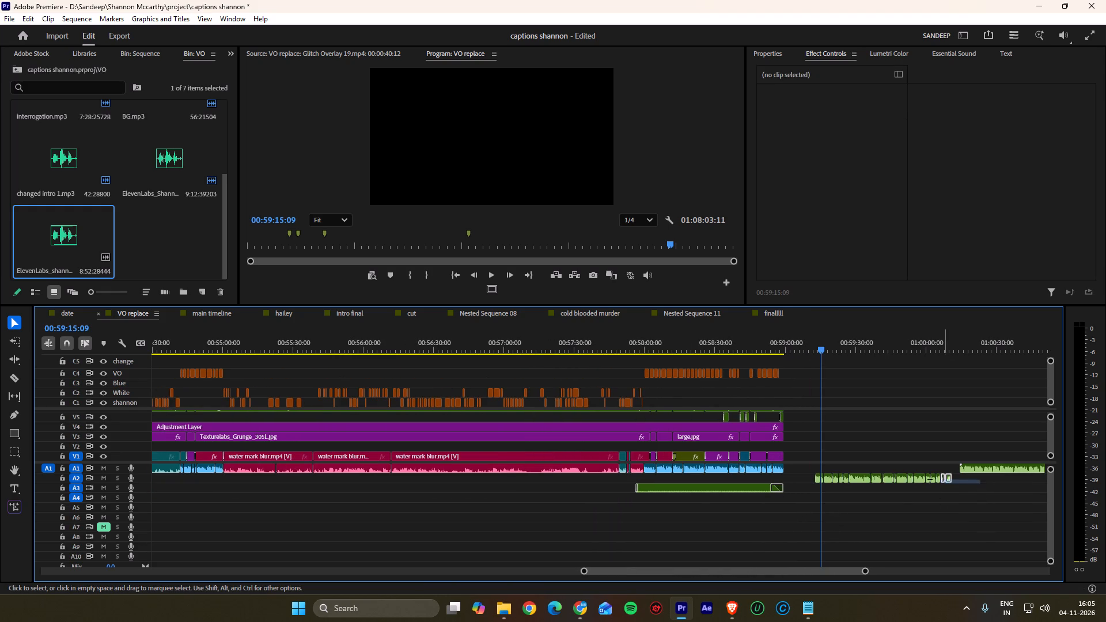
left_click_drag(930, 479, 815, 481)
left_click_drag(865, 477, 707, 499)
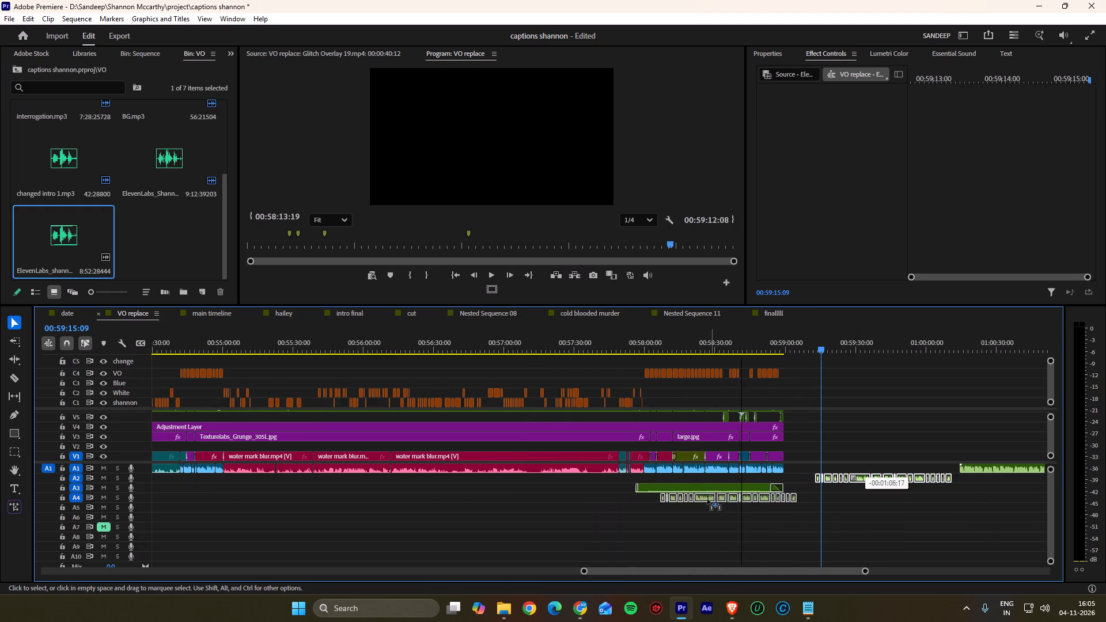
left_click_drag(707, 499, 695, 477)
scroll(702, 477, "up", 17, "alt")
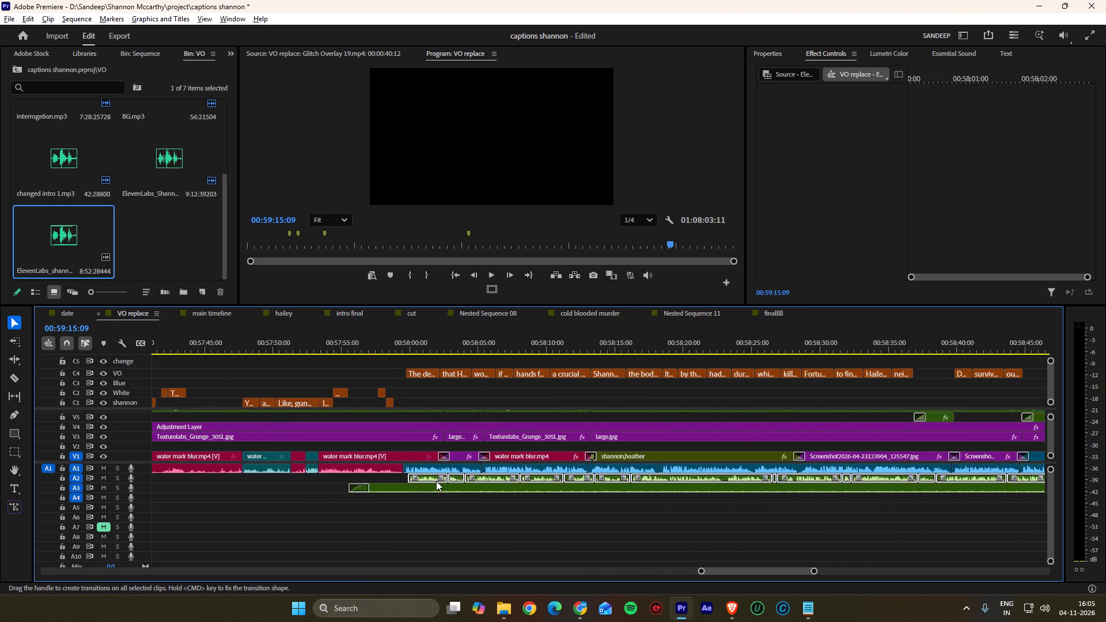
scroll(436, 481, "up", 13, "alt")
left_click_drag(445, 476, 426, 477)
Play the sequence from about 00:58:00 to compare the moved A2 narration with the original voice-over and captions.
left_click_drag(419, 350, 402, 350)
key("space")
scroll(400, 356, "down", 4)
scroll(444, 411, "up", 4, "alt")
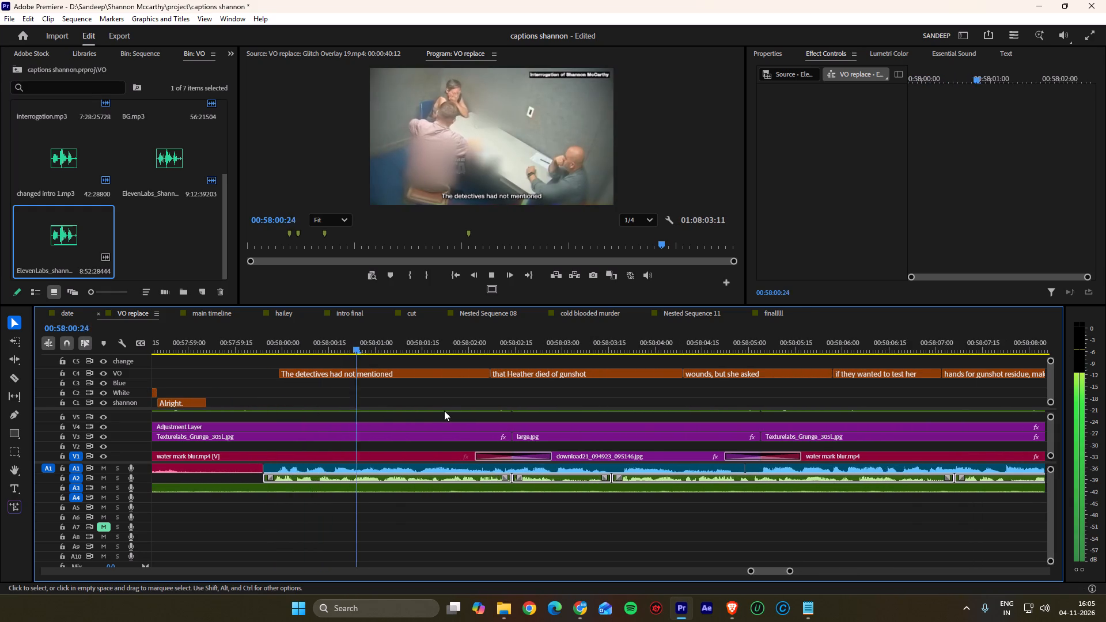
scroll(448, 411, "down", 5)
left_click(482, 408)
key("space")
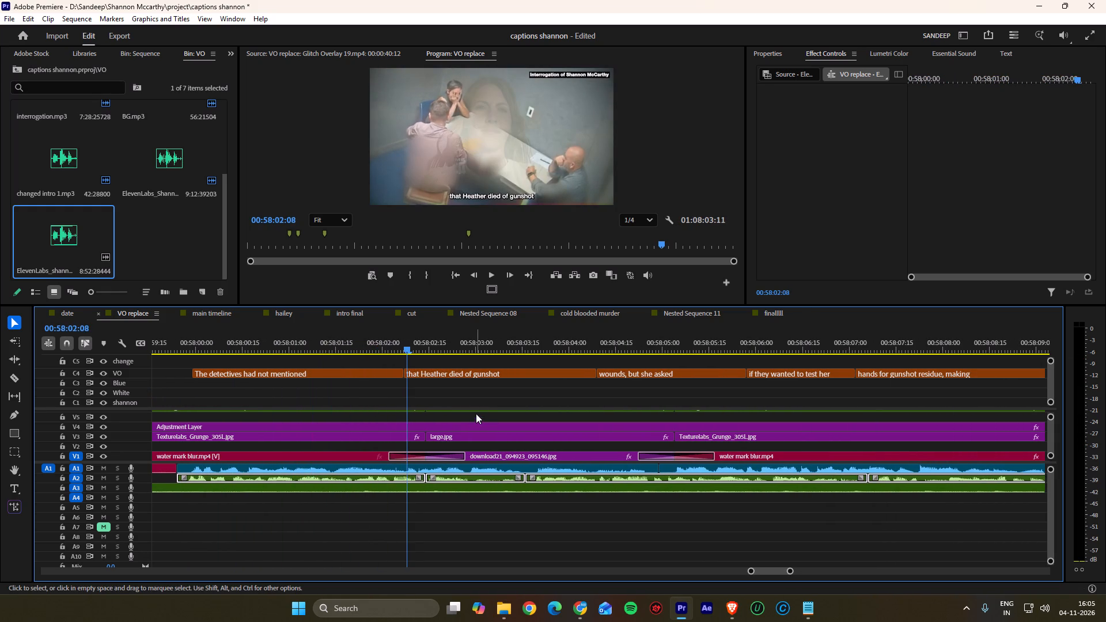
left_click(476, 414)
left_click_drag(388, 346, 237, 352)
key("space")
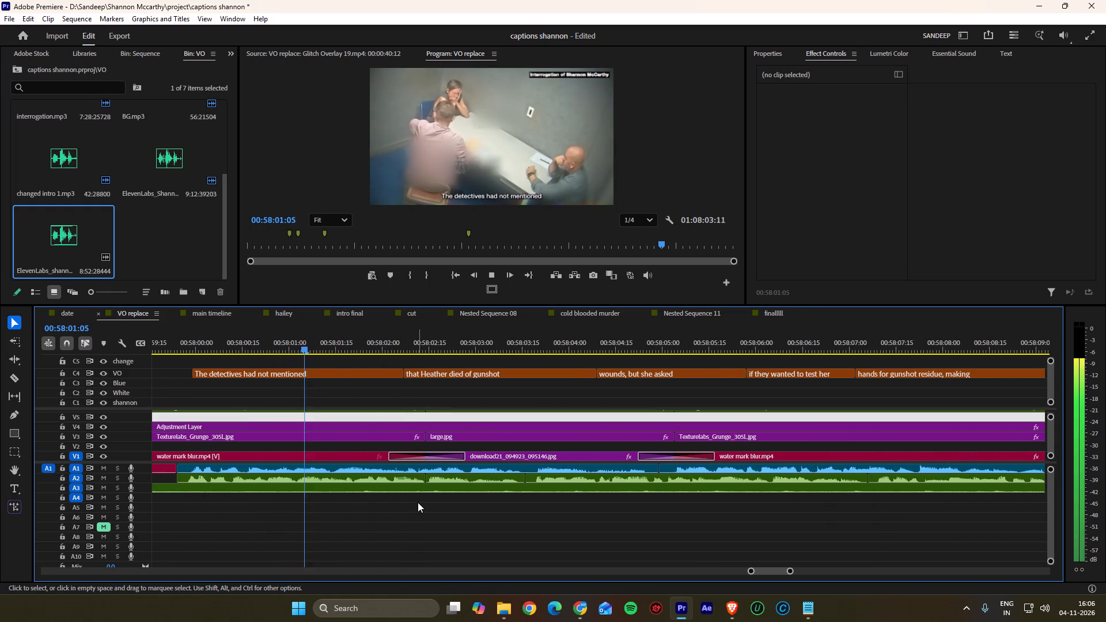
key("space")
Mute track A1 and play the opening A2 narration phrase on its own.
left_click(101, 469)
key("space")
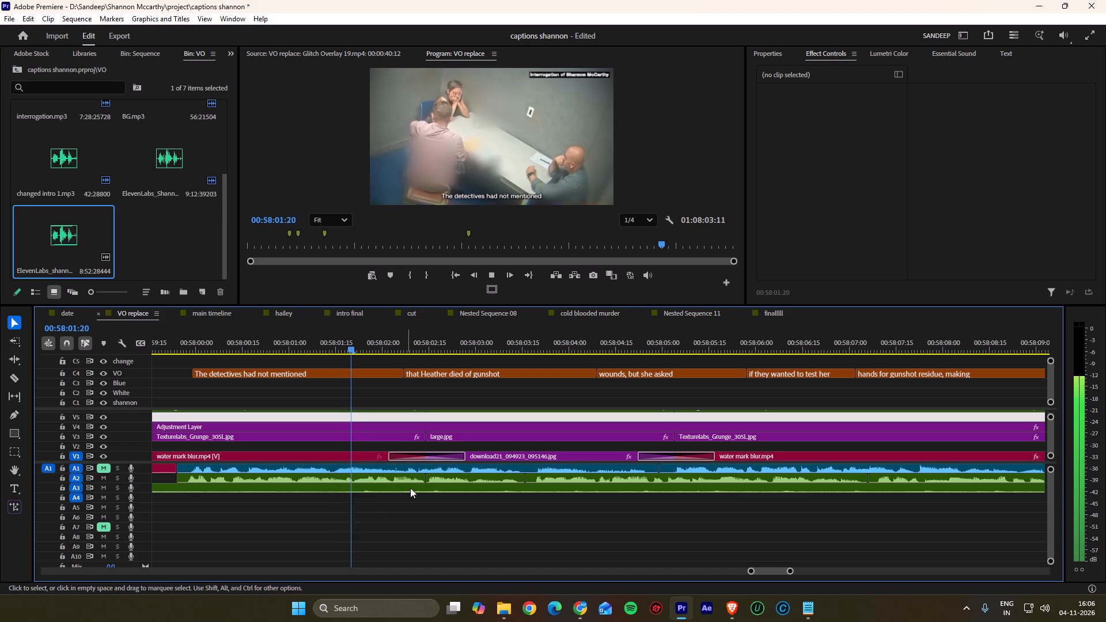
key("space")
Roll the V1 cut between the water mark blur.mp4 and download21 clips earlier, to about 00:58:01:24, to match the A2 narration.
left_click_drag(425, 460, 391, 461, "ctrl")
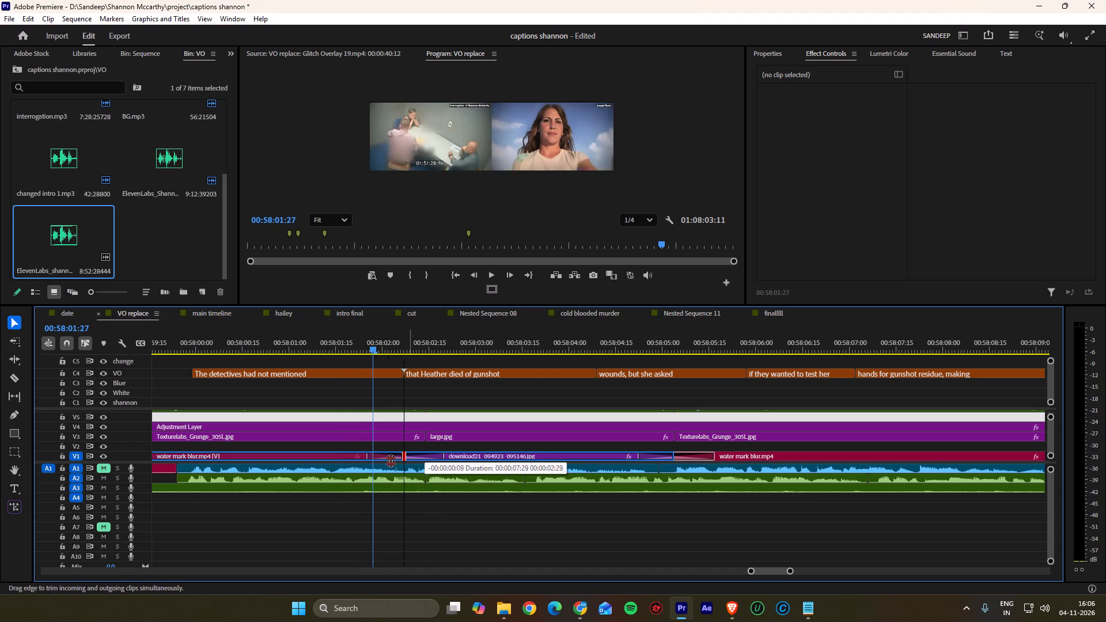
left_click_drag(391, 461, 373, 461, "ctrl")
left_click_drag(377, 348, 270, 348)
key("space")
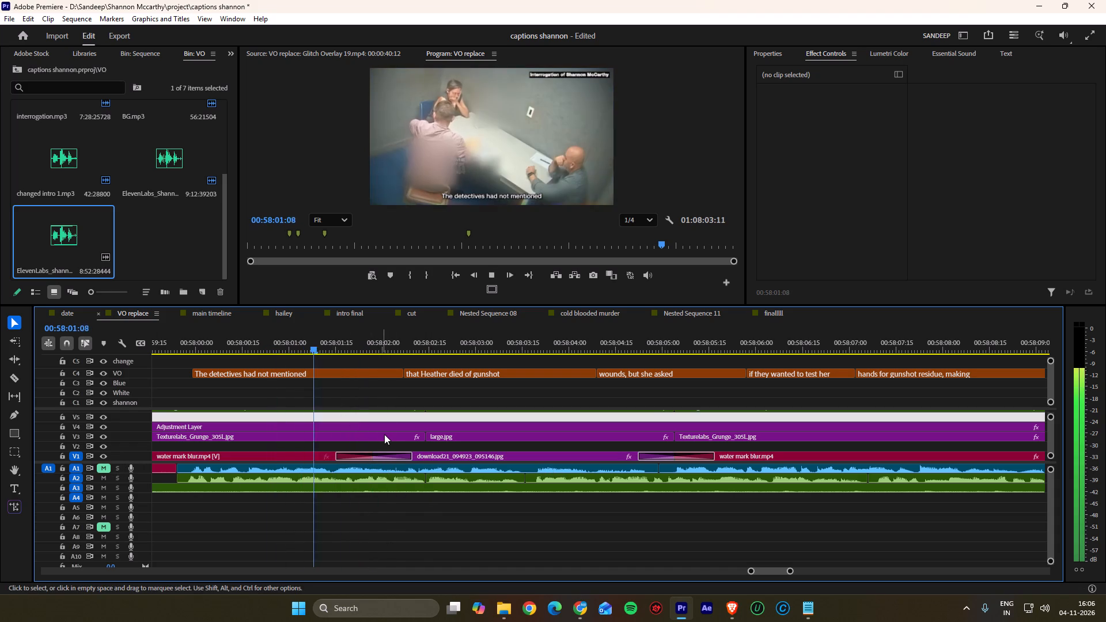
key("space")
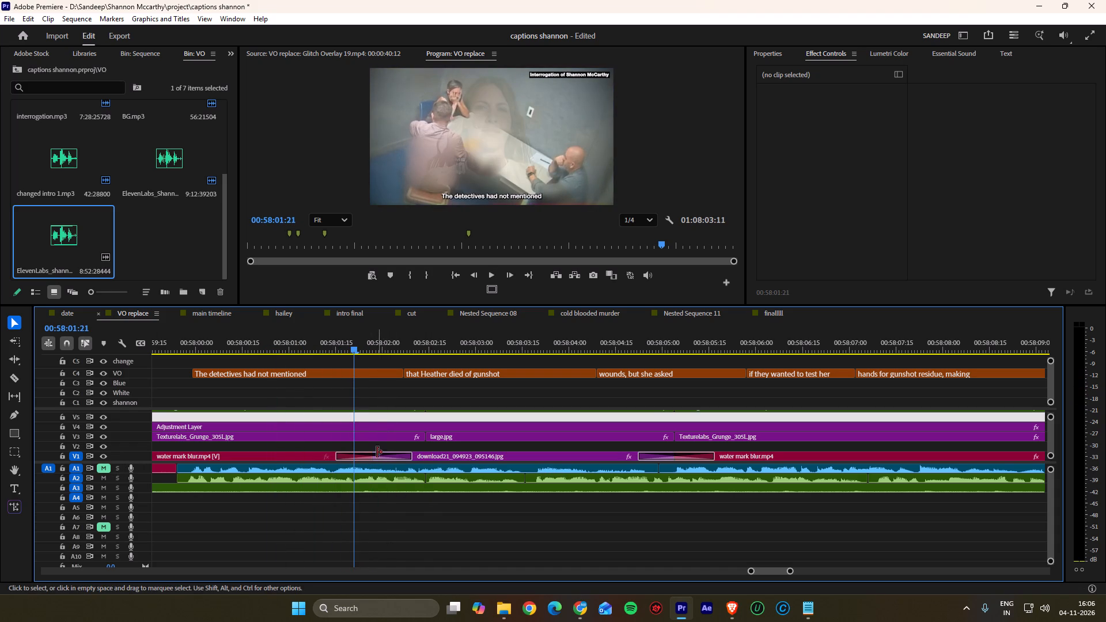
left_click_drag(374, 460, 365, 461, "ctrl")
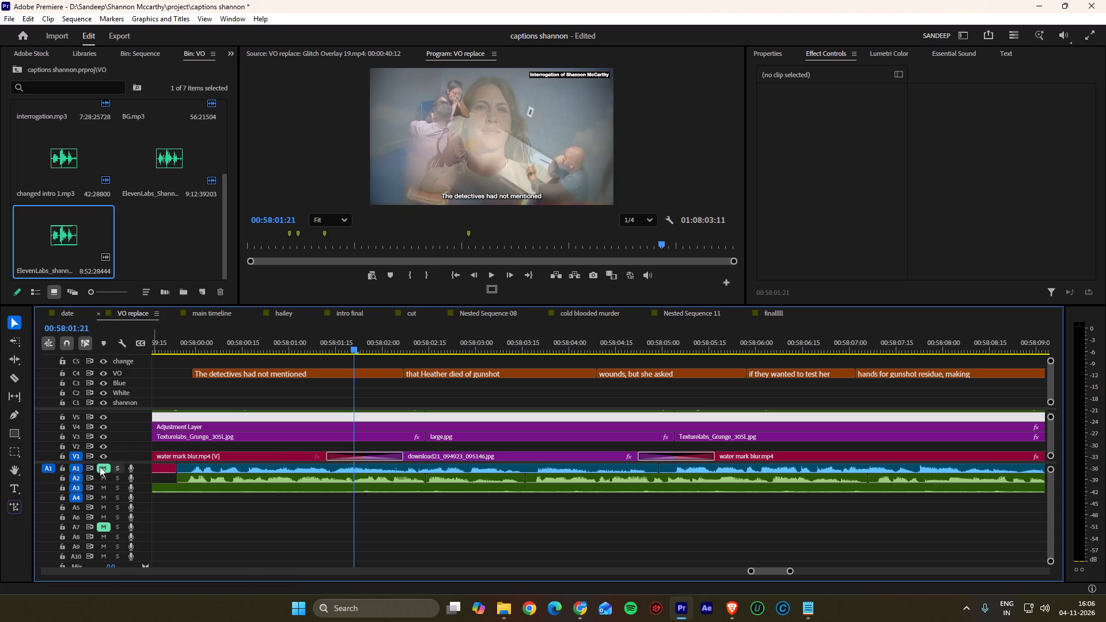
Unmute A1, mute A2 and play the original voice-over up to the next V1 cut at about 00:58:05.
left_click(100, 466)
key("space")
left_click(103, 478)
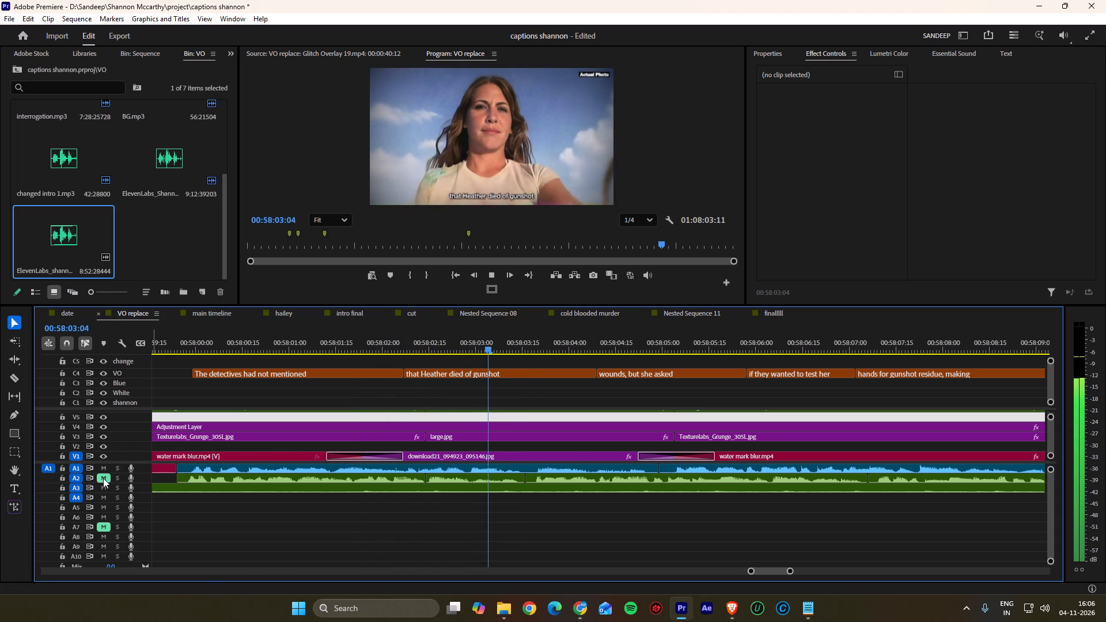
scroll(581, 446, "down", 4, "alt")
scroll(581, 446, "down", 7)
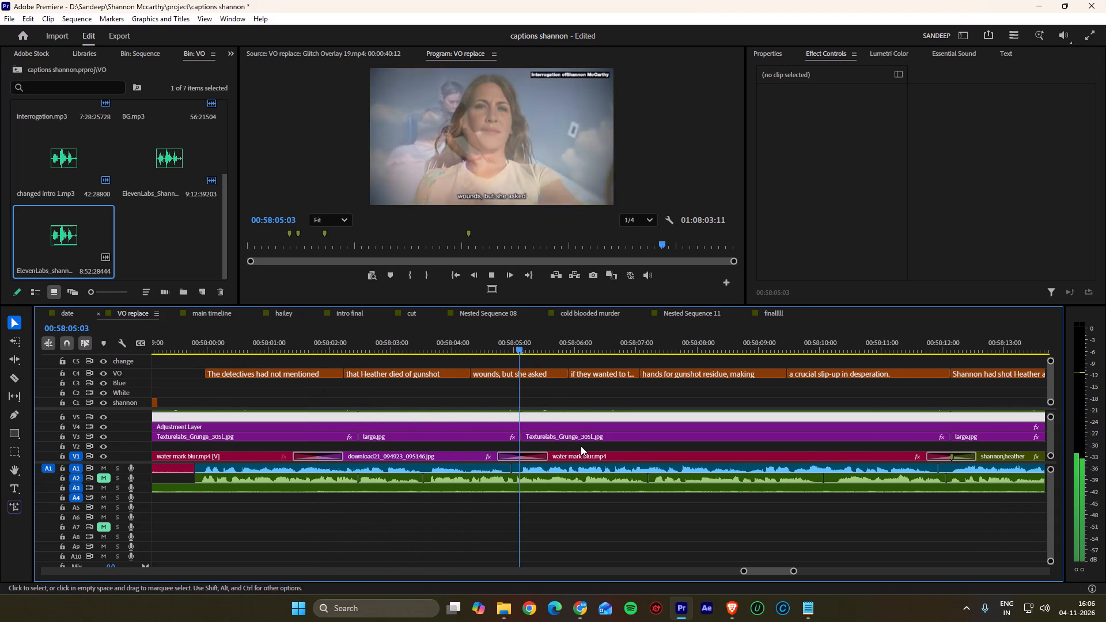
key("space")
left_click_drag(550, 331, 524, 339)
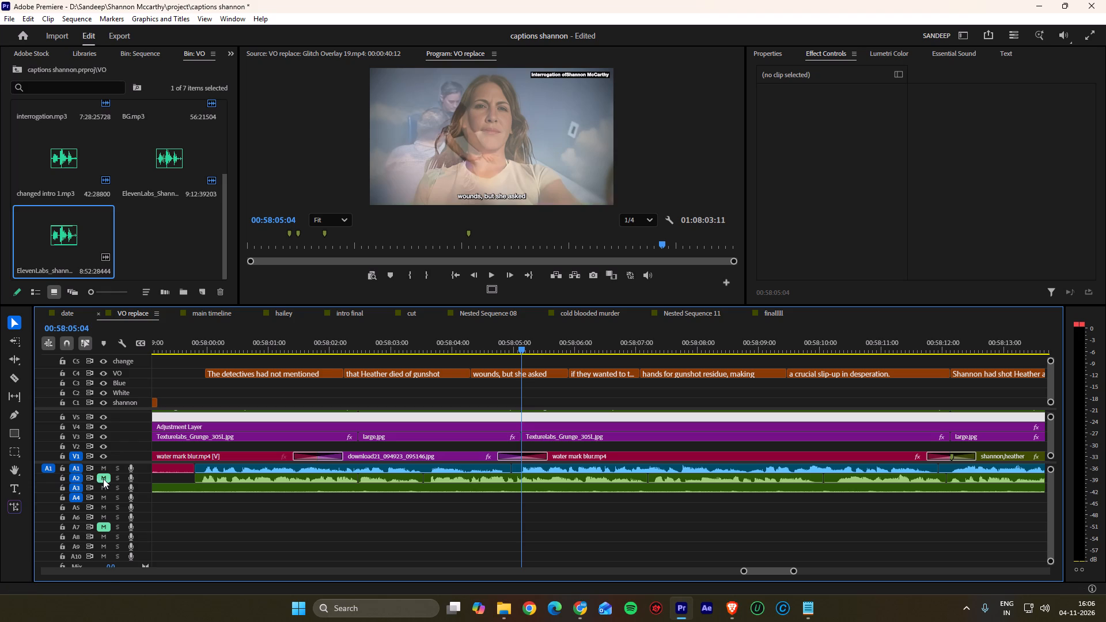
Unmute A2, mute A1 again and play the new narration on to about 00:58:06.
left_click(103, 479)
left_click(104, 470)
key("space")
scroll(353, 483, "down", 6)
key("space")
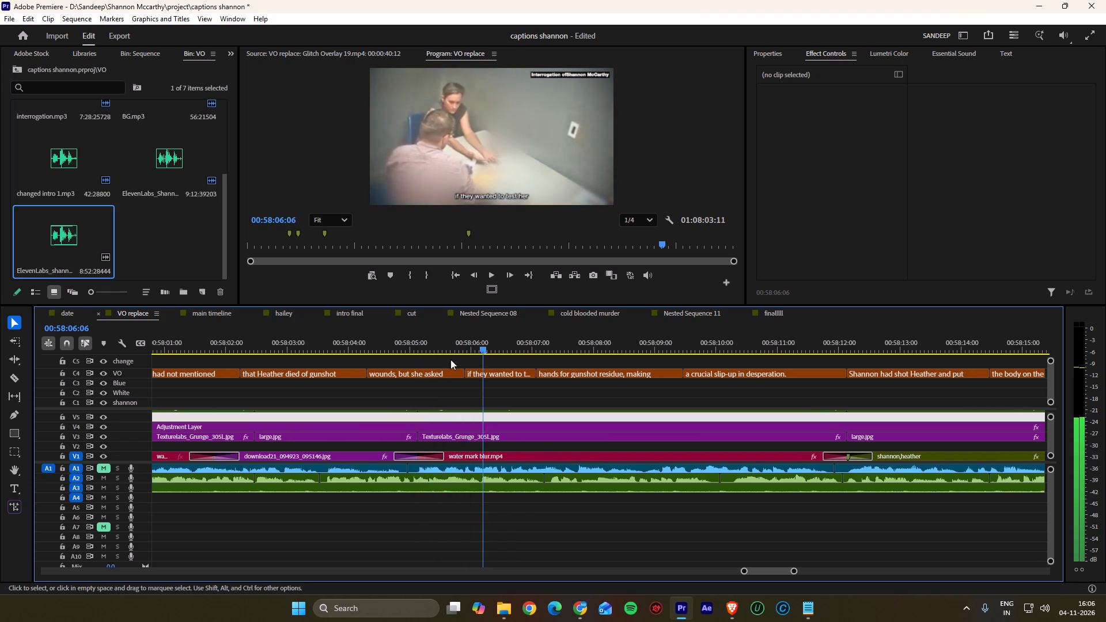
Find the narration phrase start at 00:58:03:19 and roll the V1 cut between download21 and water mark blur.mp4 back to it.
left_click_drag(438, 352, 336, 352)
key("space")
scroll(396, 446, "up", 1, "alt")
scroll(396, 446, "down", 1, "alt")
scroll(396, 446, "up", 7, "alt")
scroll(397, 446, "down", 1)
scroll(397, 446, "up", 2)
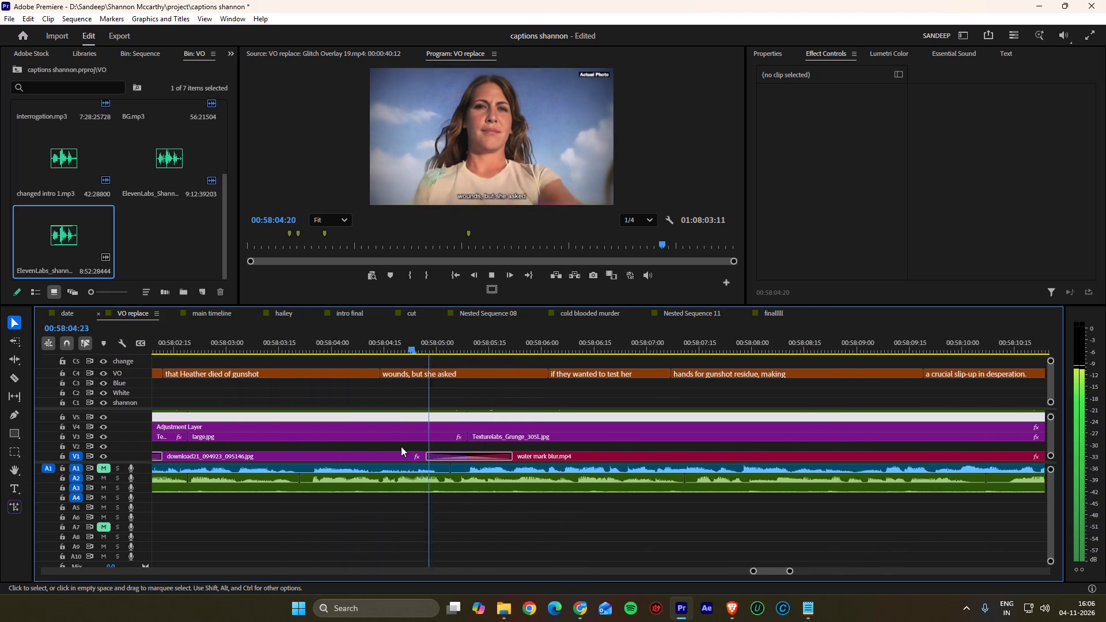
scroll(401, 446, "up", 3)
left_click_drag(421, 340, 375, 350)
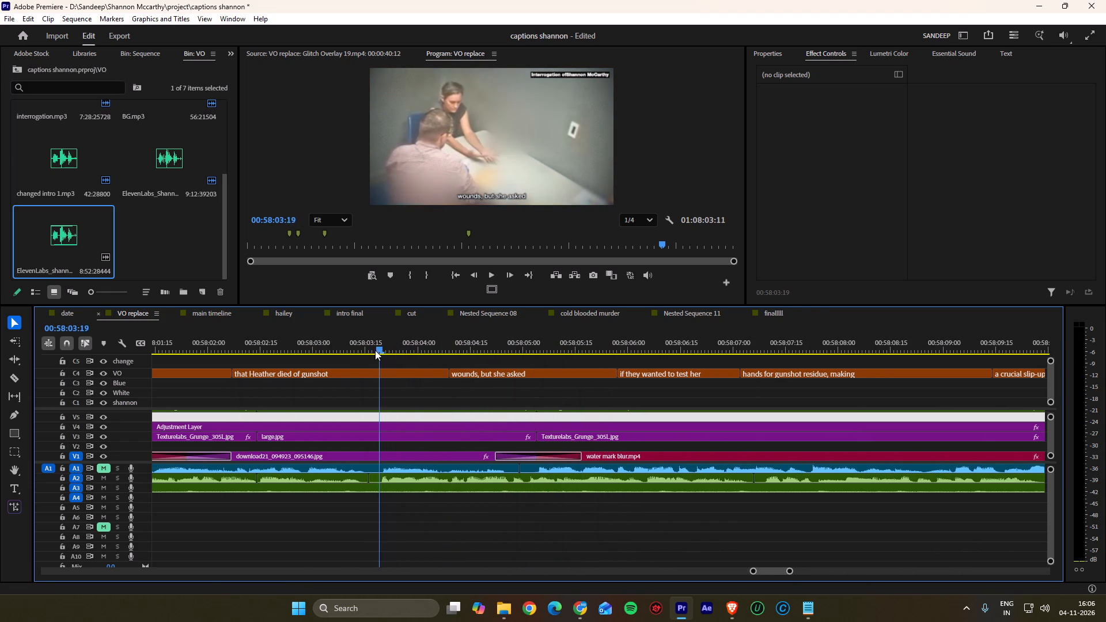
left_click_drag(375, 350, 306, 354)
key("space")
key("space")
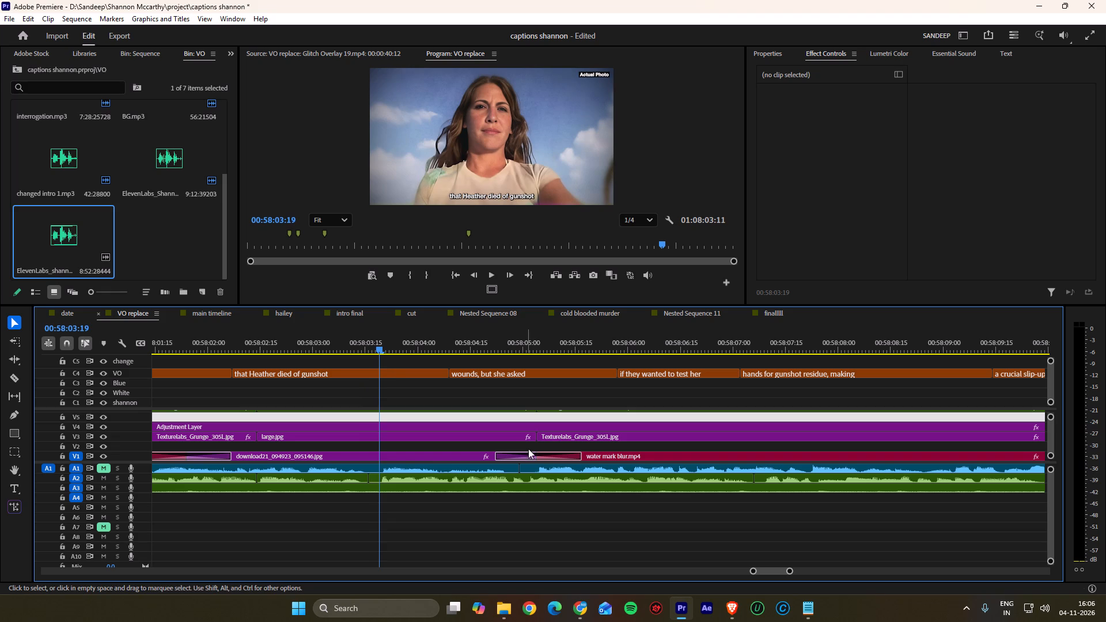
left_click_drag(537, 459, 382, 457, "ctrl")
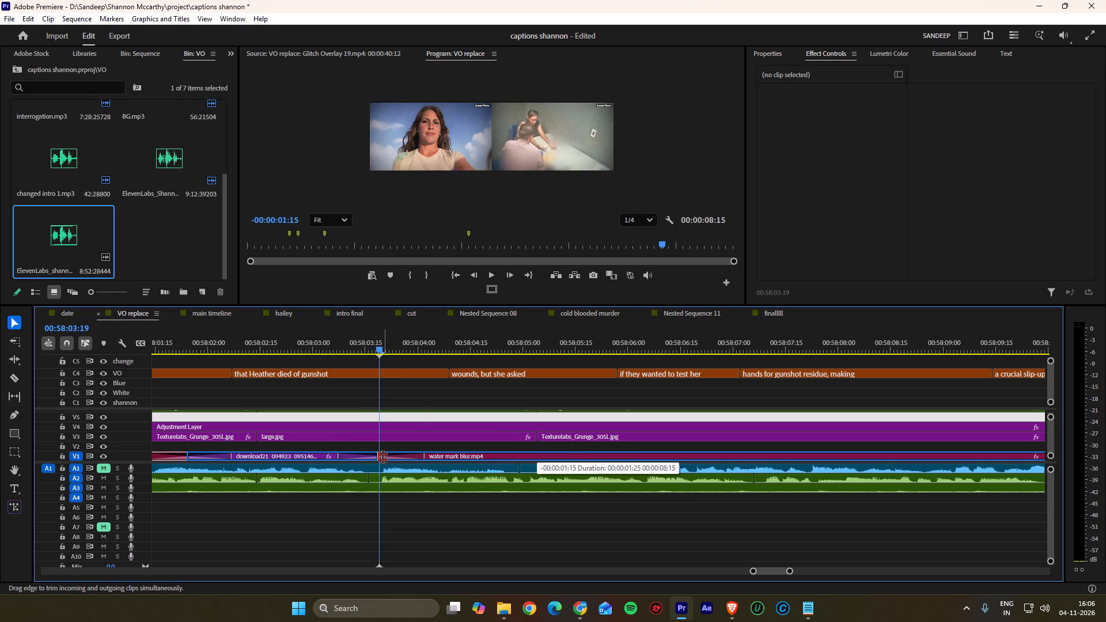
left_click_drag(382, 457, 383, 457, "ctrl")
Play the sequence from 00:58:03:19 to review the retimed cut against the A2 narration.
scroll(422, 407, "up", 16)
scroll(460, 400, "down", 1)
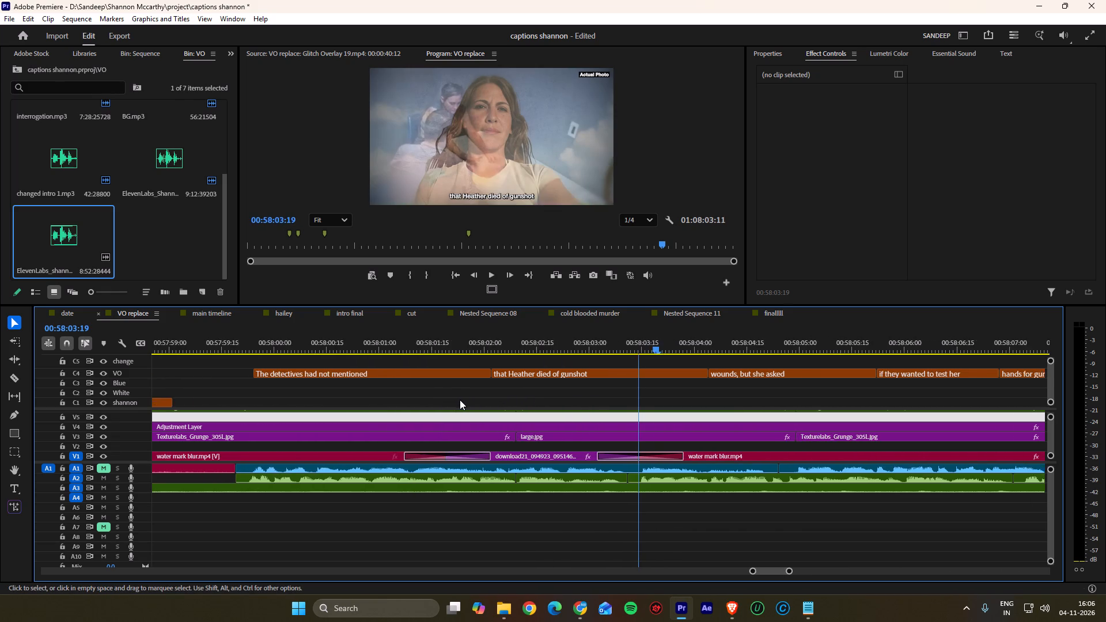
scroll(460, 400, "down", 3)
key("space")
scroll(459, 400, "down", 17)
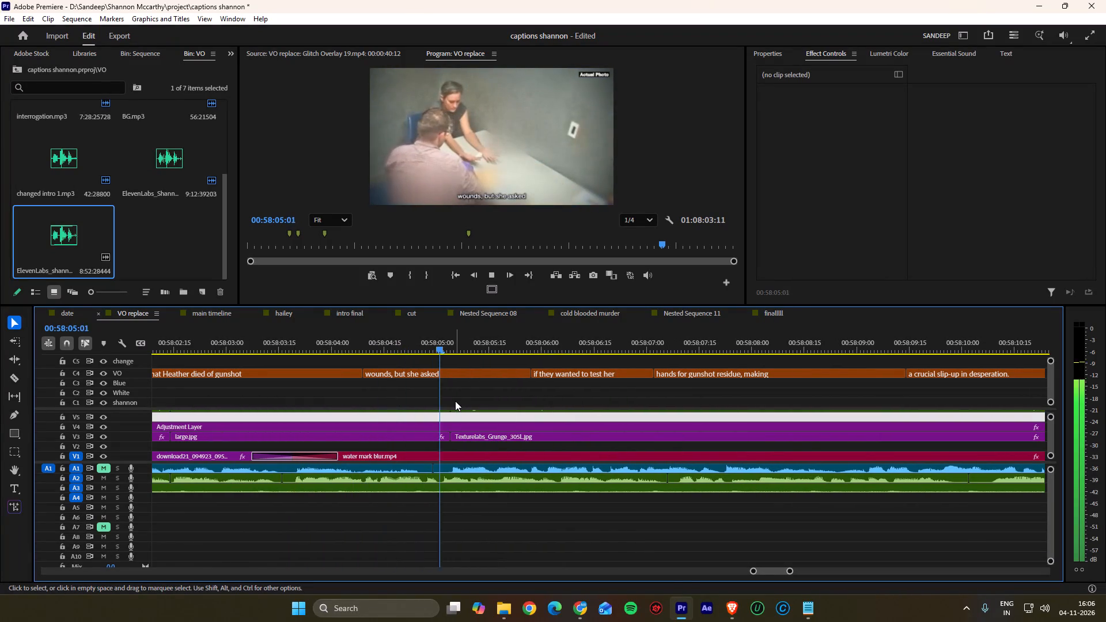
scroll(455, 401, "down", 6)
scroll(454, 401, "down", 16, "alt")
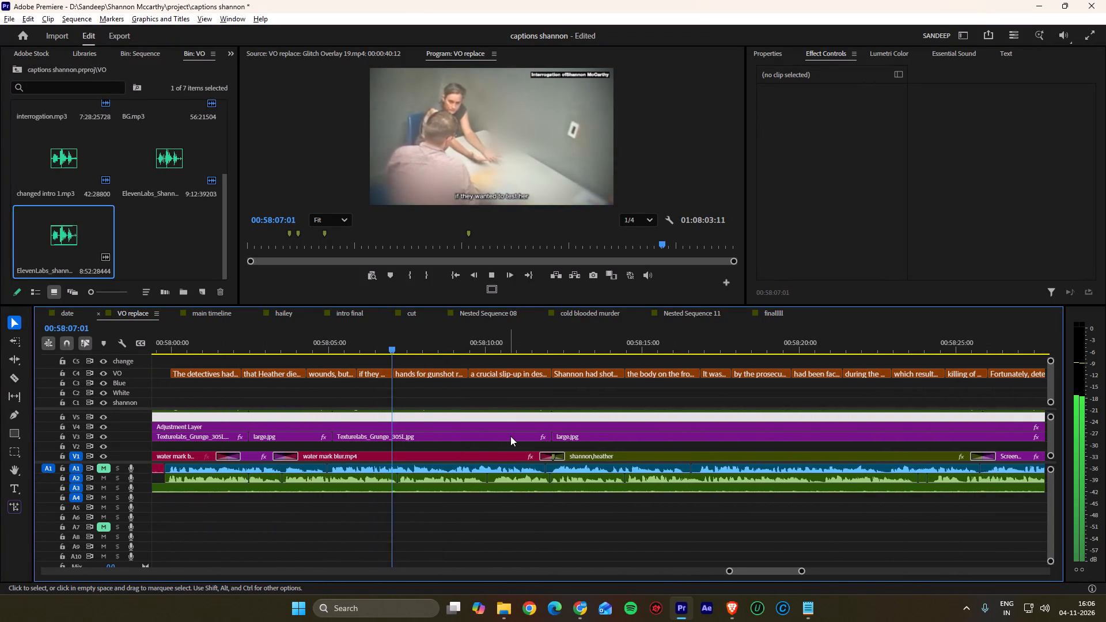
scroll(510, 436, "up", 4, "alt")
left_click(106, 468)
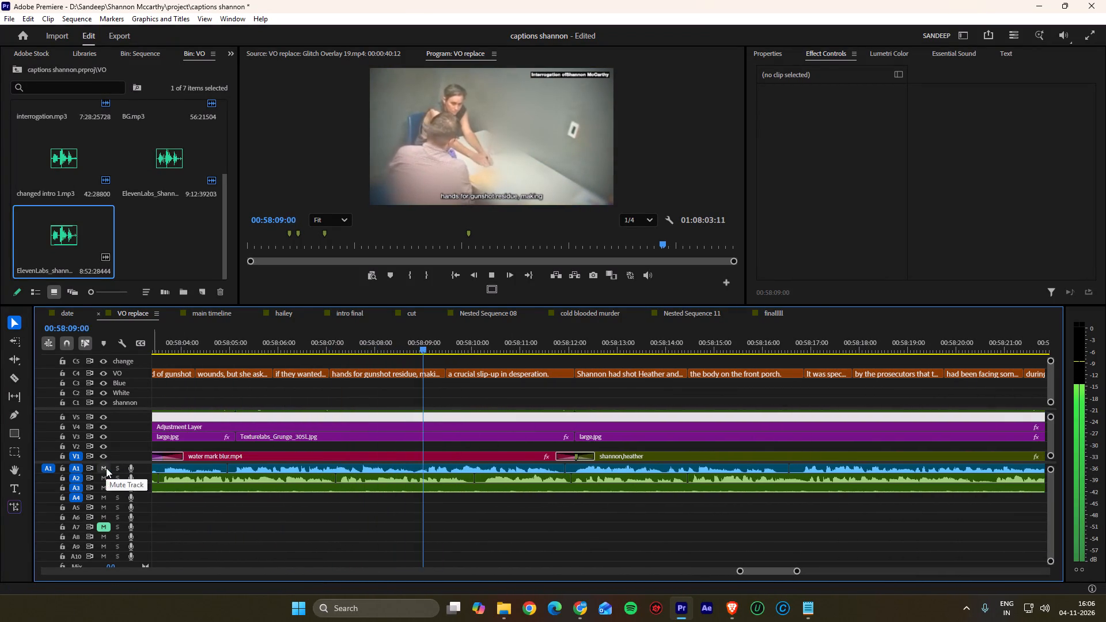
scroll(457, 459, "down", 4)
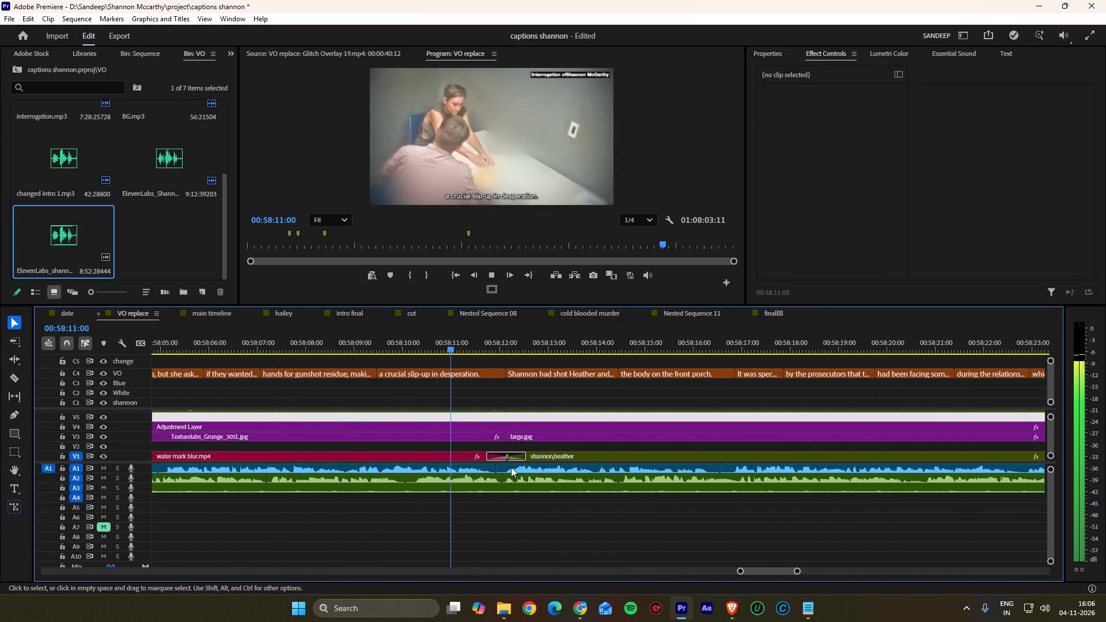
scroll(511, 467, "up", 12, "alt")
scroll(480, 463, "down", 4, "alt")
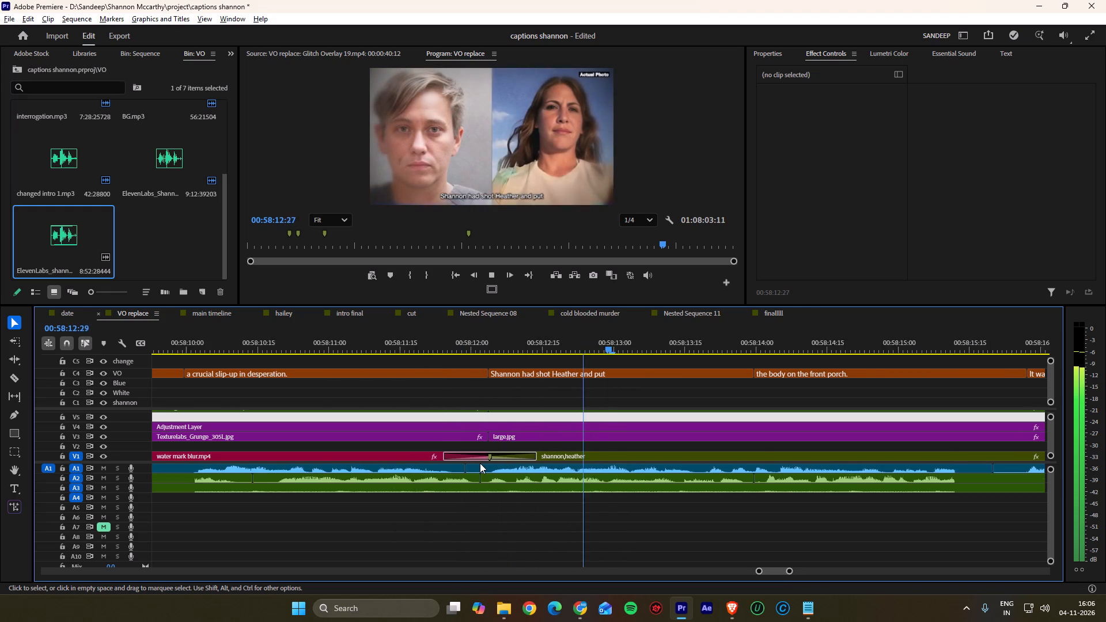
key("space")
left_click_drag(434, 336, 239, 361)
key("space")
scroll(258, 404, "up", 4)
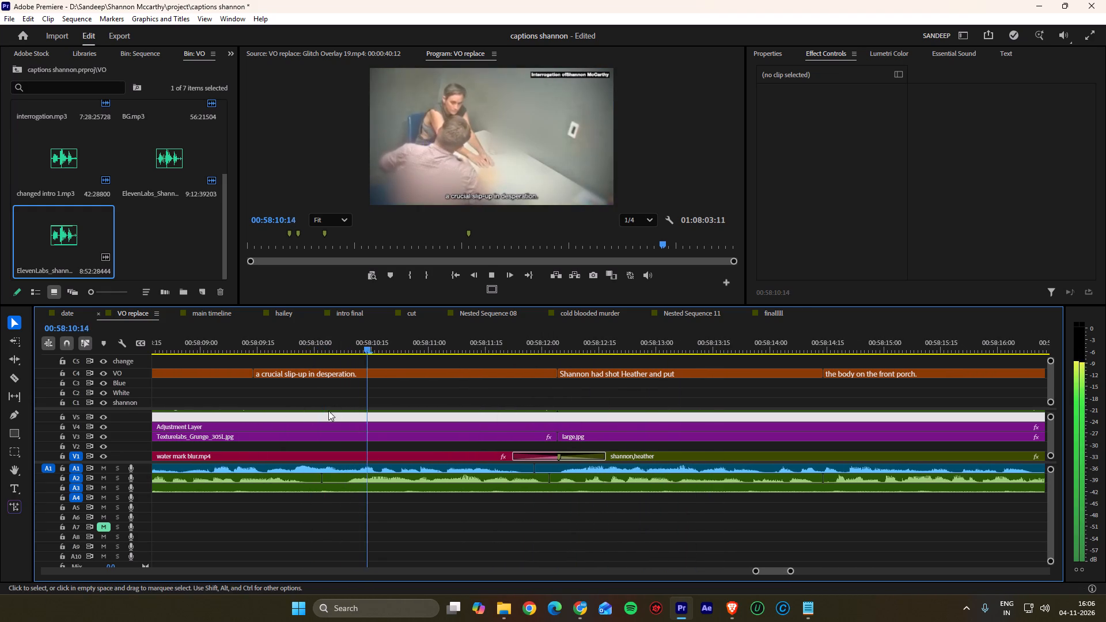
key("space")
left_click_drag(371, 351, 349, 354)
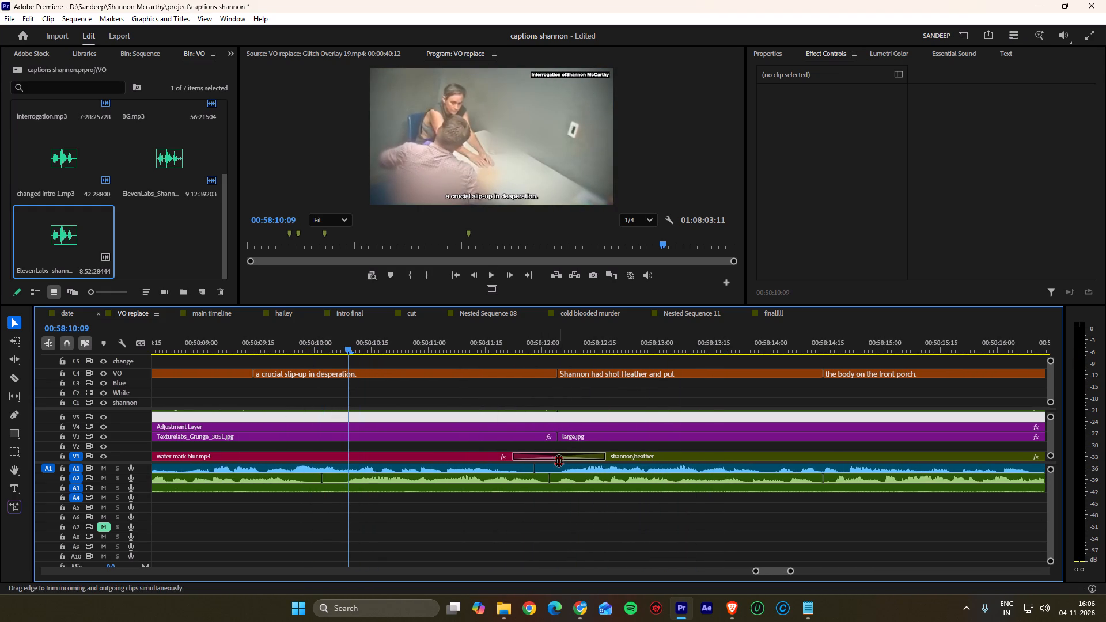
left_click_drag(650, 455, 443, 454)
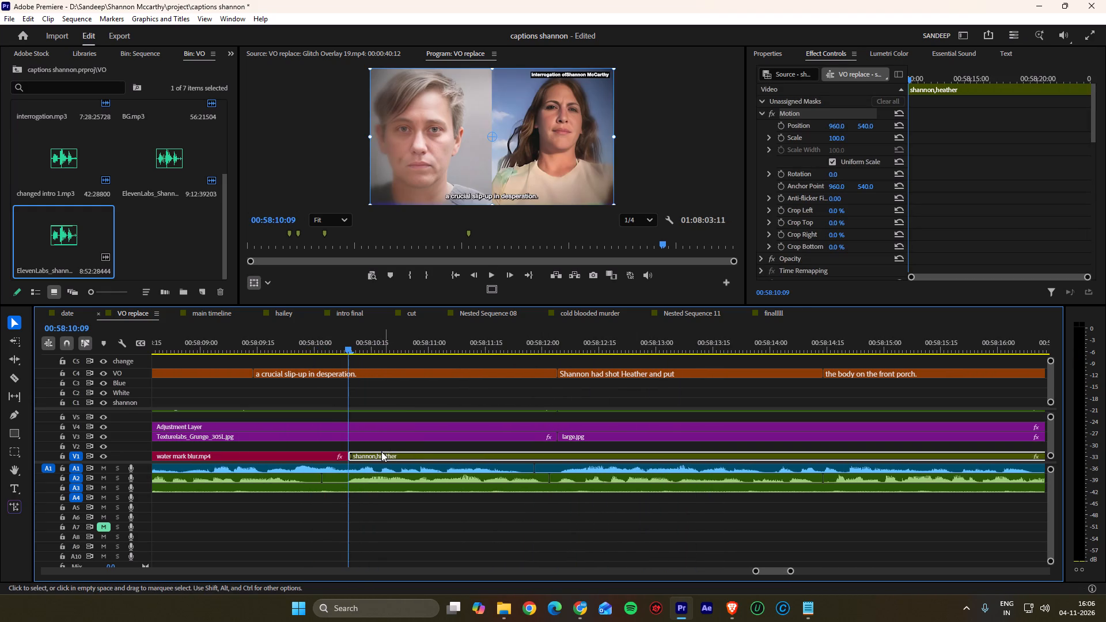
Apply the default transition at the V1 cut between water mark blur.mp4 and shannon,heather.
left_click(350, 460, "ctrl")
key("ctrl+d")
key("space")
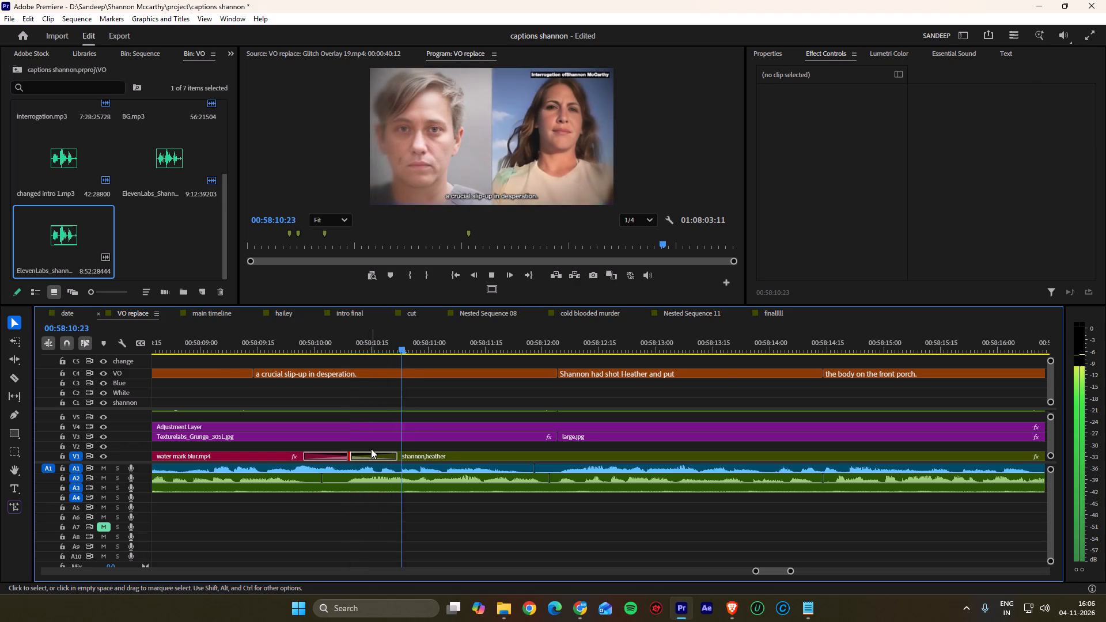
scroll(371, 449, "down", 10, "alt")
scroll(372, 449, "down", 4)
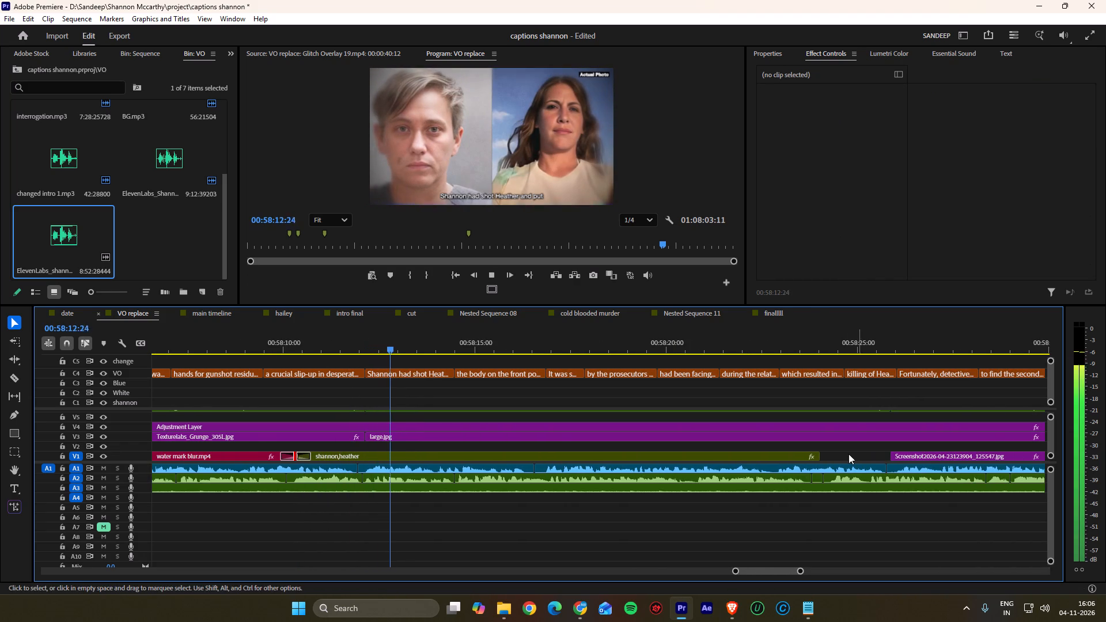
left_click_drag(822, 456, 911, 457)
scroll(805, 460, "down", 5)
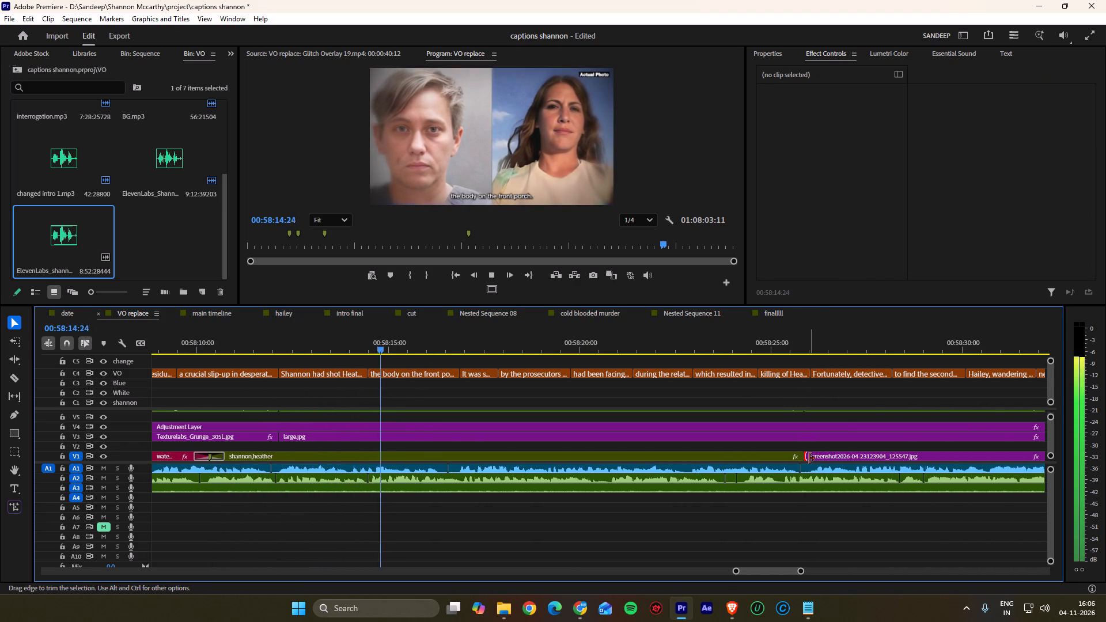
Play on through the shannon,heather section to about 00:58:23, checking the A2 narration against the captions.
scroll(464, 471, "down", 2)
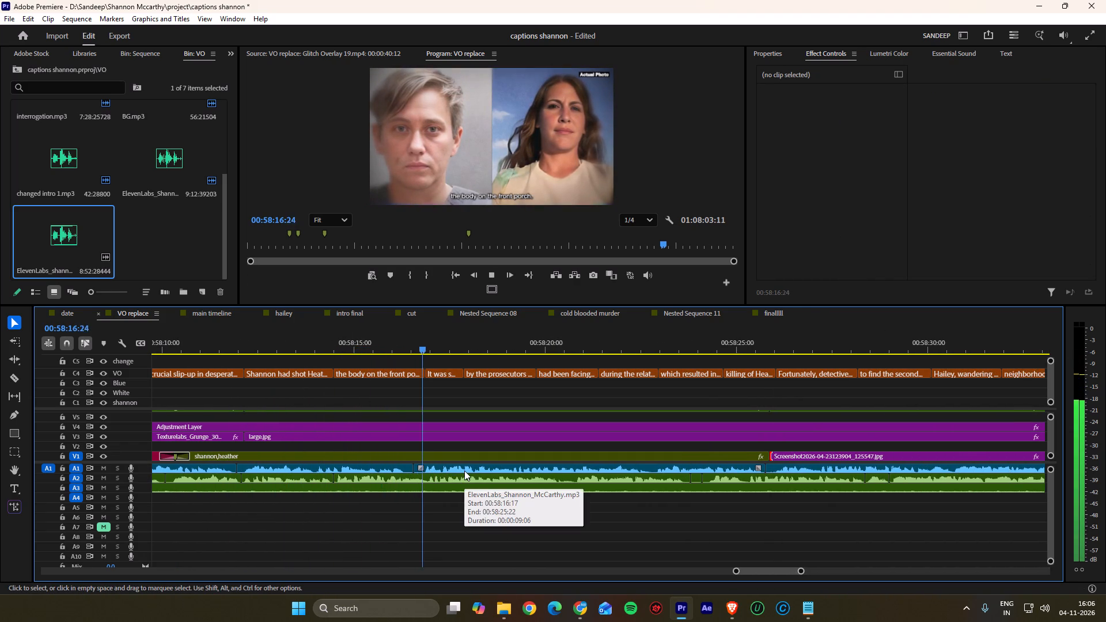
scroll(464, 471, "down", 4)
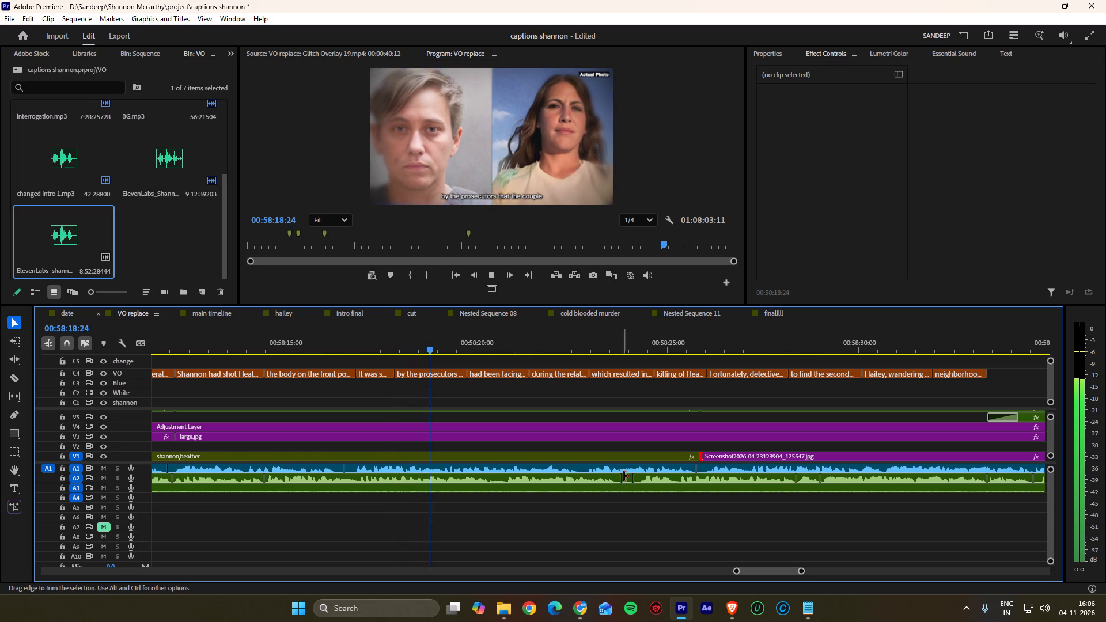
left_click(627, 477)
left_click(639, 505)
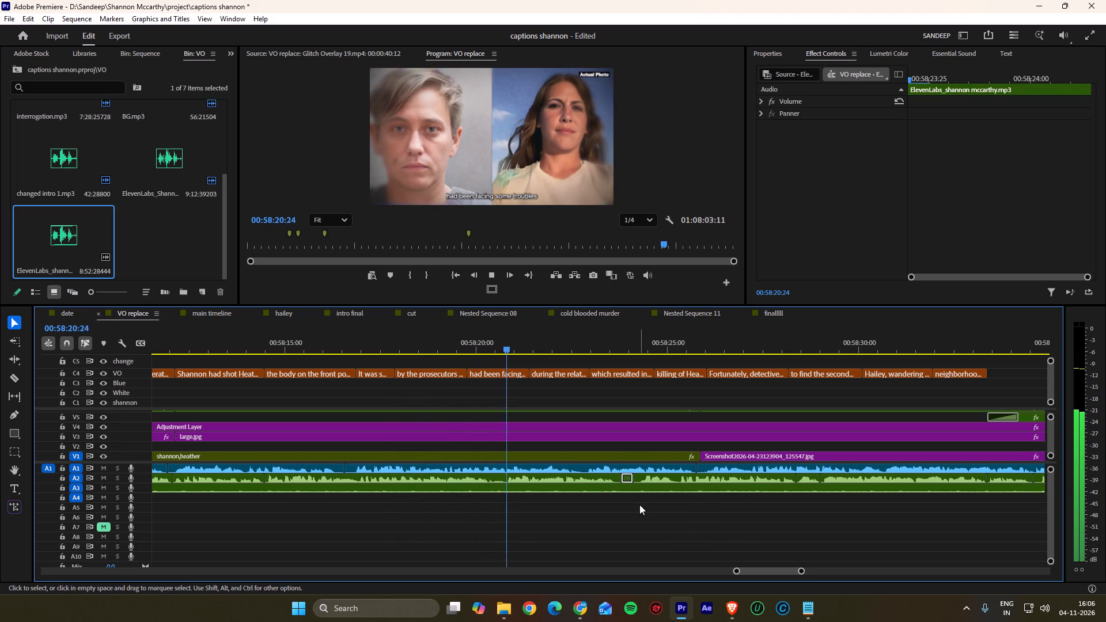
scroll(639, 503, "down", 4)
scroll(616, 500, "up", 4, "alt")
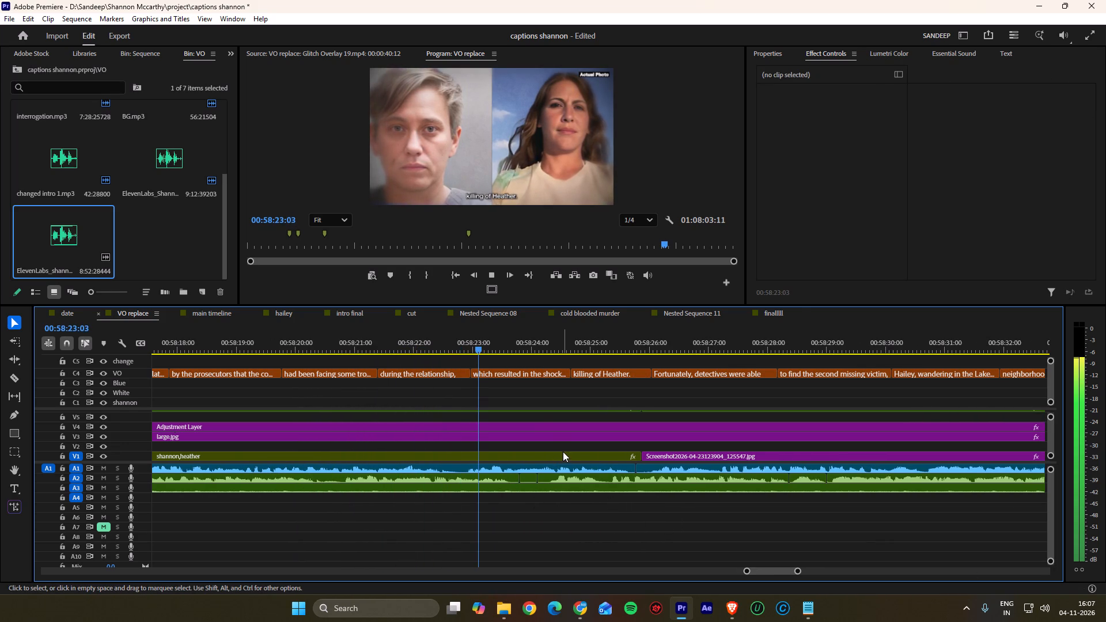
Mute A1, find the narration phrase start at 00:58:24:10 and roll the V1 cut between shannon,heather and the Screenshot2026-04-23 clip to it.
left_click_drag(622, 336, 531, 346)
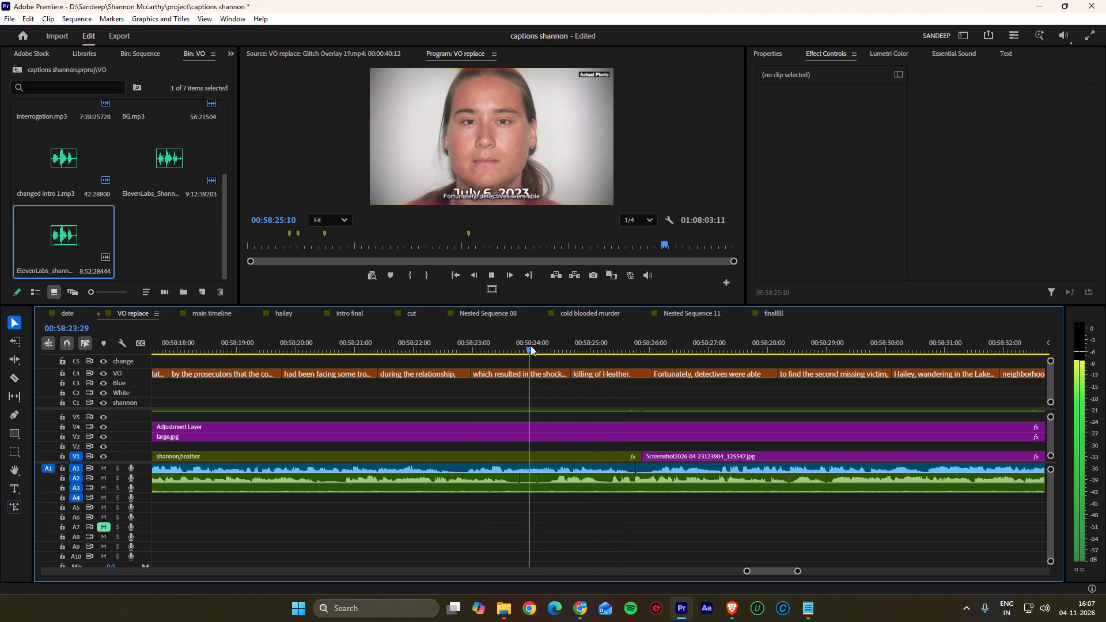
left_click_drag(531, 346, 554, 345)
left_click(100, 466)
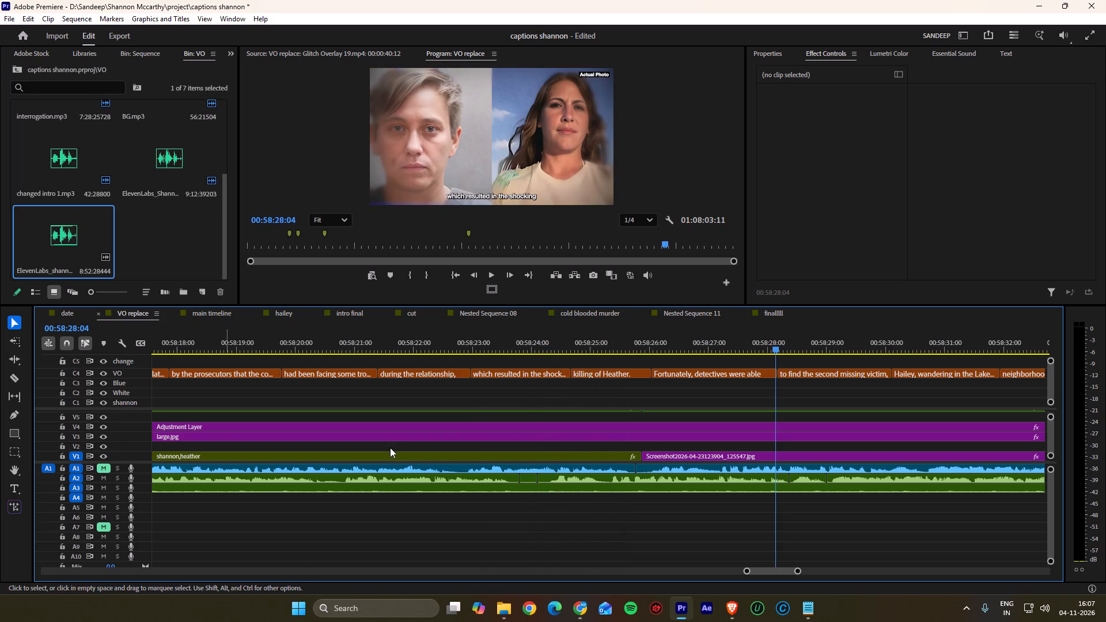
left_click_drag(654, 342, 542, 343)
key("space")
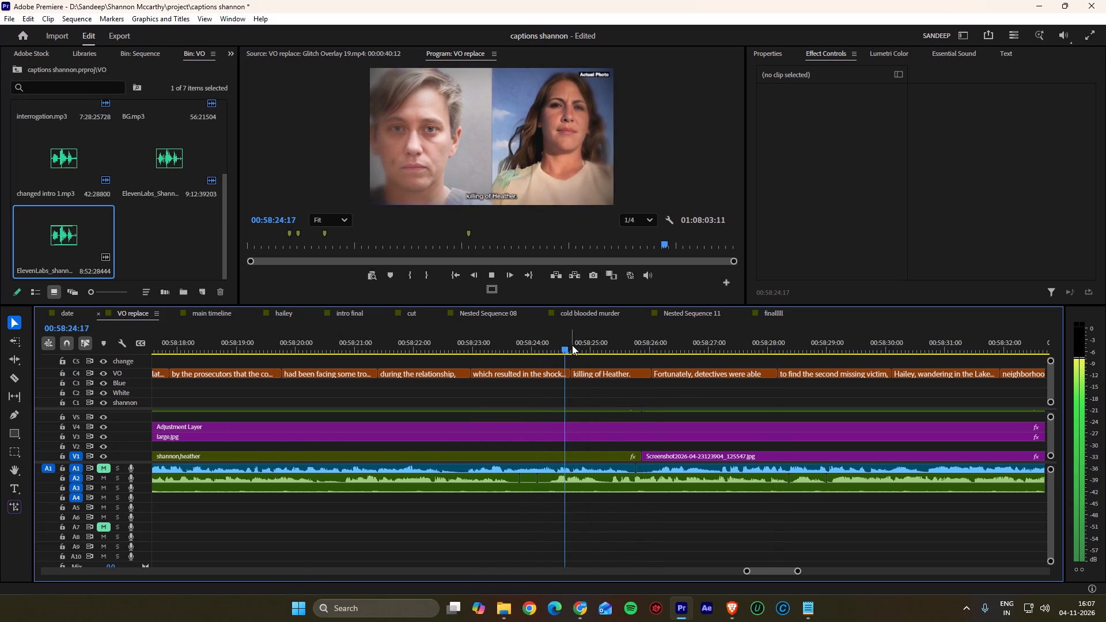
left_click_drag(572, 345, 551, 347)
left_click_drag(620, 347, 562, 354)
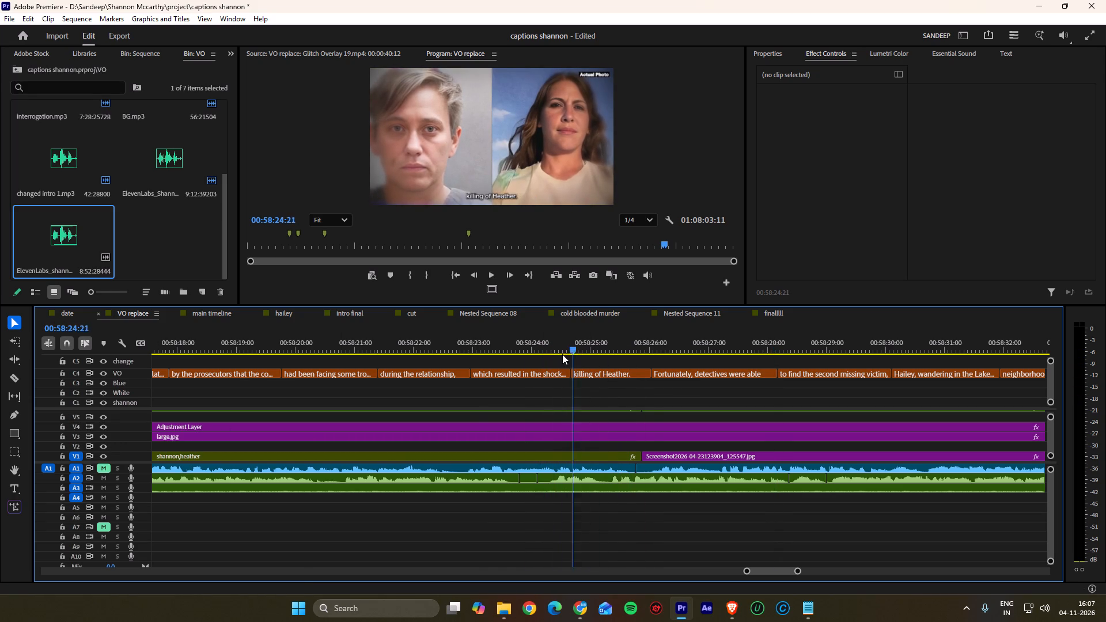
left_click_drag(562, 354, 551, 357)
left_click_drag(643, 458, 578, 456, "ctrl")
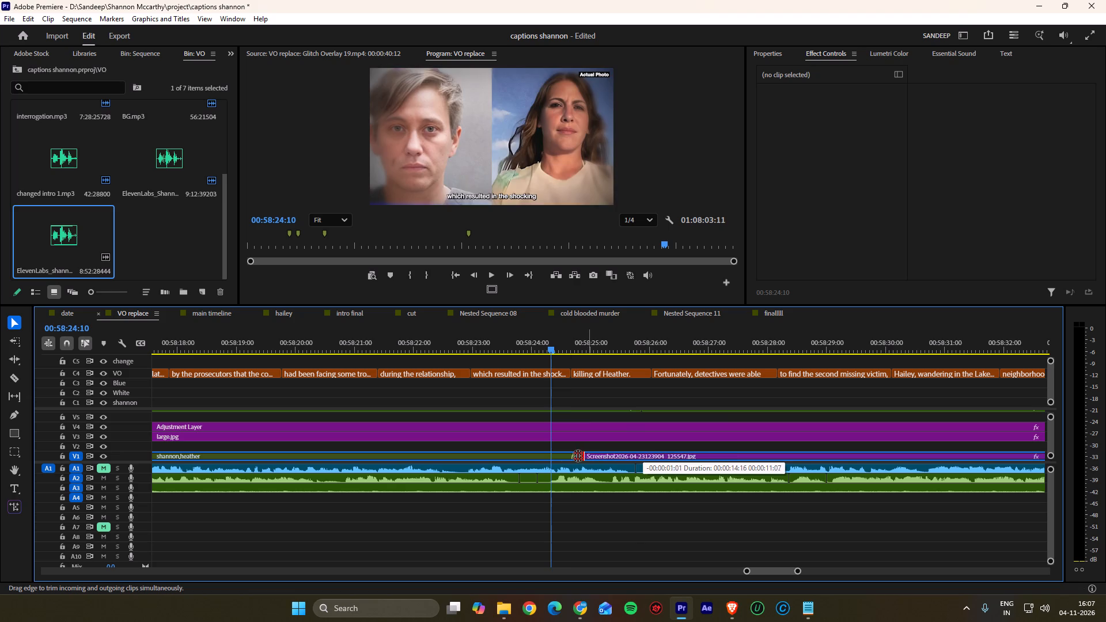
left_click_drag(578, 456, 554, 456, "ctrl")
Apply the default transition at the V1 cut at 00:58:24:10 and play across it.
left_click(558, 454, "ctrl")
key("ctrl+d")
left_click(561, 439)
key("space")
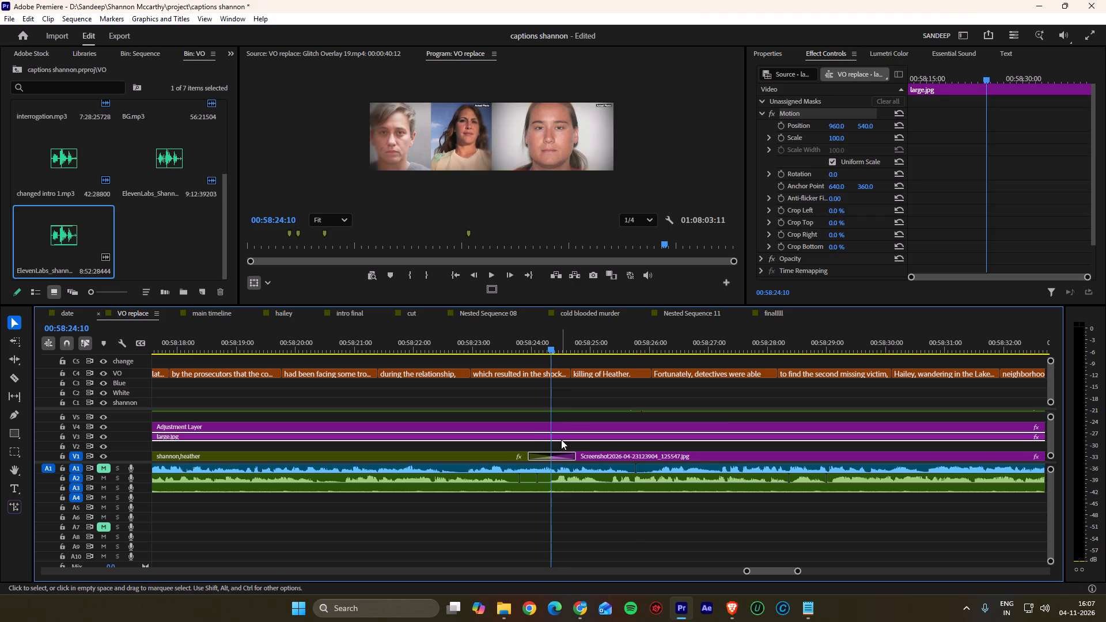
scroll(561, 439, "down", 20, "alt")
scroll(561, 439, "down", 1, "alt")
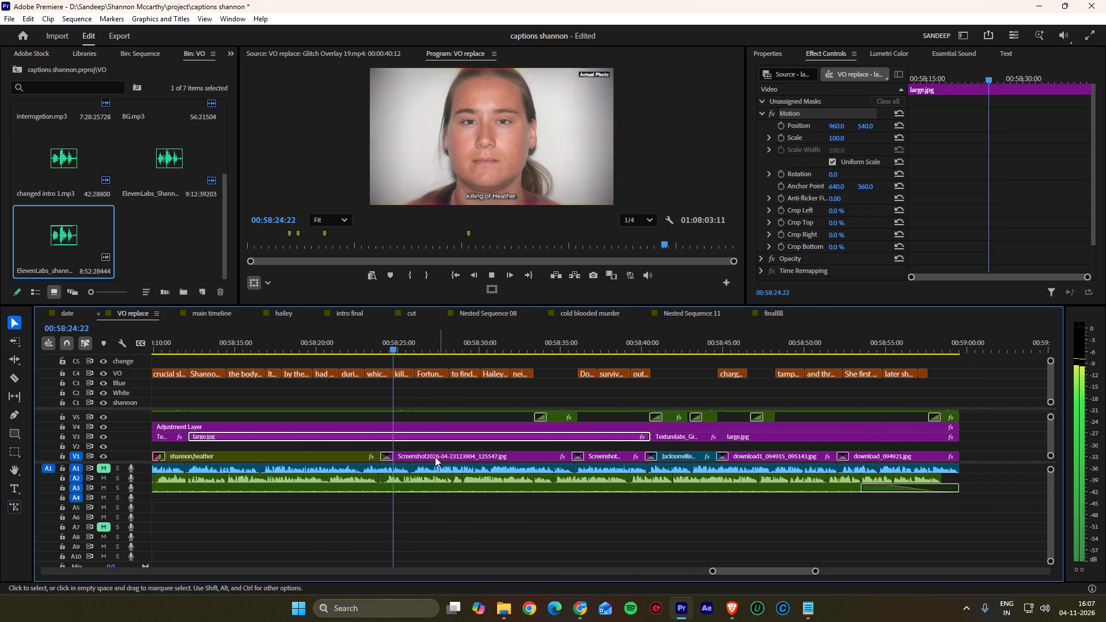
Unmute A1 and review the section from about 00:58:25 to 00:58:38, comparing the narration with the captions and V1 images.
scroll(422, 460, "up", 4, "alt")
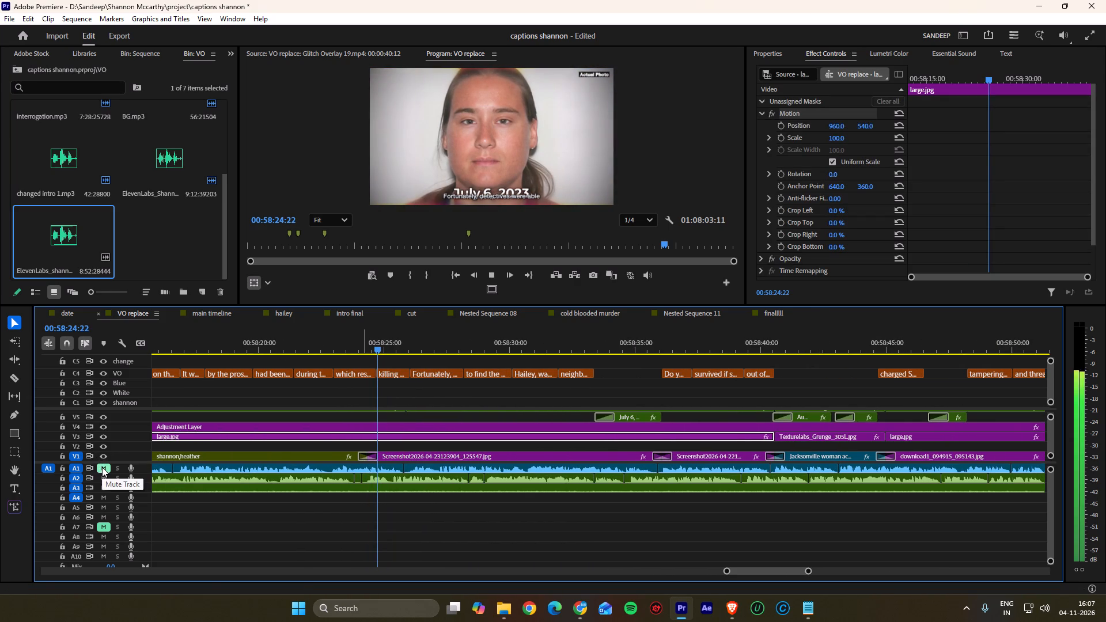
left_click(102, 467)
scroll(593, 384, "down", 6)
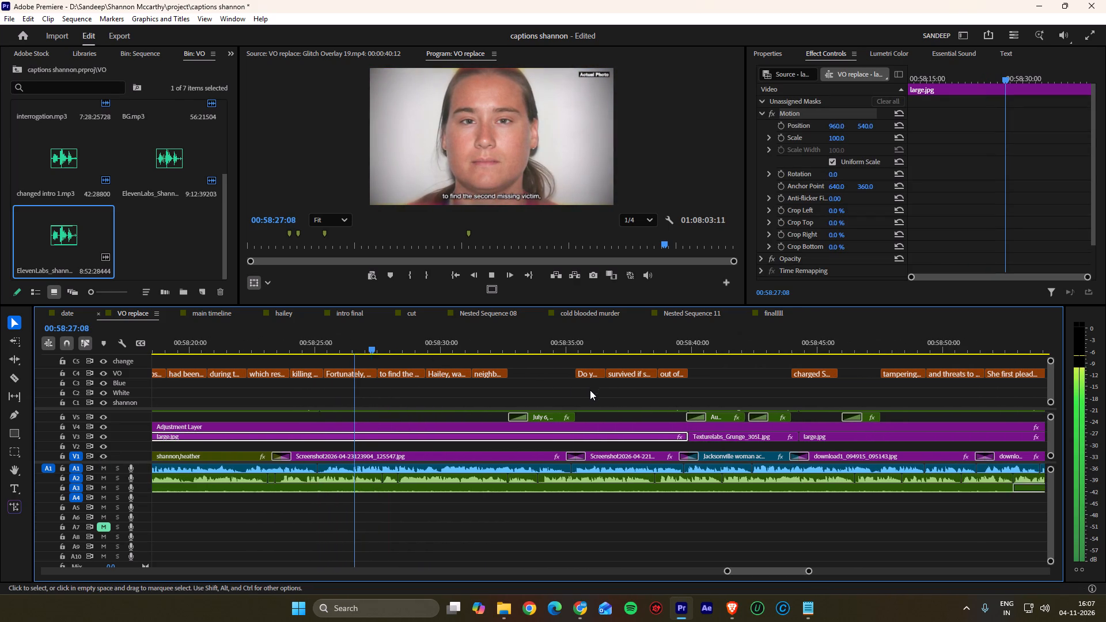
scroll(590, 390, "down", 1)
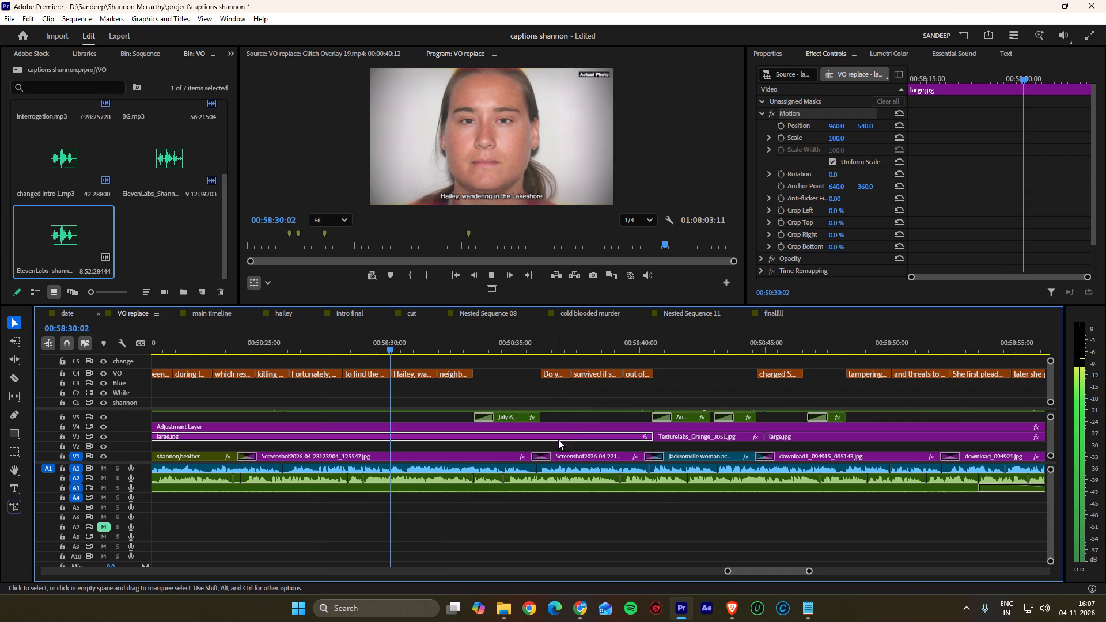
left_click_drag(553, 342, 529, 342)
left_click_drag(522, 345, 593, 348)
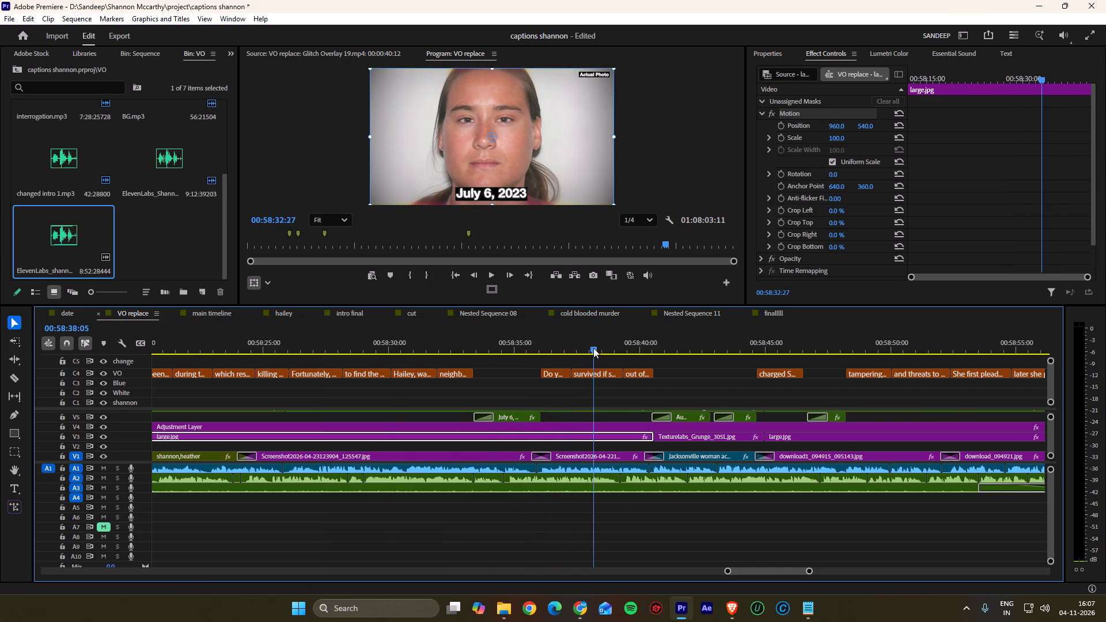
left_click_drag(593, 348, 540, 350)
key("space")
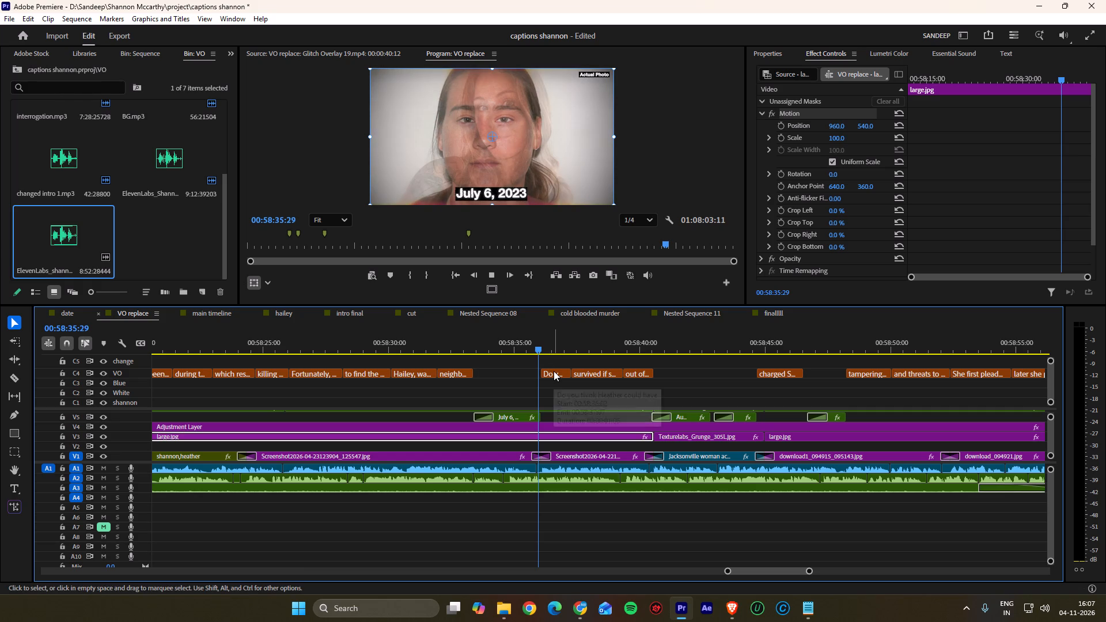
left_click_drag(539, 344, 431, 340)
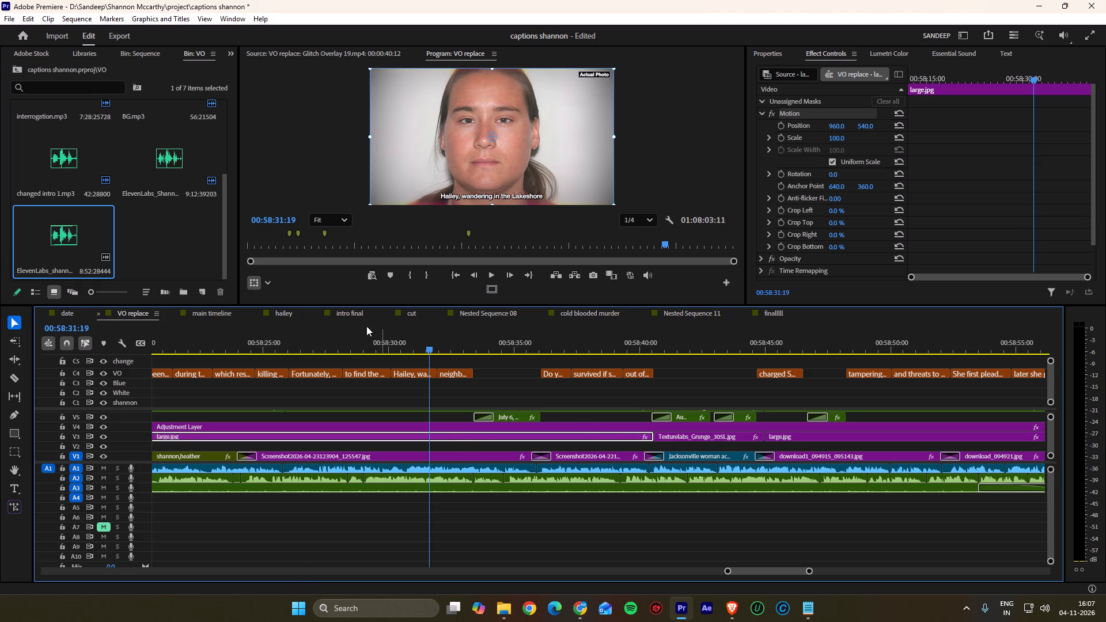
left_click_drag(422, 347, 389, 348)
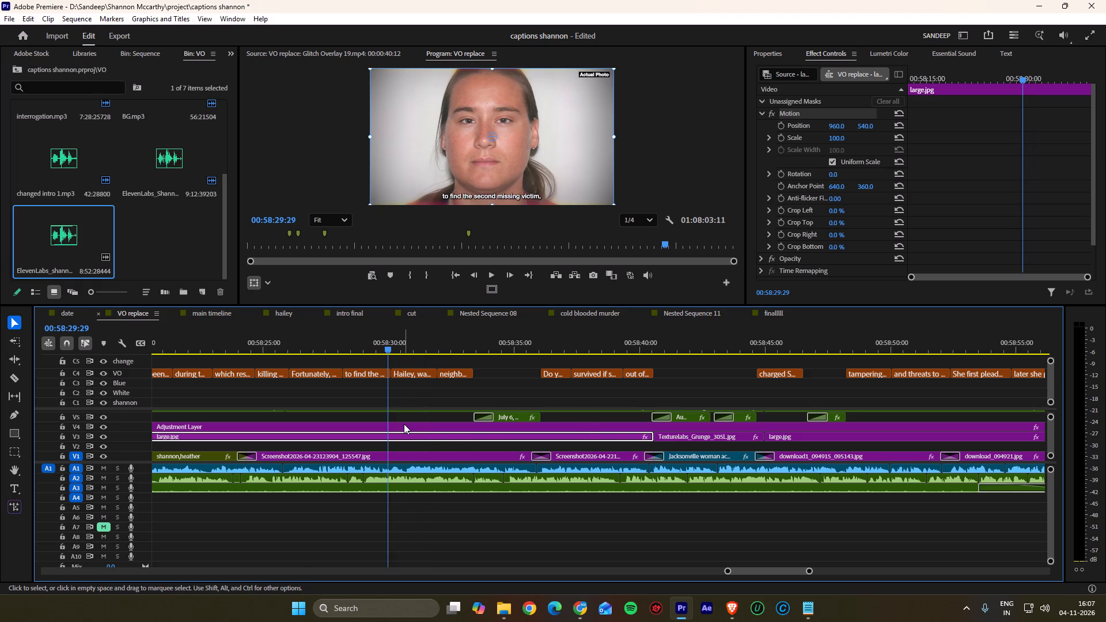
left_click(422, 393)
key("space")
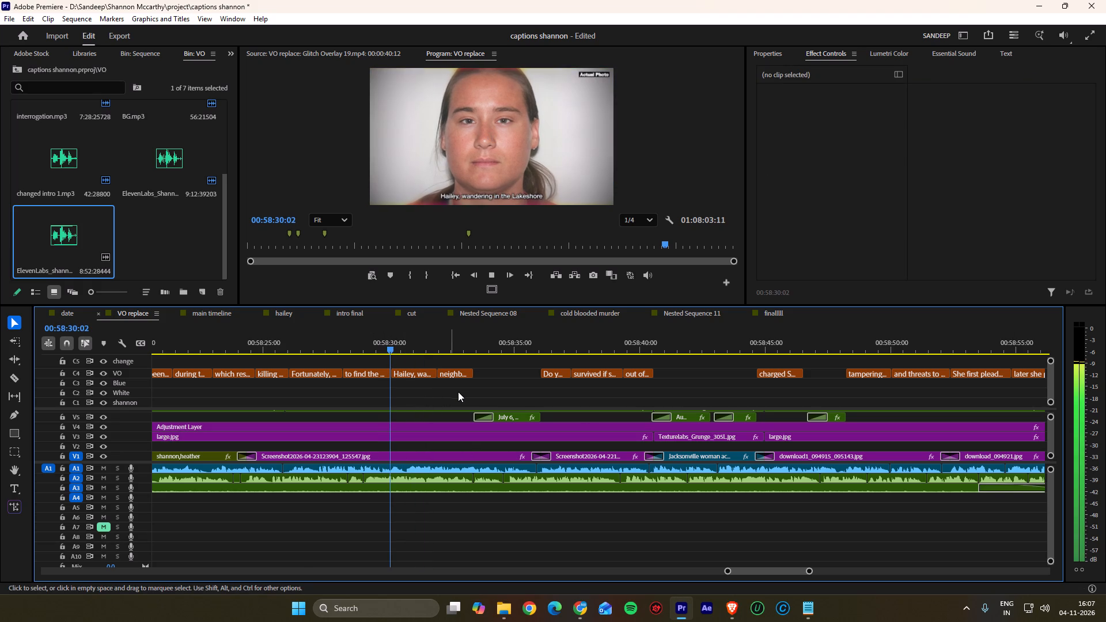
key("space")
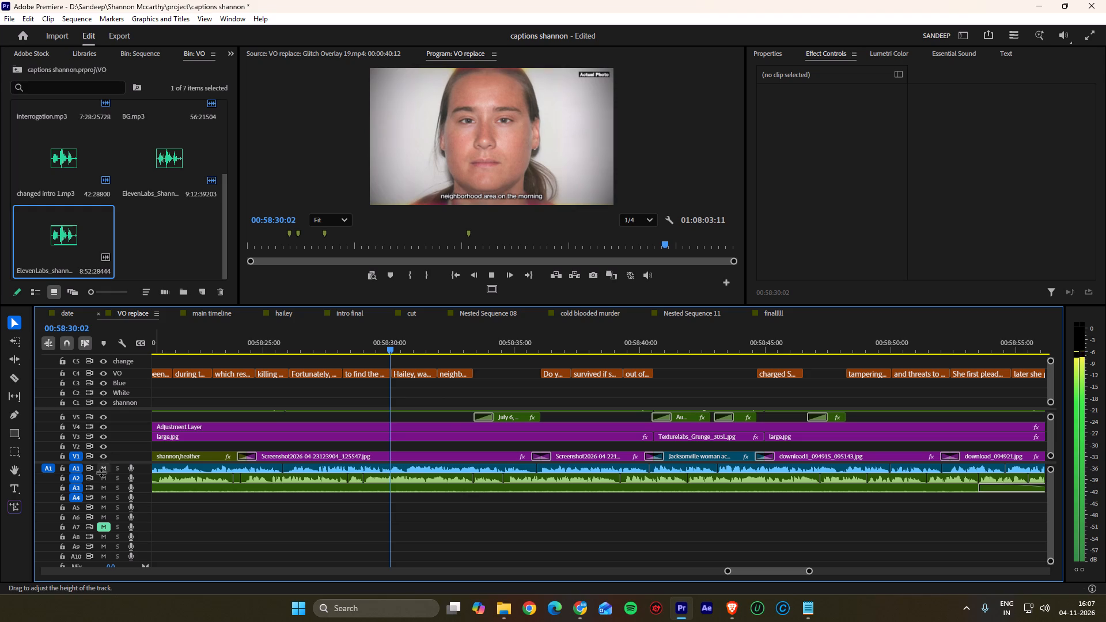
Mute A1, locate the narration change at 00:58:34:26 and roll the V1 cut between the Screenshot2026-04-23 and Screenshot2026-04-22 clips to it.
left_click(103, 471)
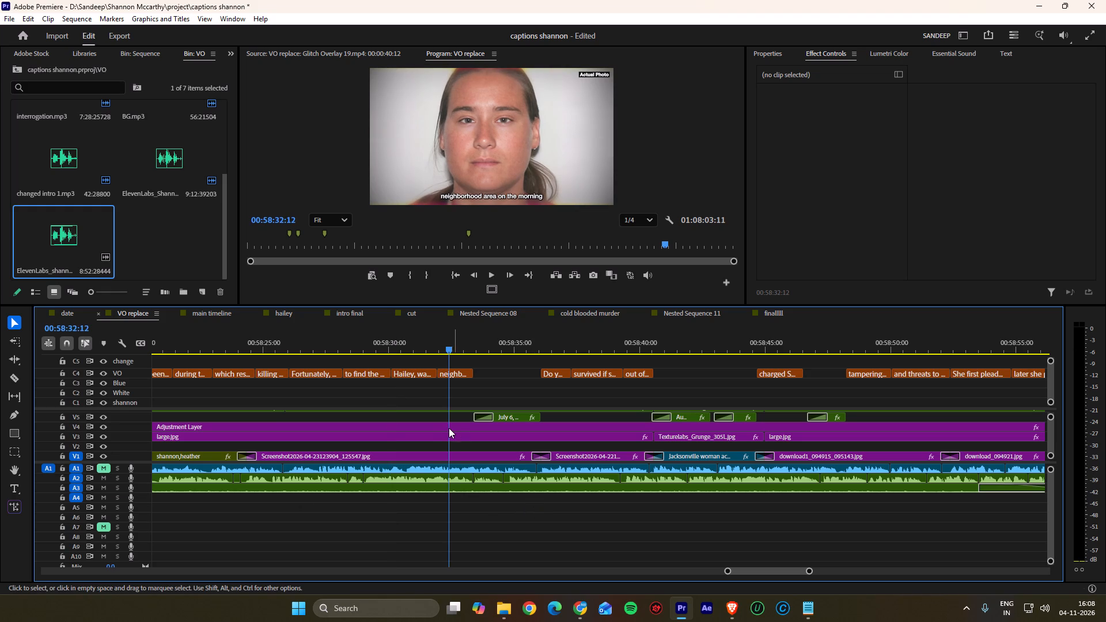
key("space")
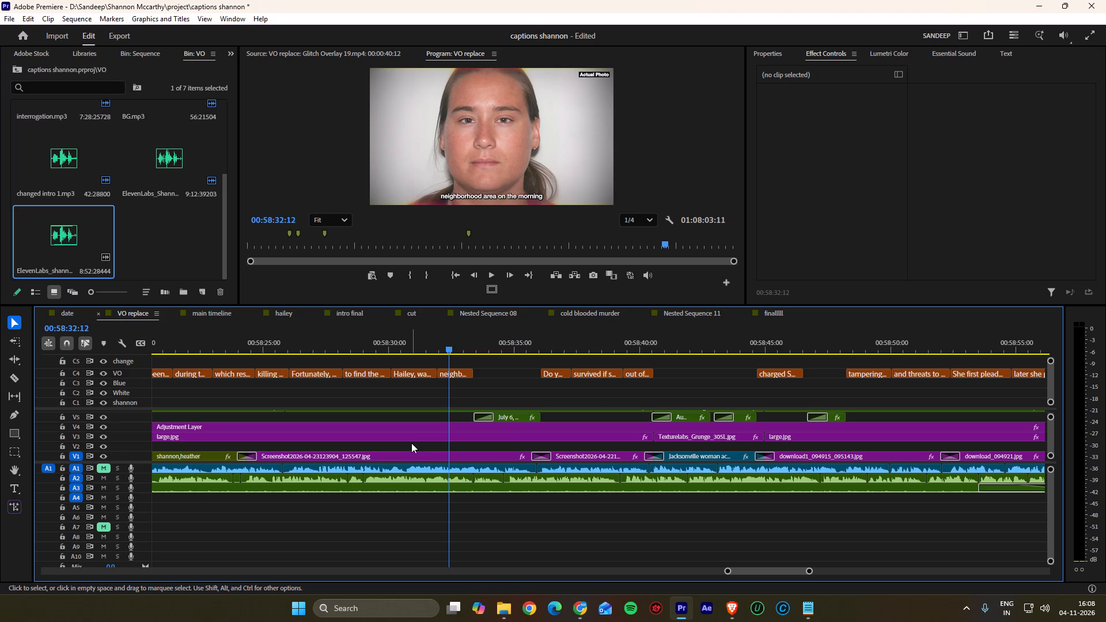
left_click(537, 446)
left_click(525, 456)
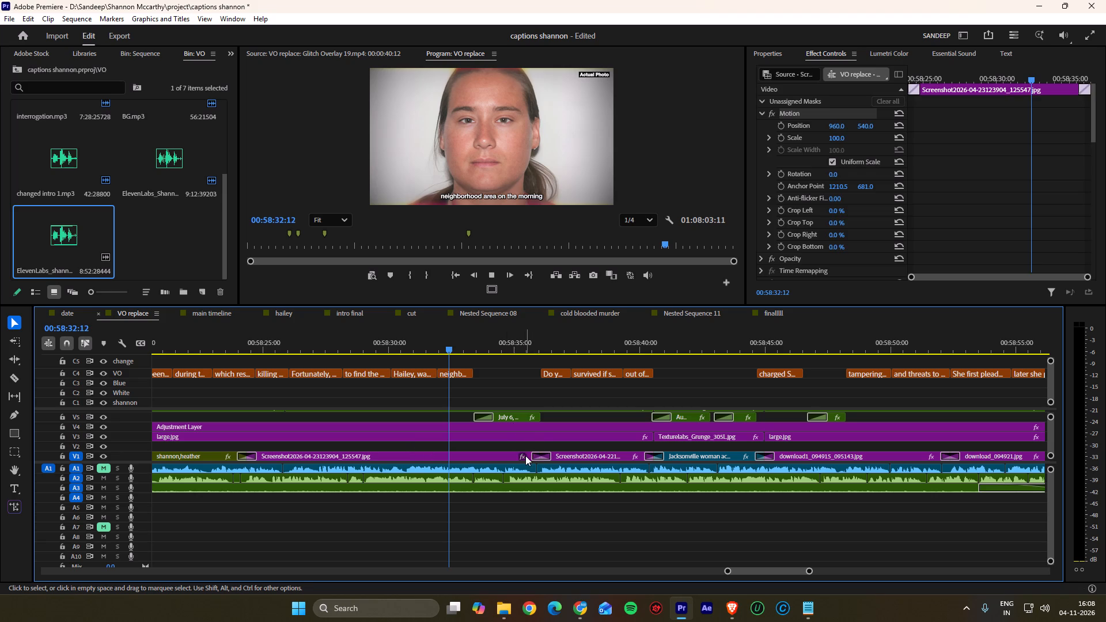
left_click_drag(442, 348, 367, 344)
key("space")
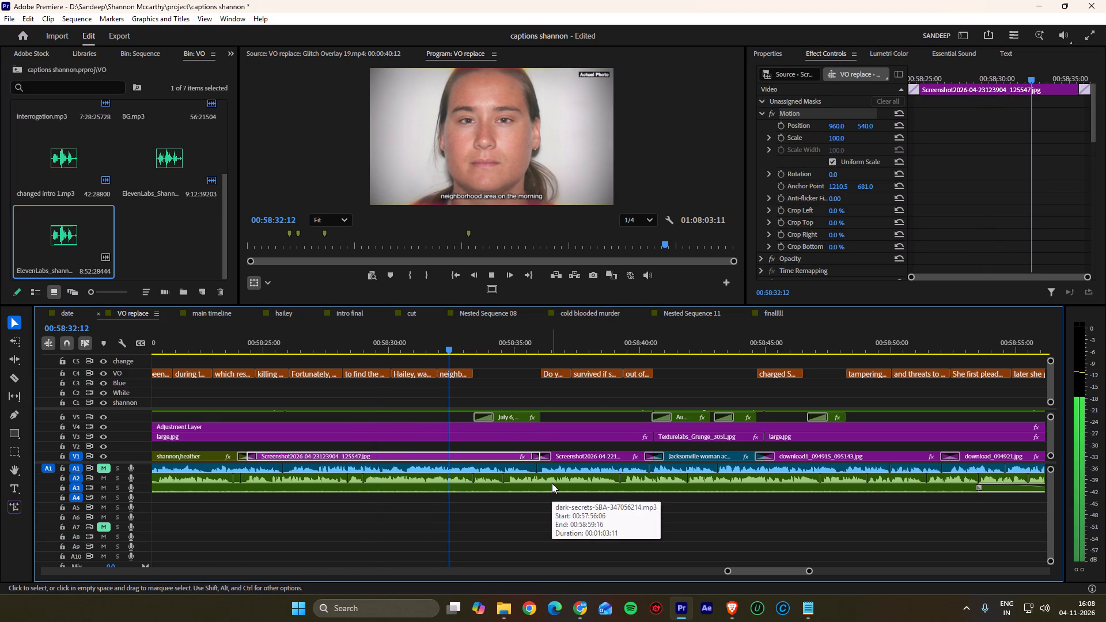
scroll(552, 483, "down", 2)
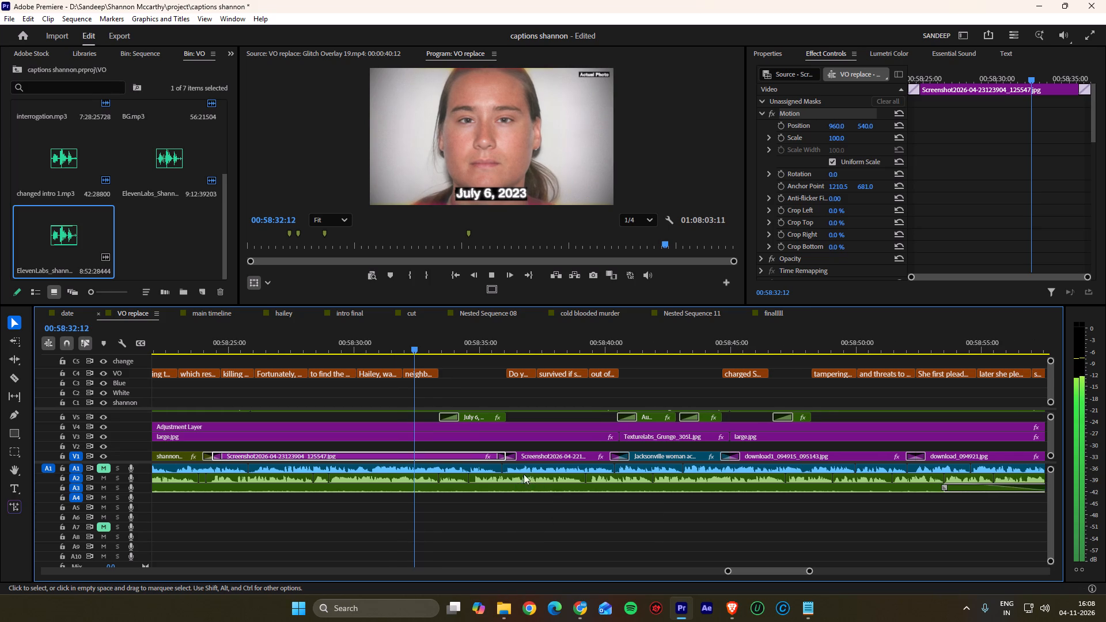
left_click_drag(471, 344, 452, 346)
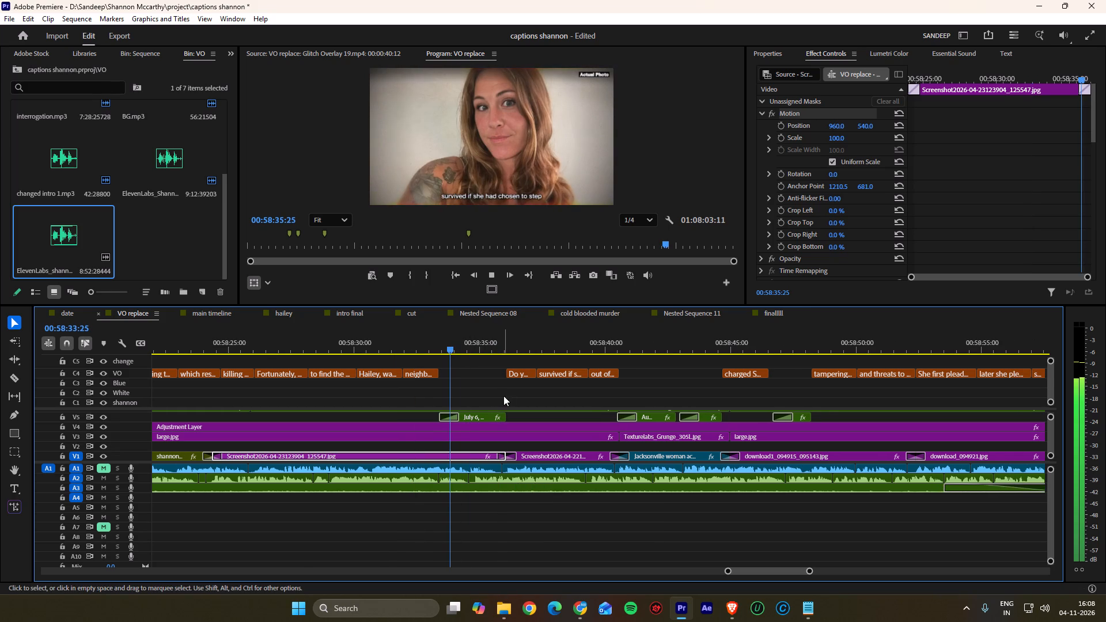
left_click(503, 396)
left_click_drag(463, 348, 434, 347)
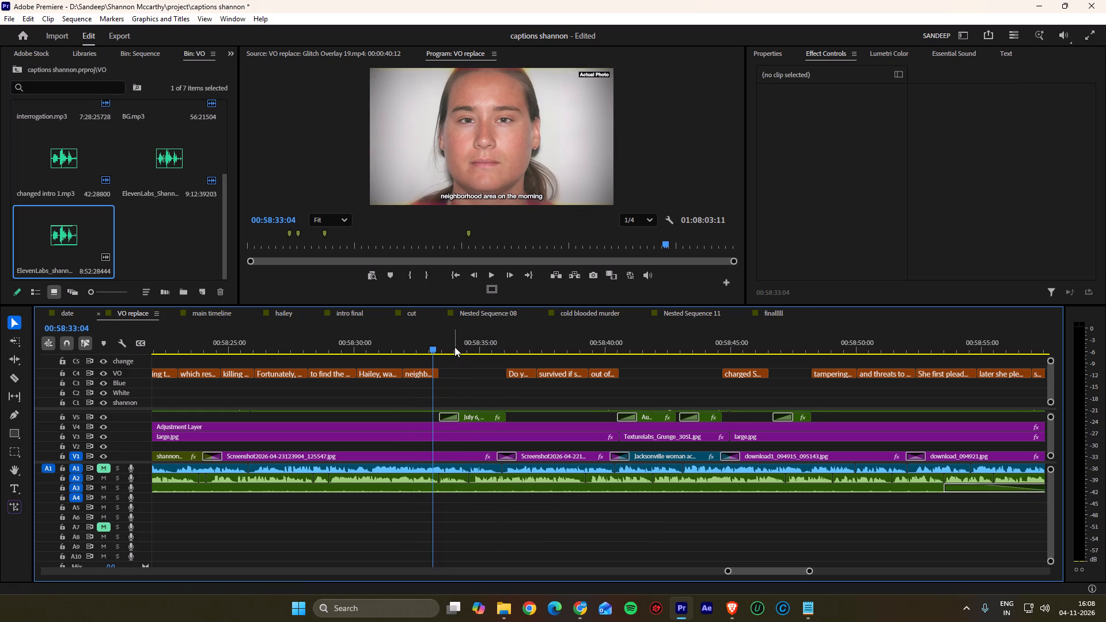
left_click_drag(454, 347, 477, 351)
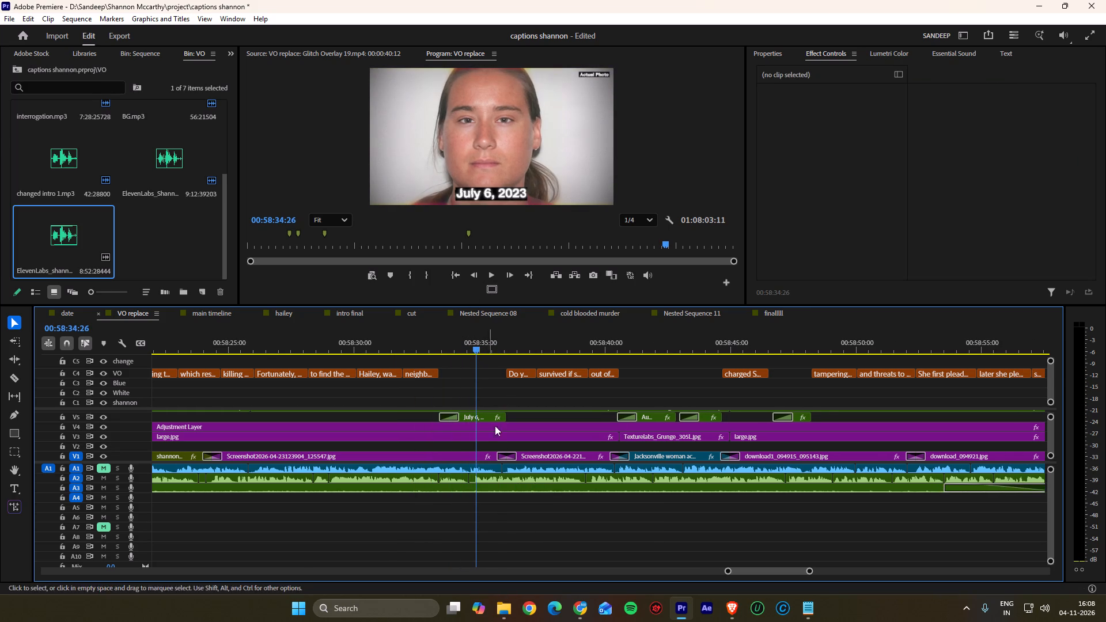
left_click_drag(508, 460, 480, 459, "ctrl")
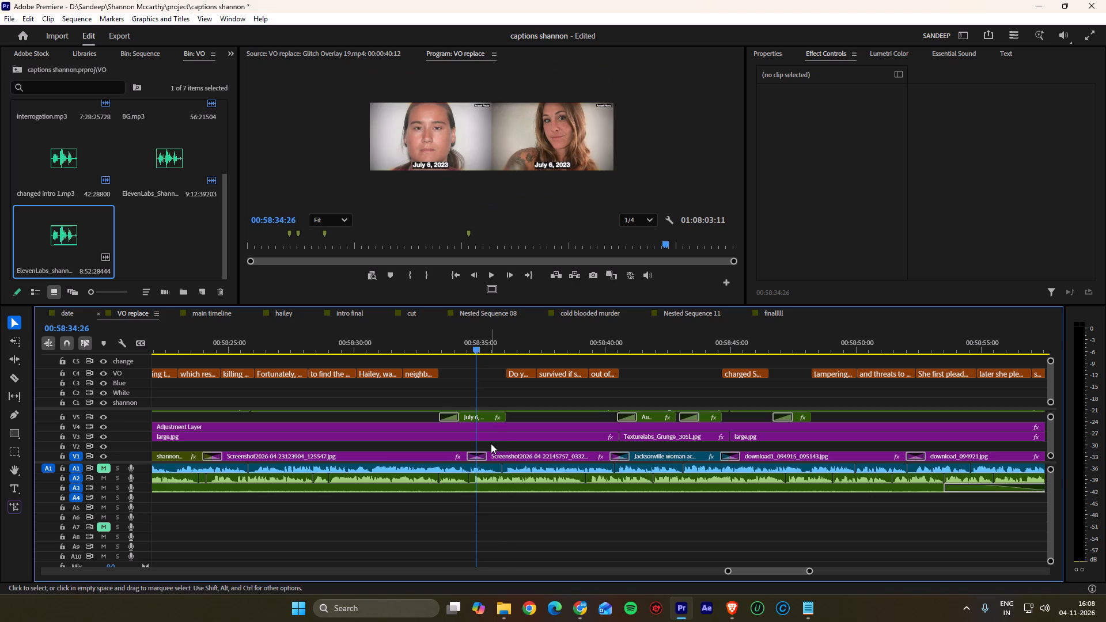
Play on to the end of the Screenshot2026-04-22 section and roll its V1 cut with the Jacksonville woman clip to 00:58:39:15.
left_click(491, 443)
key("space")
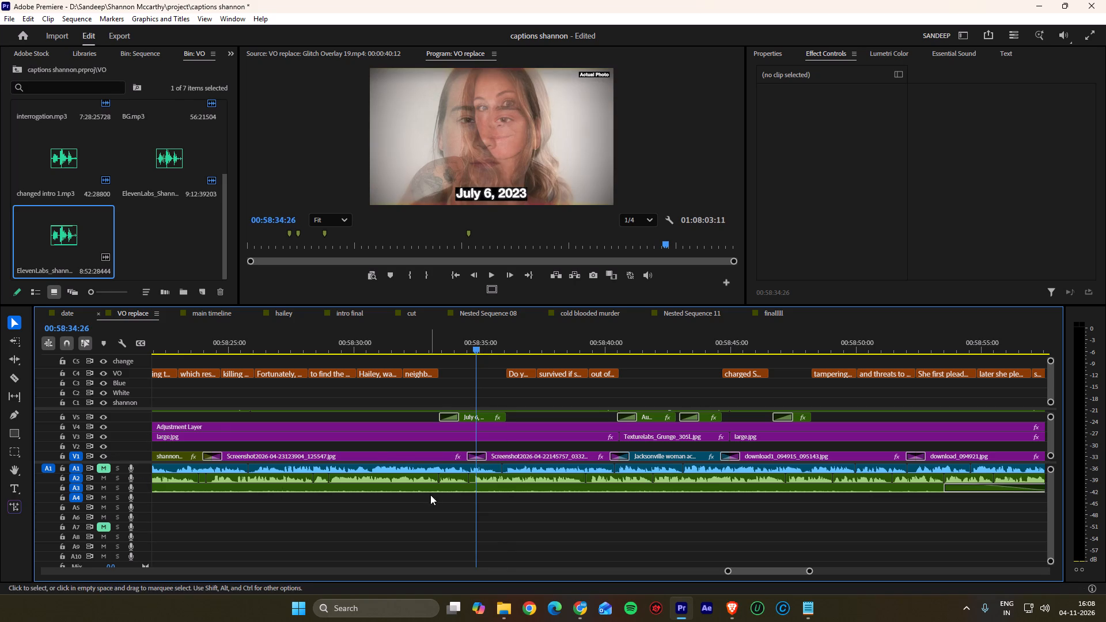
scroll(429, 464, "down", 8)
scroll(470, 456, "up", 2, "alt")
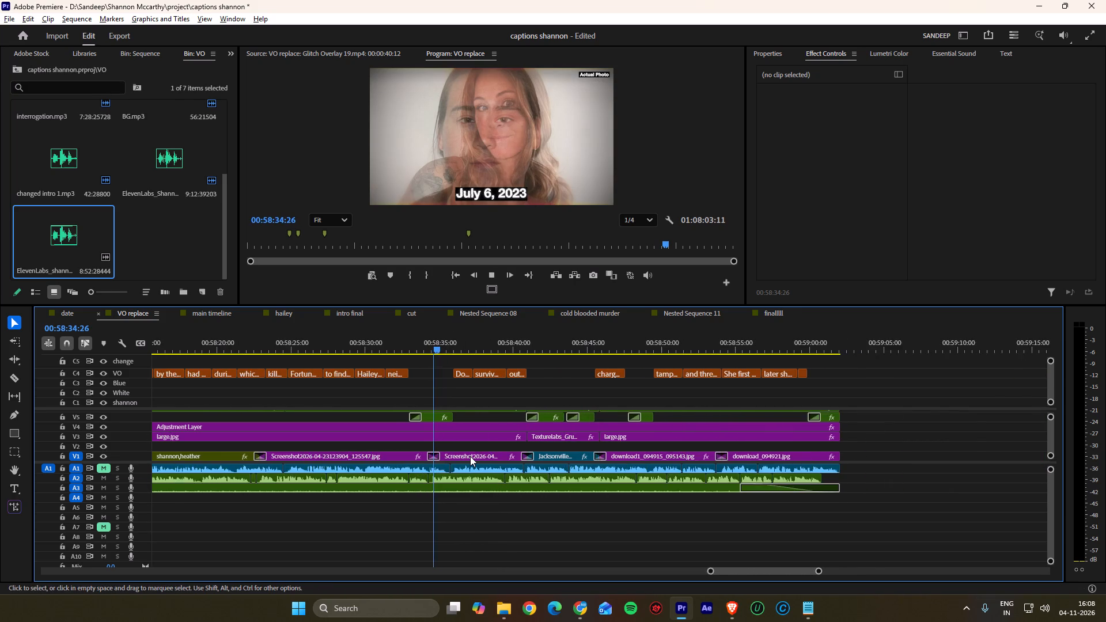
scroll(470, 456, "up", 7, "alt")
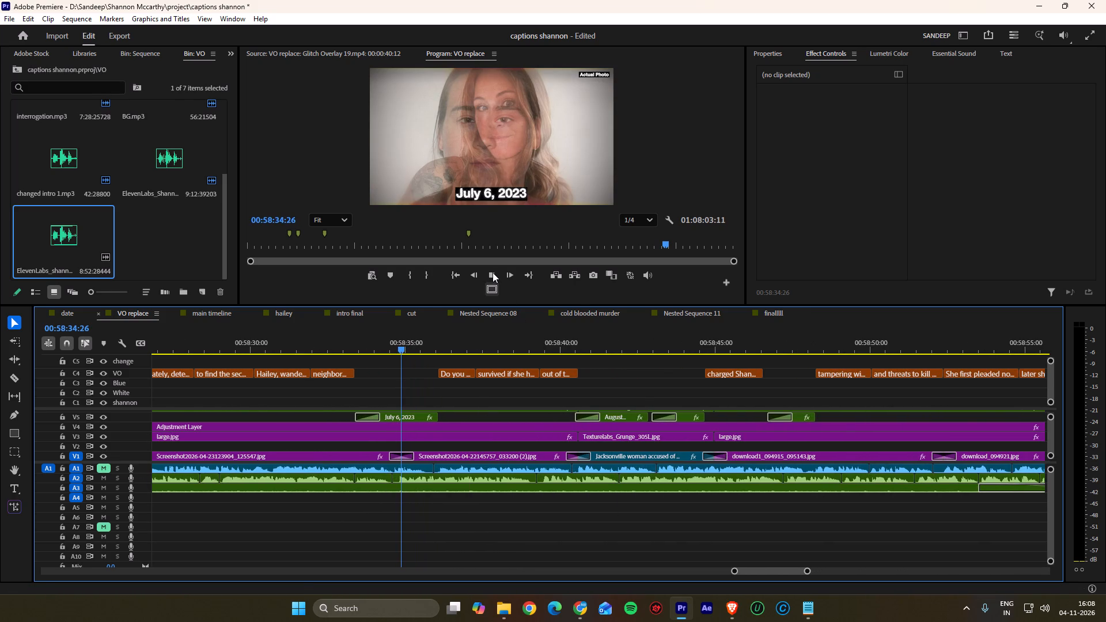
scroll(434, 470, "down", 5)
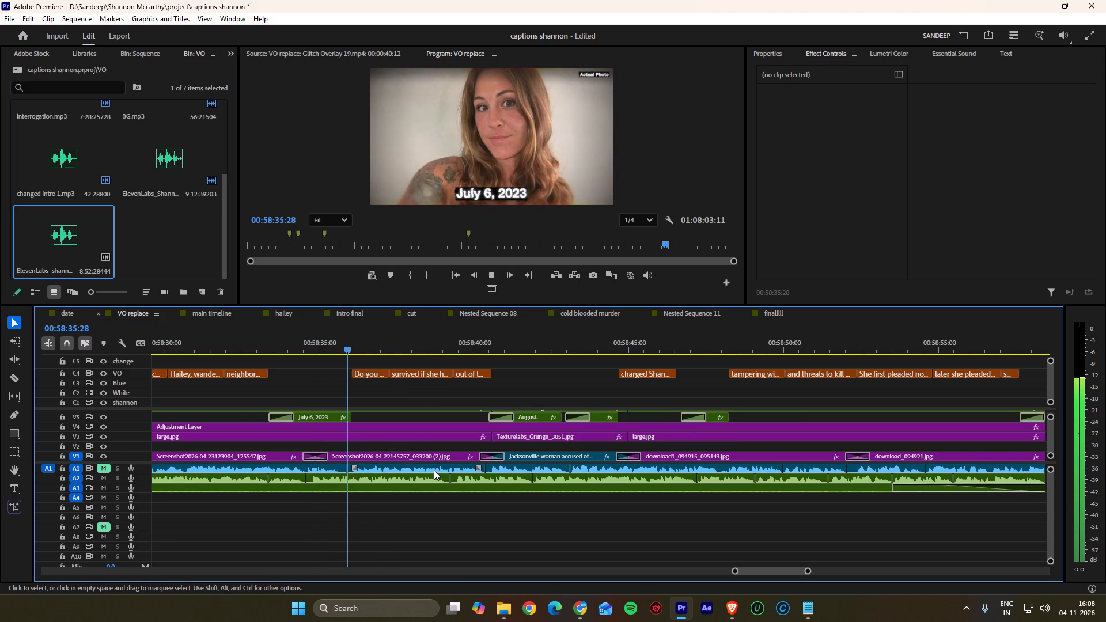
scroll(434, 470, "down", 2)
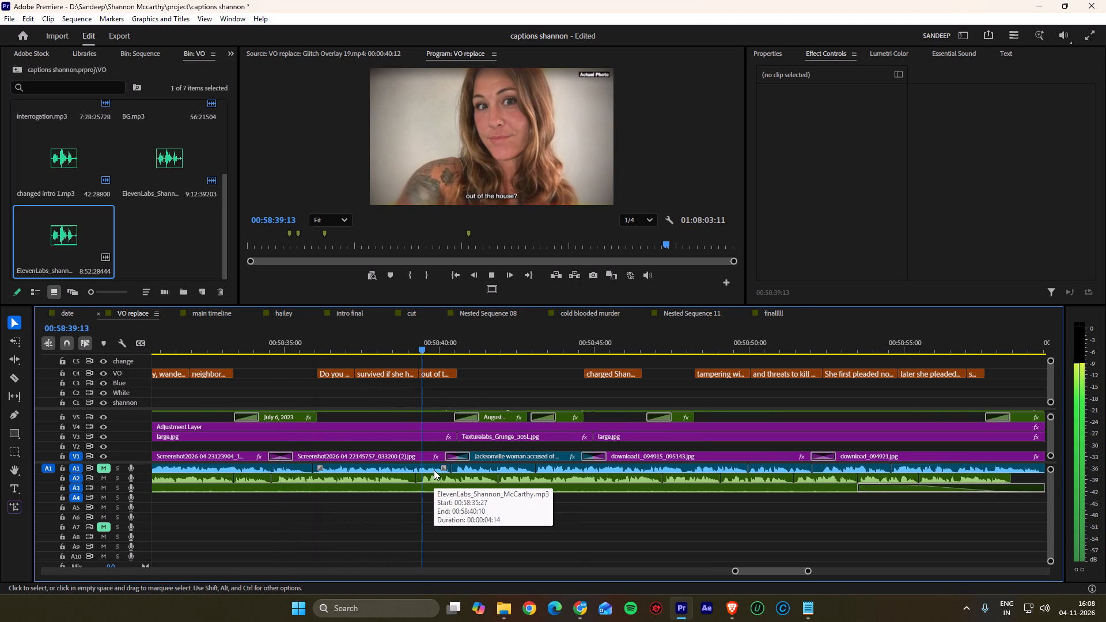
left_click_drag(476, 330, 423, 345)
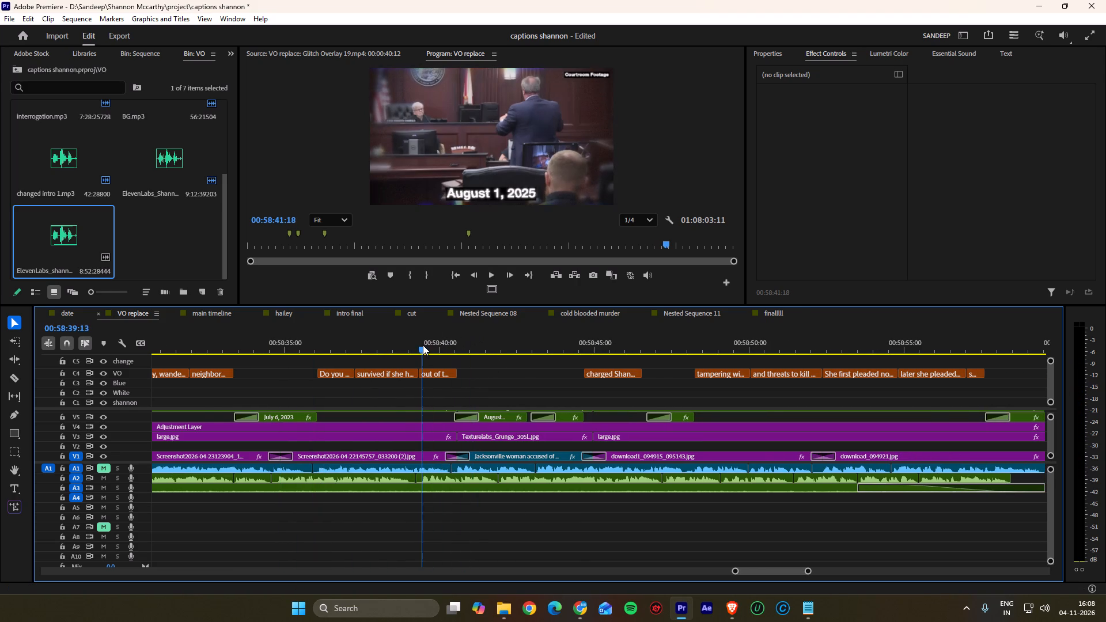
left_click_drag(423, 345, 425, 350)
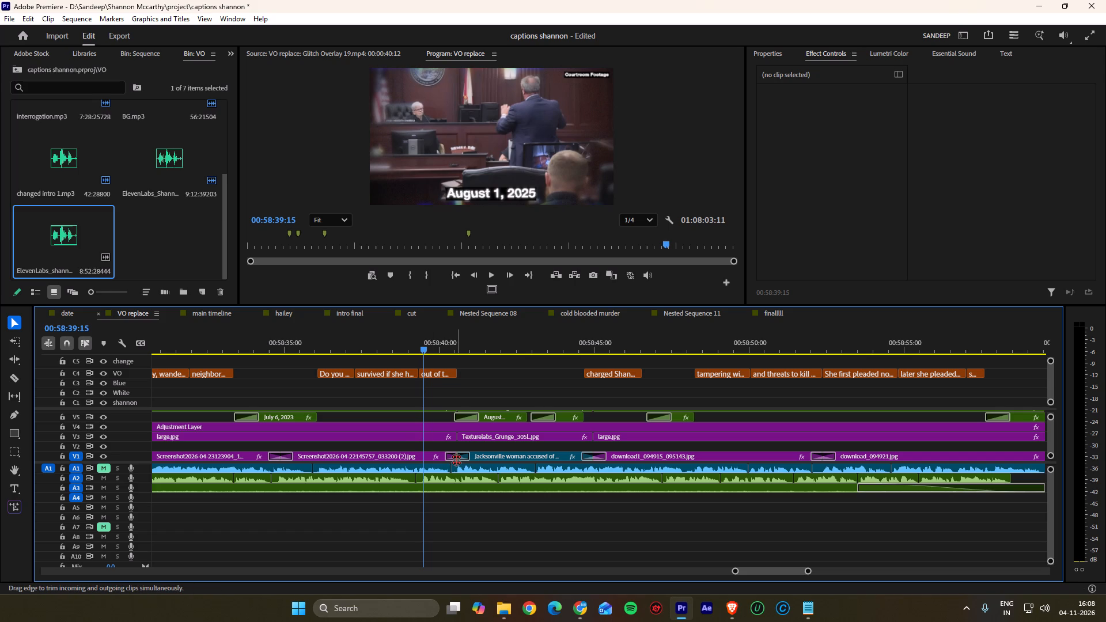
left_click_drag(456, 460, 422, 464, "ctrl")
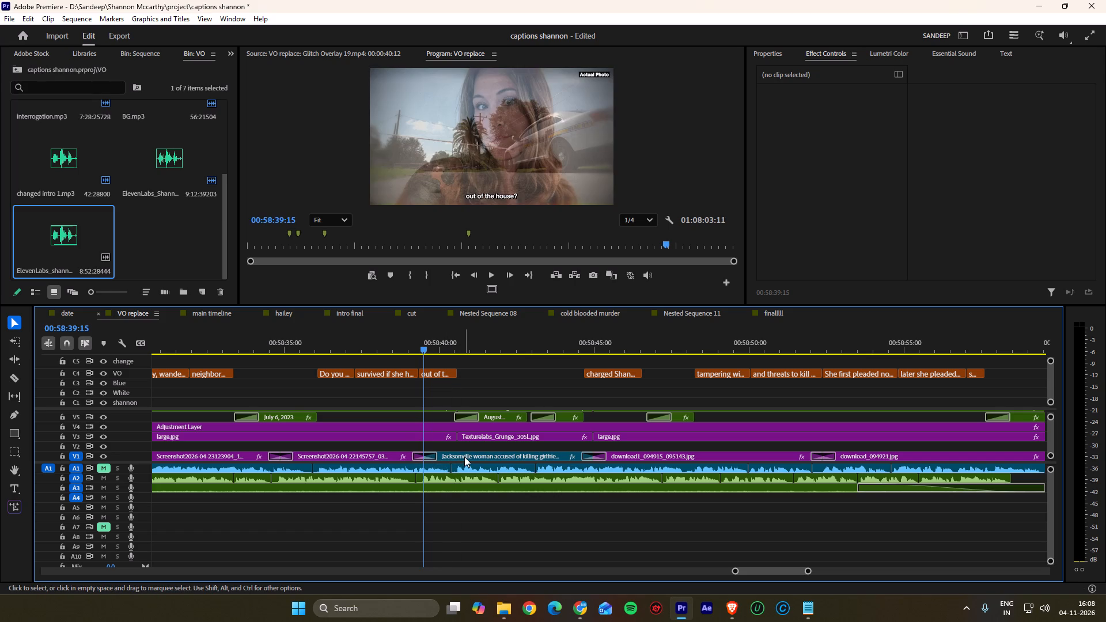
Slip the Jacksonville woman clip on V1 to later footage so it opens on the courtroom shot.
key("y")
left_click_drag(467, 456, 440, 456)
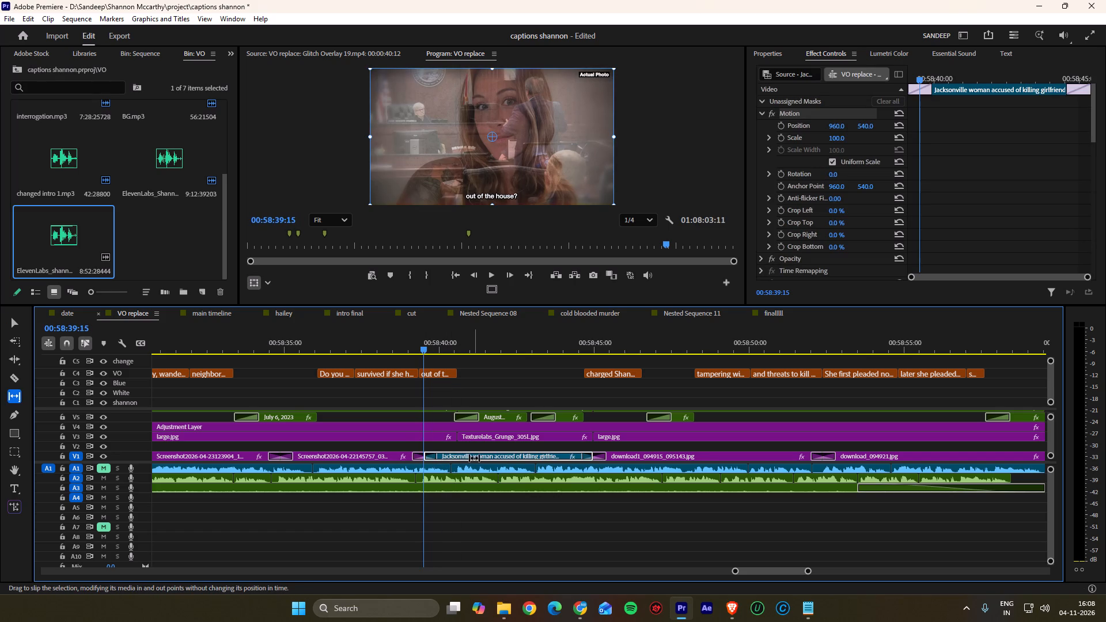
left_click(471, 522)
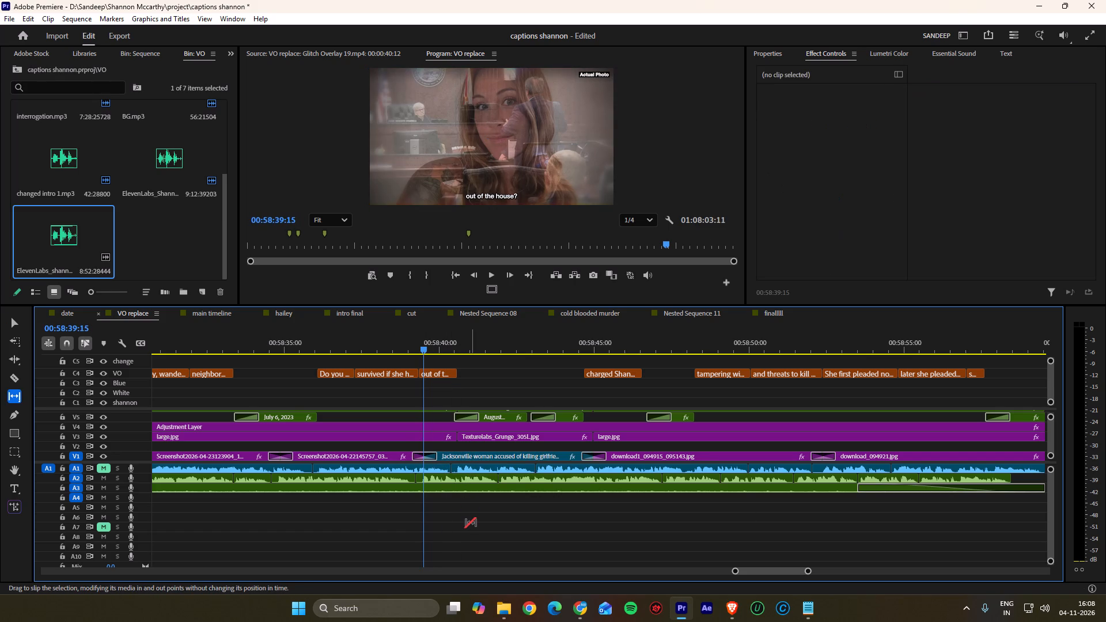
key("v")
left_click(471, 522)
Play from 00:58:39:15 past the cut to the download1 clip and replay from 00:58:41:23, checking the narration against the visuals.
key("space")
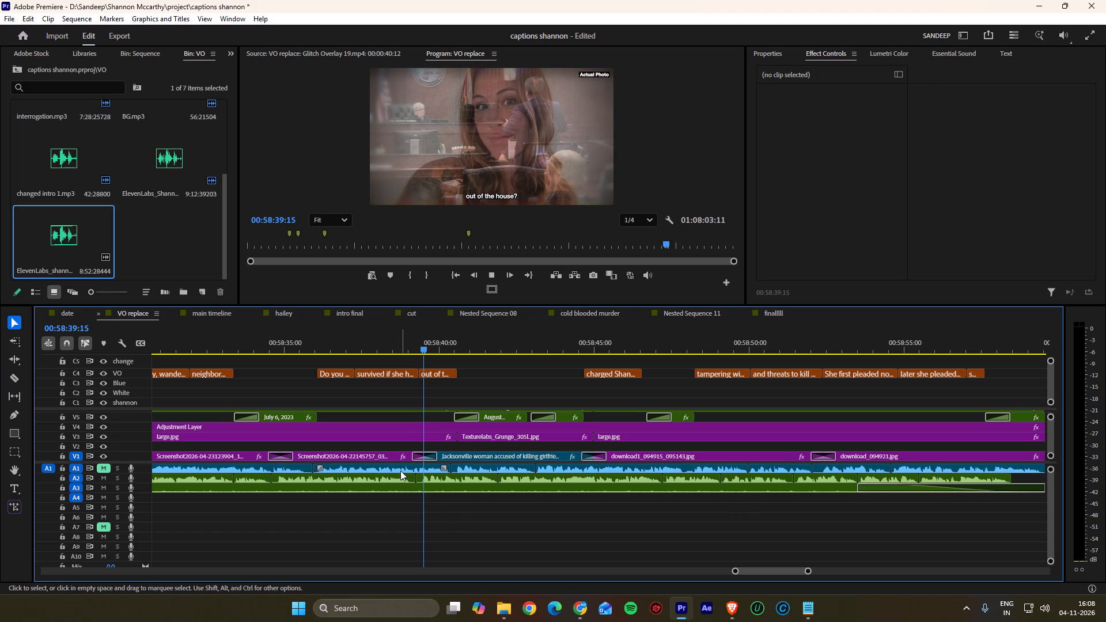
scroll(400, 471, "down", 6)
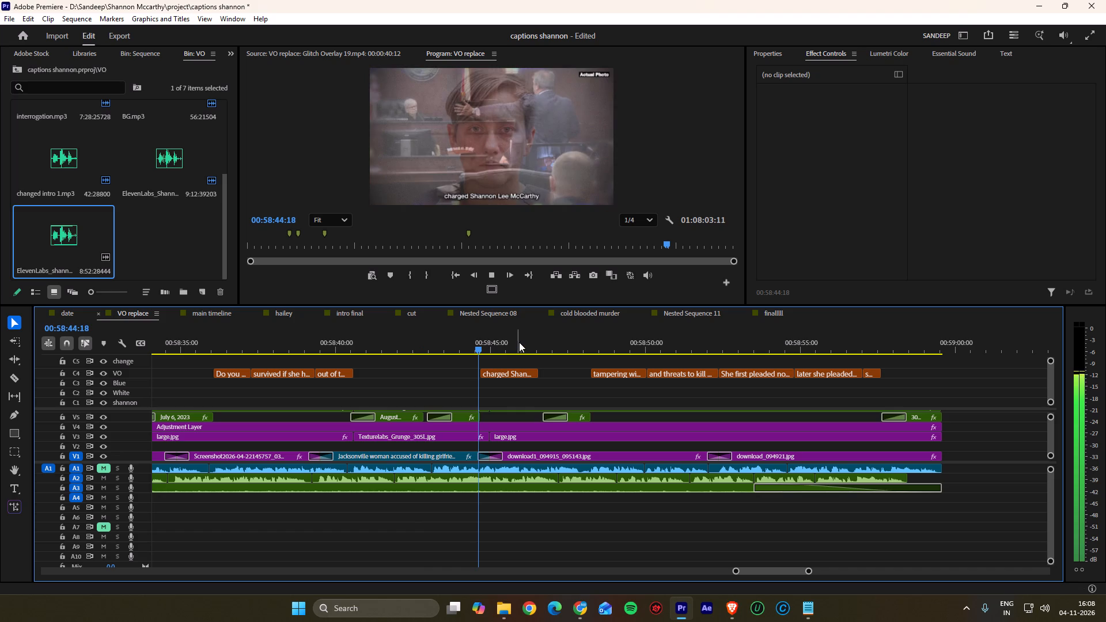
left_click_drag(509, 344, 436, 346)
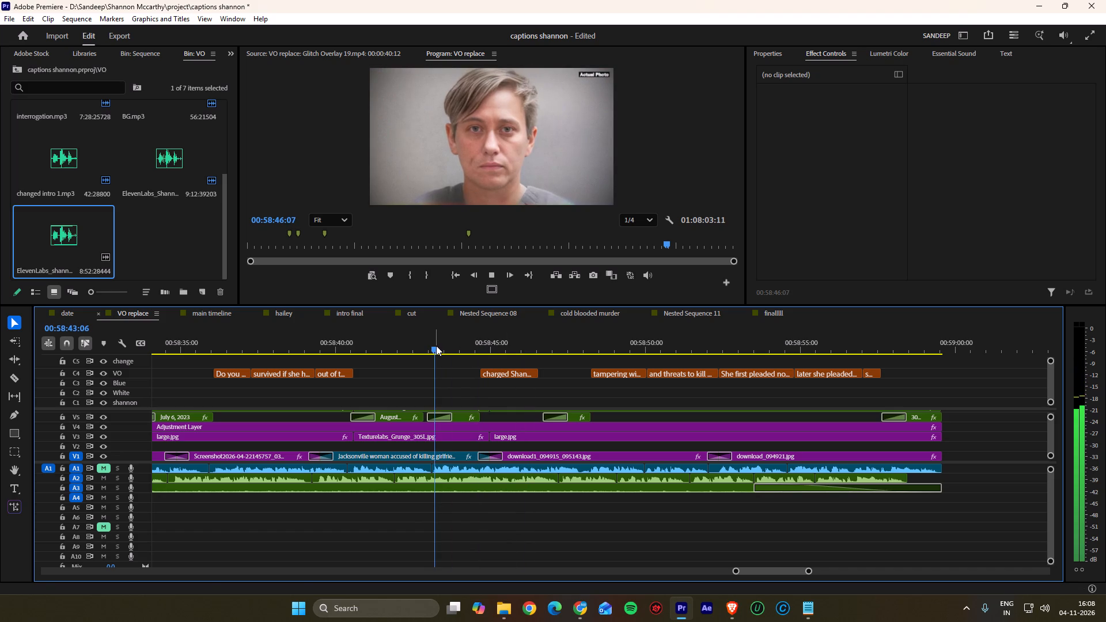
left_click(492, 272)
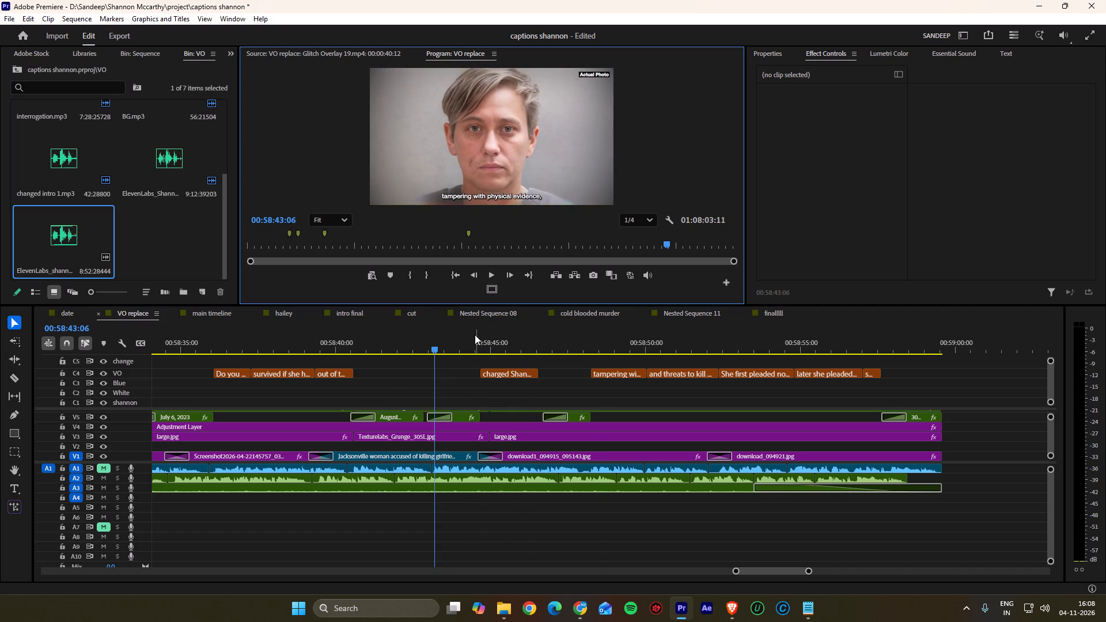
left_click_drag(431, 347, 387, 347)
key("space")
left_click(466, 507)
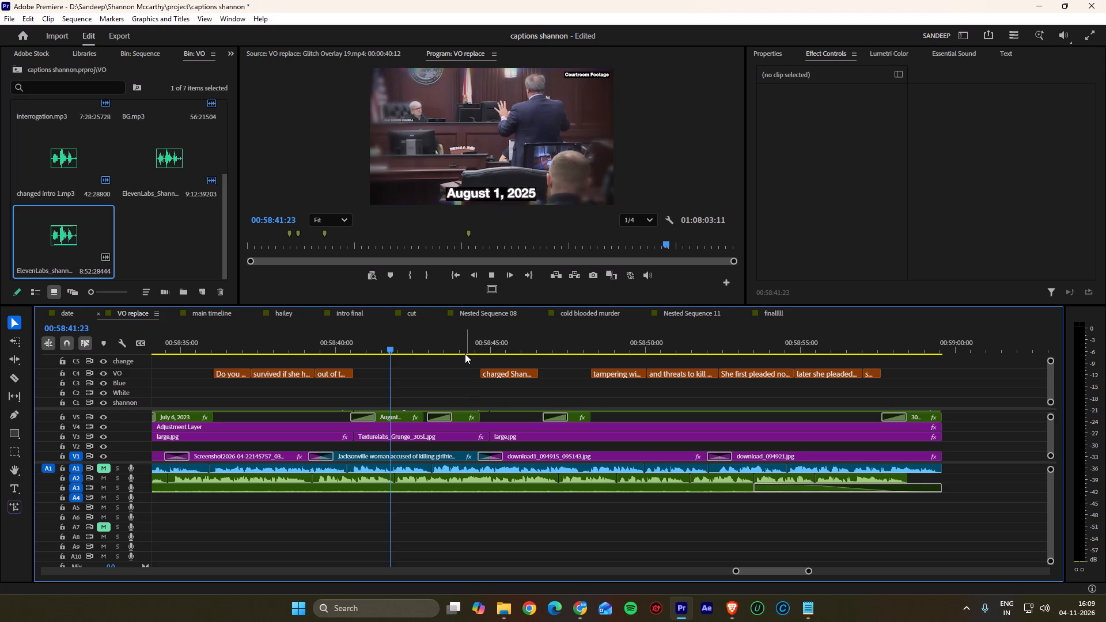
left_click(490, 276)
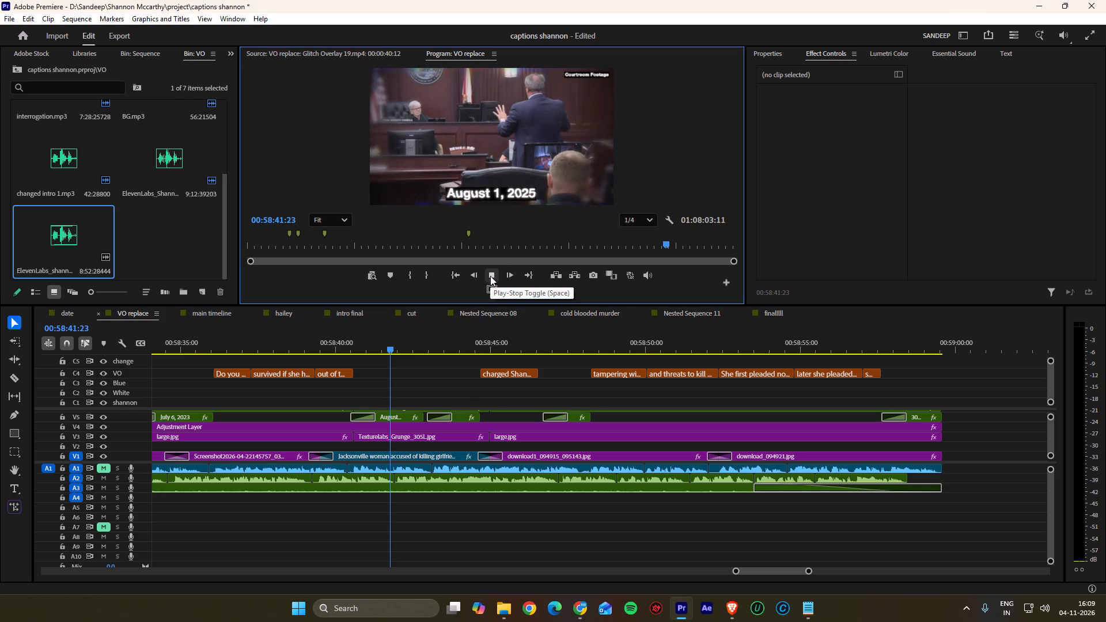
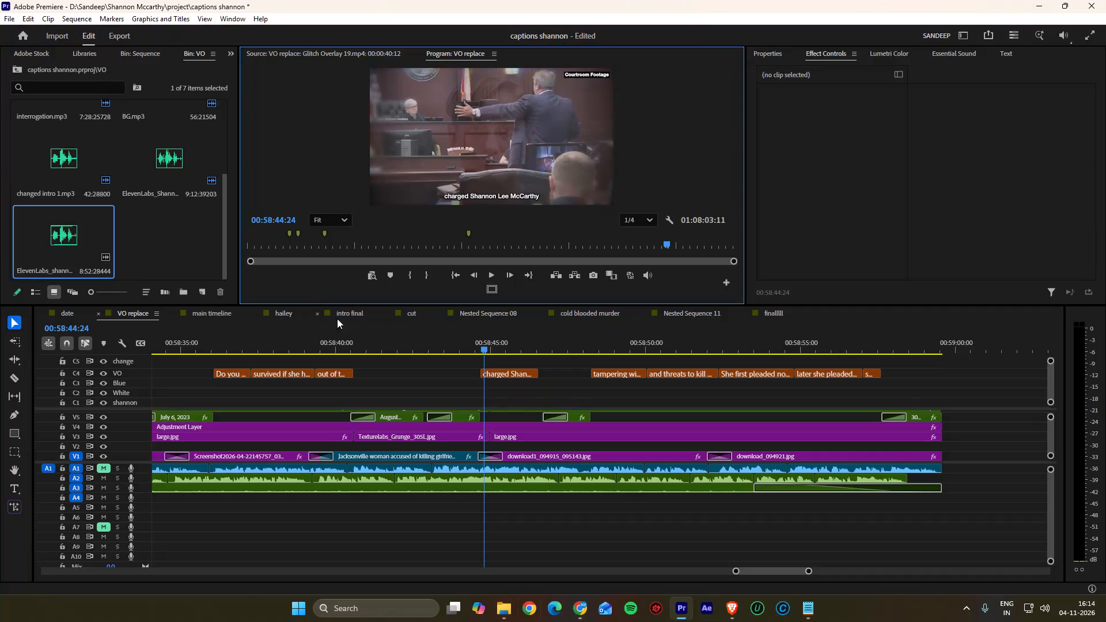
Play on through the download1 clip and roll its V1 cut with the download_094921 clip to 00:58:51:17.
scroll(488, 395, "down", 7)
scroll(374, 415, "up", 3, "alt")
key("space")
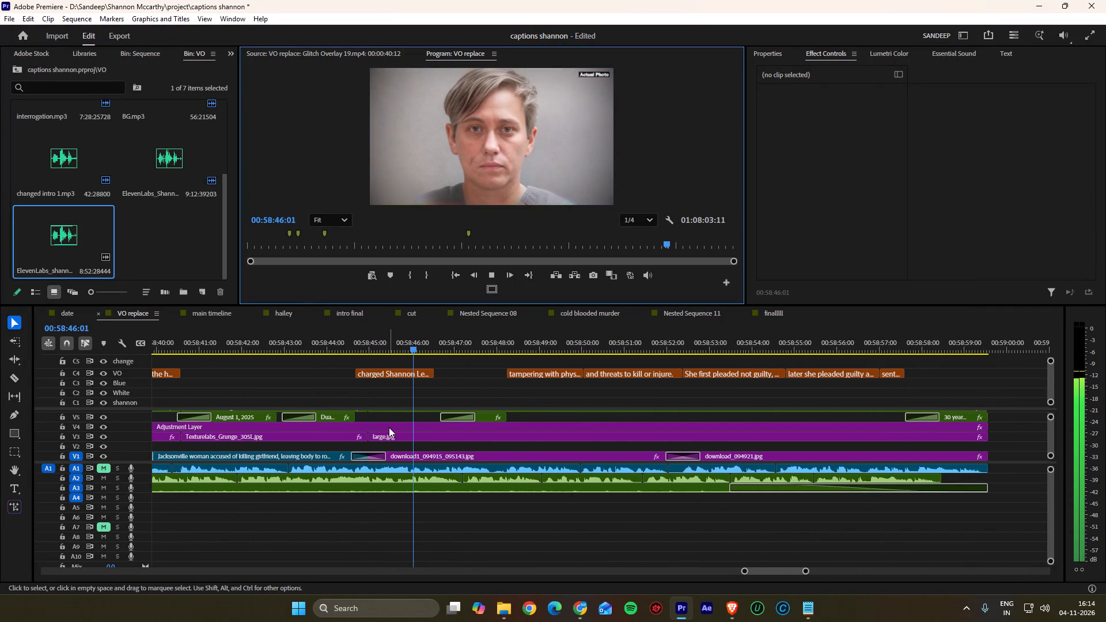
scroll(386, 428, "down", 4, "alt")
scroll(385, 428, "down", 3)
scroll(581, 477, "up", 3, "alt")
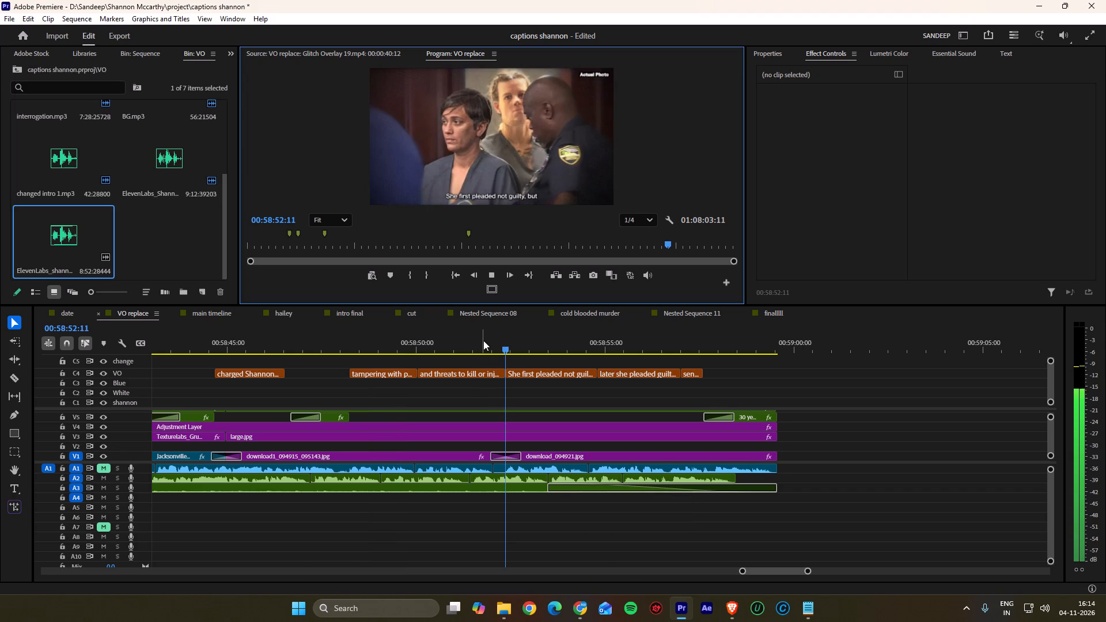
left_click_drag(489, 340, 478, 344)
left_click_drag(507, 461, 507, 461, "ctrl")
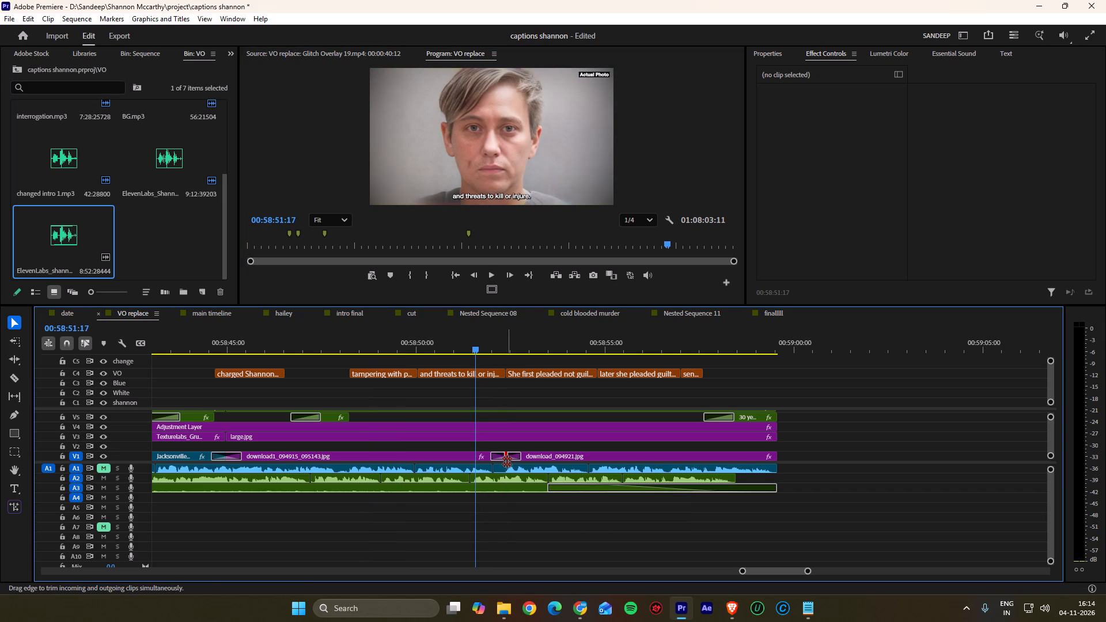
left_click_drag(507, 461, 476, 464, "ctrl")
Delete the old voice-over clips on A1 from about 00:58:00 to the end of the sequence.
scroll(604, 473, "down", 14)
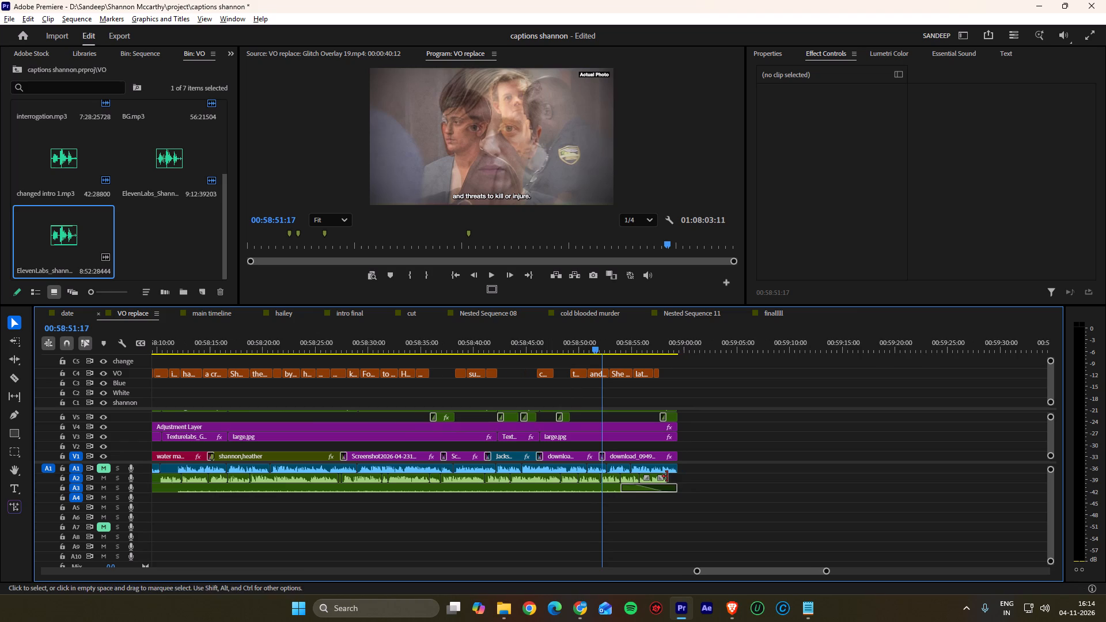
left_click(662, 470)
key("Delete")
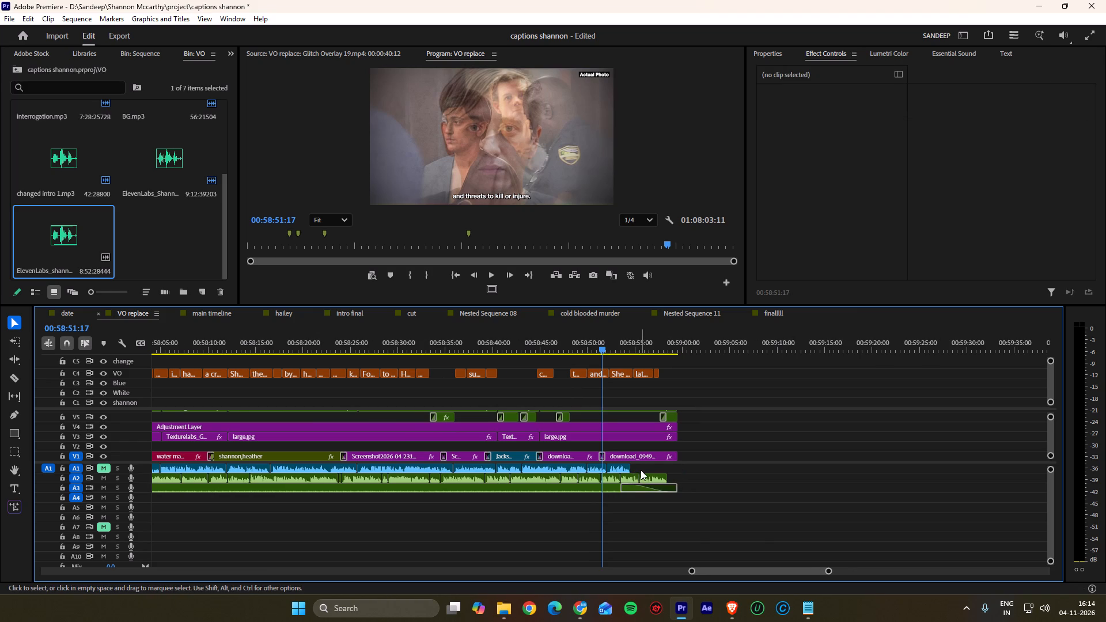
left_click_drag(641, 470, 253, 471)
key("Delete")
scroll(256, 470, "up", 4)
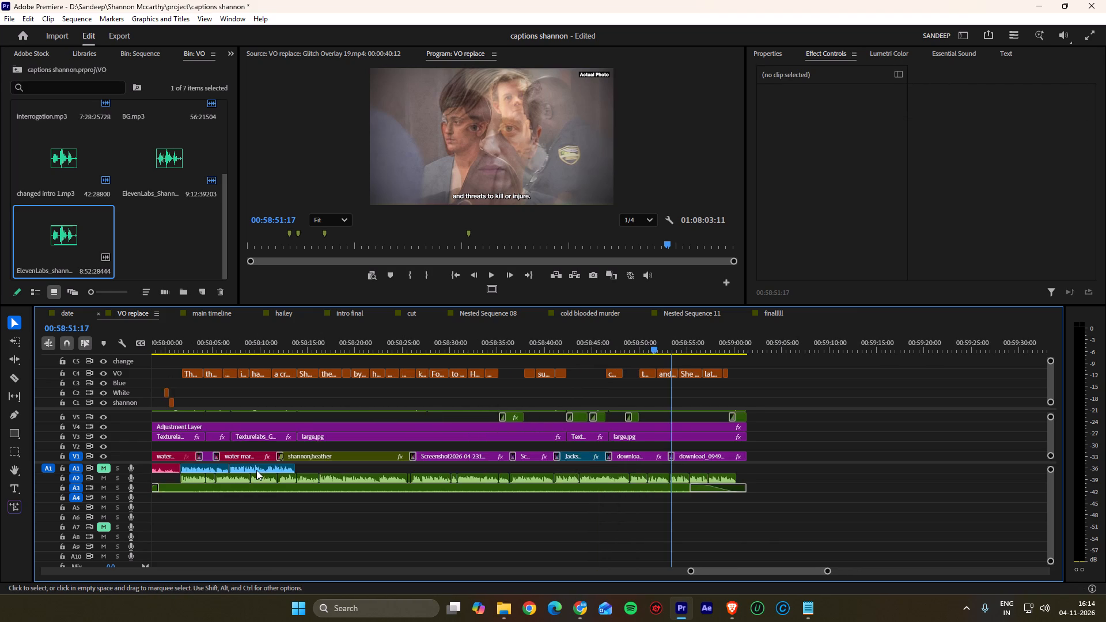
scroll(256, 470, "up", 5)
left_click_drag(410, 469, 297, 469)
key("Delete")
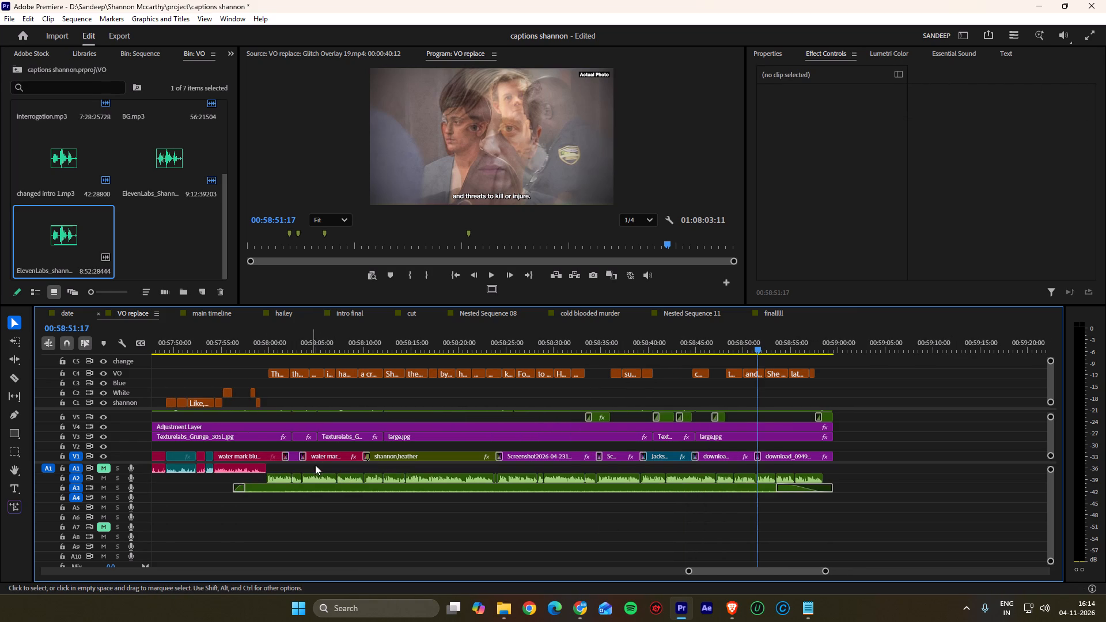
Play the new narration from about 00:58:00 to 00:58:12:20, checking the C4 VO captions against it.
left_click_drag(289, 341, 261, 344)
key("space")
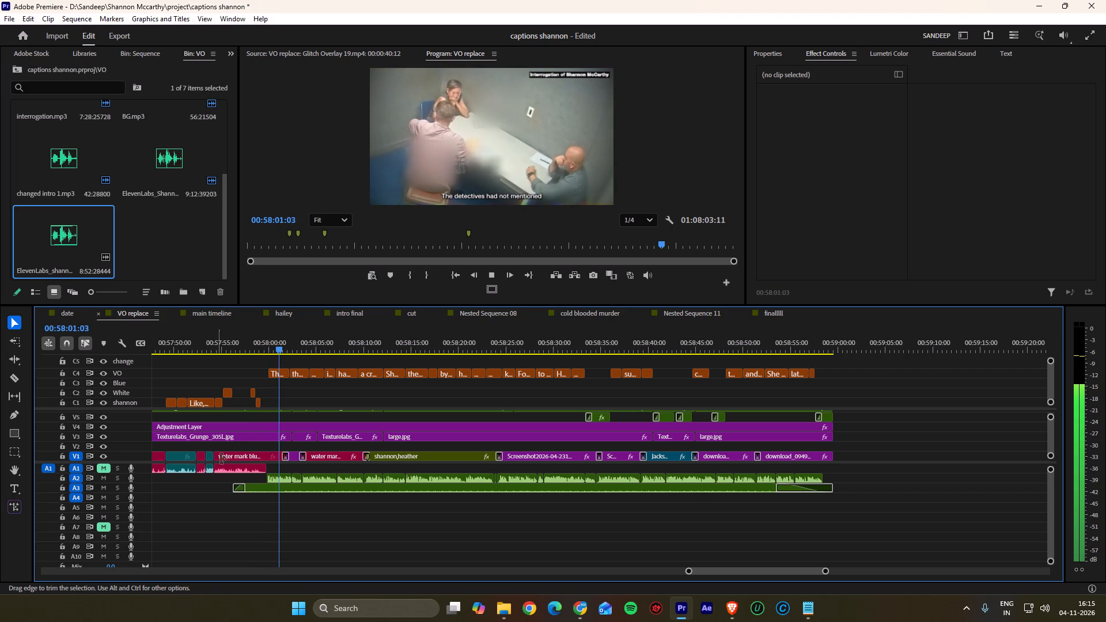
scroll(272, 465, "up", 9, "alt")
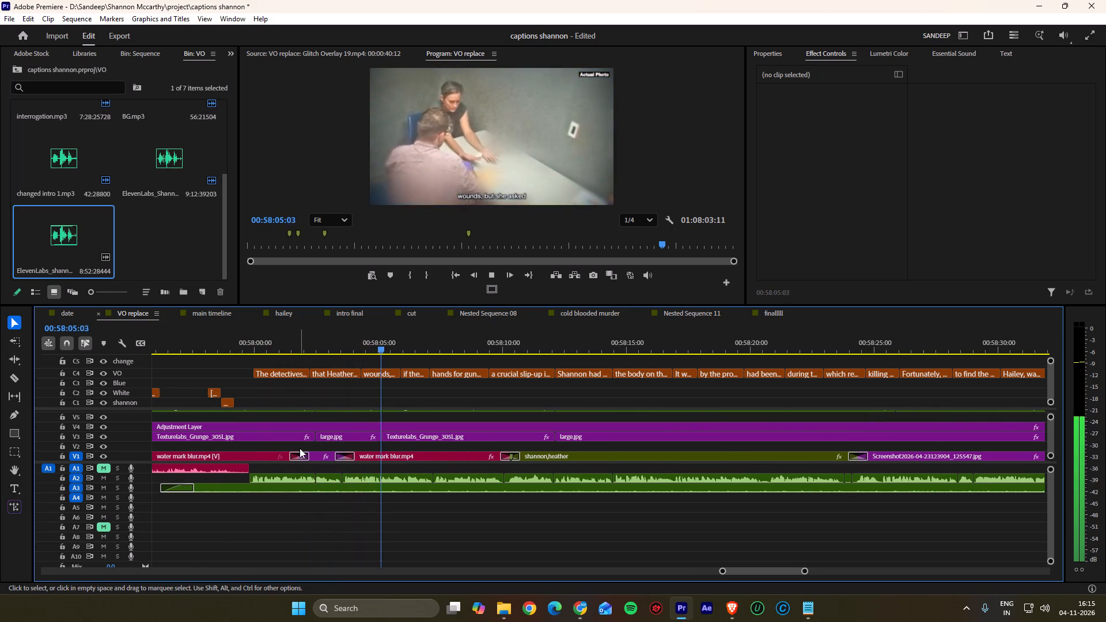
scroll(300, 448, "down", 2)
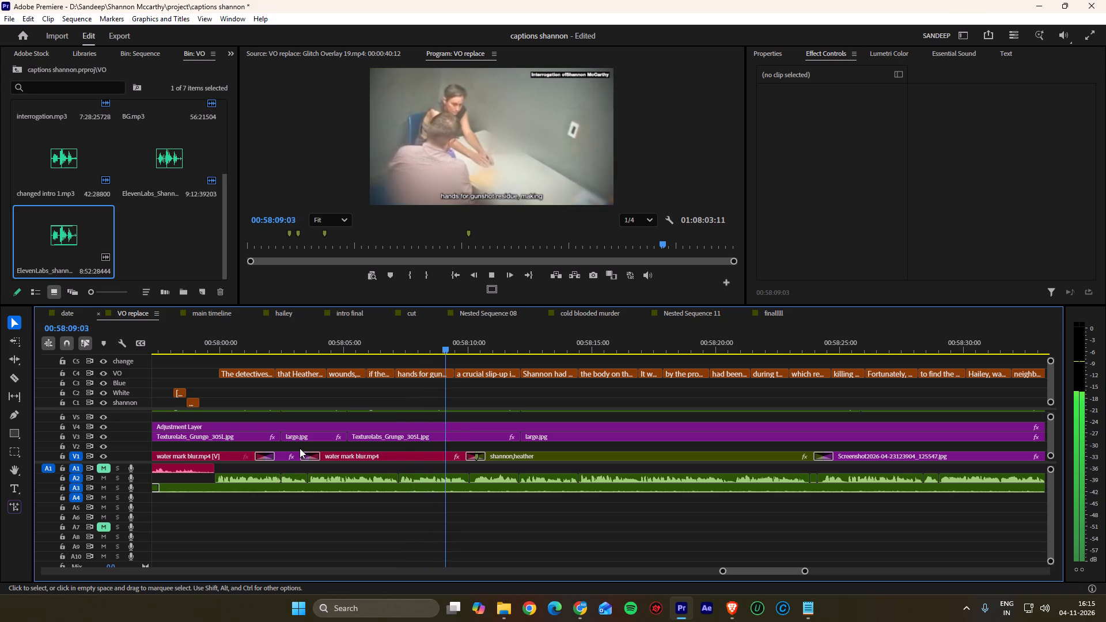
scroll(300, 448, "down", 4)
scroll(300, 448, "down", 6, "alt")
scroll(287, 422, "up", 8, "alt")
key("space")
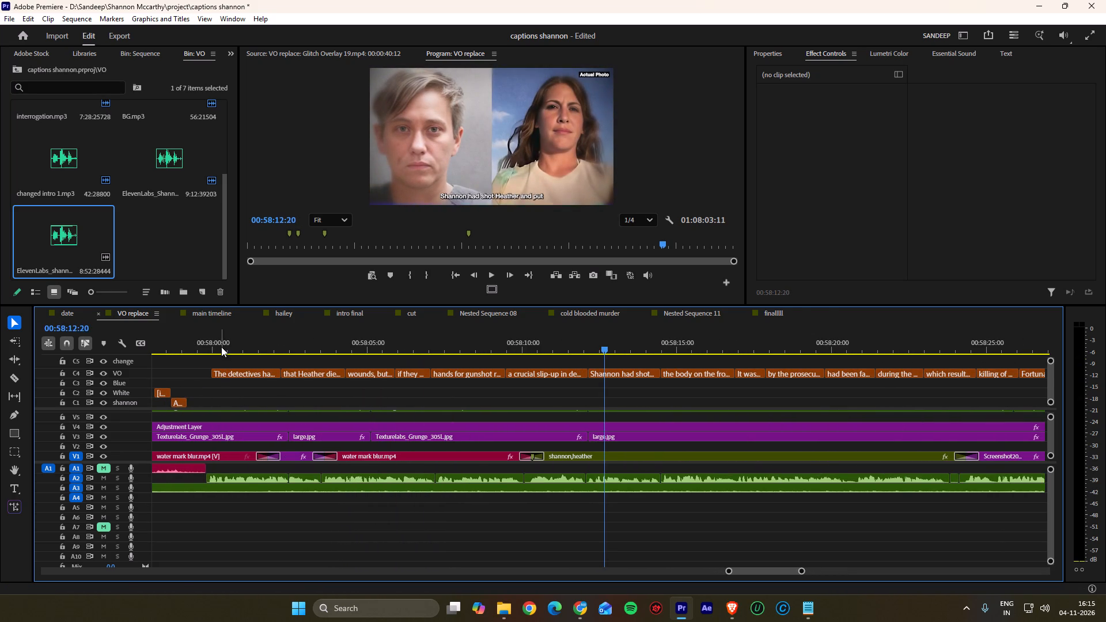
Roll the C4 caption cut before "that Heather died of gunshot" to about 00:58:01:18 to match the narration.
left_click_drag(221, 346, 206, 347)
scroll(209, 374, "up", 9, "alt")
key("space")
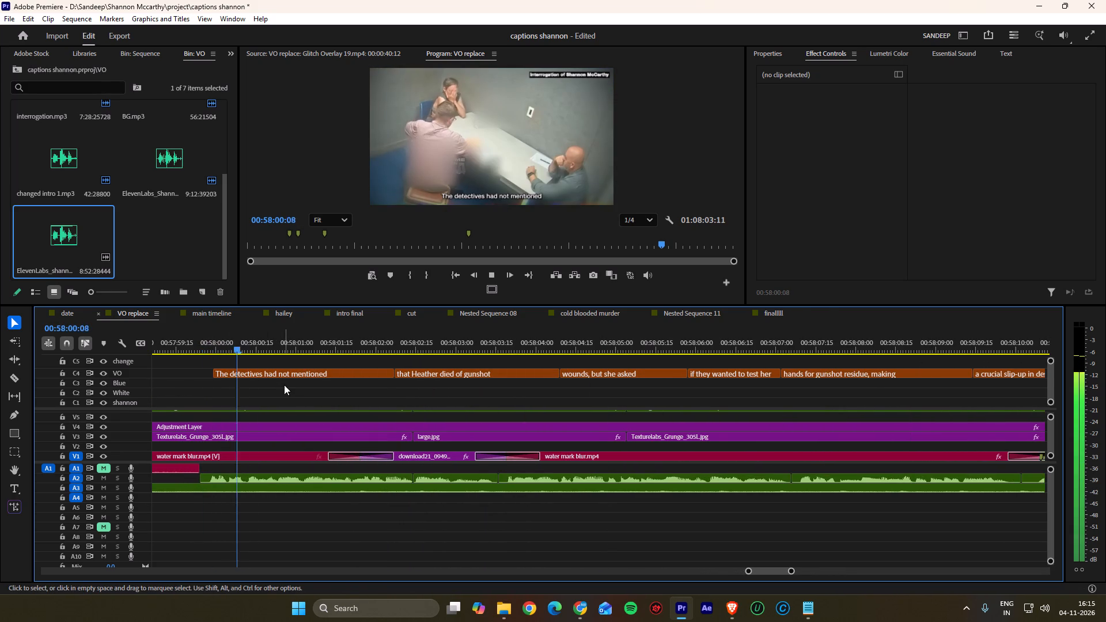
scroll(382, 385, "up", 6, "alt")
scroll(382, 386, "down", 1, "alt")
scroll(382, 386, "up", 1, "alt")
scroll(386, 387, "up", 3)
key("space")
left_click_drag(388, 342, 353, 345)
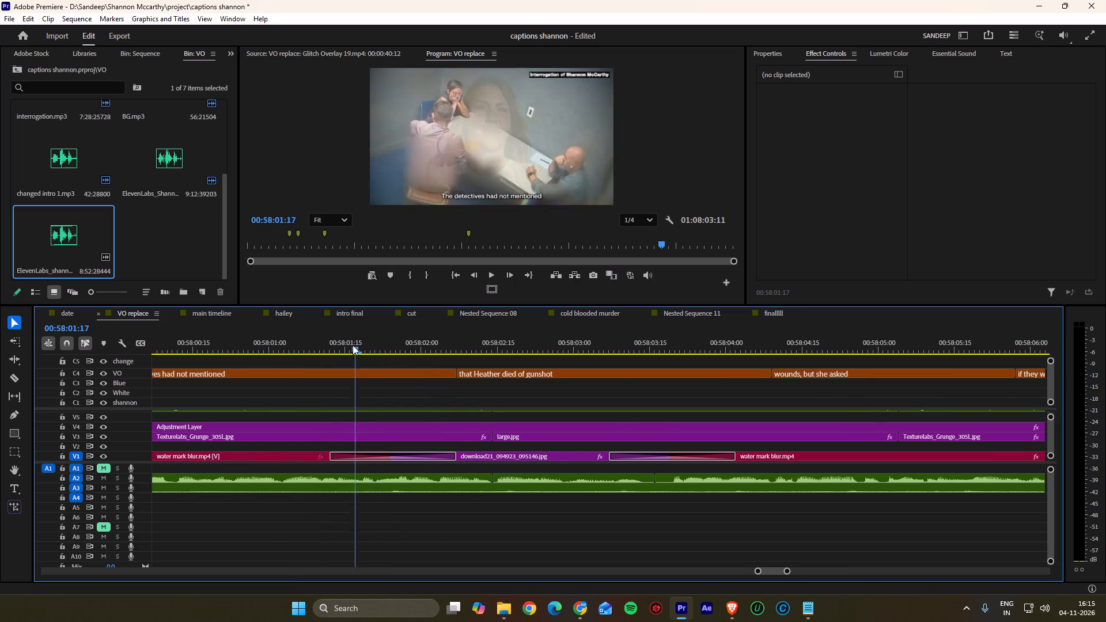
left_click_drag(353, 345, 350, 345)
key("space")
key("space")
left_click_drag(374, 341, 365, 342)
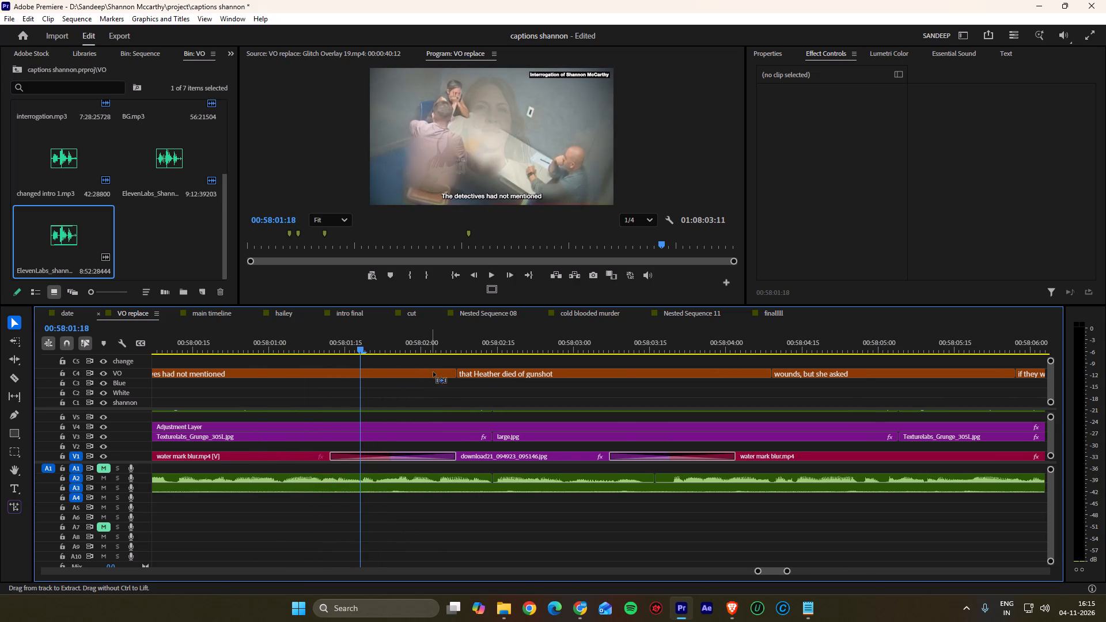
left_click_drag(457, 376, 357, 382, "ctrl")
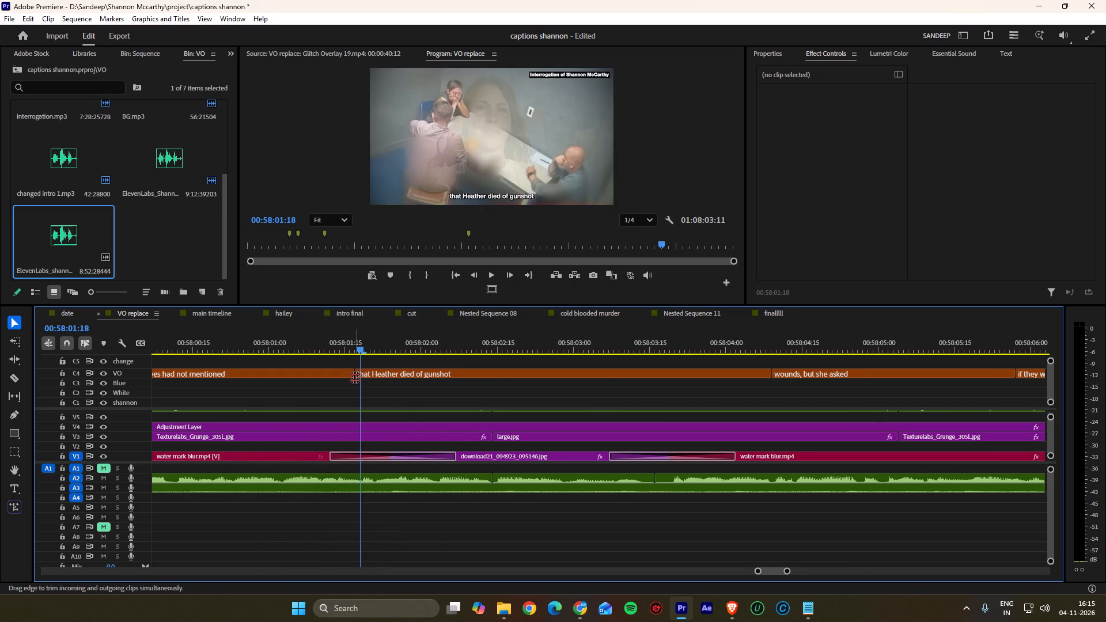
left_click(355, 377, "ctrl")
left_click(371, 379)
Find the phrase in the narration and roll the C4 caption cut before "wounds, but she asked" to about 00:58:03:01.
key("space")
scroll(372, 380, "down", 14)
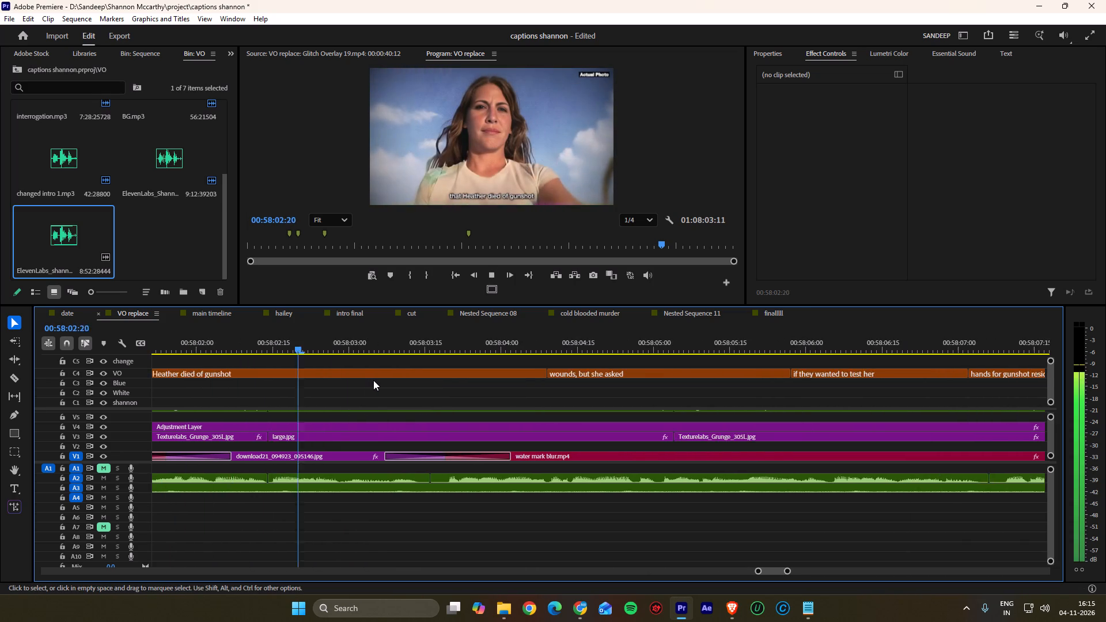
scroll(373, 380, "down", 5)
key("space")
scroll(396, 389, "up", 4)
left_click_drag(347, 340, 283, 346)
key("space")
scroll(319, 391, "up", 4)
key("space")
left_click_drag(397, 352, 385, 352)
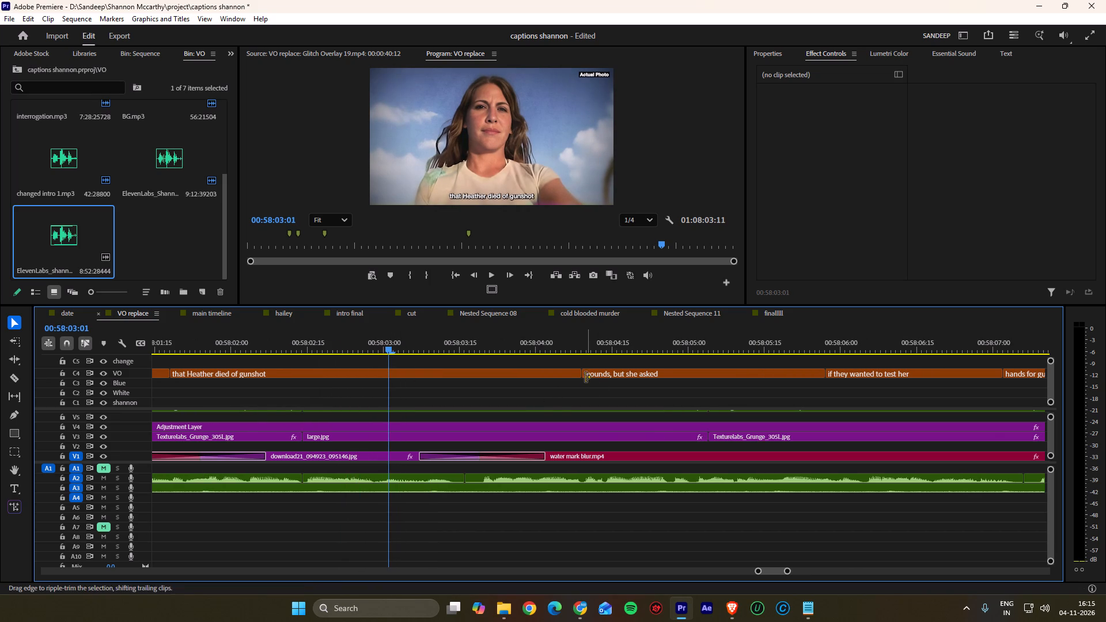
left_click_drag(581, 377, 392, 381, "ctrl")
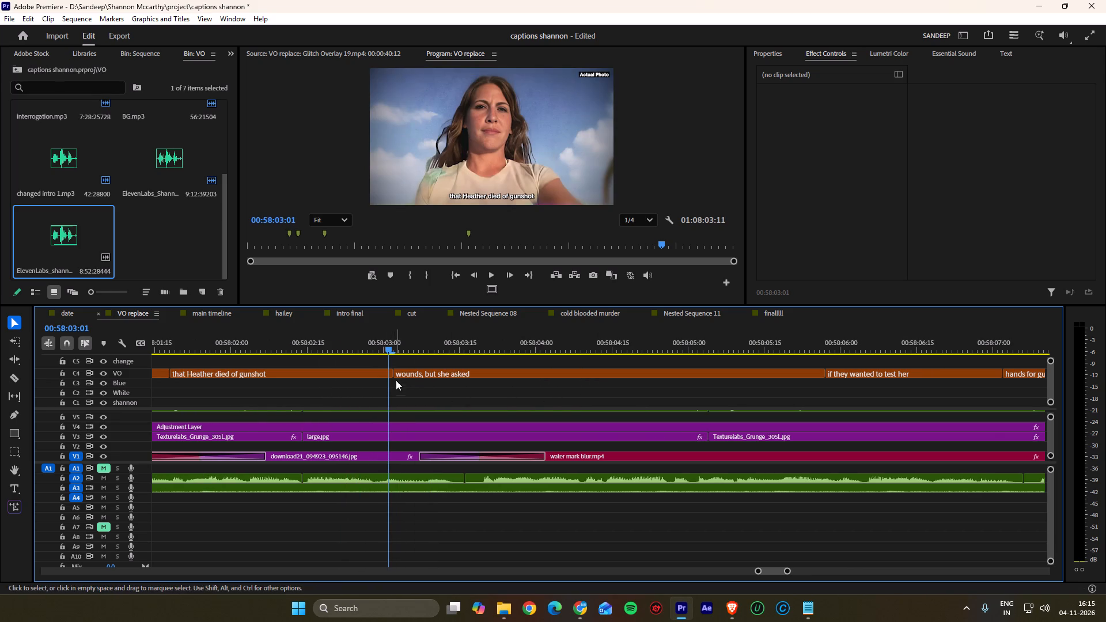
left_click(393, 376, "ctrl")
left_click(404, 380)
Play on and roll the C4 caption cut before "if they wanted to test her" to 00:58:04:10.
key("space")
scroll(405, 383, "down", 10)
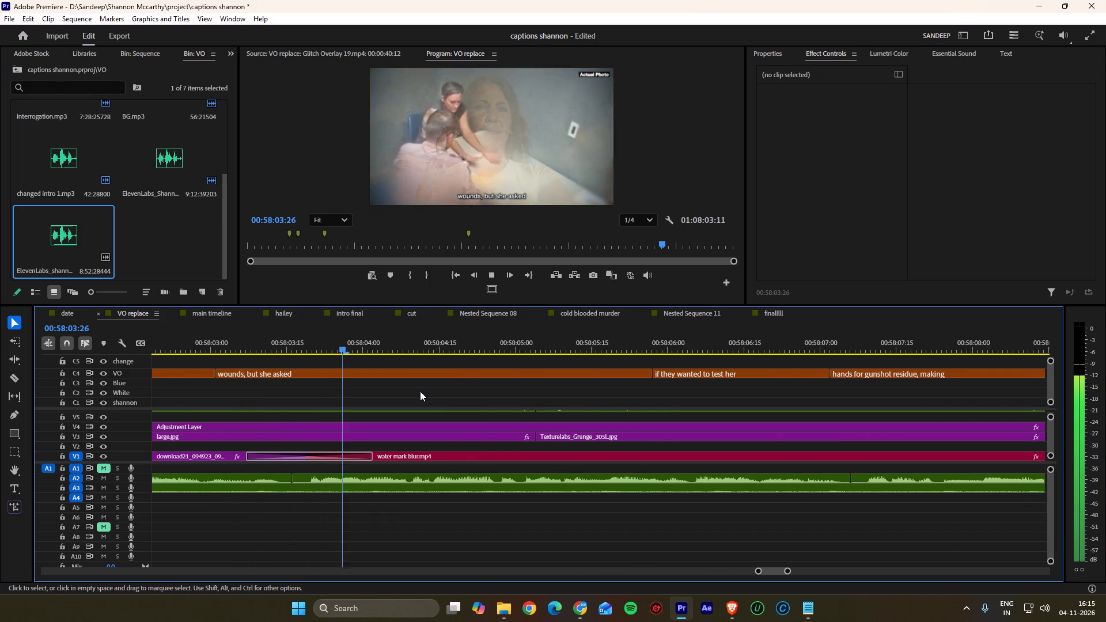
scroll(420, 391, "down", 8)
key("space")
left_click_drag(339, 340, 188, 336)
scroll(269, 380, "down", 1)
scroll(269, 380, "up", 3)
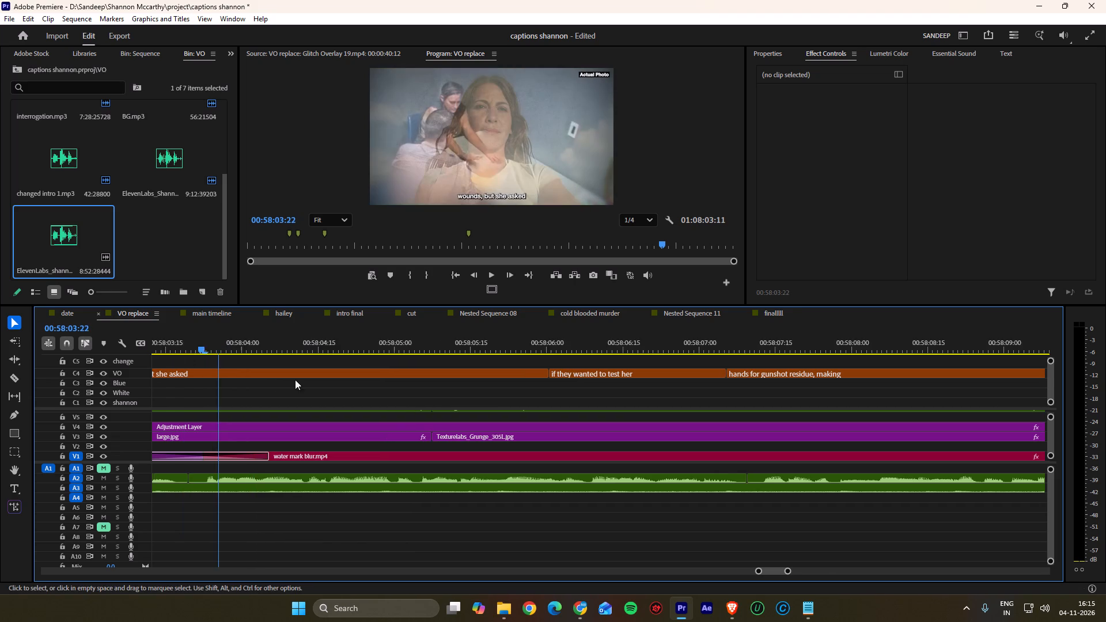
key("space")
key("space")
left_click_drag(548, 375, 443, 382, "ctrl")
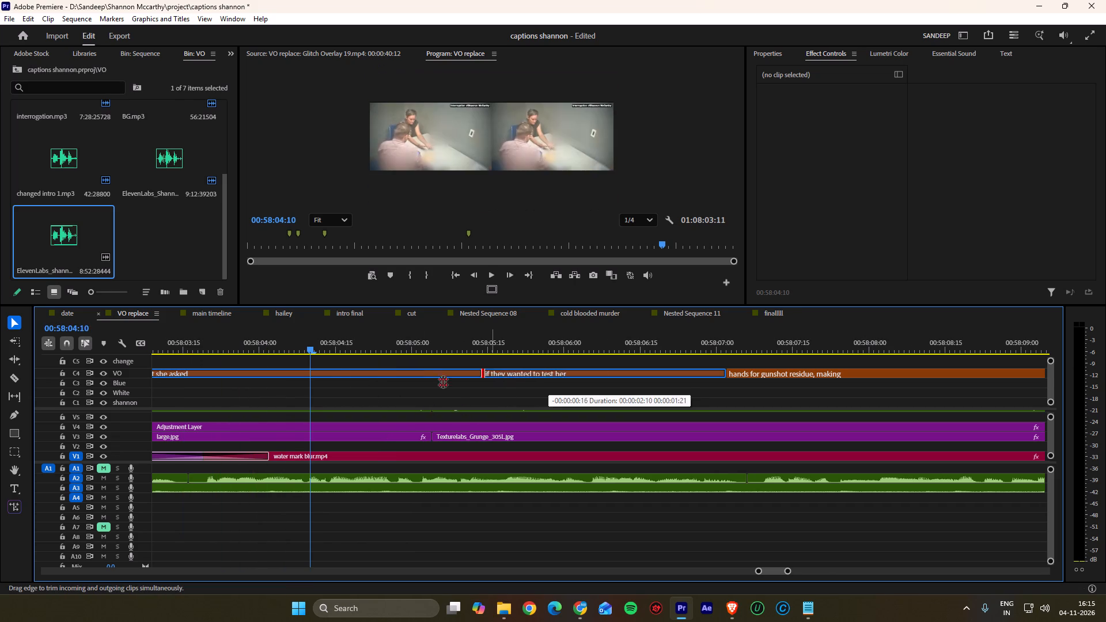
left_click_drag(443, 382, 311, 384, "ctrl")
left_click(338, 382)
Play on and roll the C4 caption cut before "hands for gunshot residue, making" to 00:58:05:18.
key("space")
scroll(344, 388, "down", 5)
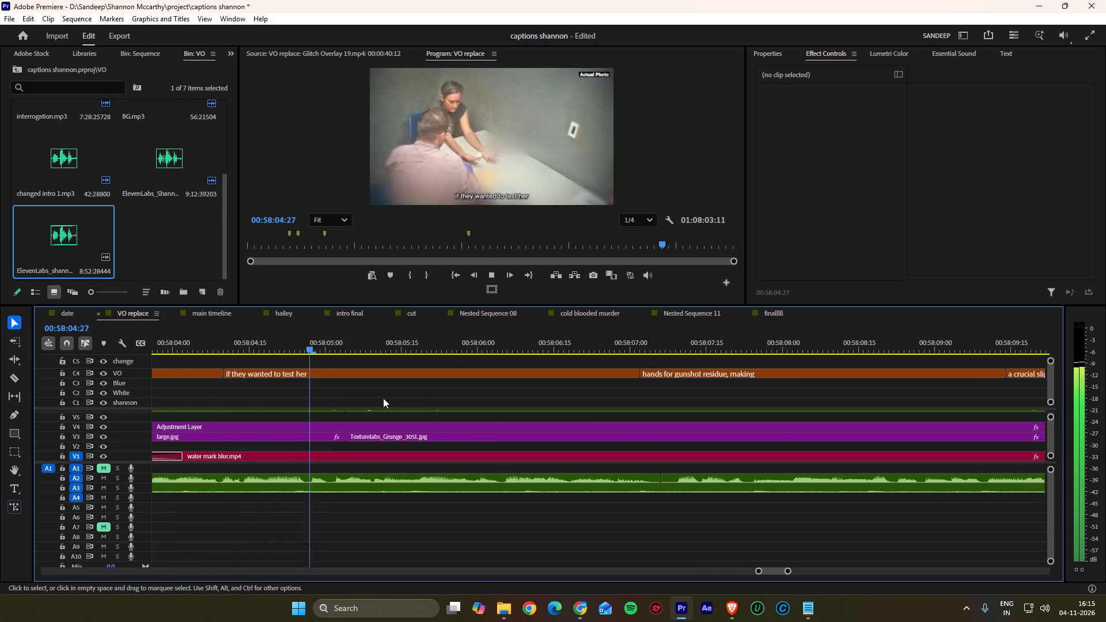
scroll(412, 405, "down", 3)
key("space")
left_click_drag(589, 377, 577, 380, "ctrl")
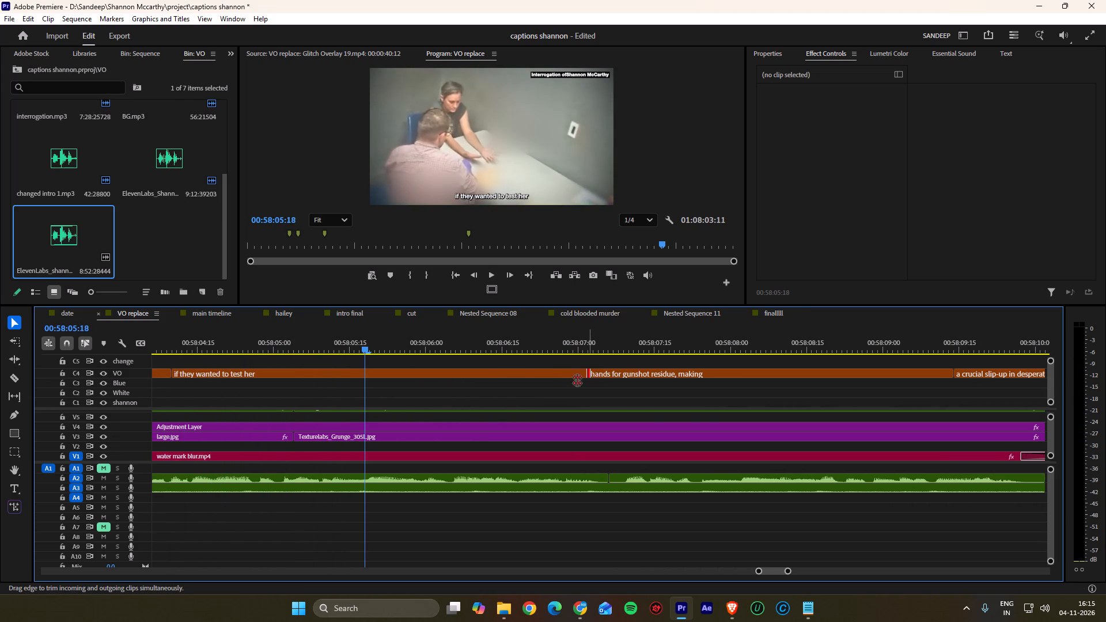
left_click_drag(577, 380, 365, 385, "ctrl")
left_click(372, 385)
Play on and roll the C4 caption cut before "a crucial slip-up in desperation." to 00:58:07:21.
key("space")
scroll(374, 386, "down", 4)
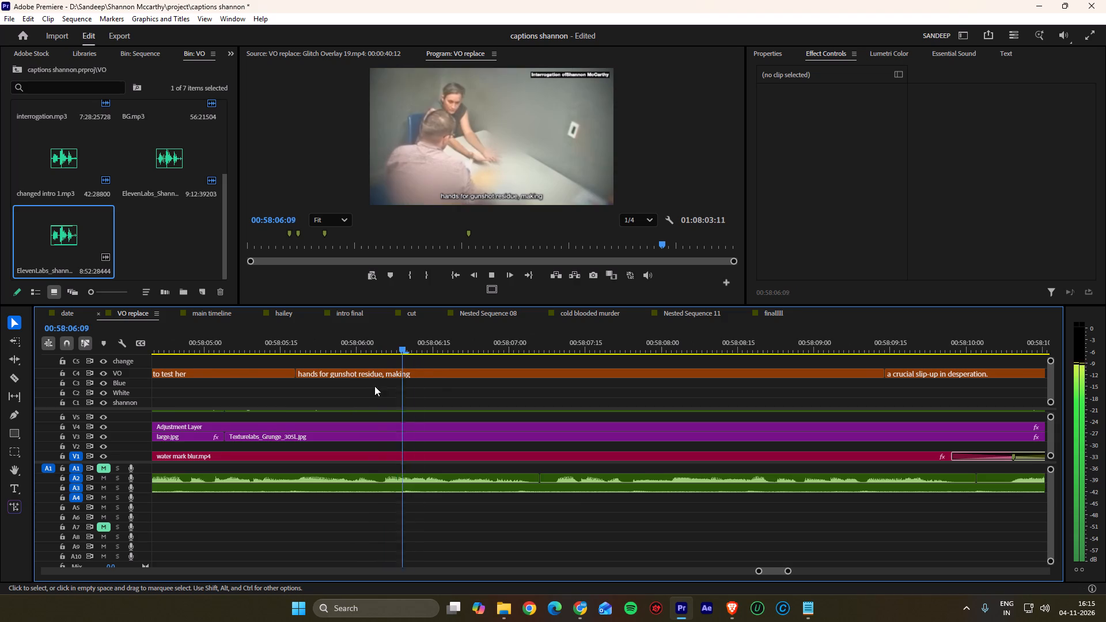
scroll(397, 398, "down", 10)
key("space")
key("space")
key("space")
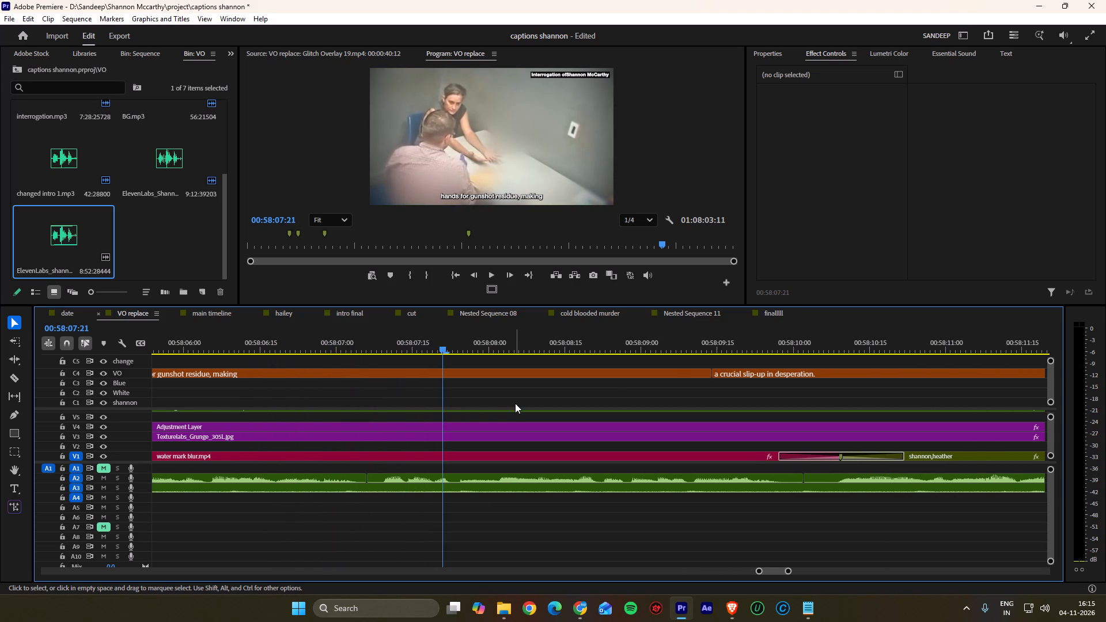
left_click_drag(711, 377, 437, 382, "ctrl")
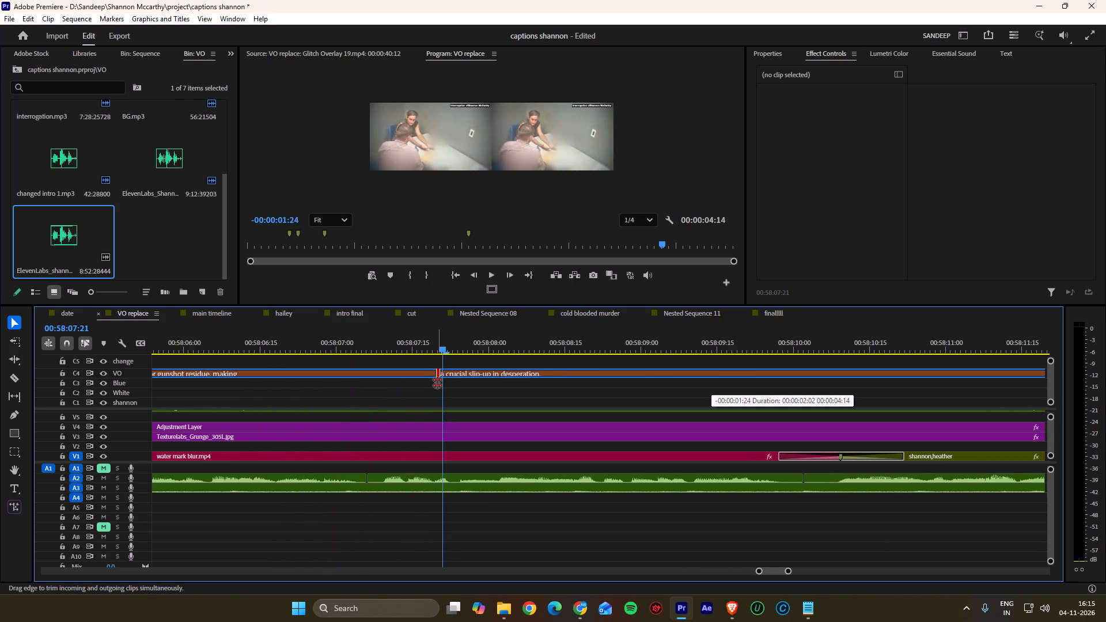
left_click_drag(437, 382, 446, 380, "ctrl")
left_click(468, 385)
left_click_drag(448, 377, 442, 377, "ctrl")
left_click(448, 378)
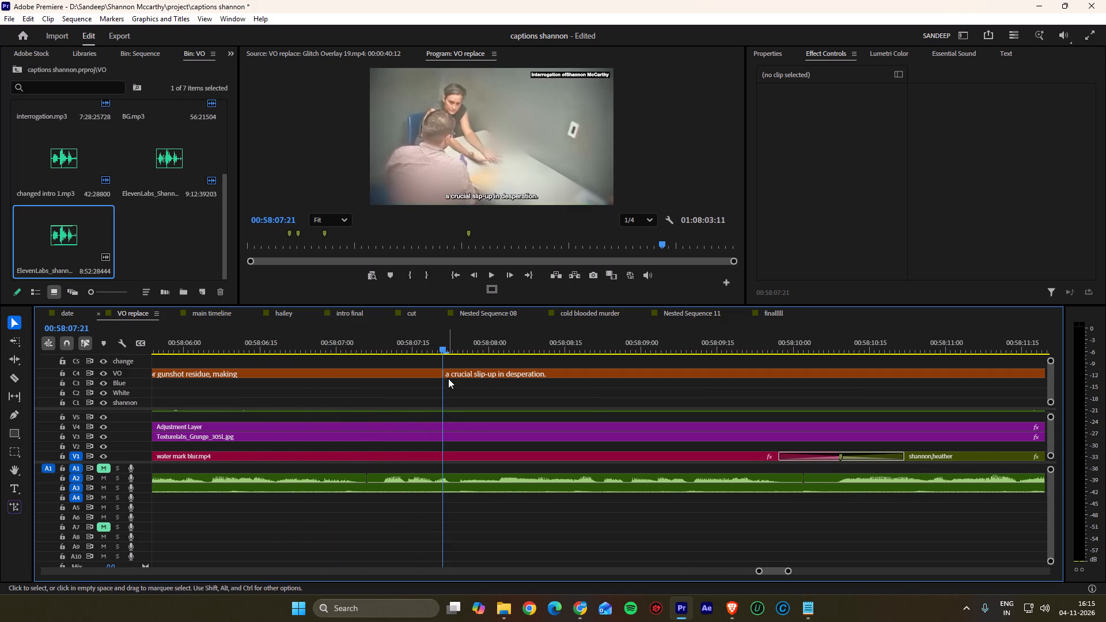
Play to the end of the slip-up sentence and roll the C4 caption cut before "Shannon had shot Heather and put" to 00:58:10:10.
key("space")
scroll(448, 382, "down", 18)
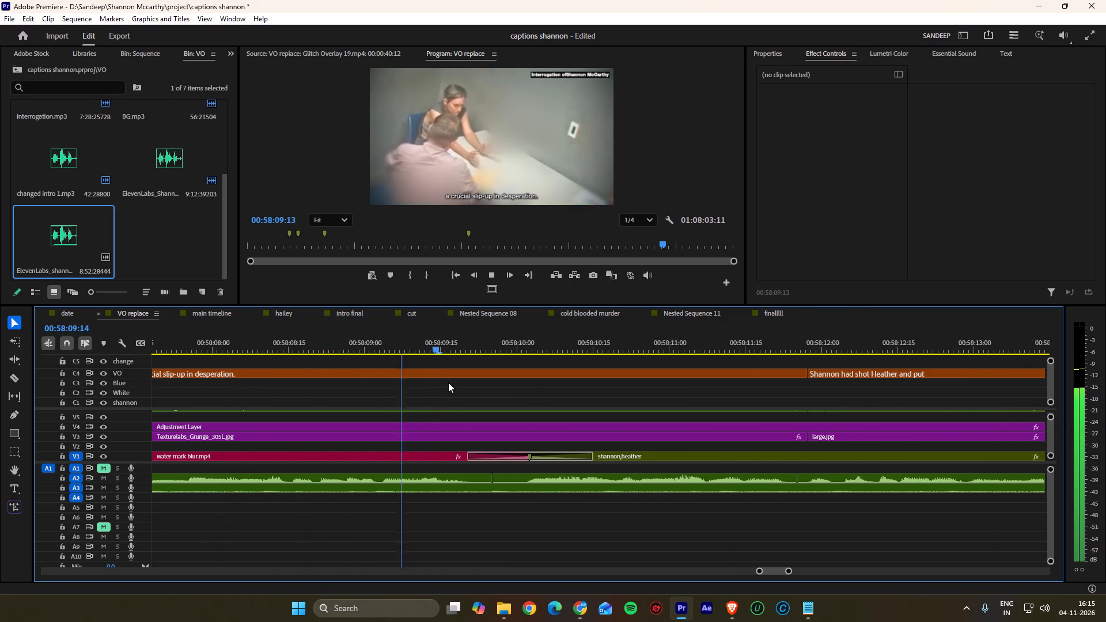
scroll(448, 382, "down", 8)
key("space")
left_click_drag(462, 339, 430, 346)
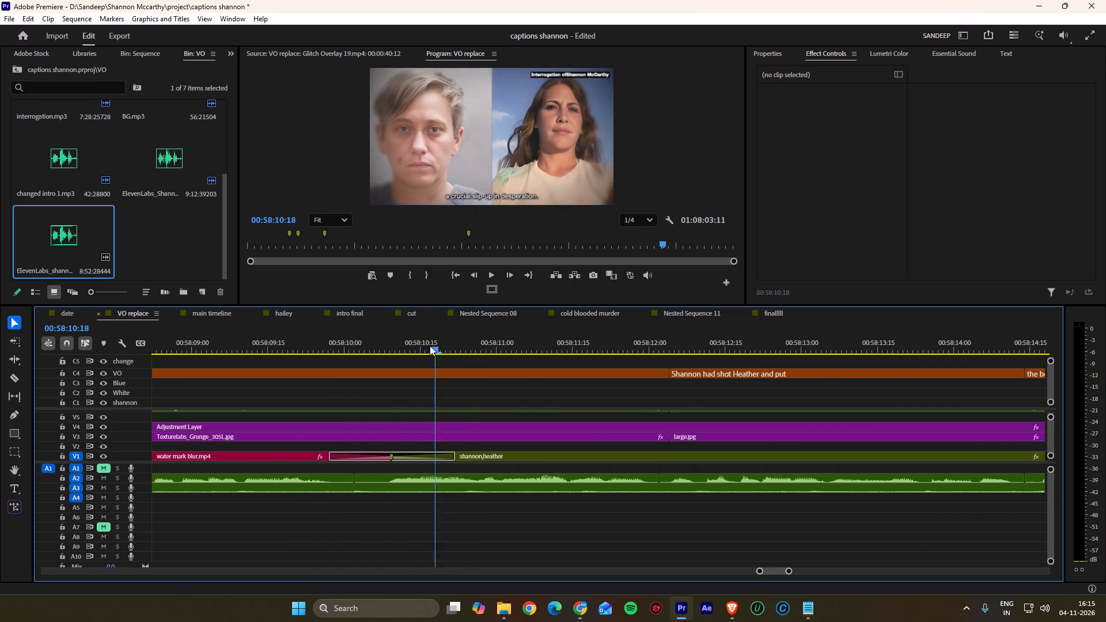
left_click_drag(430, 346, 395, 358)
left_click_drag(671, 374, 650, 380, "ctrl")
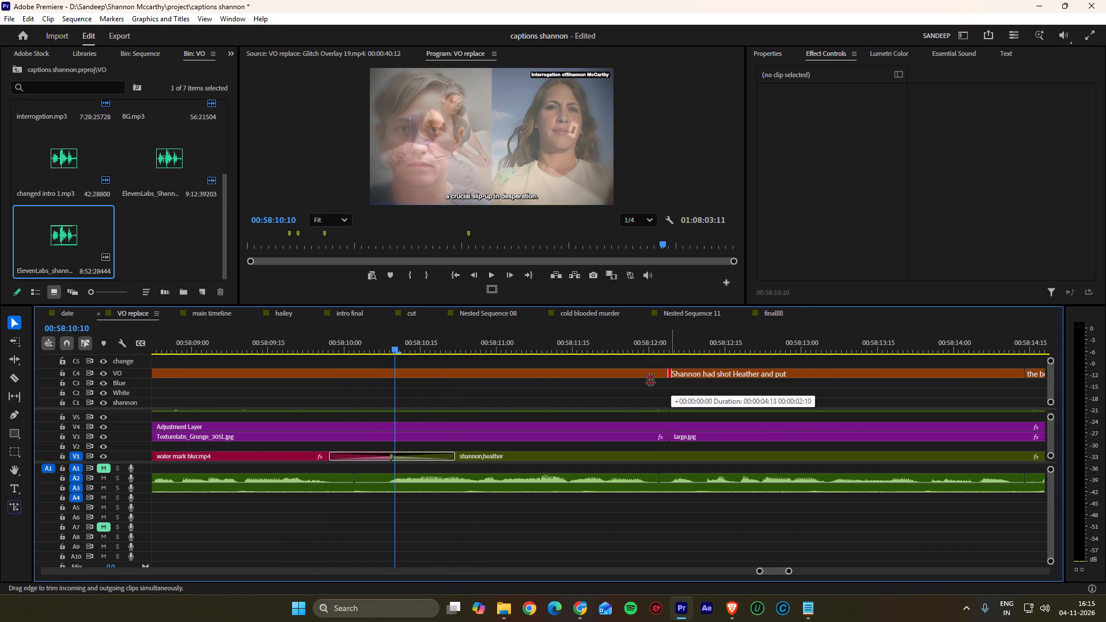
left_click_drag(650, 380, 395, 378, "ctrl")
left_click(415, 381)
Play on, replay the passage and roll the C4 caption cut before "the body on the front porch." to 00:58:12:18.
key("space")
scroll(415, 388, "down", 2)
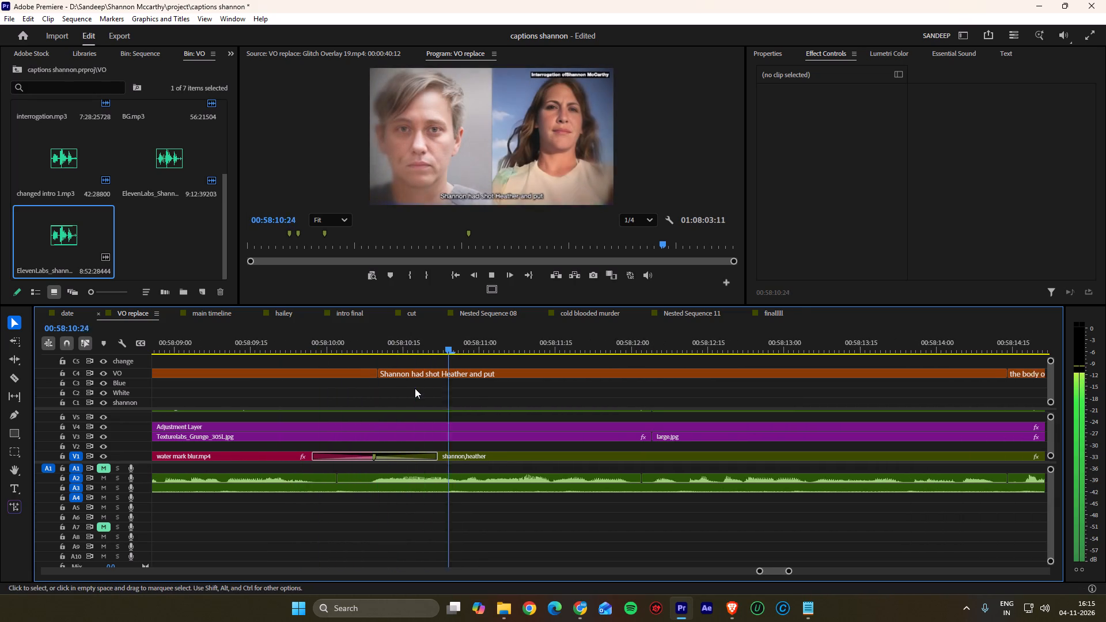
scroll(415, 388, "down", 7)
scroll(415, 391, "down", 3, "alt")
scroll(415, 391, "down", 2)
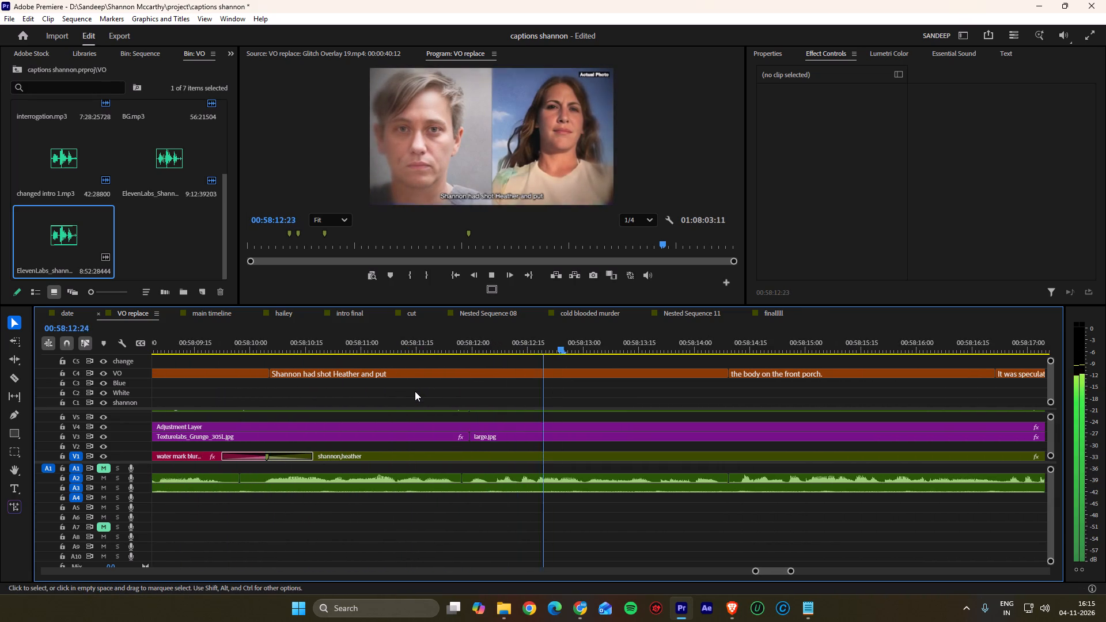
scroll(415, 391, "down", 9)
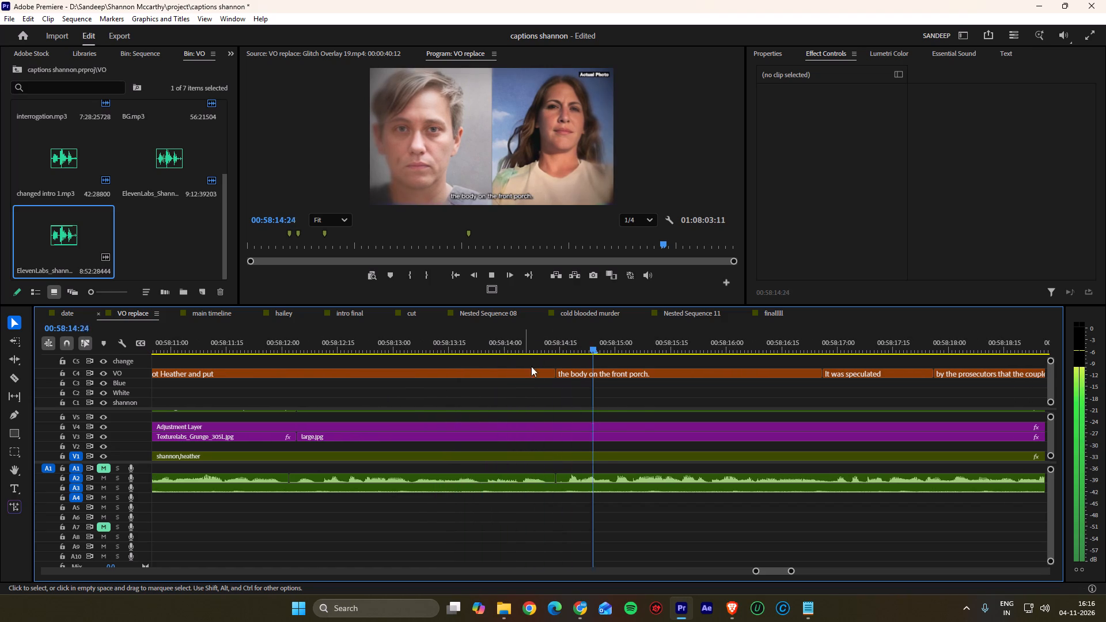
scroll(569, 353, "down", 5, "alt")
key("space")
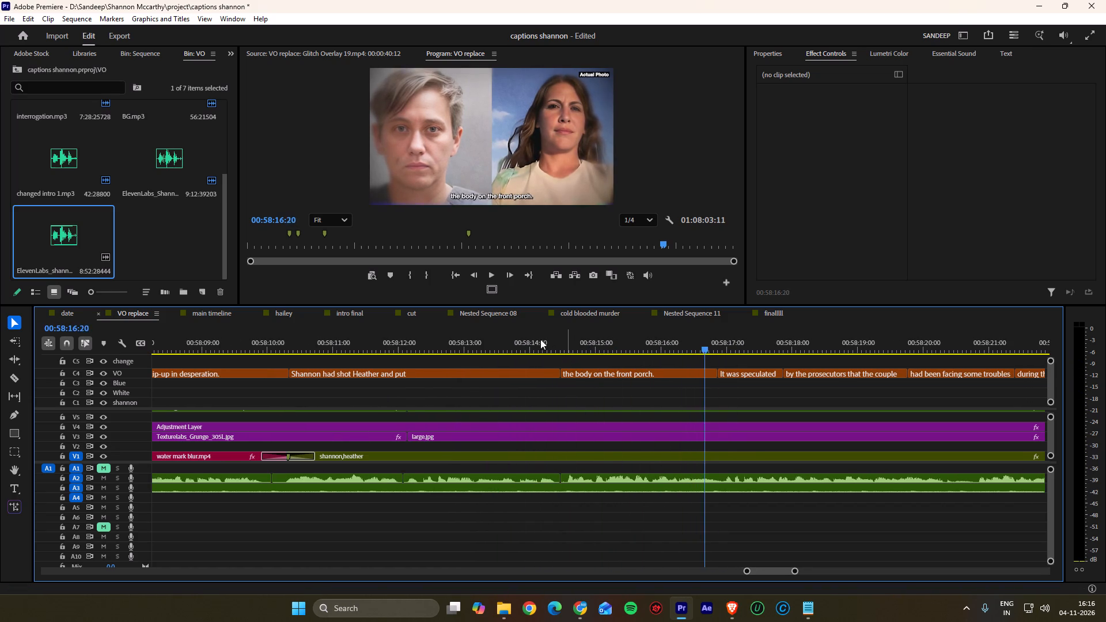
left_click_drag(547, 339, 437, 342)
key("space")
scroll(431, 347, "down", 3)
key("space")
left_click_drag(449, 344, 346, 342)
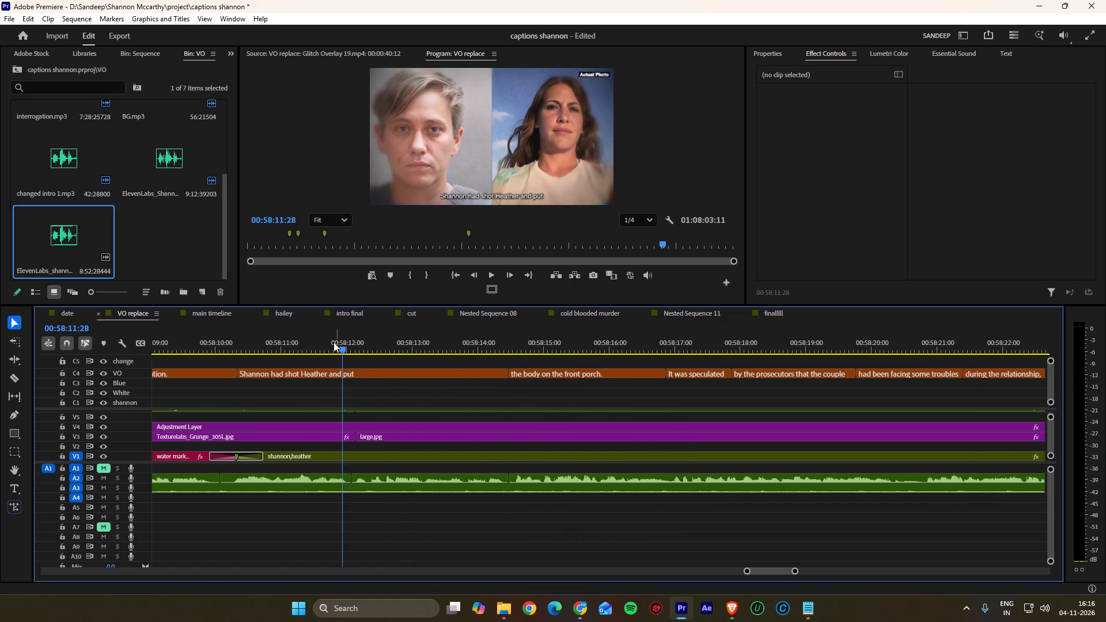
key("space")
key("space")
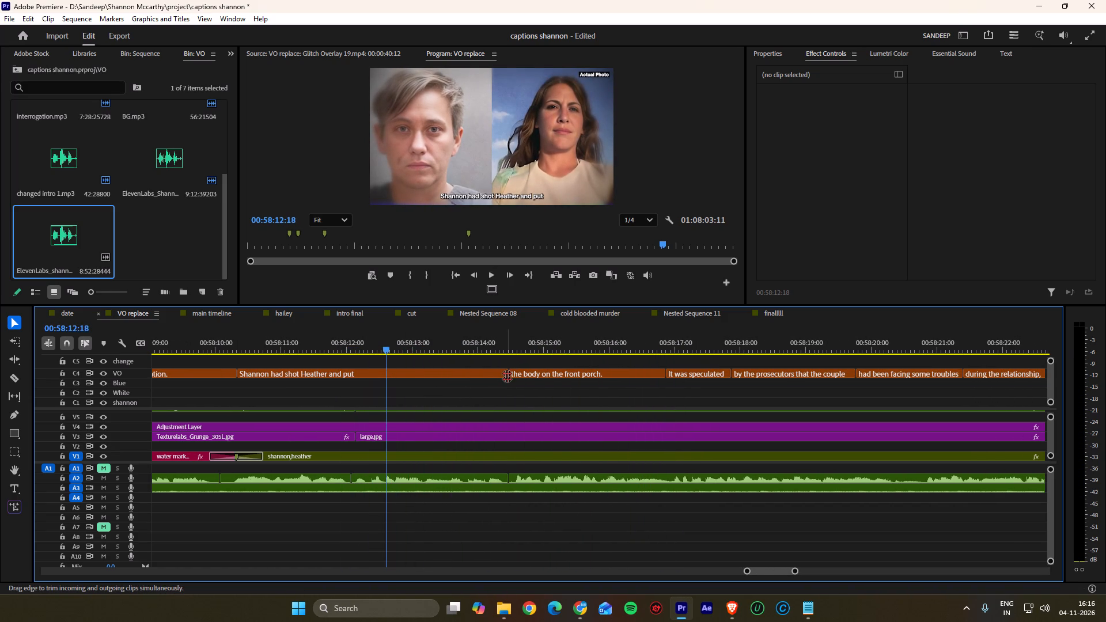
left_click_drag(509, 376, 381, 386, "ctrl")
left_click(393, 387)
Play on and roll the C4 caption cut before "It was speculated" to 00:58:14:18.
key("space")
scroll(396, 389, "down", 5)
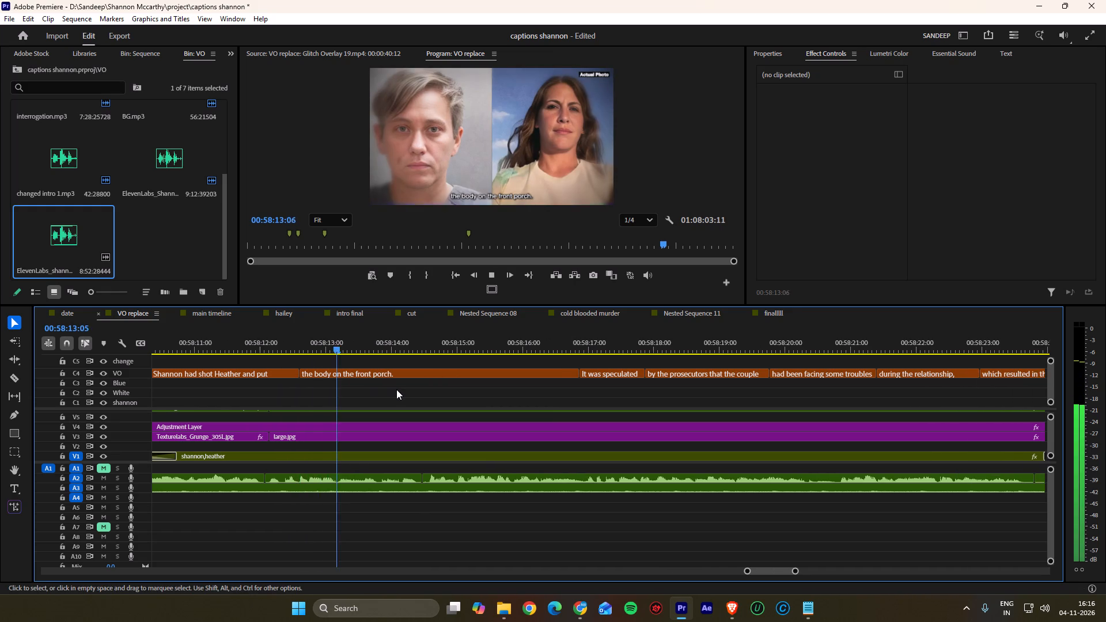
scroll(396, 389, "down", 4)
key("space")
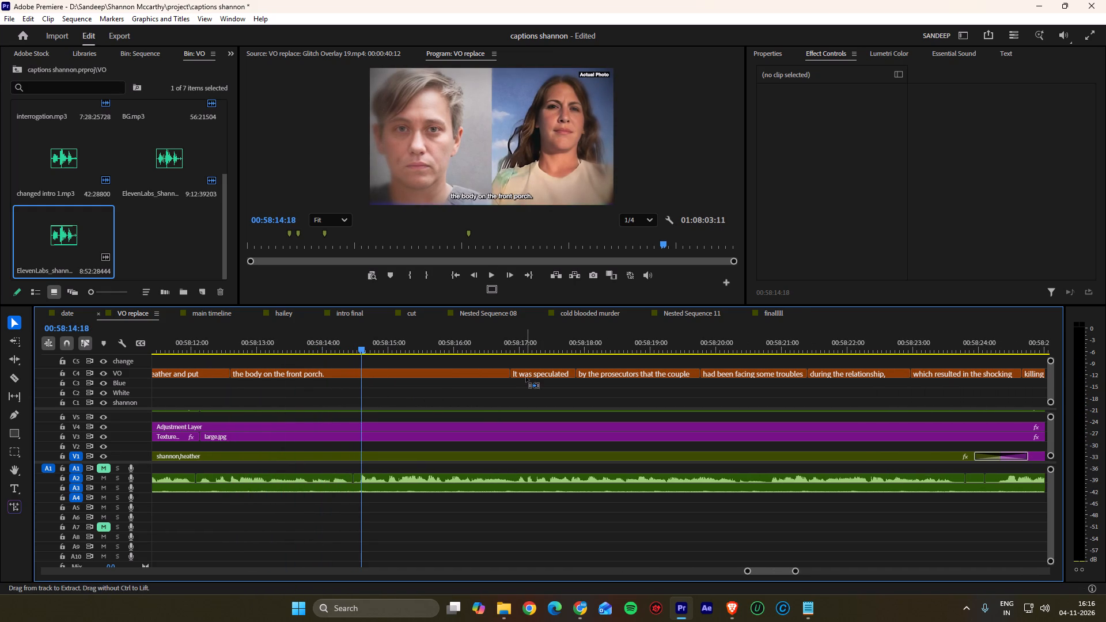
left_click_drag(510, 377, 362, 384, "ctrl")
left_click(384, 384)
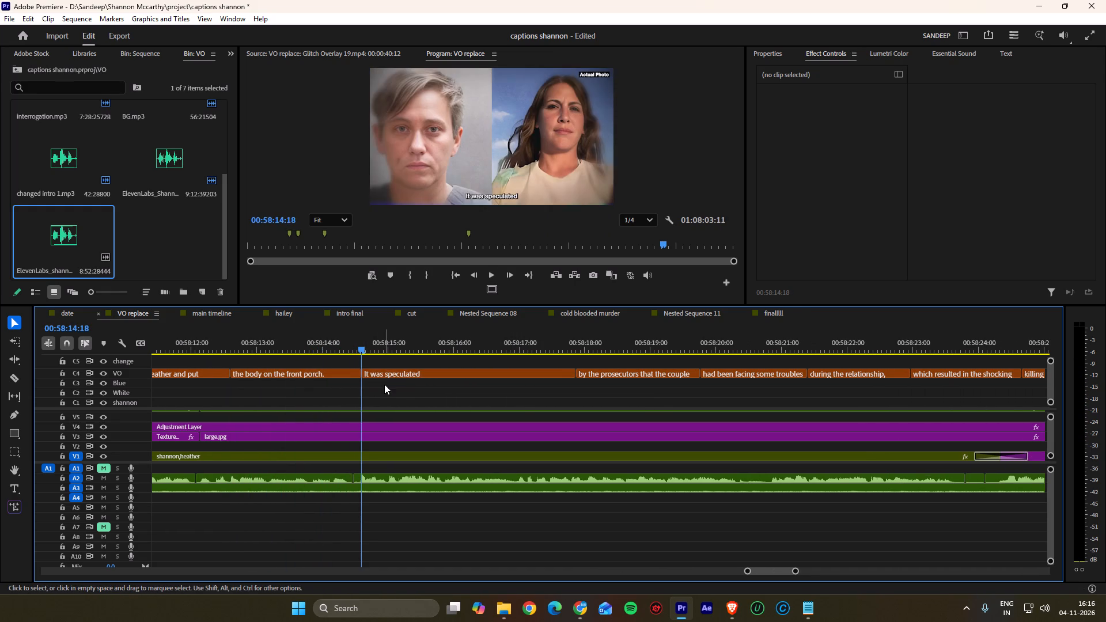
Play and replay the speculation phrase, and roll the C4 caption cut before "by the prosecutors that the couple" to 00:58:15:18.
key("space")
scroll(402, 393, "down", 4)
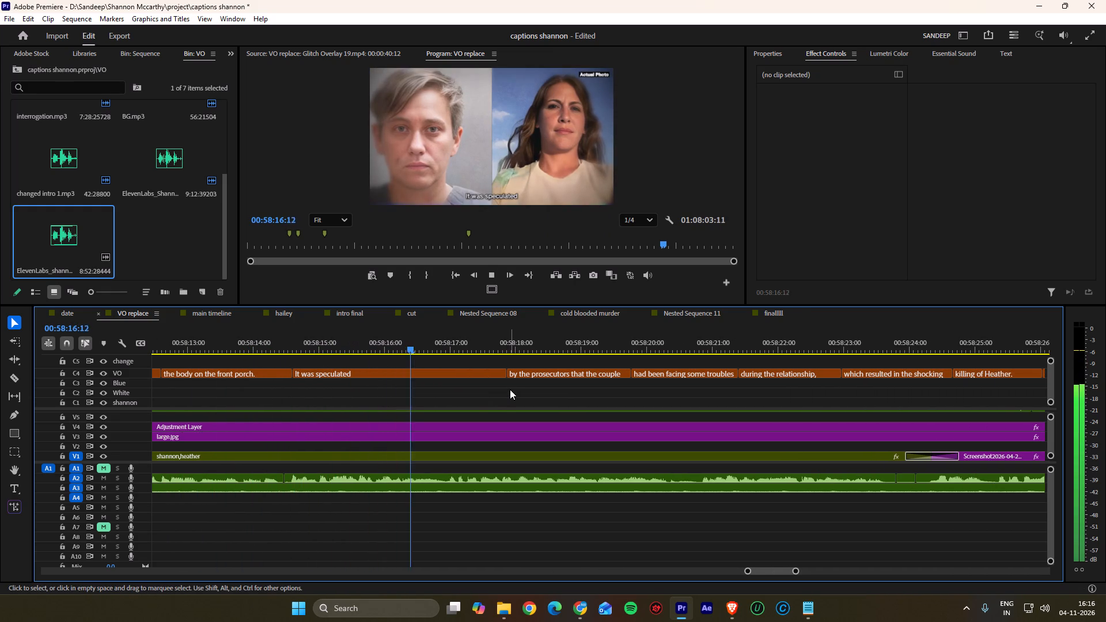
key("space")
left_click_drag(445, 338, 343, 341)
key("space")
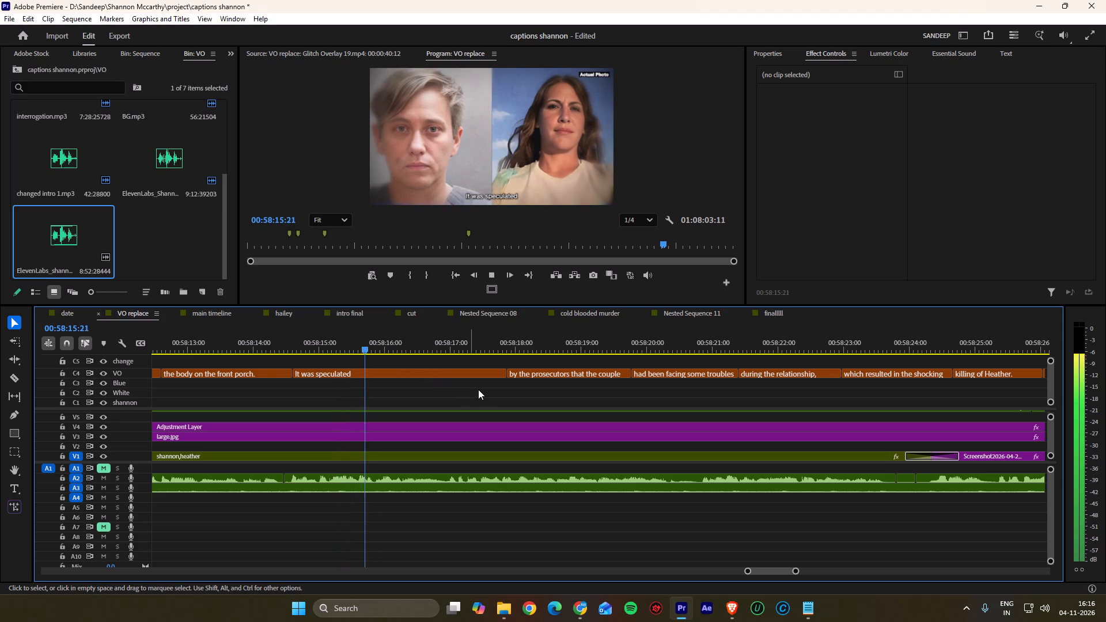
key("space")
left_click_drag(365, 338, 312, 335)
key("space")
key("space")
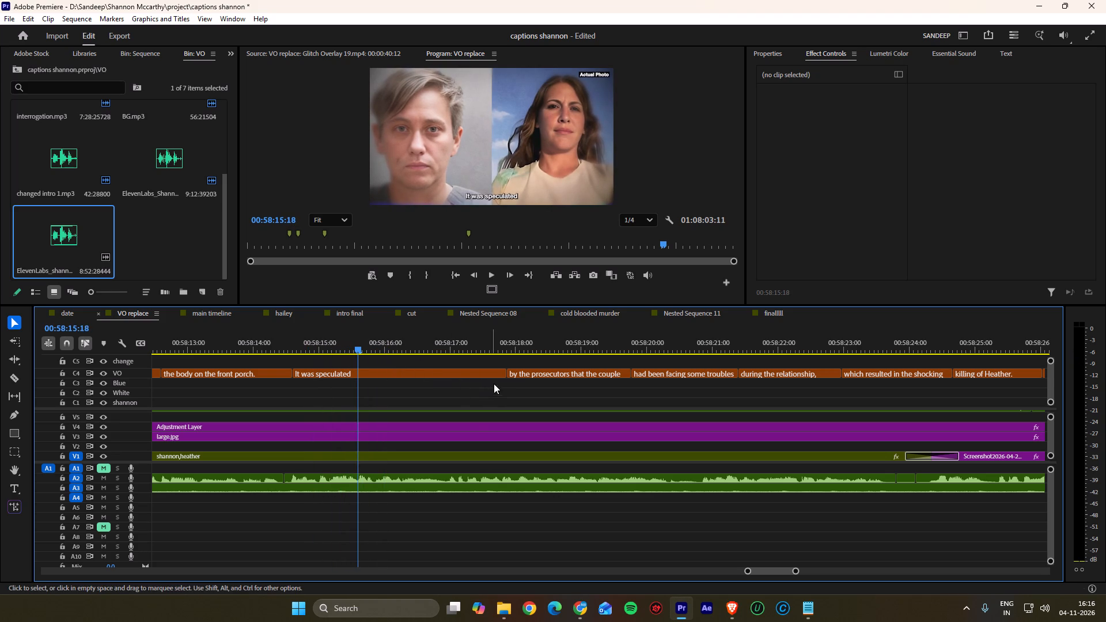
left_click_drag(507, 377, 357, 380, "ctrl")
left_click(382, 385)
Play on and roll the C4 caption cut before "had been facing some troubles" to 00:58:17:22.
key("space")
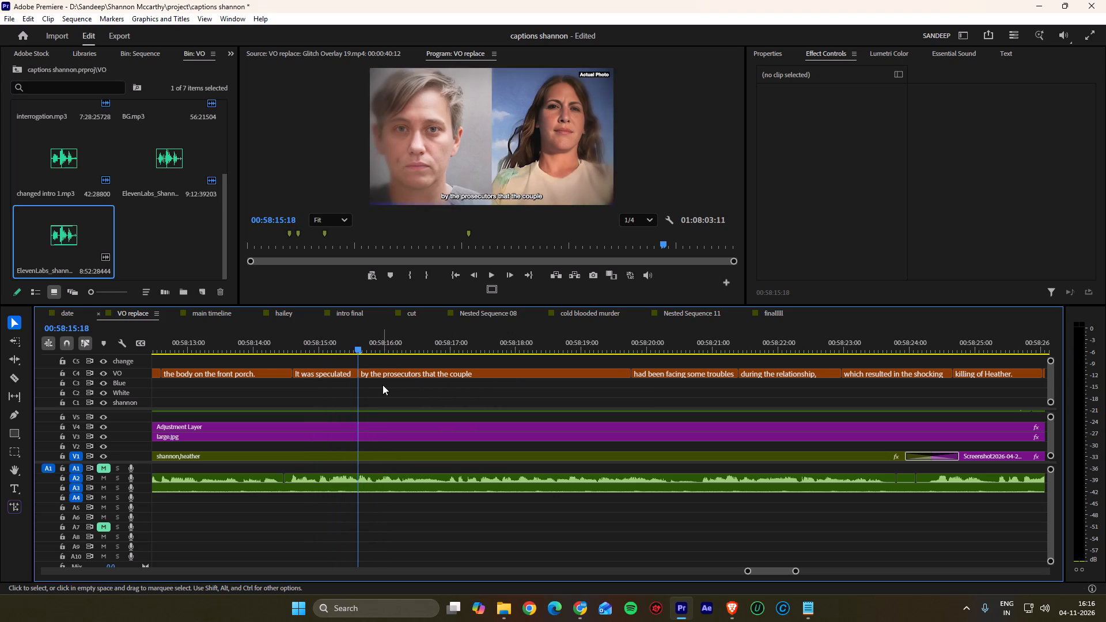
scroll(388, 389, "down", 5)
scroll(452, 399, "down", 4)
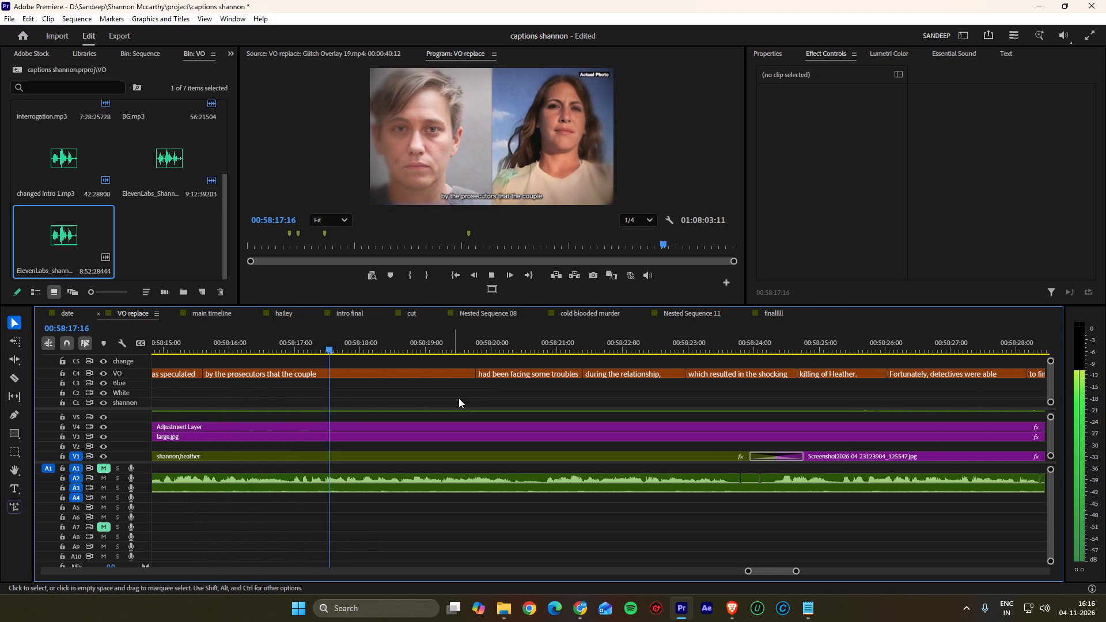
key("space")
left_click_drag(476, 377, 343, 385, "ctrl")
left_click(362, 388)
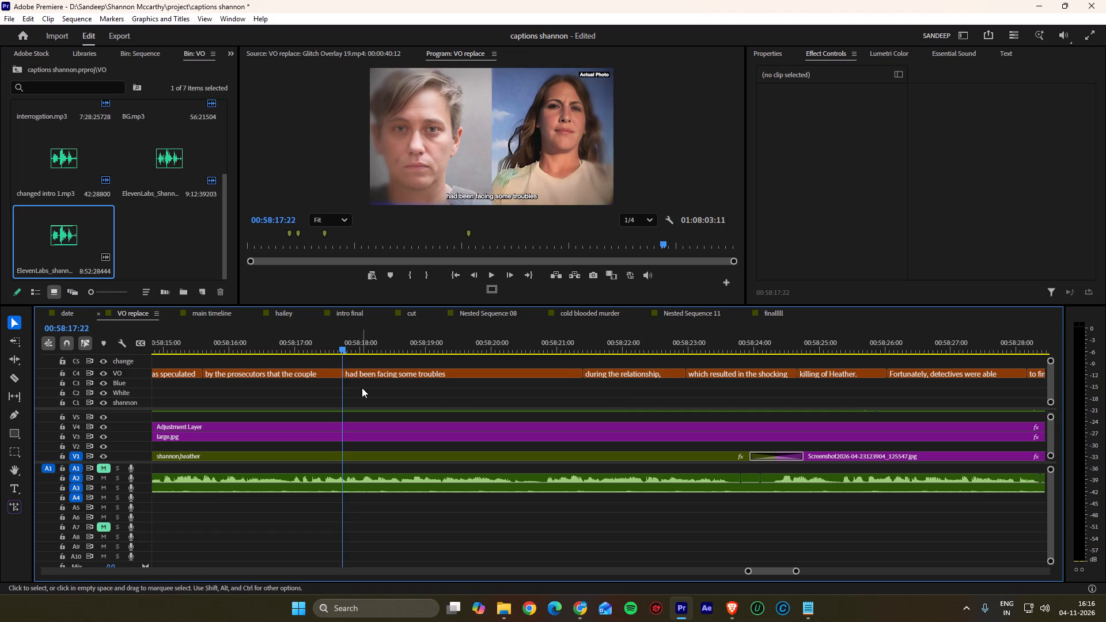
Play on and roll the C4 caption cut before "during the relationship," to 00:58:19:08.
key("space")
scroll(365, 389, "down", 5)
key("space")
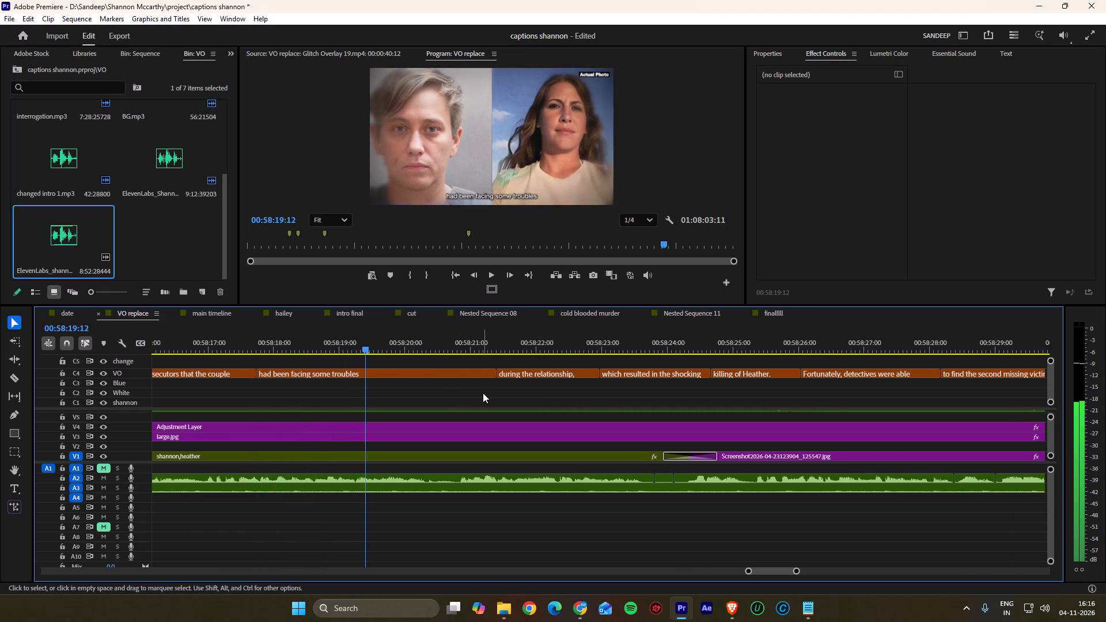
left_click(358, 344)
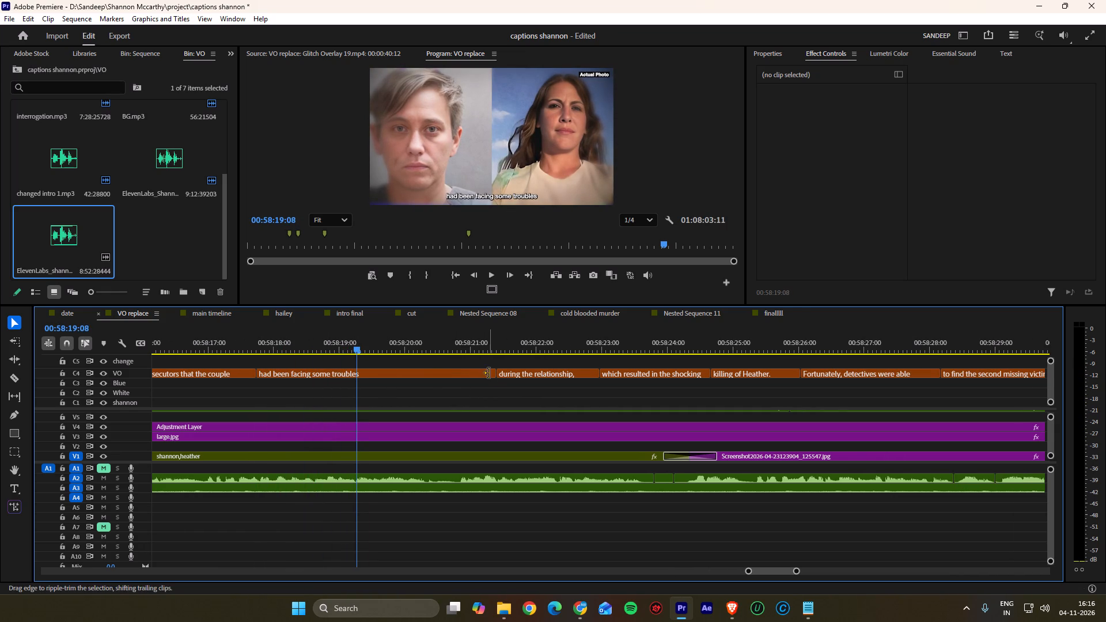
left_click_drag(497, 376, 354, 382, "ctrl")
left_click(378, 383)
Play on and roll the C4 caption cut before "which resulted in the shocking" to 00:58:20:26.
key("space")
scroll(378, 383, "down", 5)
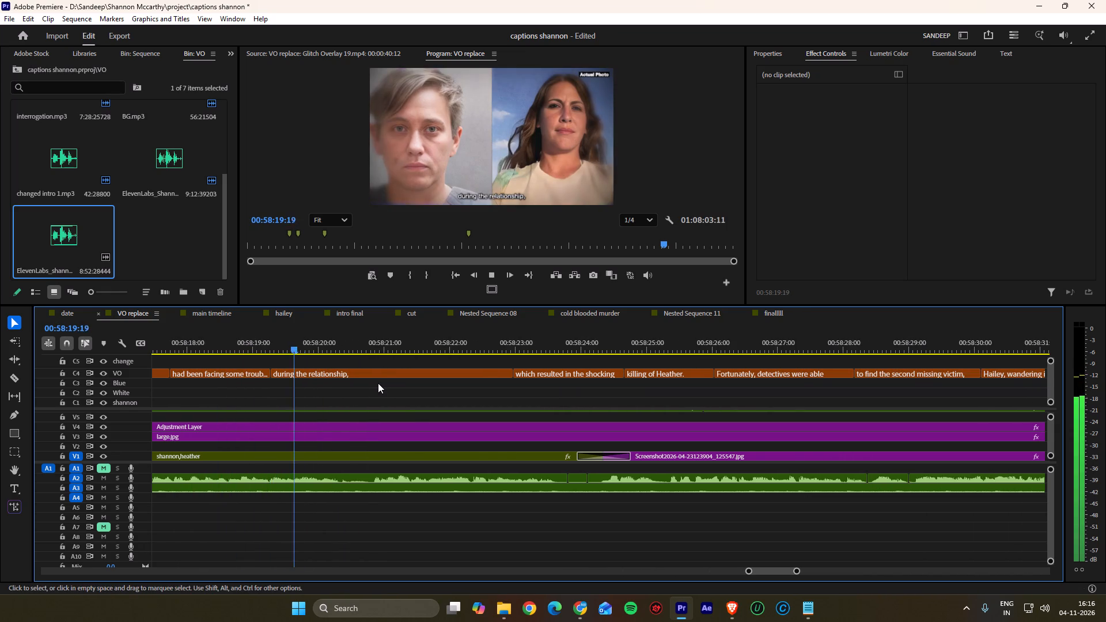
key("space")
key("space")
key("space")
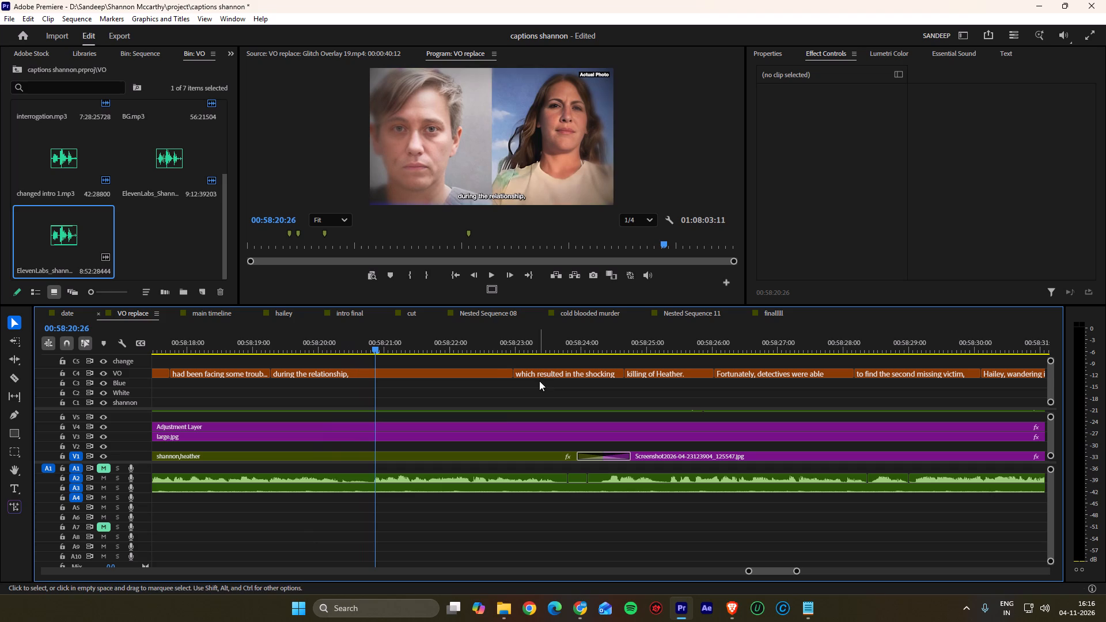
left_click_drag(511, 375, 374, 380, "ctrl")
left_click(387, 380)
Play on and roll the C4 caption cut before "killing of Heather." to 00:58:22:20.
key("space")
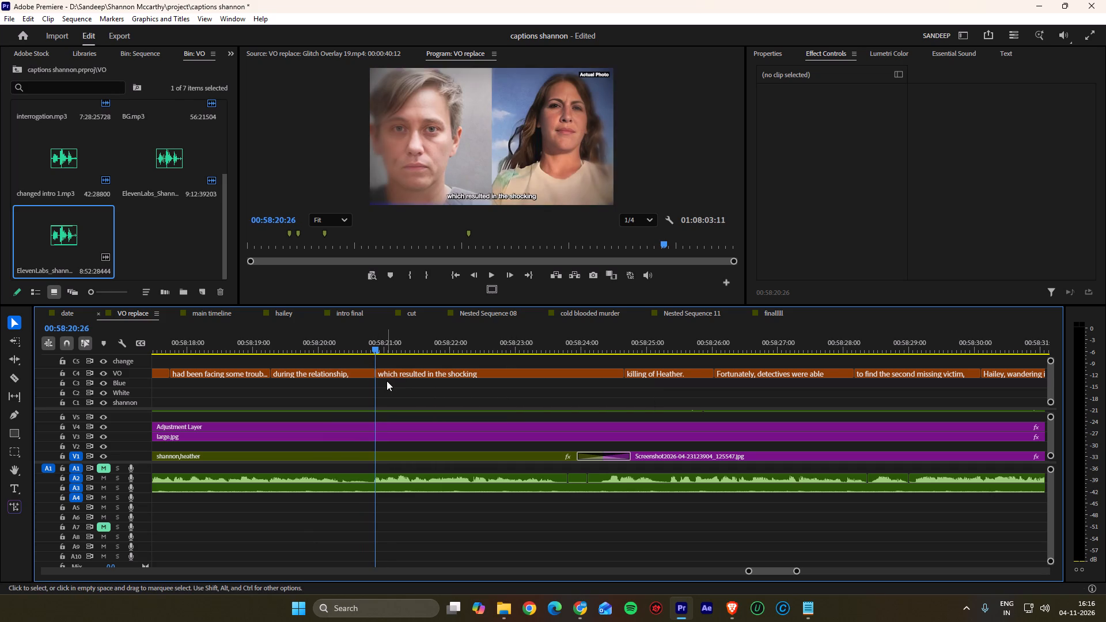
scroll(390, 384, "down", 7)
key("space")
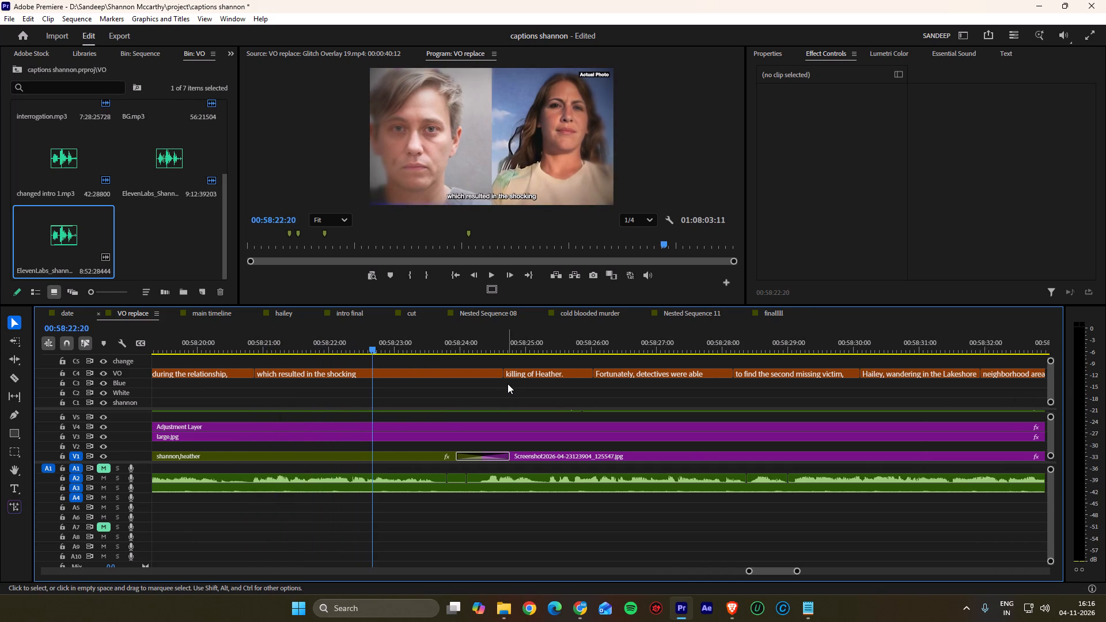
left_click_drag(503, 377, 377, 384, "ctrl")
left_click(382, 385)
Play on and roll the C4 caption cut before "Fortunately, detectives were able" to 00:58:24:10.
key("space")
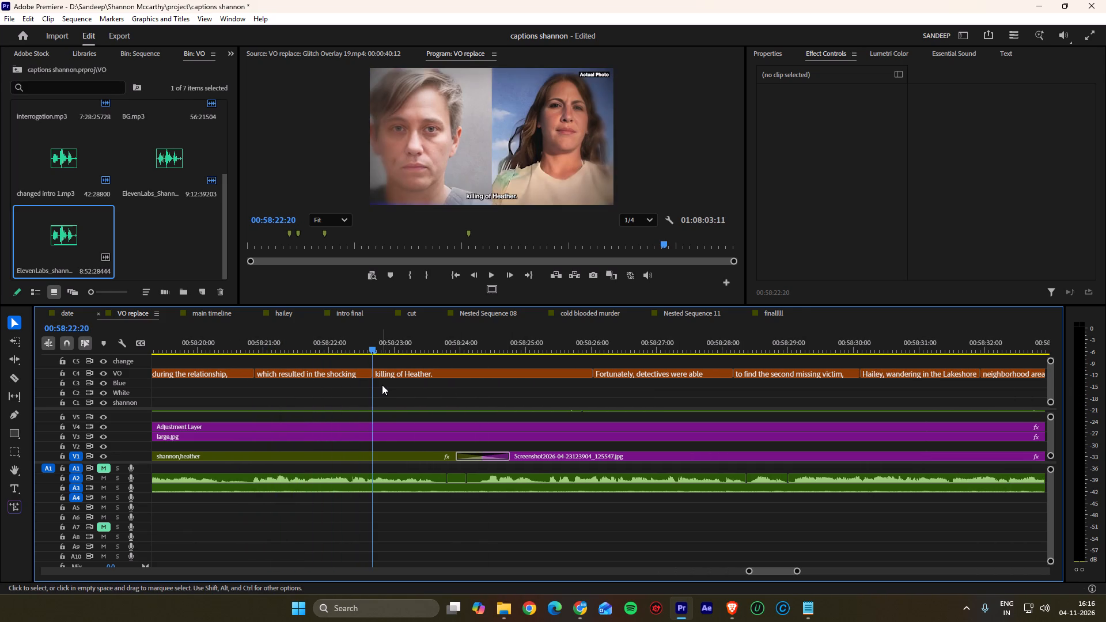
scroll(384, 386, "down", 4)
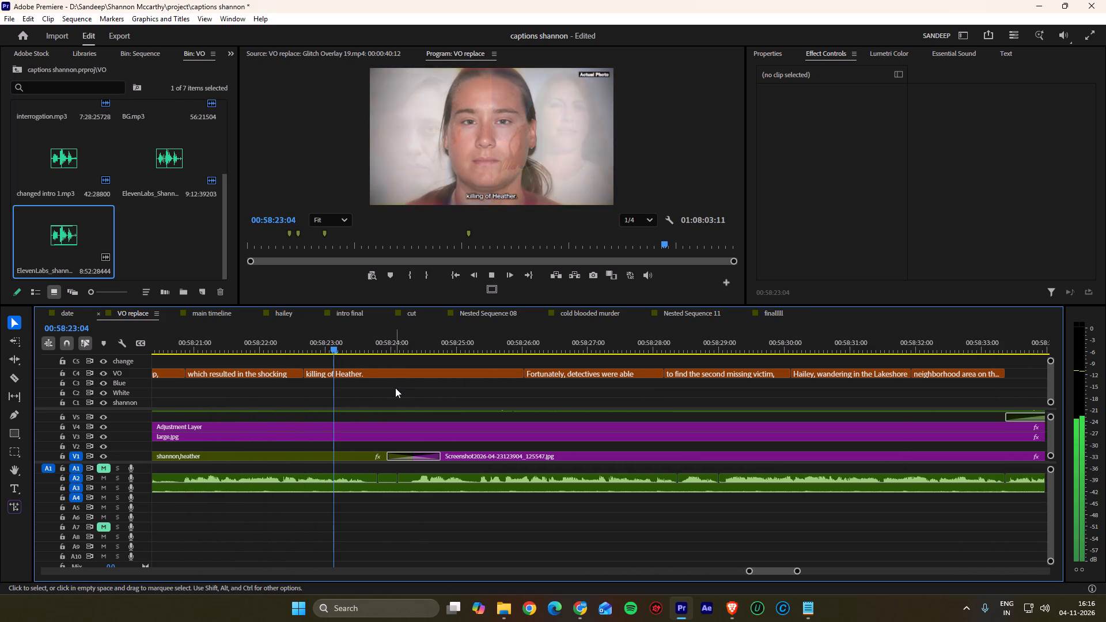
left_click_drag(468, 343, 415, 354)
left_click_drag(524, 376, 415, 380, "ctrl")
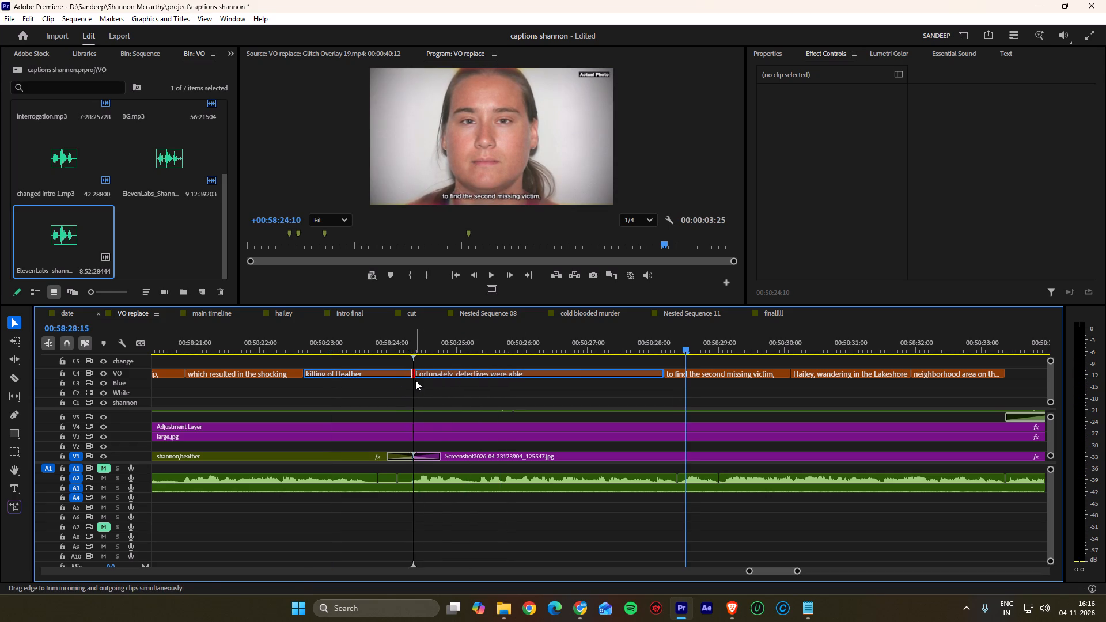
Play and scrub through the detectives phrase, and roll the C4 caption cut before "to find the second missing victim," to 00:58:27:00.
scroll(447, 384, "down", 8)
scroll(447, 384, "up", 1)
scroll(447, 384, "down", 1)
left_click_drag(526, 343, 304, 343)
key("space")
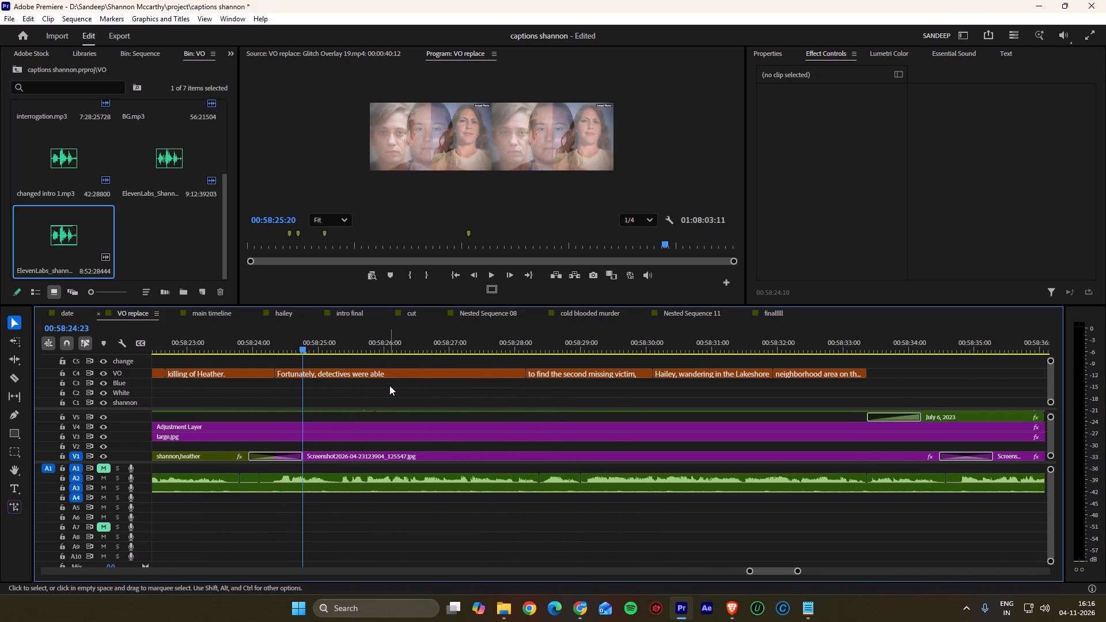
scroll(459, 386, "down", 4, "alt")
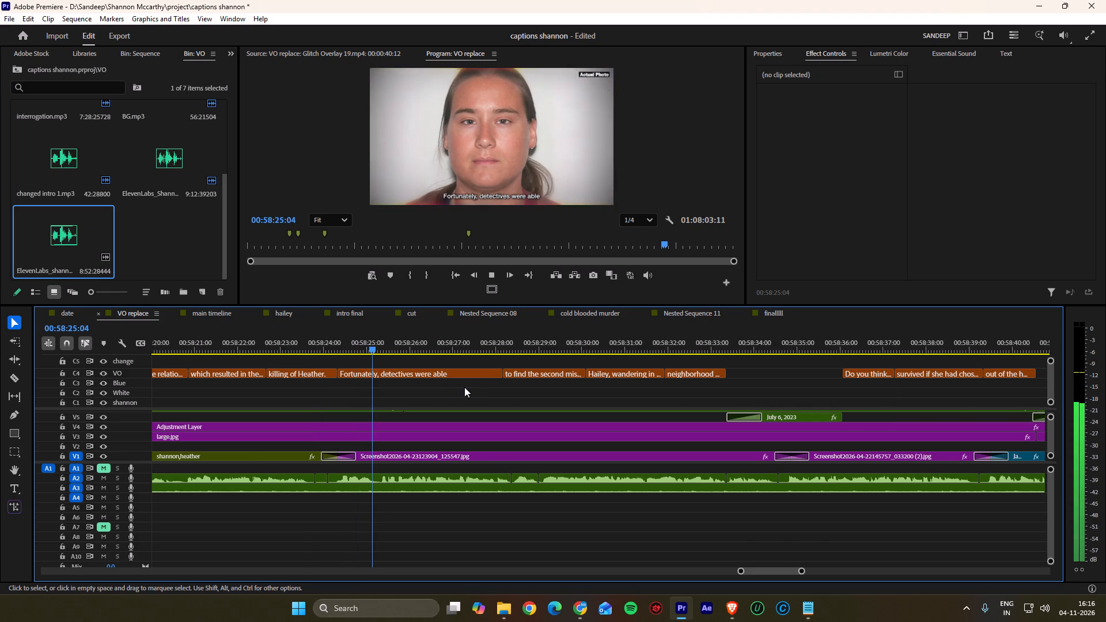
key("space")
left_click_drag(438, 345, 456, 346)
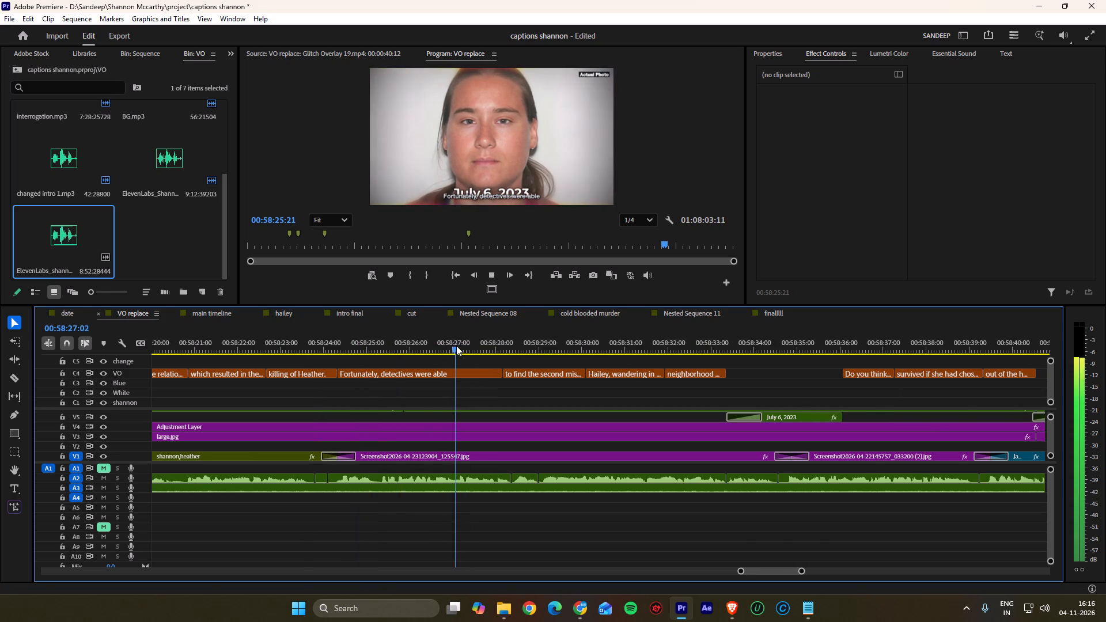
left_click_drag(456, 346, 434, 350)
left_click(463, 383)
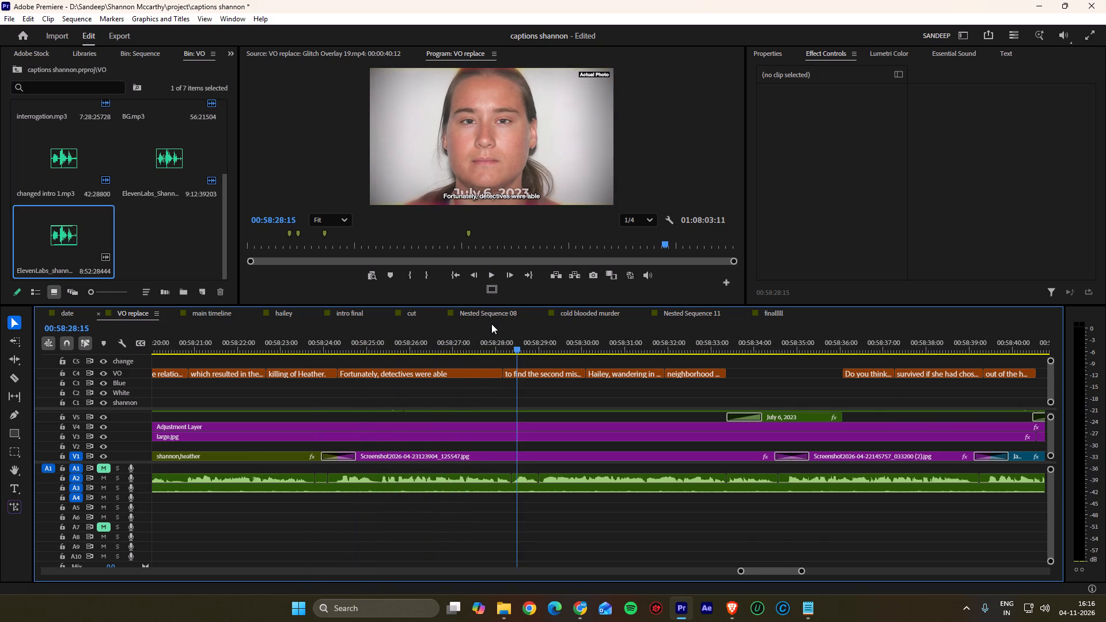
left_click_drag(474, 341, 471, 352)
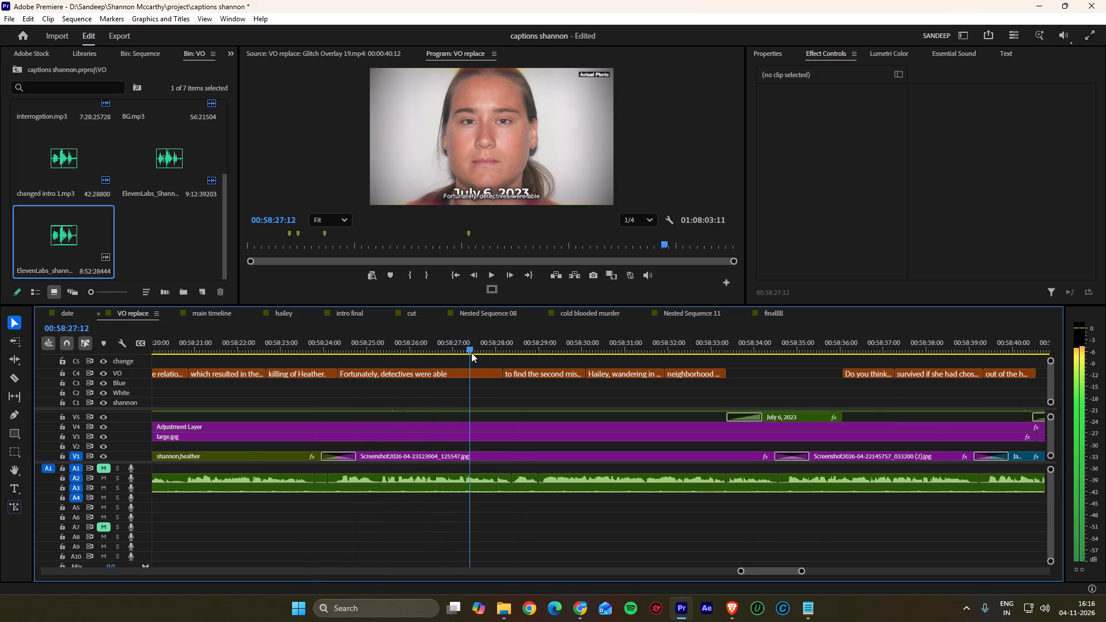
left_click_drag(471, 352, 455, 352)
left_click_drag(503, 373, 447, 378, "ctrl")
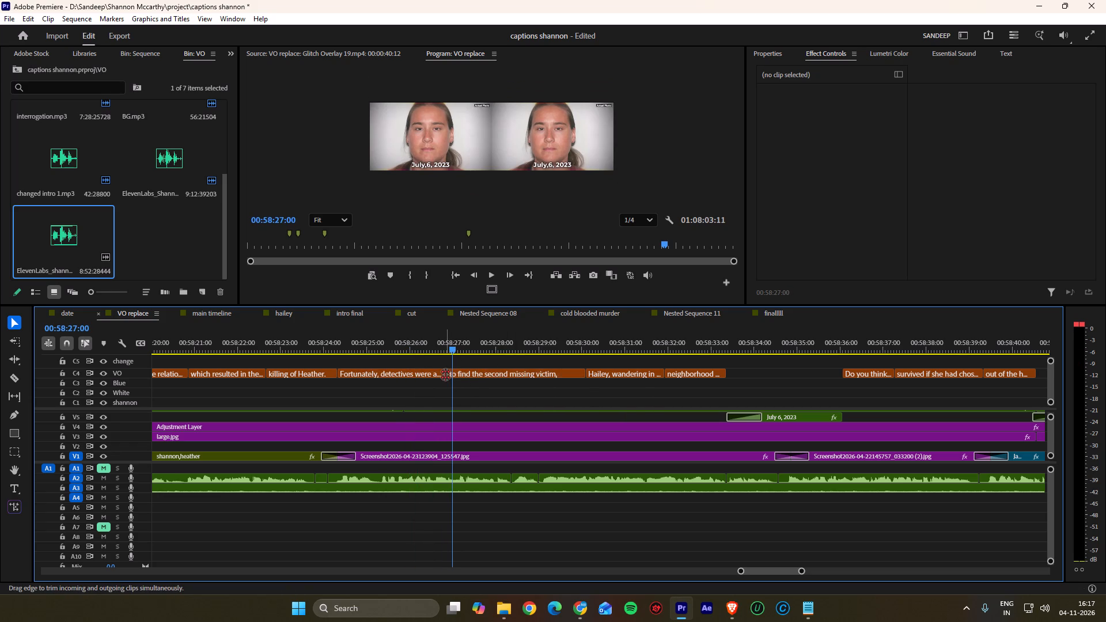
left_click(445, 374, "ctrl")
left_click(459, 378)
Scrub to the start of the next phrase and roll the C4 caption cut before "Hailey, wandering in the Lakeshore" to 00:58:29:03.
key("space")
scroll(461, 383, "down", 6)
scroll(432, 389, "up", 3, "alt")
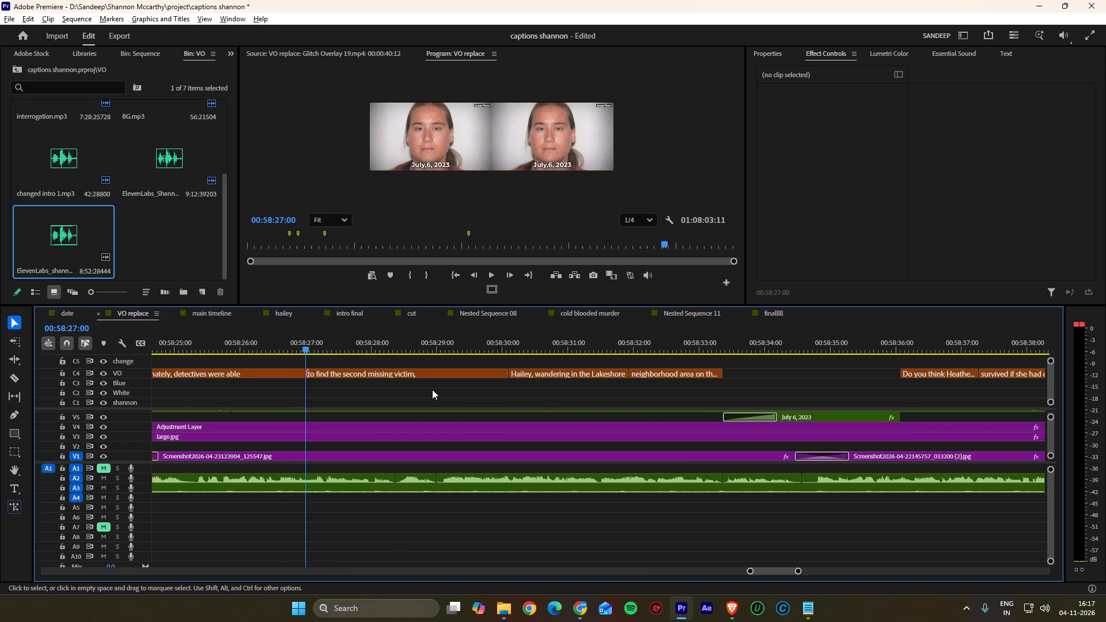
scroll(432, 389, "up", 3, "alt")
left_click_drag(410, 343, 427, 343)
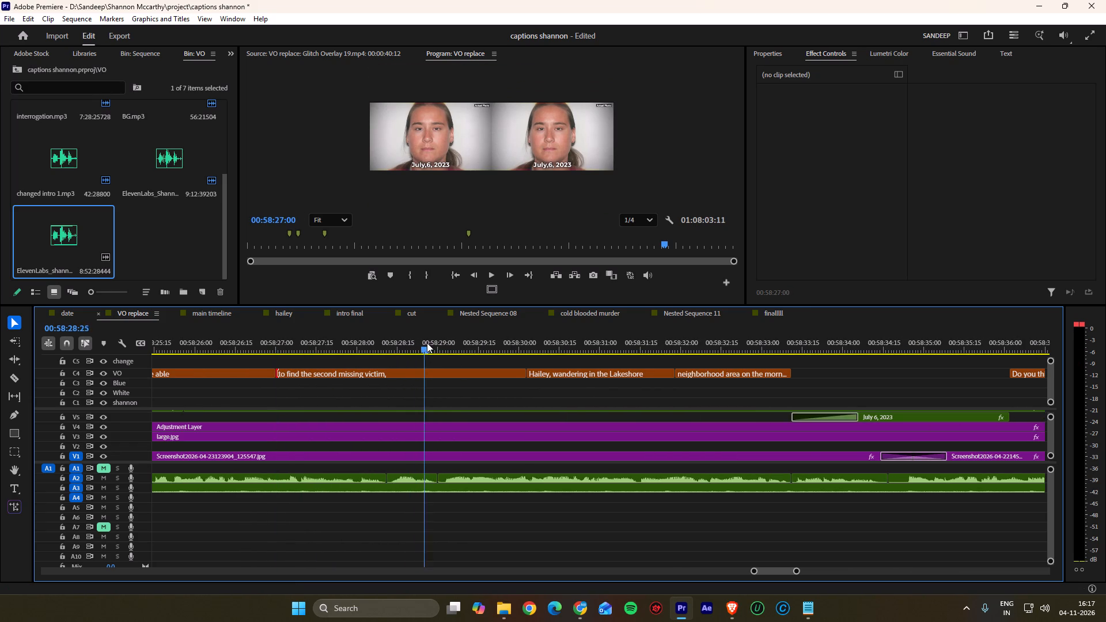
left_click_drag(427, 343, 448, 343)
left_click_drag(528, 376, 521, 377, "ctrl")
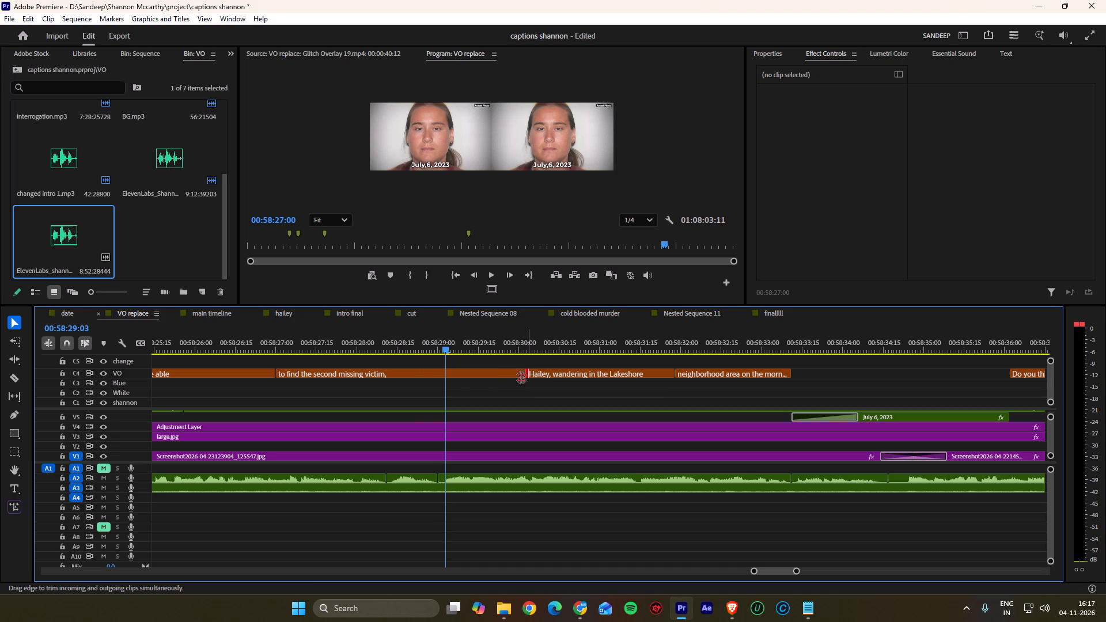
left_click_drag(521, 377, 443, 380, "ctrl")
Replay the "to find the second missing victim," phrase and roll the C4 caption cut before "Hailey, wandering in the Lakeshore" to about 00:58:28:14.
left_click_drag(439, 339, 340, 341)
left_click(374, 385)
key("space")
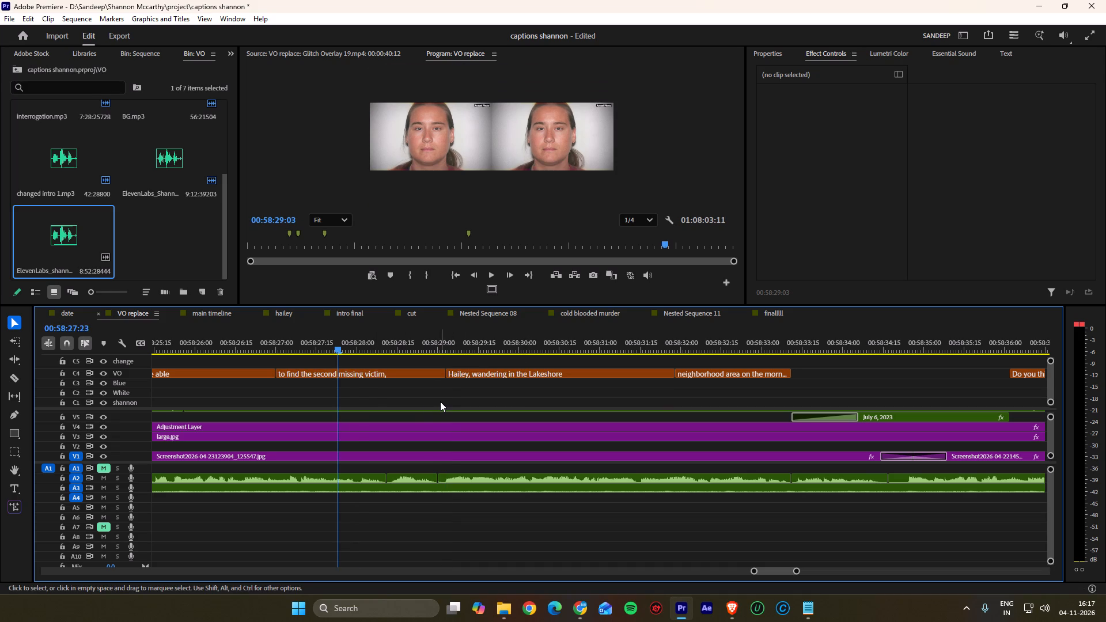
scroll(426, 399, "up", 1, "alt")
scroll(426, 399, "down", 8, "alt")
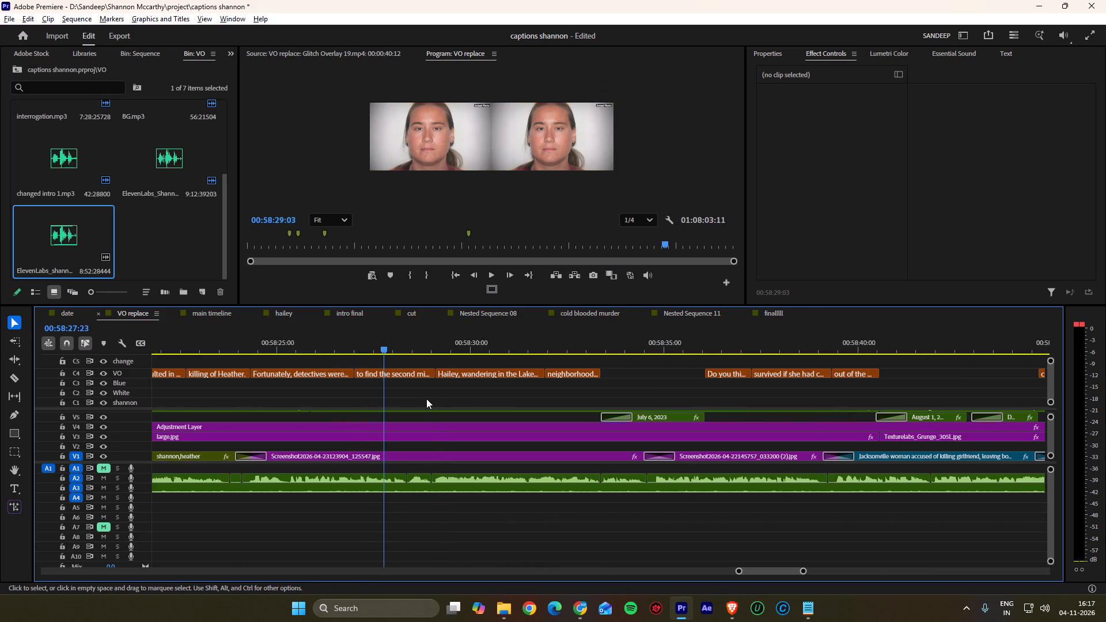
scroll(482, 402, "up", 3, "alt")
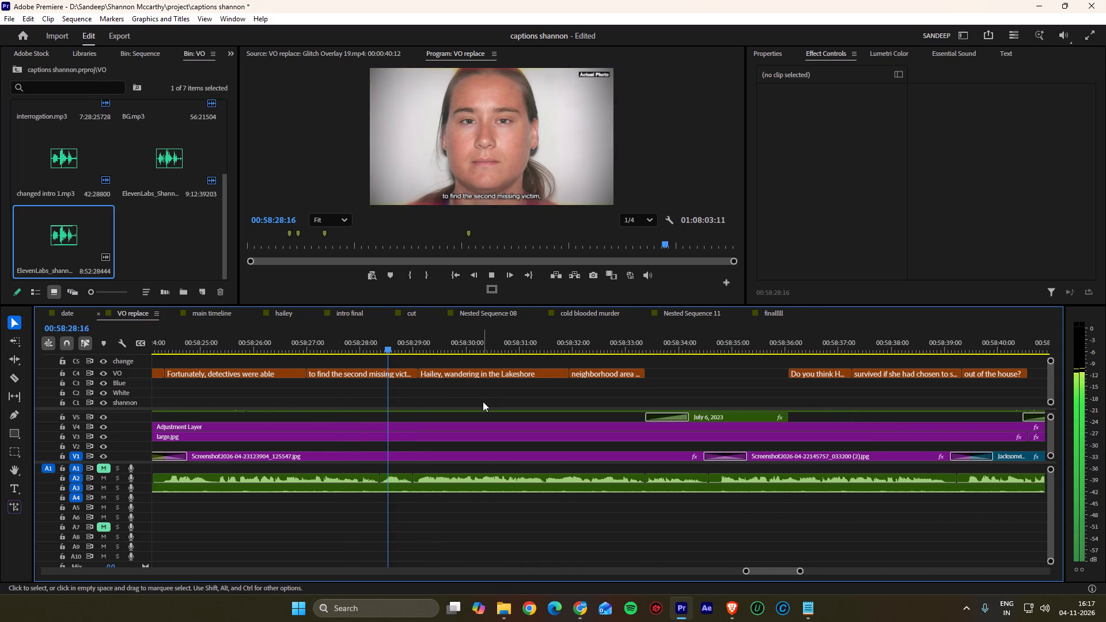
left_click_drag(411, 340, 387, 343)
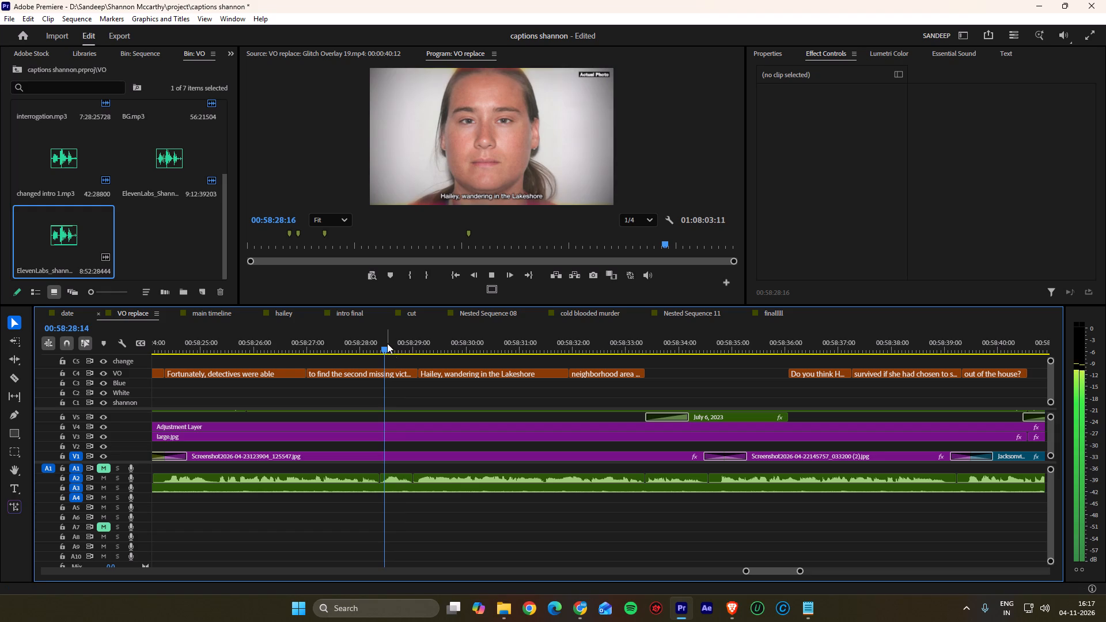
left_click_drag(419, 377, 388, 377, "ctrl")
Play and scrub through the Hailey phrase, and roll the C4 caption cut before "neighborhood area on the morning" to 00:58:30:21.
left_click(389, 342)
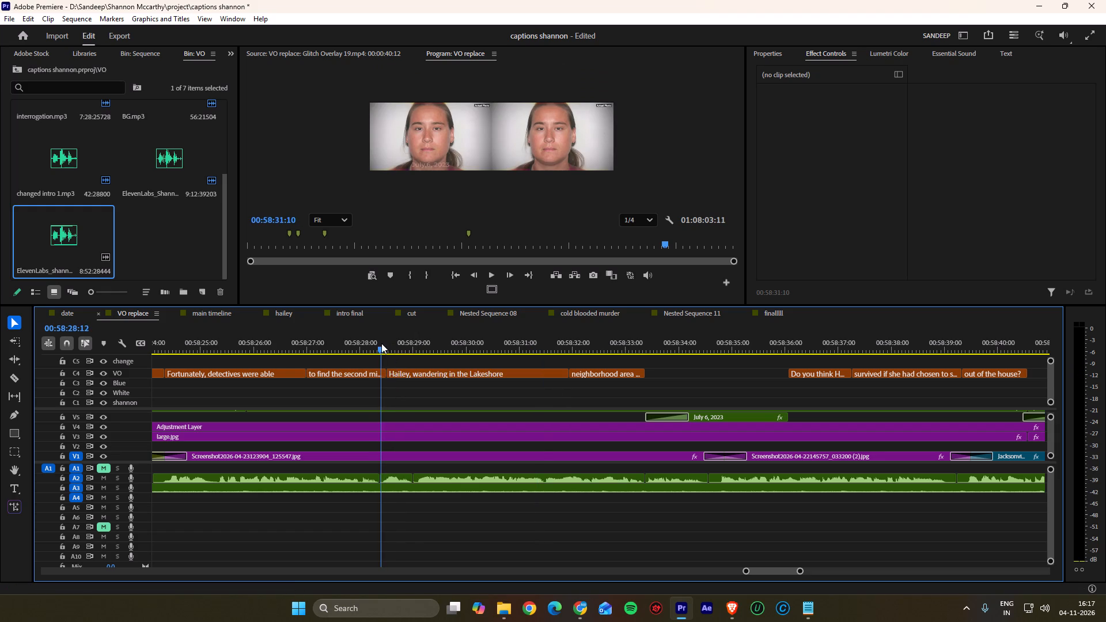
key("space")
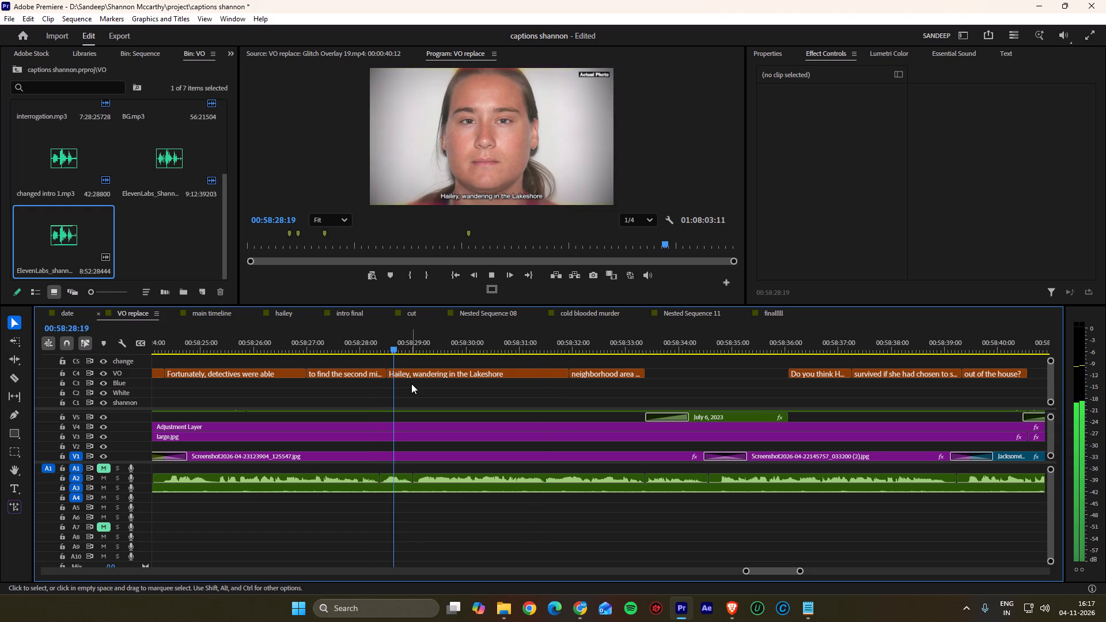
scroll(411, 384, "down", 3)
key("space")
left_click_drag(445, 345, 431, 345)
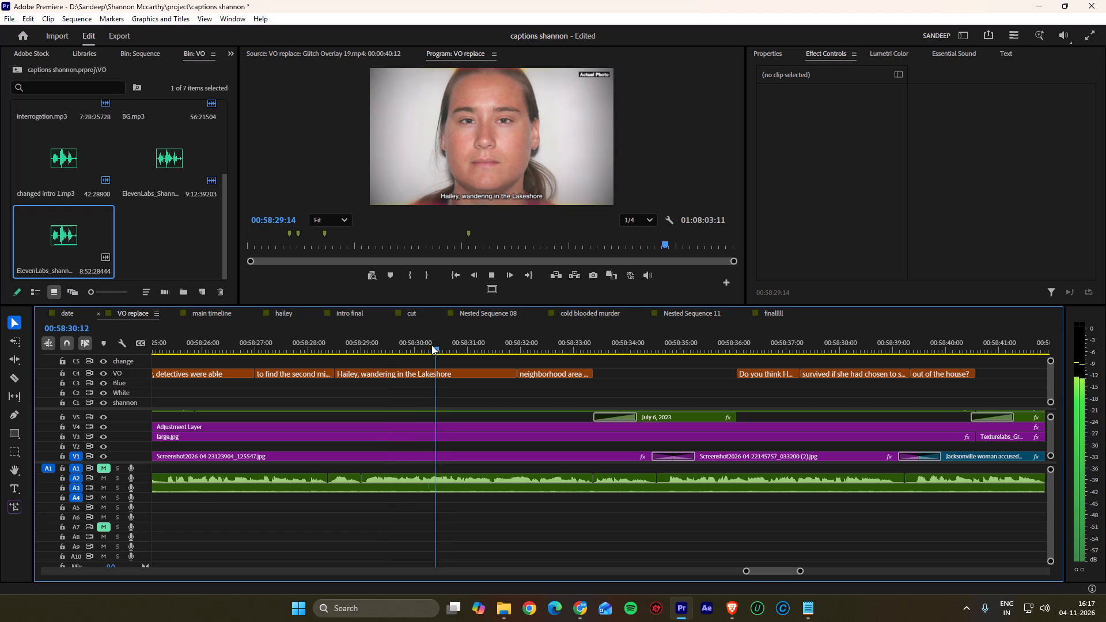
left_click_drag(431, 345, 435, 344)
left_click_drag(435, 344, 414, 344)
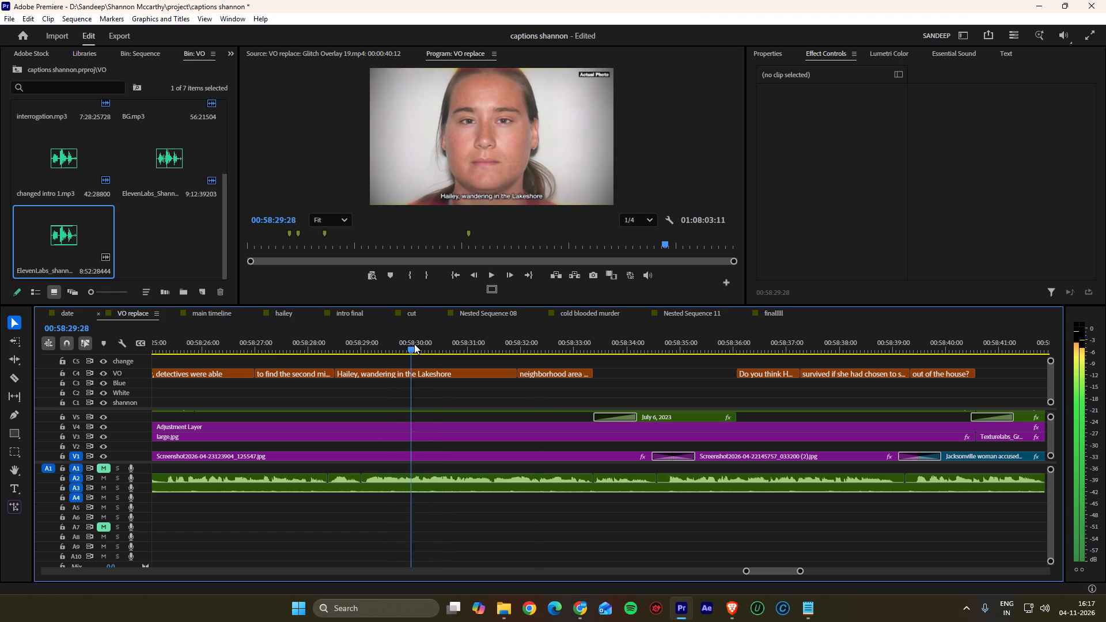
left_click_drag(414, 344, 453, 348)
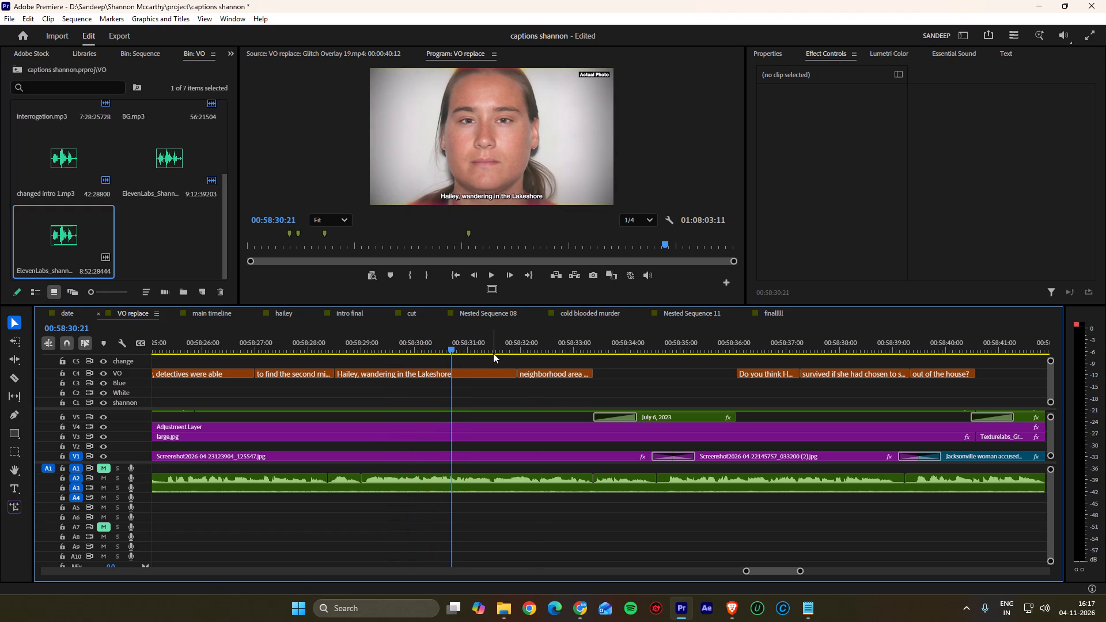
left_click(520, 373, "ctrl")
left_click_drag(517, 376, 450, 377, "ctrl")
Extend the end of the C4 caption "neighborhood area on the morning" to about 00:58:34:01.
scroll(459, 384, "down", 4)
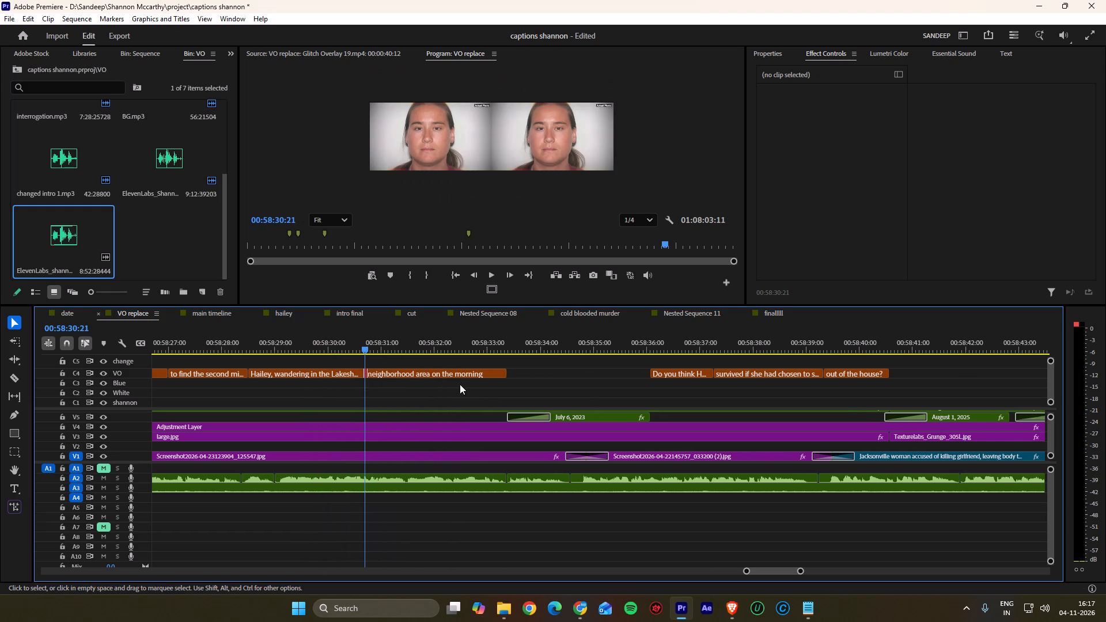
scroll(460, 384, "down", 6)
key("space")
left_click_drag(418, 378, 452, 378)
Play and scrub through the neighborhood phrase, and trim the end of its C4 caption "neighborhood area on the morning" to 00:58:32:14.
scroll(505, 381, "down", 1)
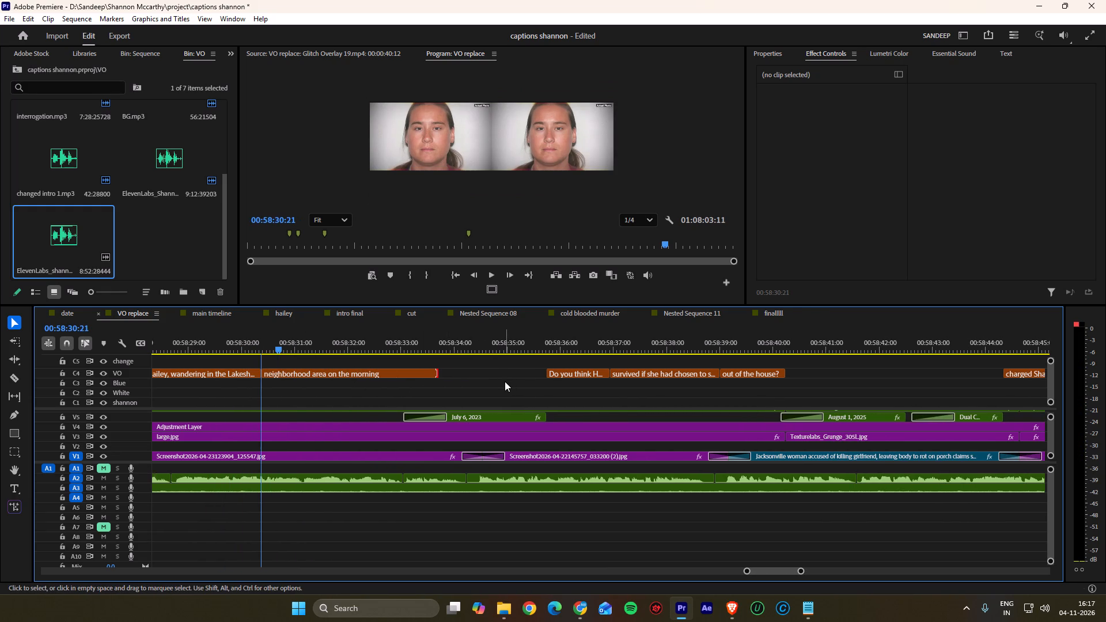
scroll(505, 381, "down", 1)
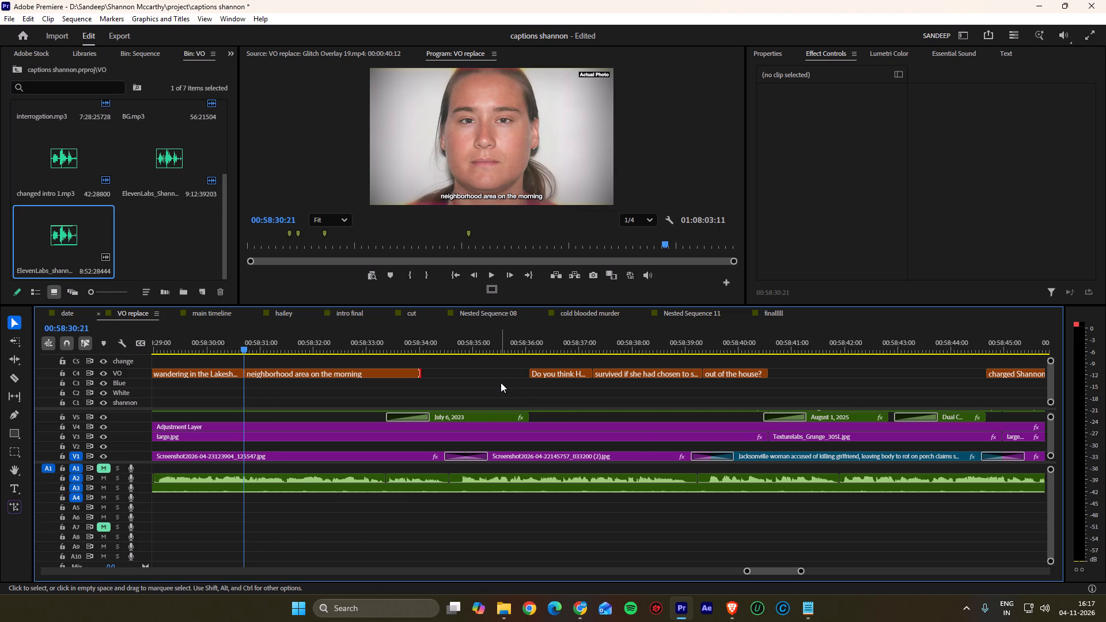
scroll(506, 385, "down", 8, "alt")
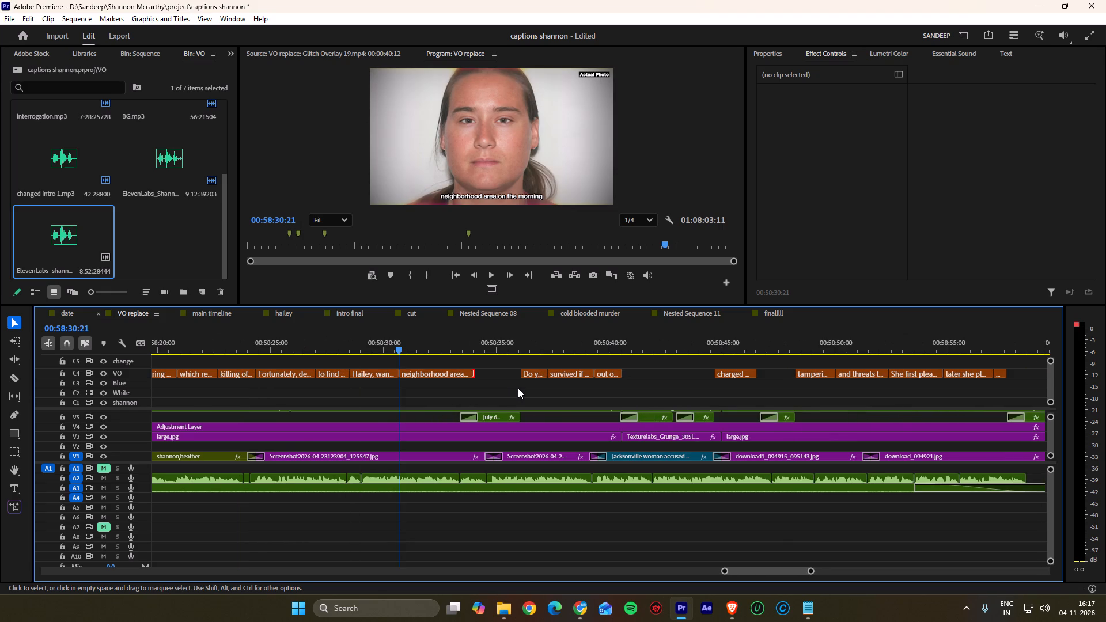
scroll(518, 388, "down", 8)
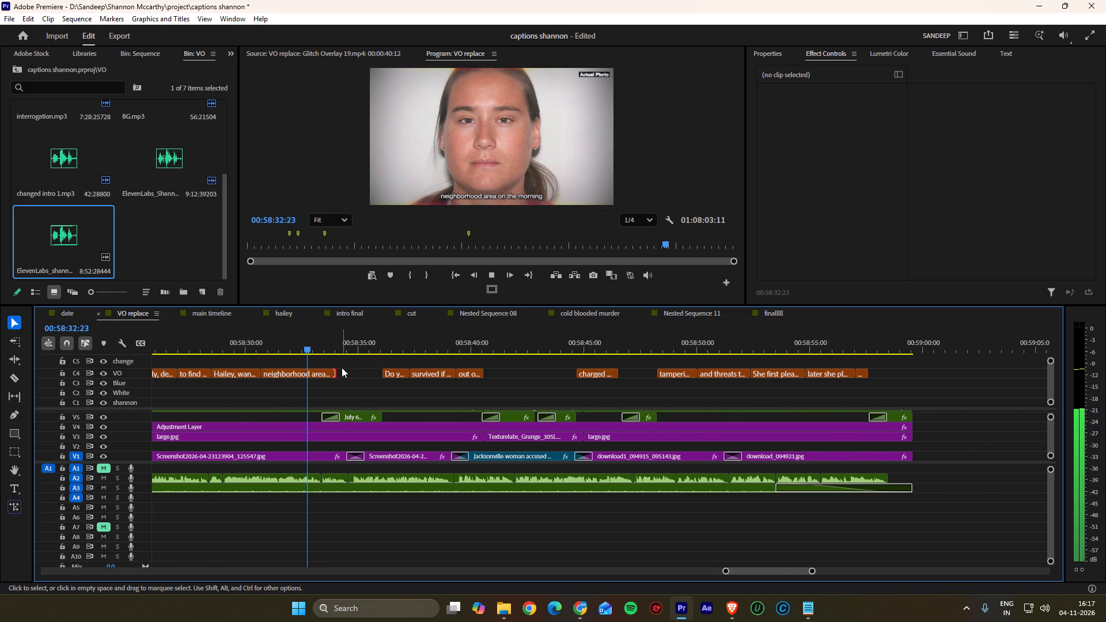
left_click_drag(335, 342, 310, 341)
scroll(287, 370, "up", 3, "alt")
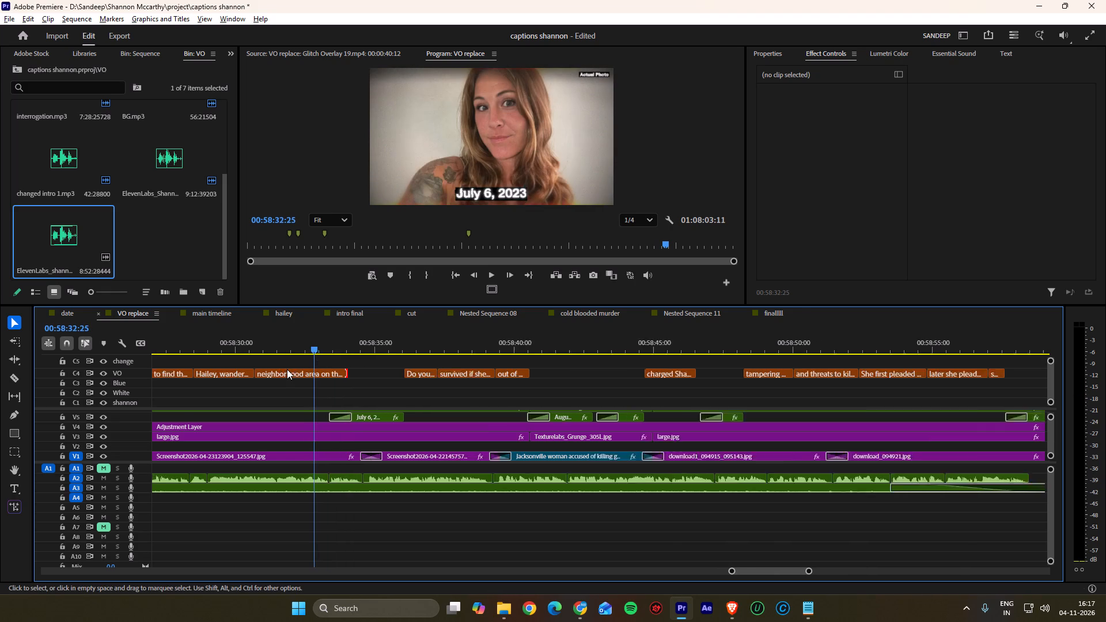
scroll(287, 369, "up", 5, "alt")
scroll(287, 369, "down", 1, "alt")
scroll(287, 369, "up", 3, "alt")
left_click_drag(357, 338, 297, 348)
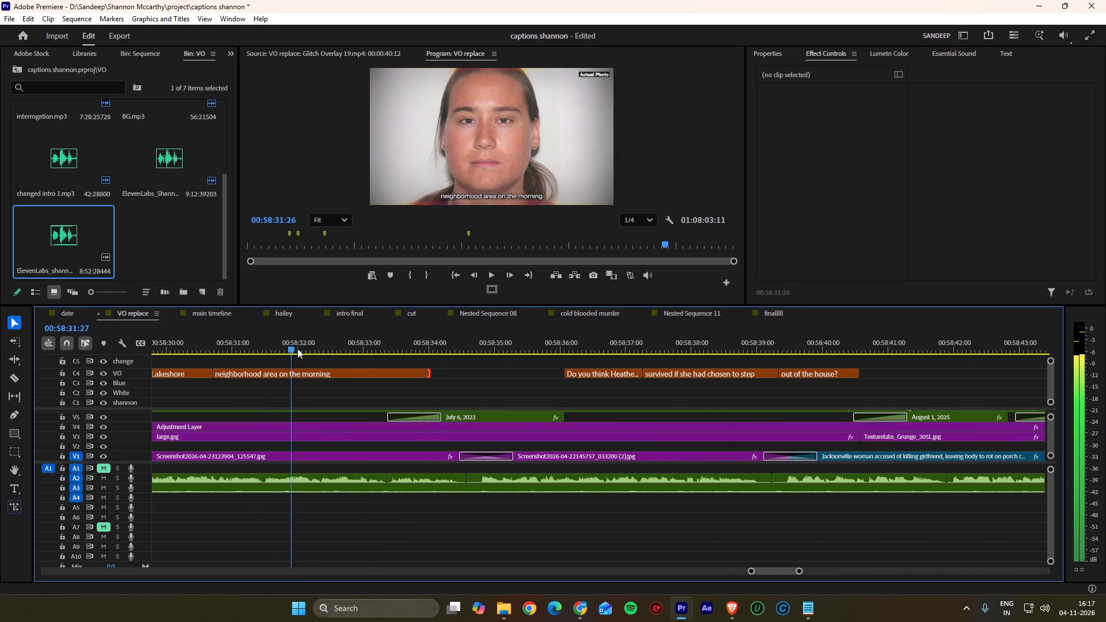
left_click_drag(297, 348, 221, 350)
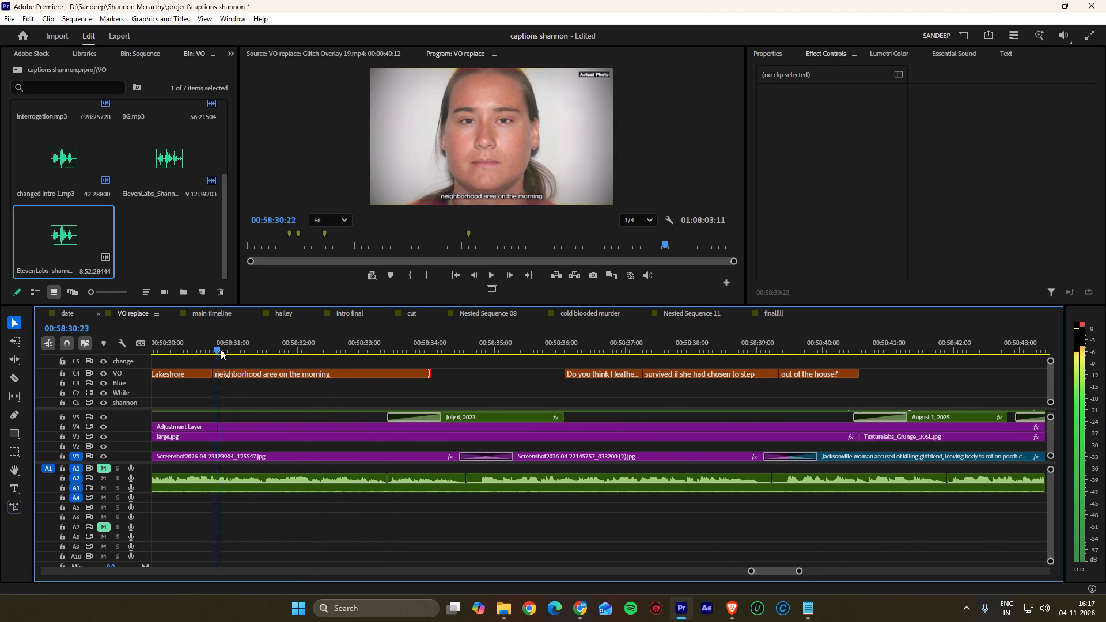
left_click_drag(221, 350, 338, 356)
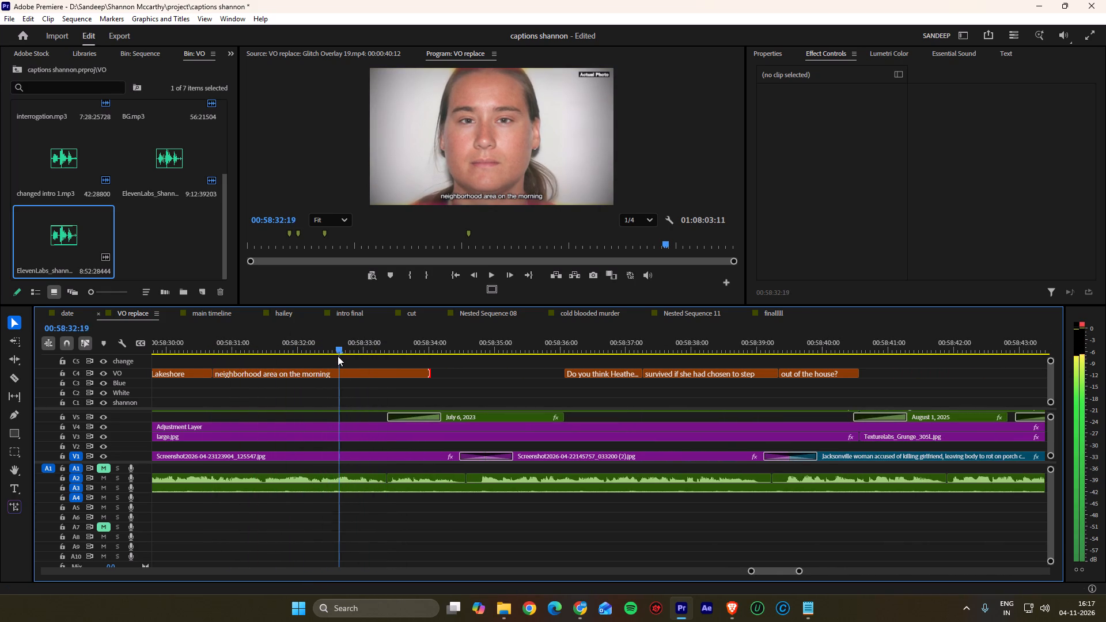
left_click_drag(338, 356, 349, 355)
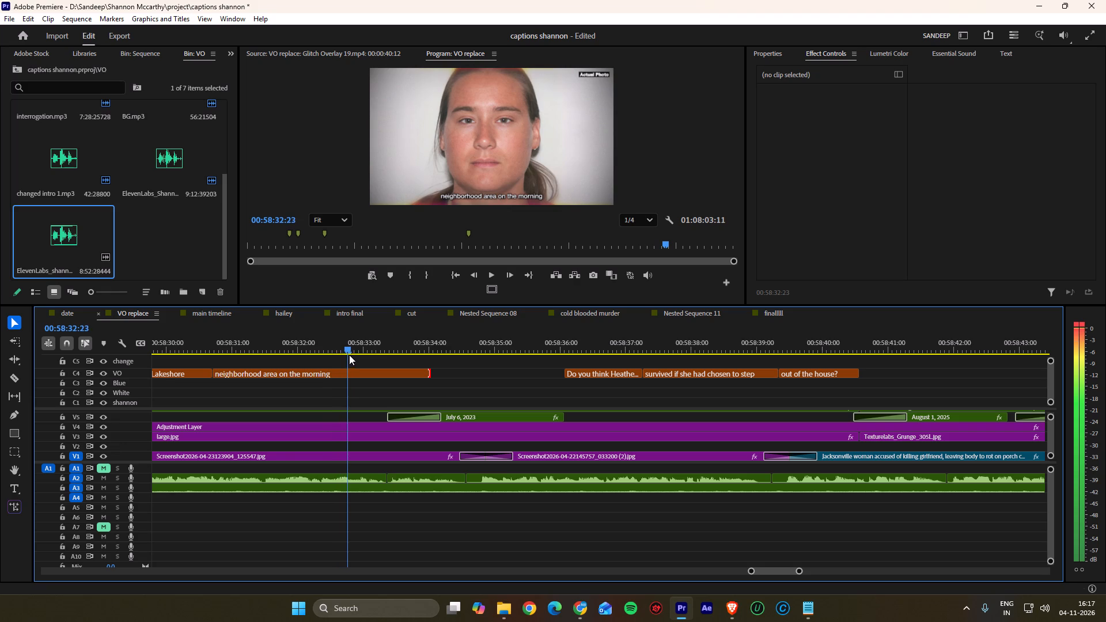
left_click_drag(349, 355, 328, 351)
left_click_drag(432, 371, 332, 369)
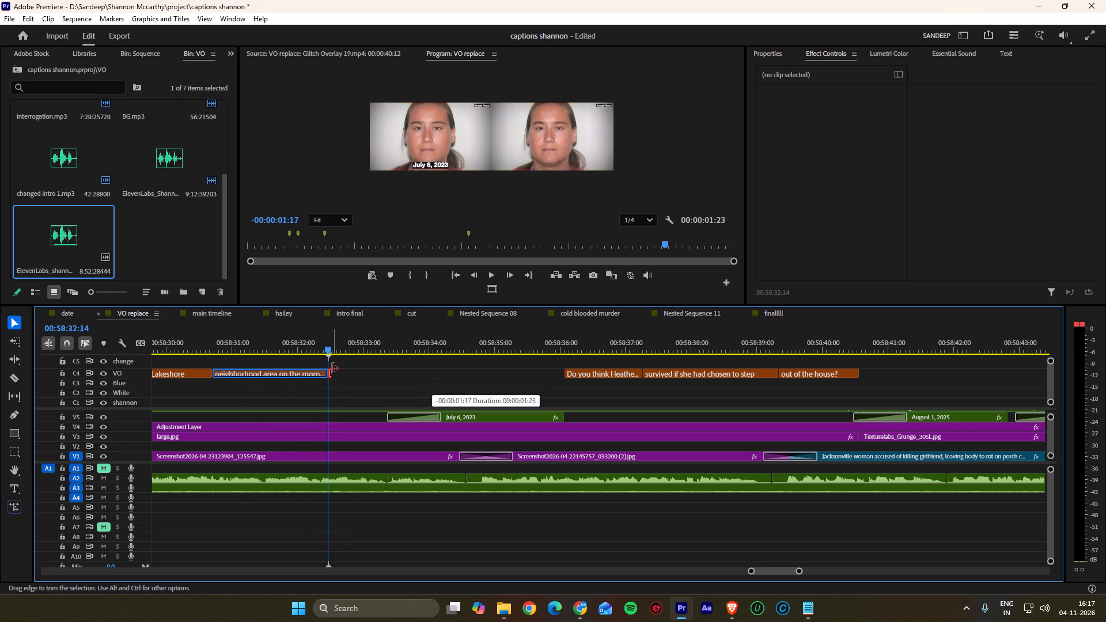
left_click_drag(332, 369, 332, 369)
Move the "July 6, 2023" title on V5 so it starts at 00:58:32:14, at the end of the neighborhood caption.
left_click_drag(465, 418, 406, 417)
left_click(400, 389)
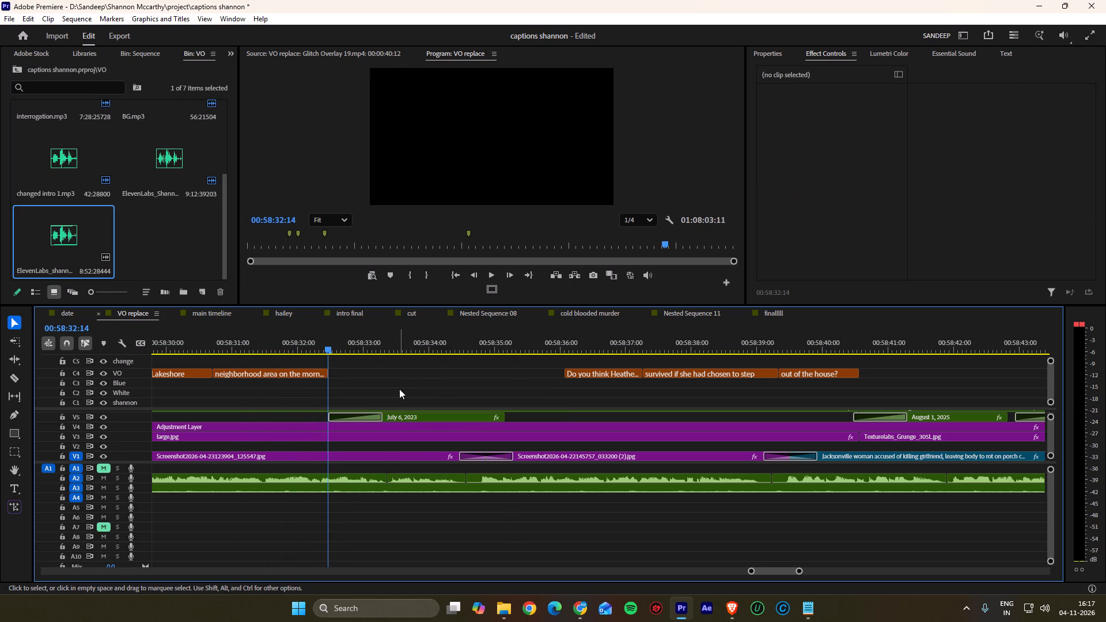
Find the start of the next spoken phrase and extend the C4 caption "Do you think Heather could have" back to 00:58:34:24.
left_click_drag(324, 343, 445, 350)
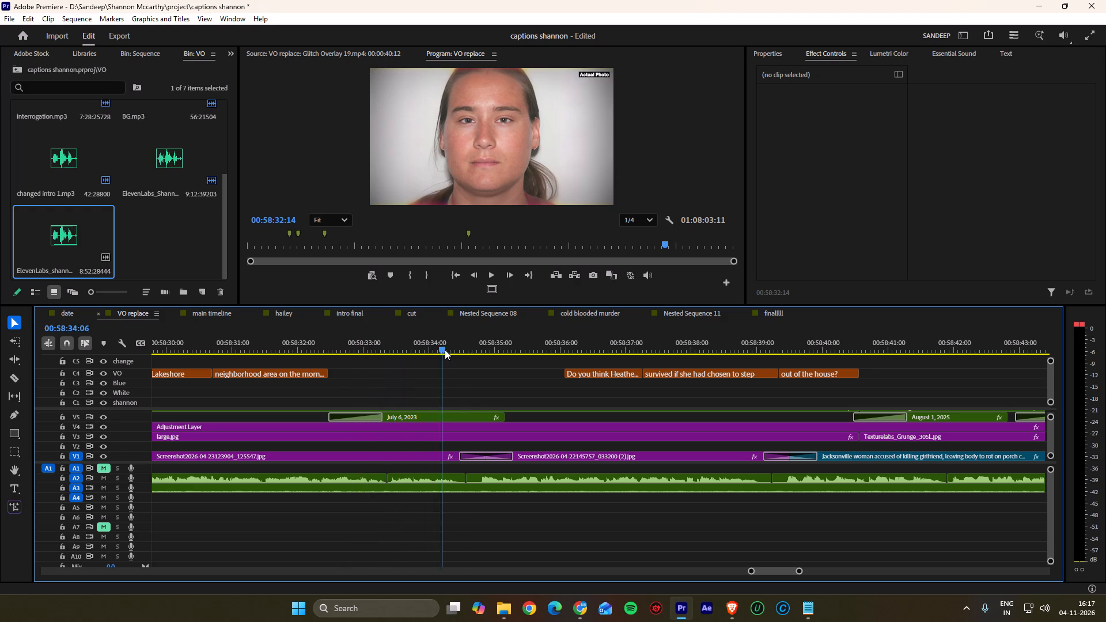
left_click_drag(445, 350, 450, 353)
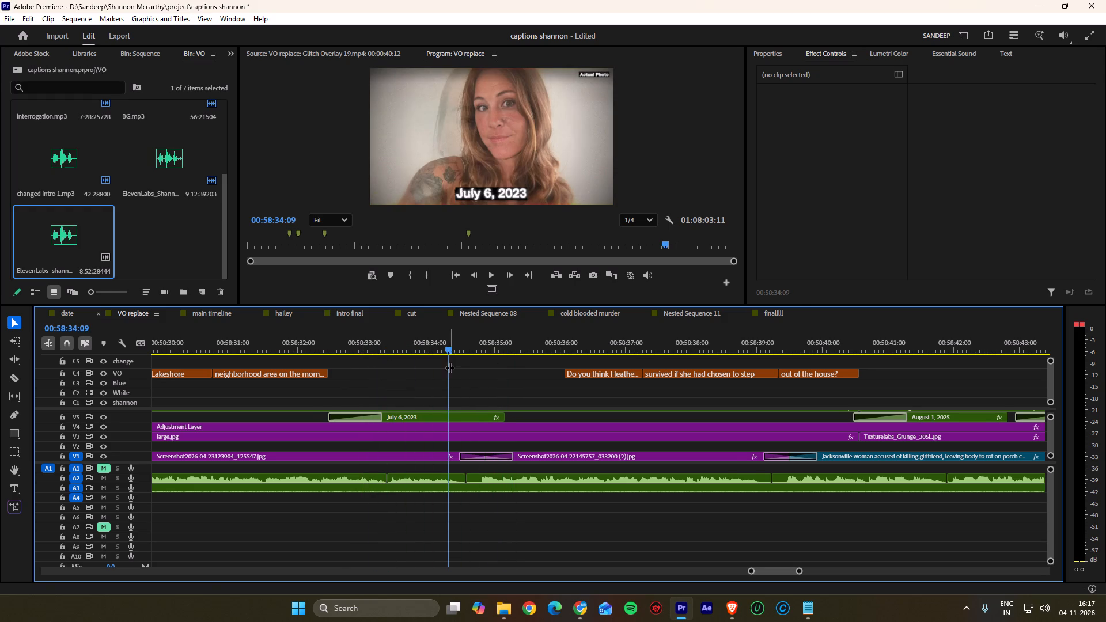
scroll(446, 370, "down", 5)
key("space")
scroll(387, 404, "up", 7, "alt")
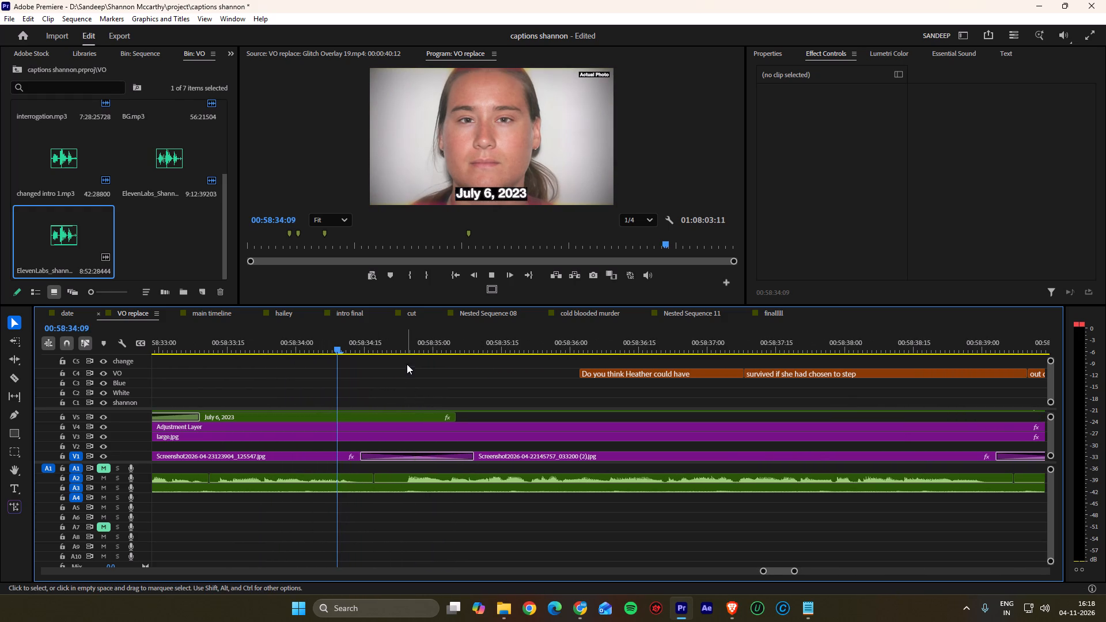
left_click(412, 346)
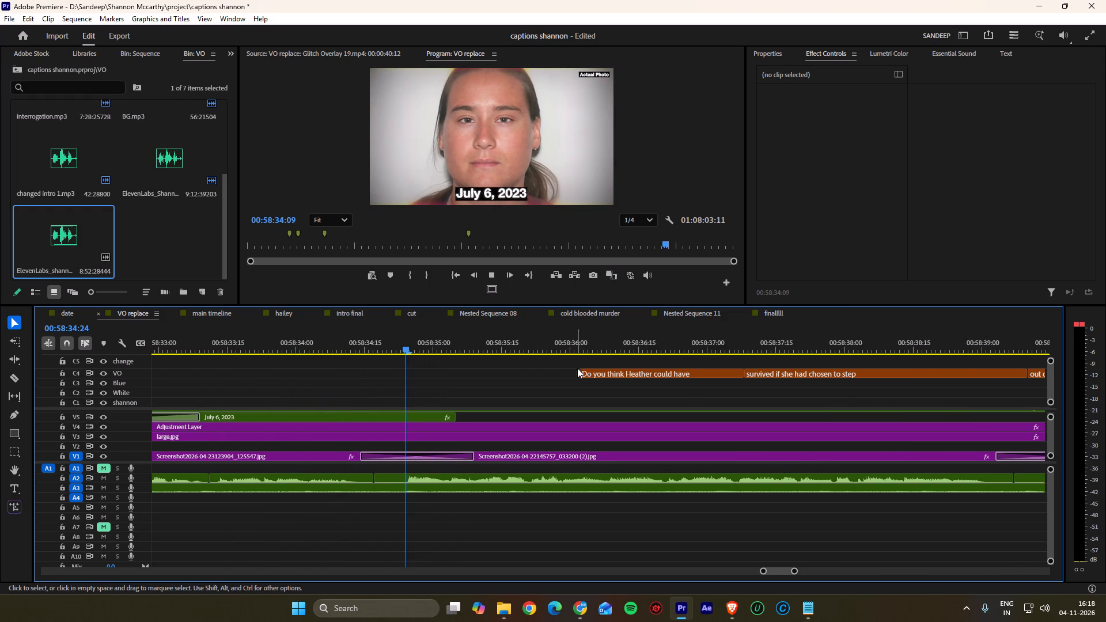
left_click_drag(582, 370, 405, 367)
Trim the end of the "July 6, 2023" title on V5 to 00:58:34:24, where the next caption starts.
left_click_drag(457, 416, 406, 412)
left_click(415, 403)
Play and scrub through the question's opening, and roll the C4 caption cut before "survived if she had chosen to step" to 00:58:36:10.
scroll(390, 393, "down", 8)
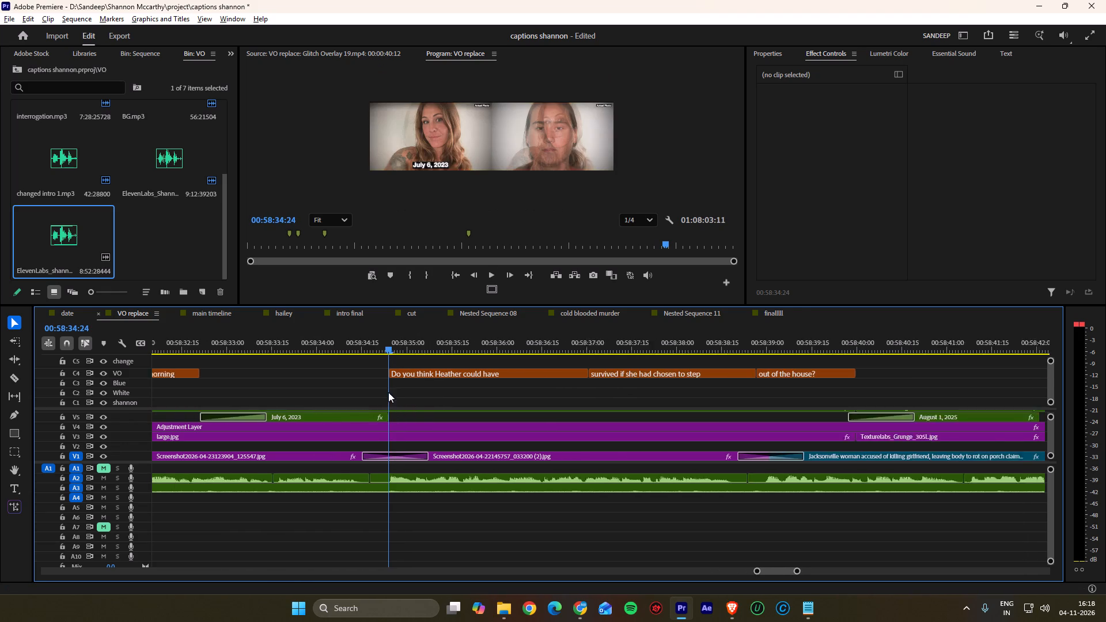
scroll(388, 392, "down", 2)
left_click(487, 275)
scroll(485, 384, "down", 1)
left_click_drag(462, 342, 434, 342)
scroll(433, 342, "down", 1)
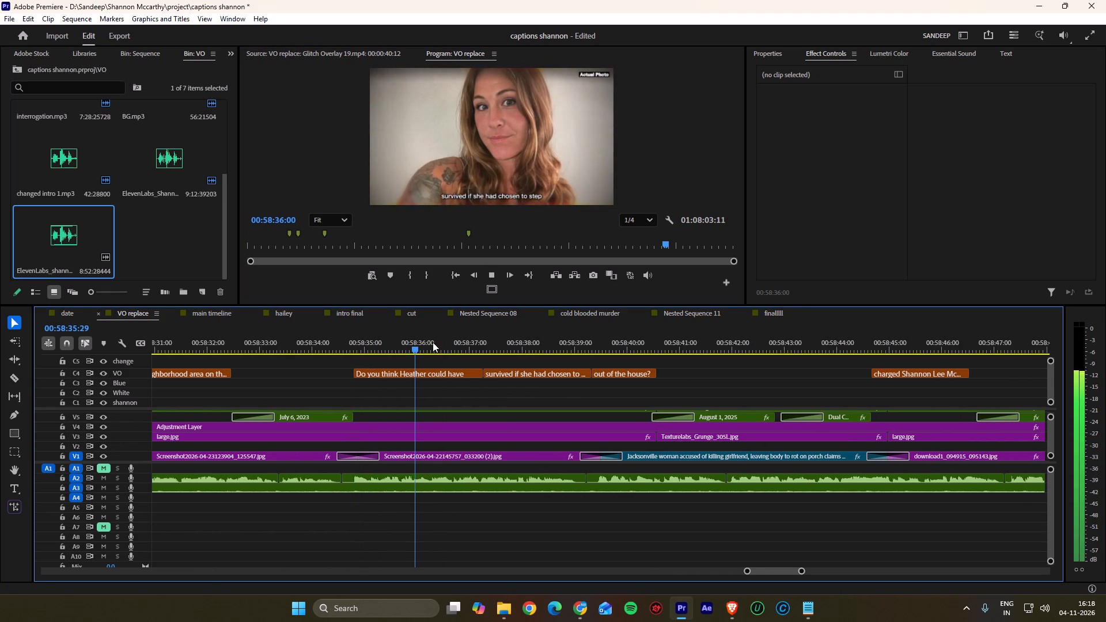
scroll(432, 356, "up", 4, "alt")
left_click_drag(437, 346, 407, 342)
left_click_drag(407, 342, 435, 346)
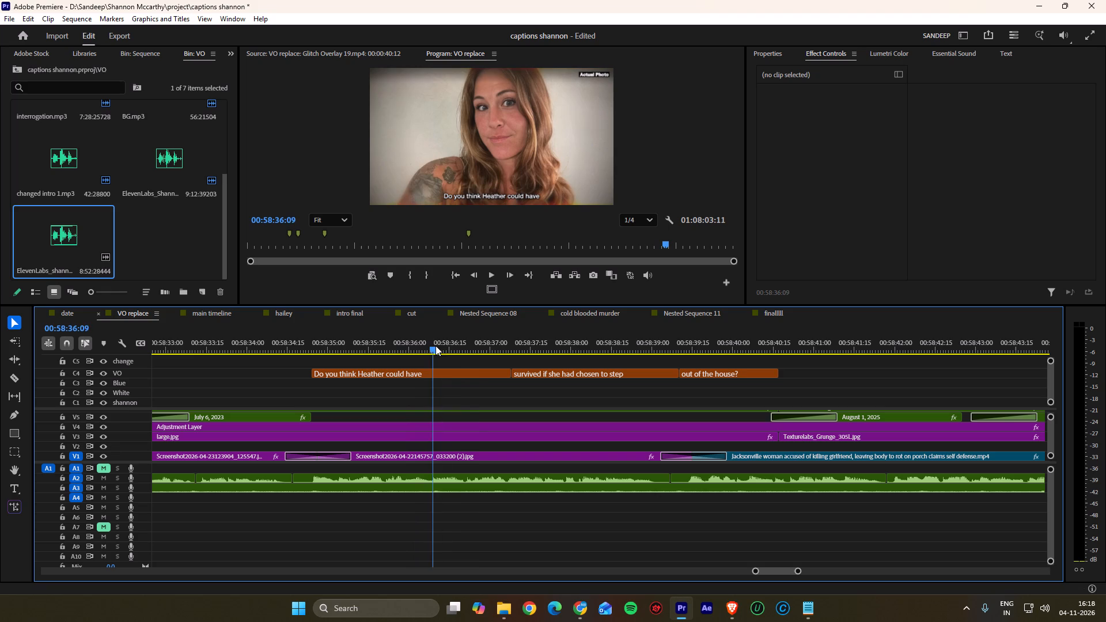
left_click_drag(435, 346, 444, 351)
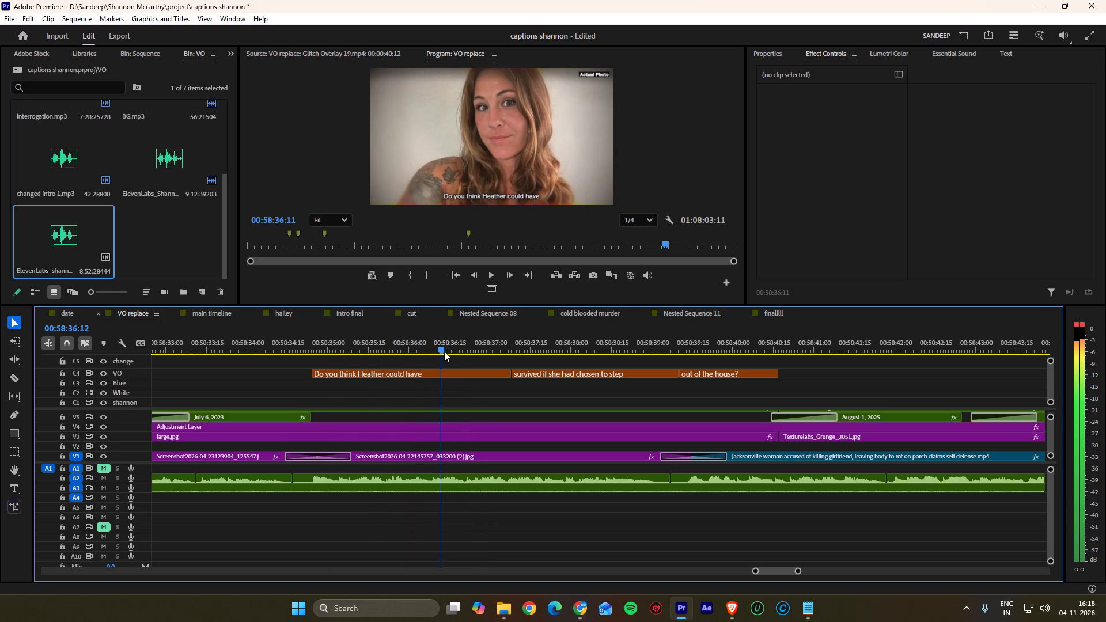
left_click_drag(444, 351, 437, 353)
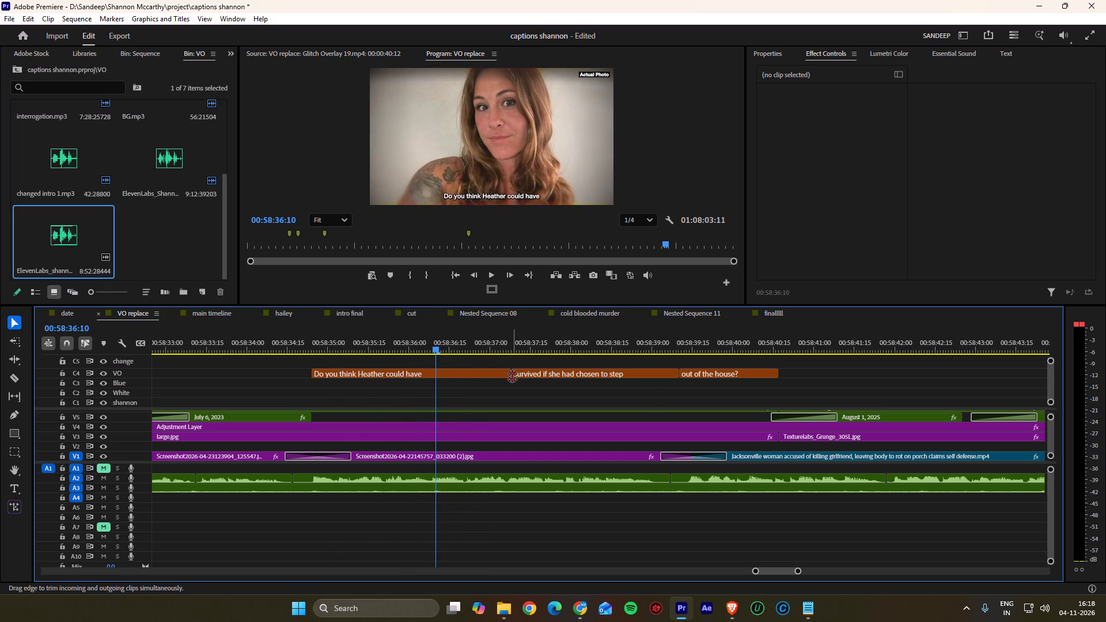
left_click_drag(512, 376, 434, 378, "ctrl")
Find where the question's last phrase starts and roll the C4 caption cut before "out of the house?" to 00:58:38:05.
left_click_drag(438, 350, 601, 354)
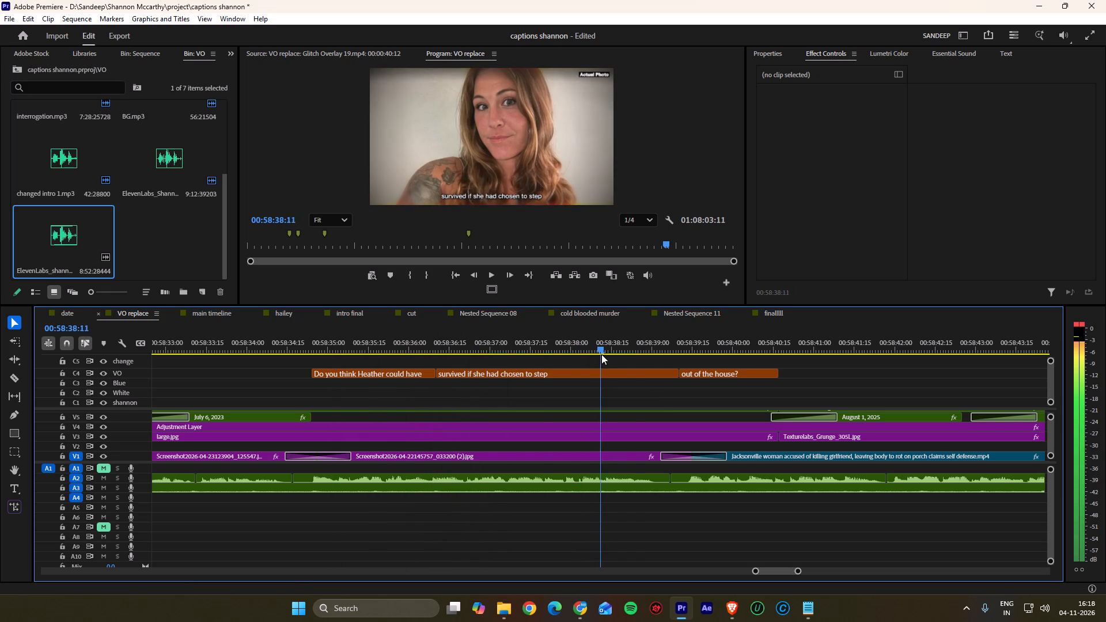
left_click_drag(601, 354, 441, 358)
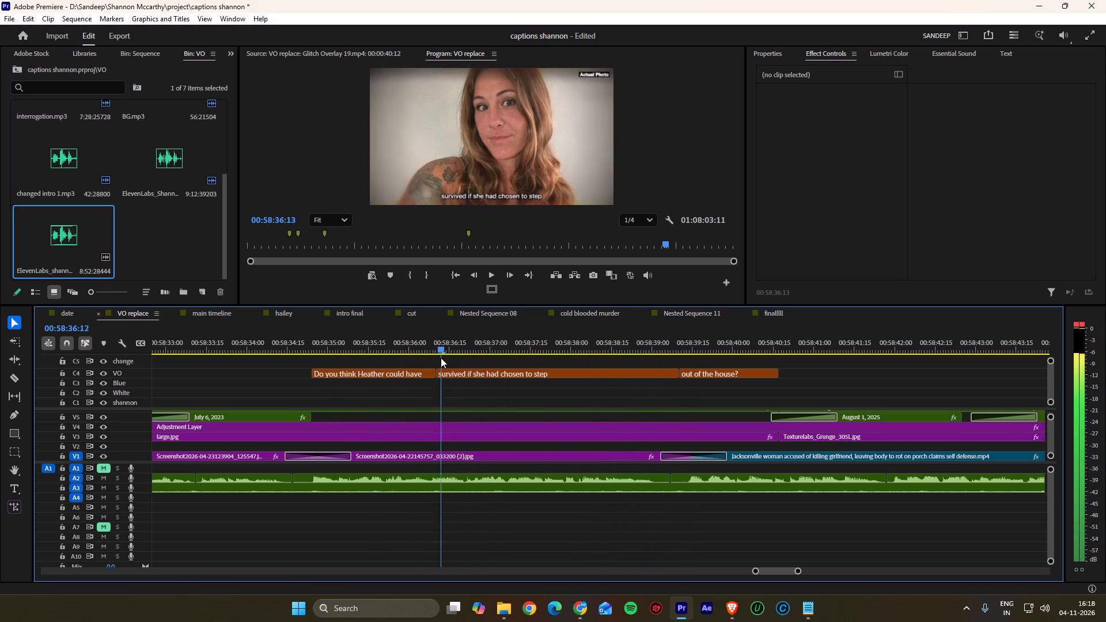
left_click_drag(441, 358, 437, 357)
key("space")
scroll(495, 393, "down", 5)
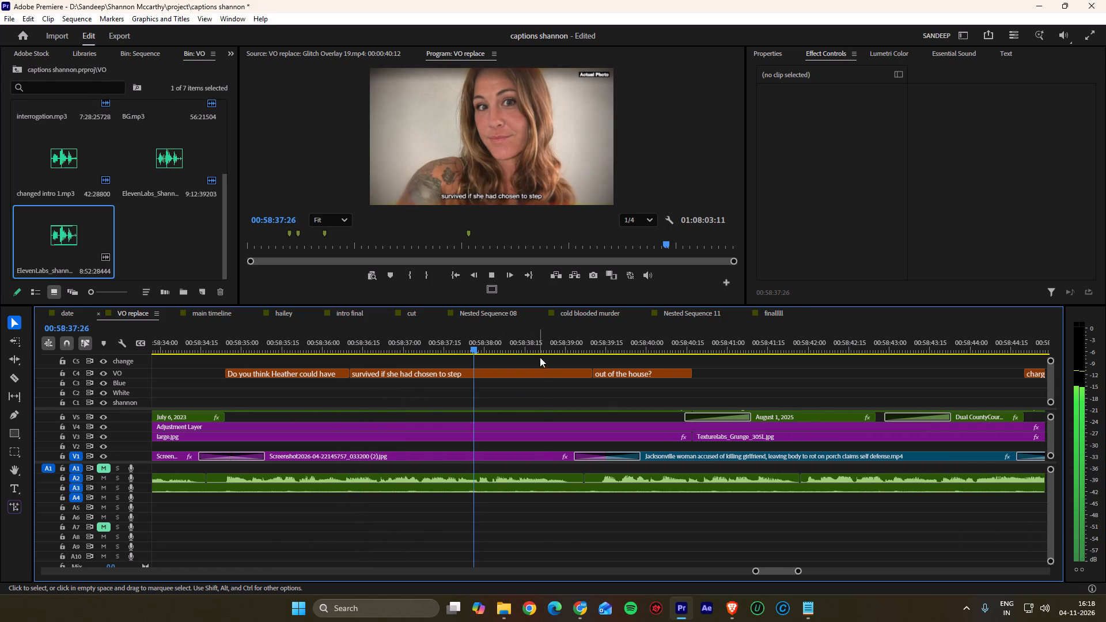
left_click_drag(544, 344, 429, 347)
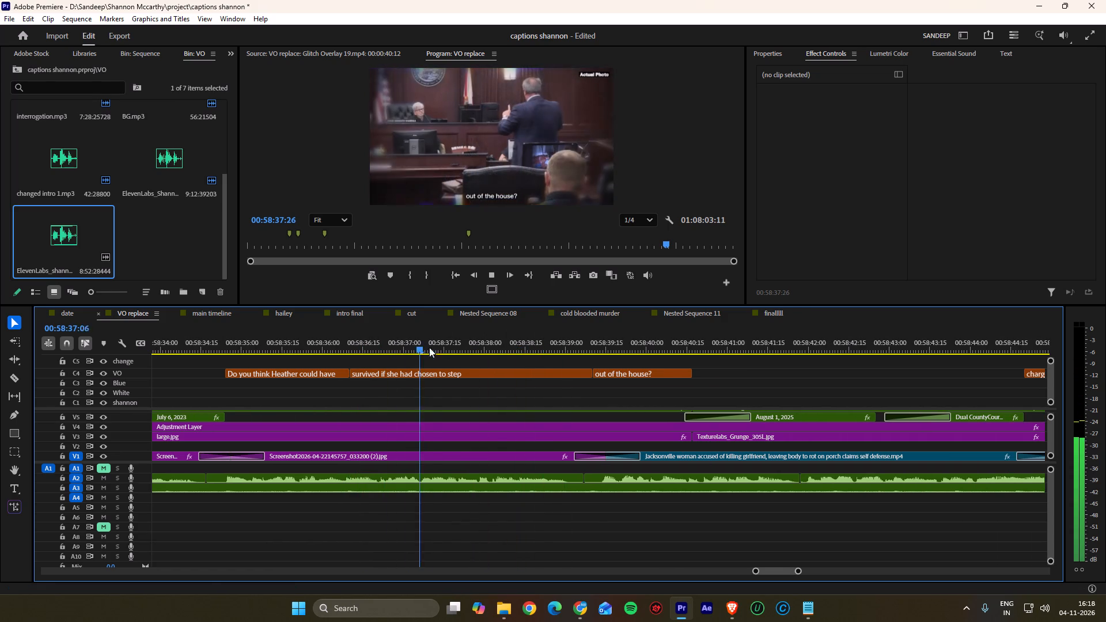
left_click_drag(429, 347, 475, 347)
scroll(478, 365, "down", 5, "alt")
left_click_drag(531, 343, 441, 349)
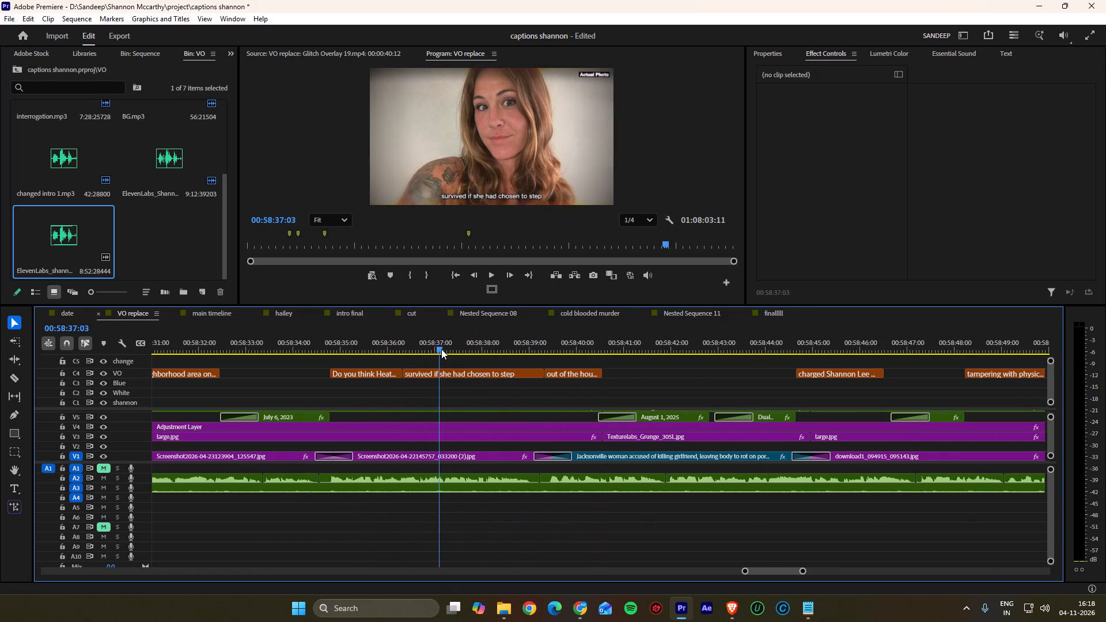
left_click_drag(441, 349, 427, 354)
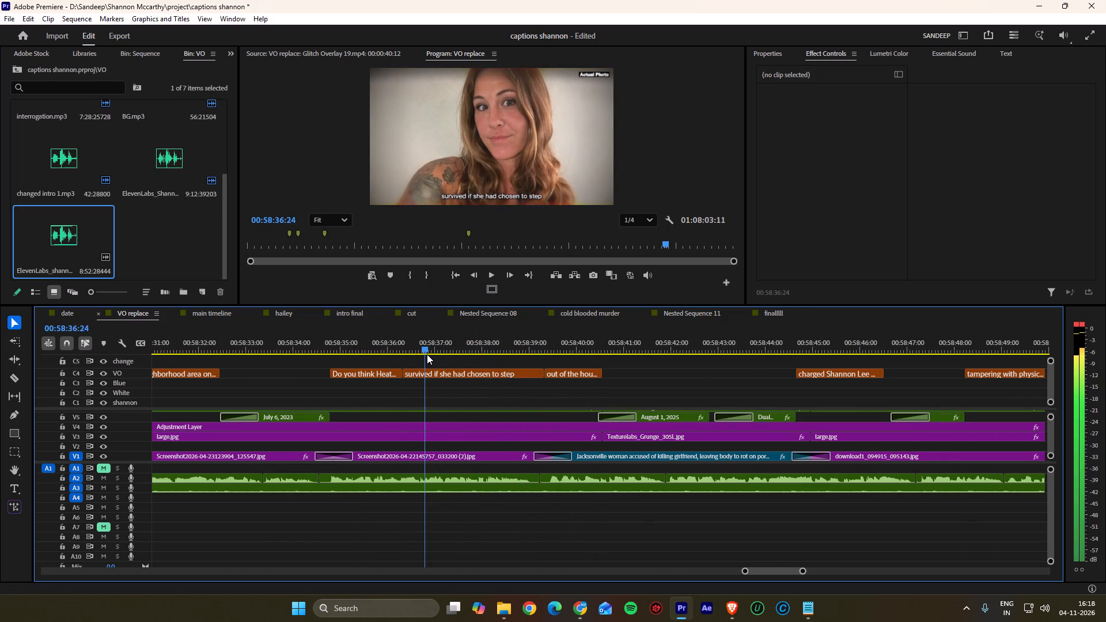
left_click_drag(427, 354, 479, 355)
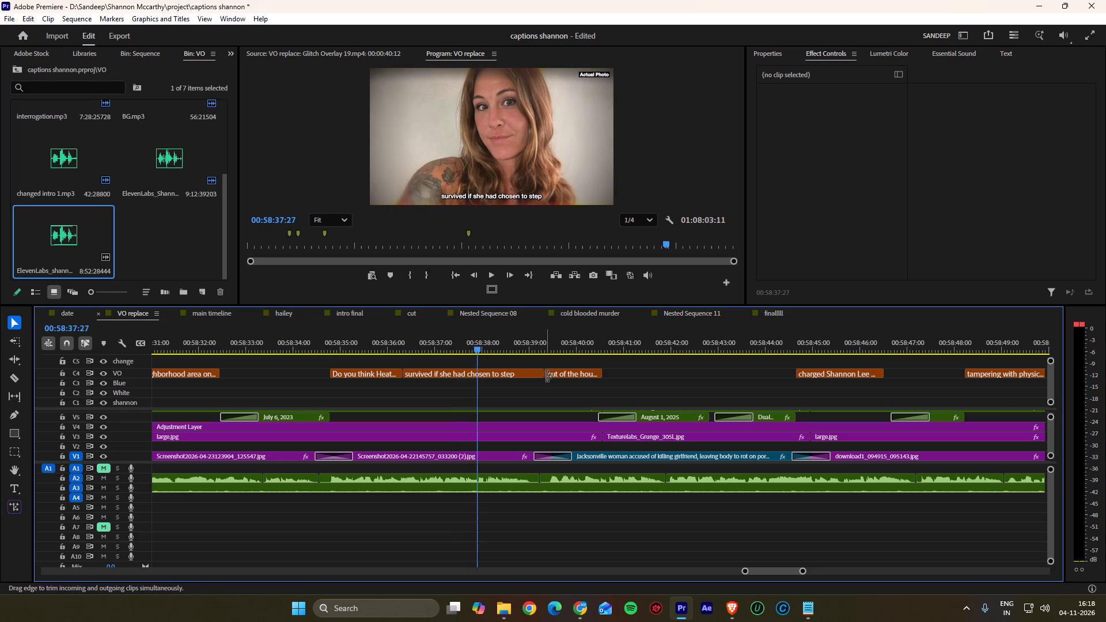
left_click_drag(475, 352, 486, 349)
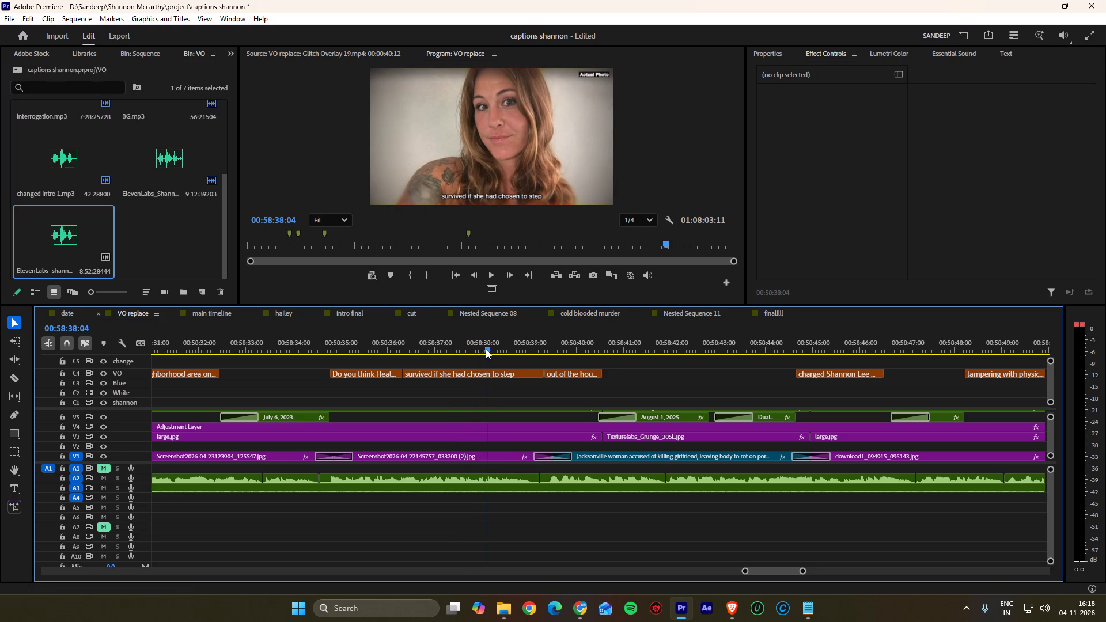
left_click_drag(486, 349, 487, 348)
left_click_drag(544, 370, 493, 371, "ctrl")
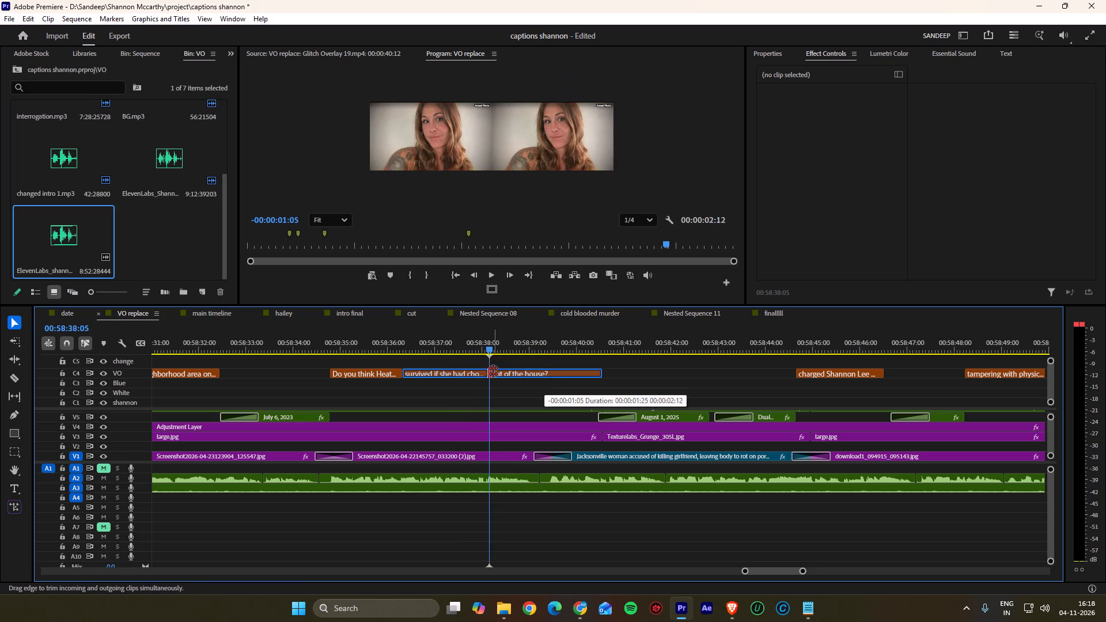
left_click_drag(493, 371, 492, 371, "ctrl")
Trim the end of the C4 caption "out of the house?" back to about 00:58:39:15.
left_click_drag(600, 371, 555, 373)
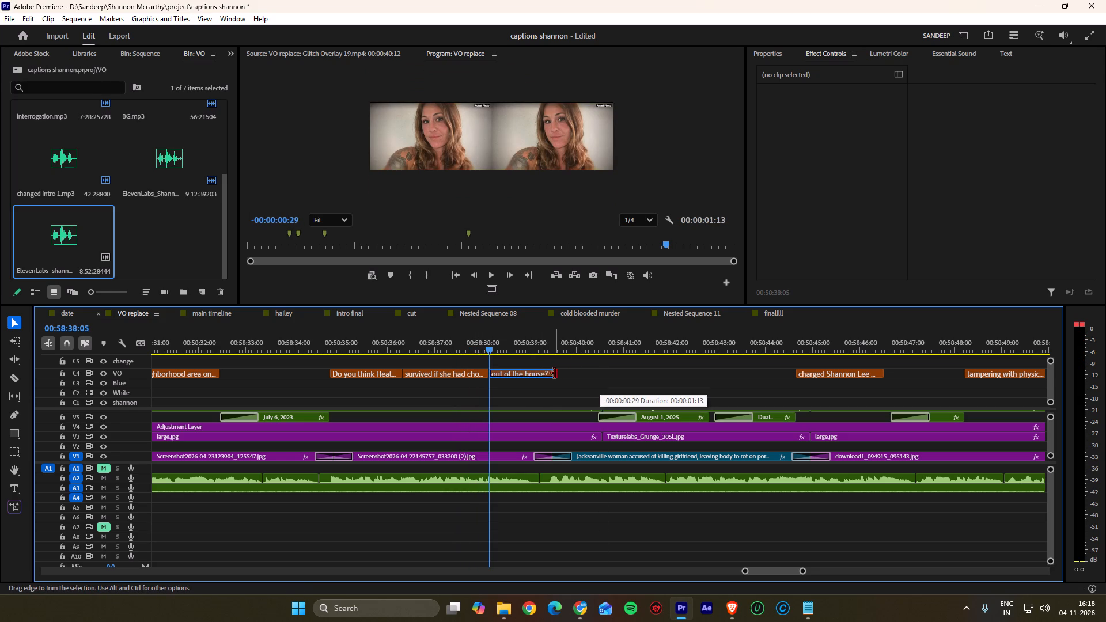
left_click_drag(555, 373, 552, 373)
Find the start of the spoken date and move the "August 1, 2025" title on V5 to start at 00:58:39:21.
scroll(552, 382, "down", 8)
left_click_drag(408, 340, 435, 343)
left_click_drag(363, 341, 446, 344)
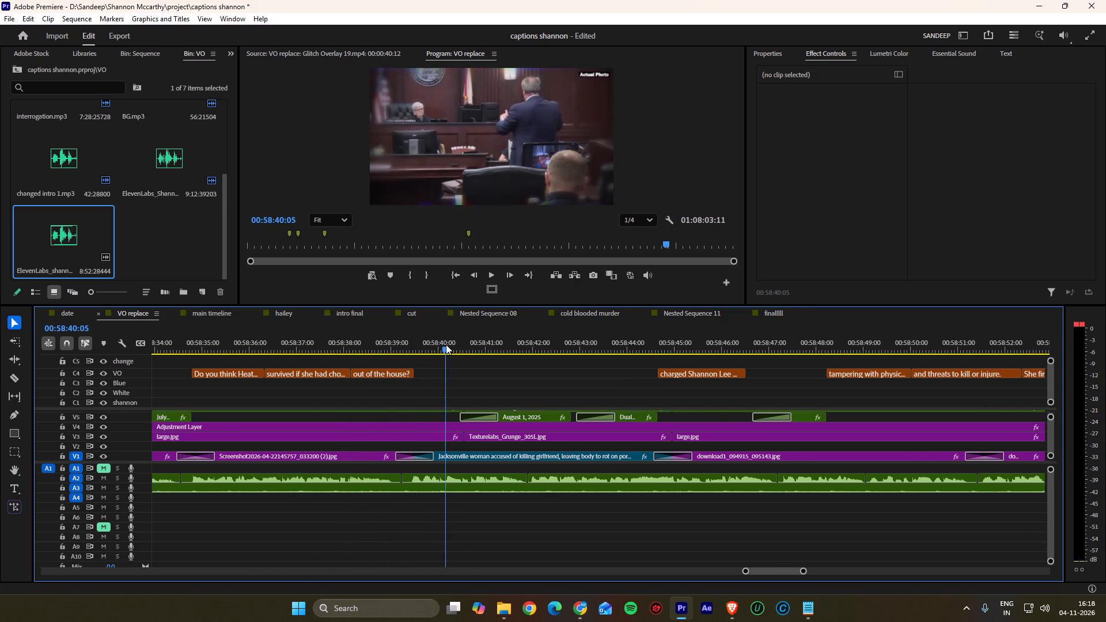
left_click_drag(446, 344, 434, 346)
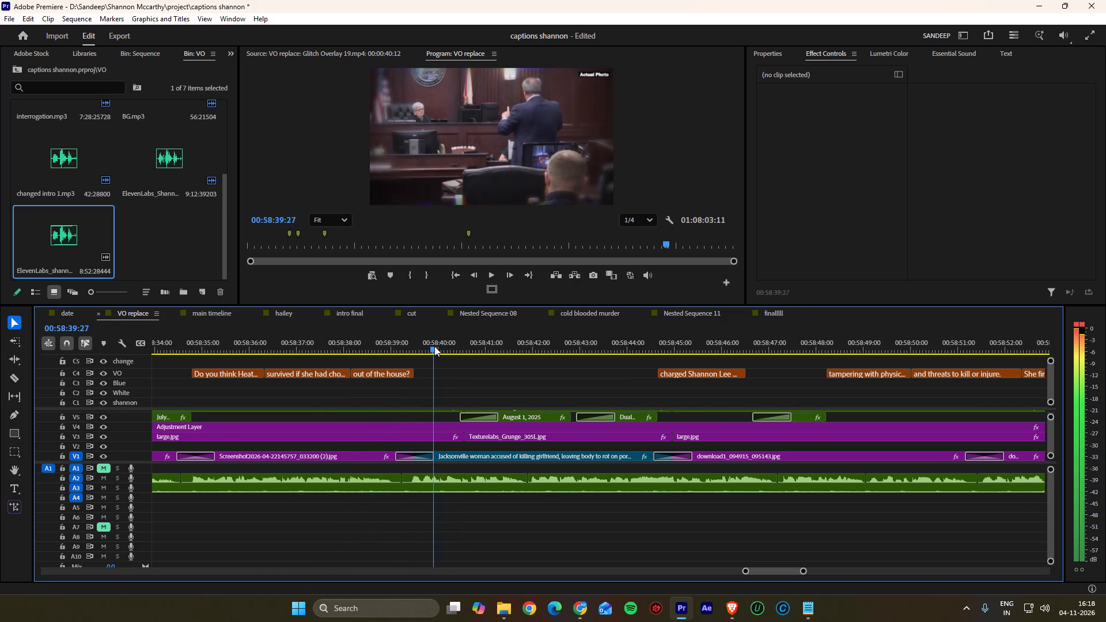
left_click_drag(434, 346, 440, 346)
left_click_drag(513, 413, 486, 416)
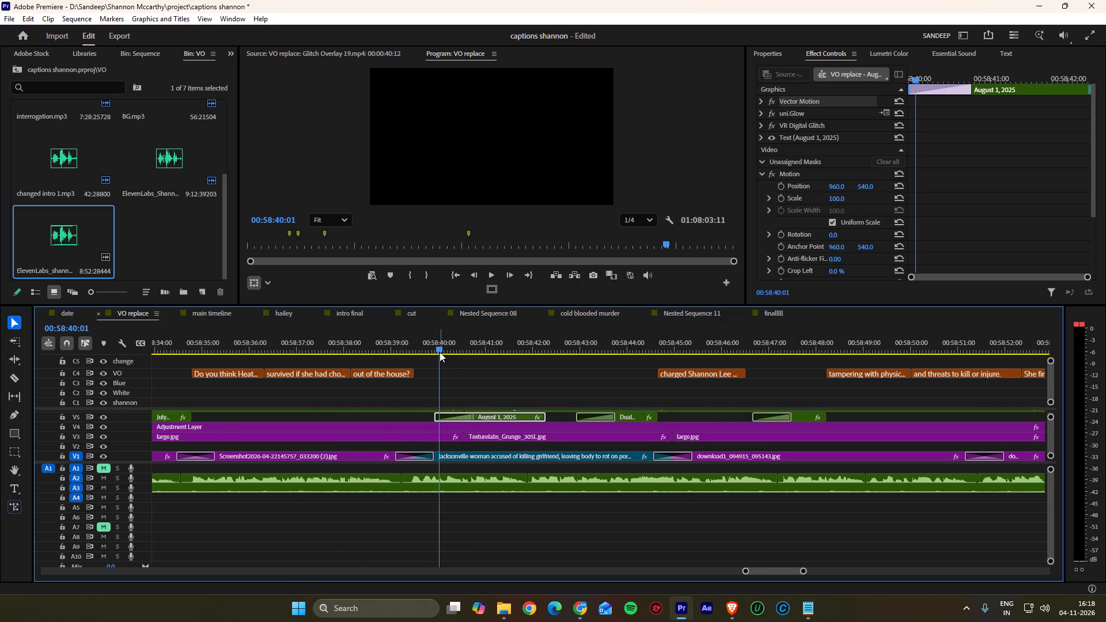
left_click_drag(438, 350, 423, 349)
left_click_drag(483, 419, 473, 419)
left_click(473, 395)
Scrub past the "August 1, 2025" title and hide the output of title track V5.
left_click_drag(412, 344, 484, 350)
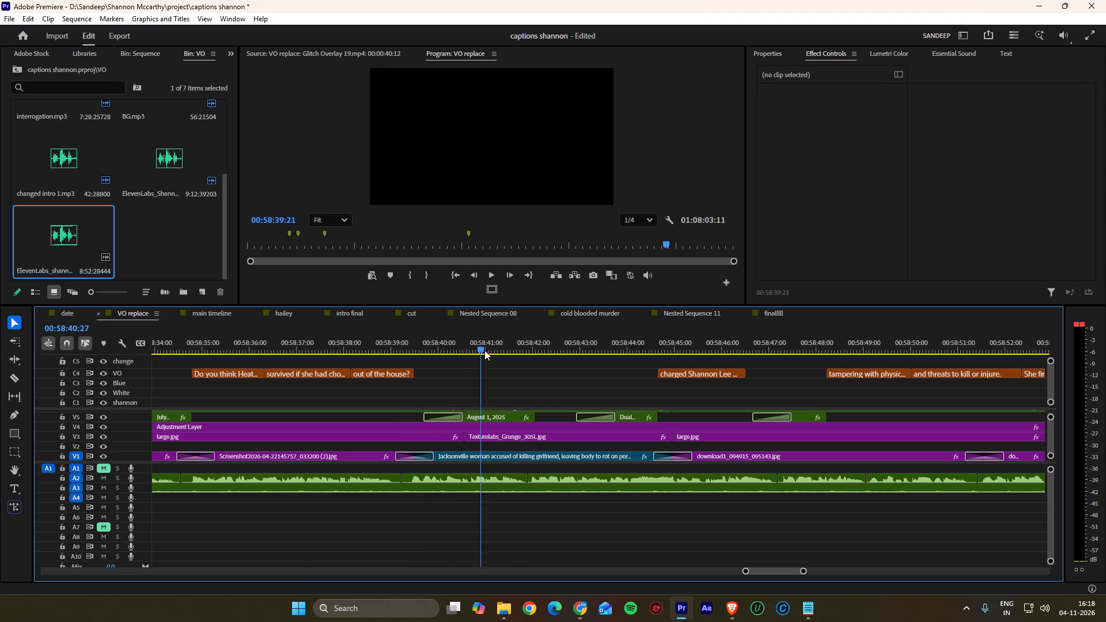
left_click_drag(484, 350, 541, 352)
scroll(533, 374, "down", 10)
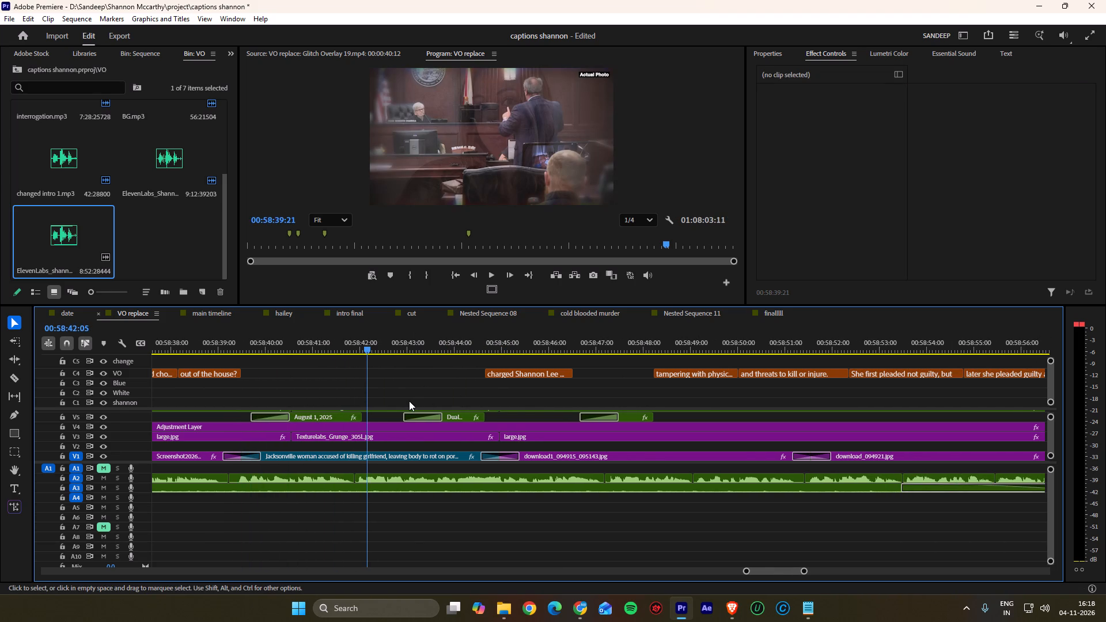
left_click(104, 415)
Play and replay the narration around the "August 1, 2025" and "Dual CountyCourthouse" titles to check their timing.
key("space")
scroll(395, 354, "up", 3, "alt")
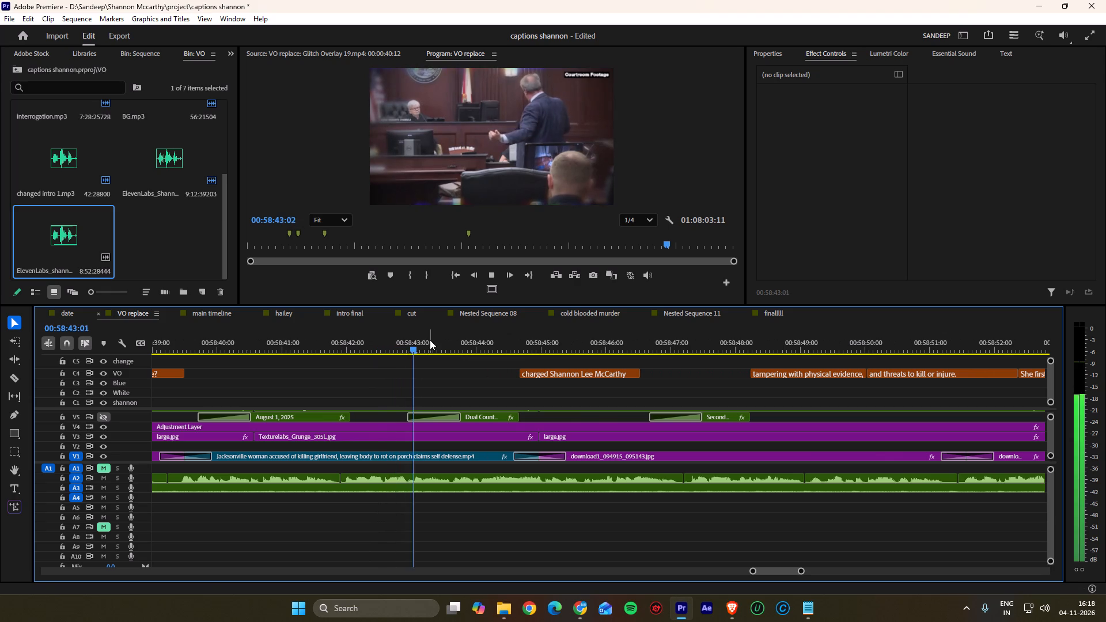
left_click_drag(430, 337, 297, 336)
key("space")
key("space")
key("space")
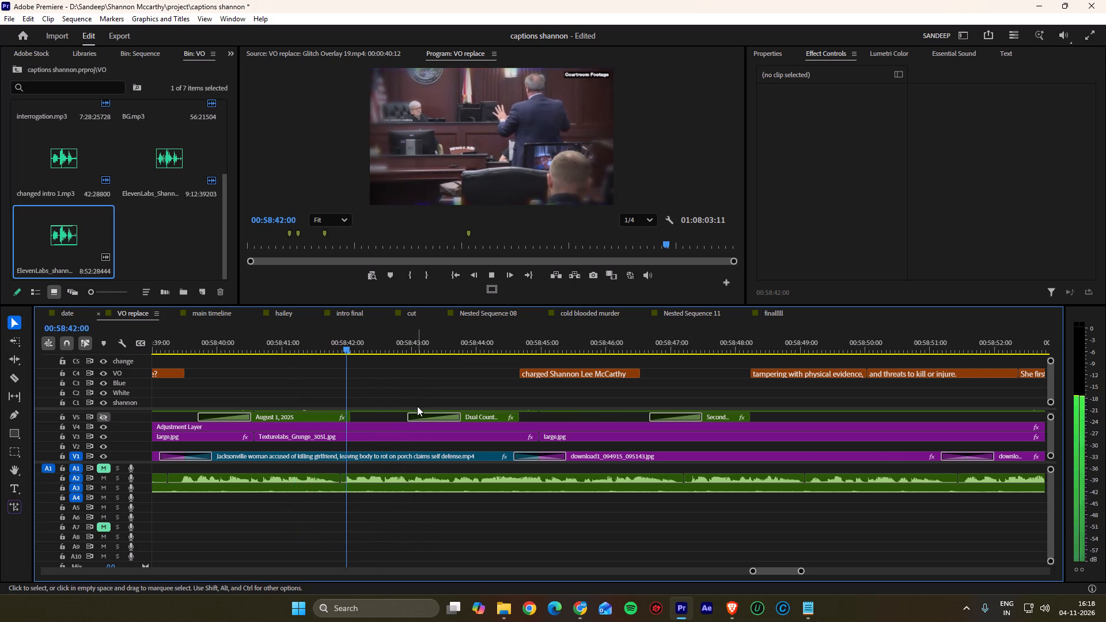
key("space")
Replay the question into the spoken date and move the "August 1, 2025" title on V5 to start where the "out of the house?" caption ends.
left_click_drag(350, 347, 173, 355)
key("space")
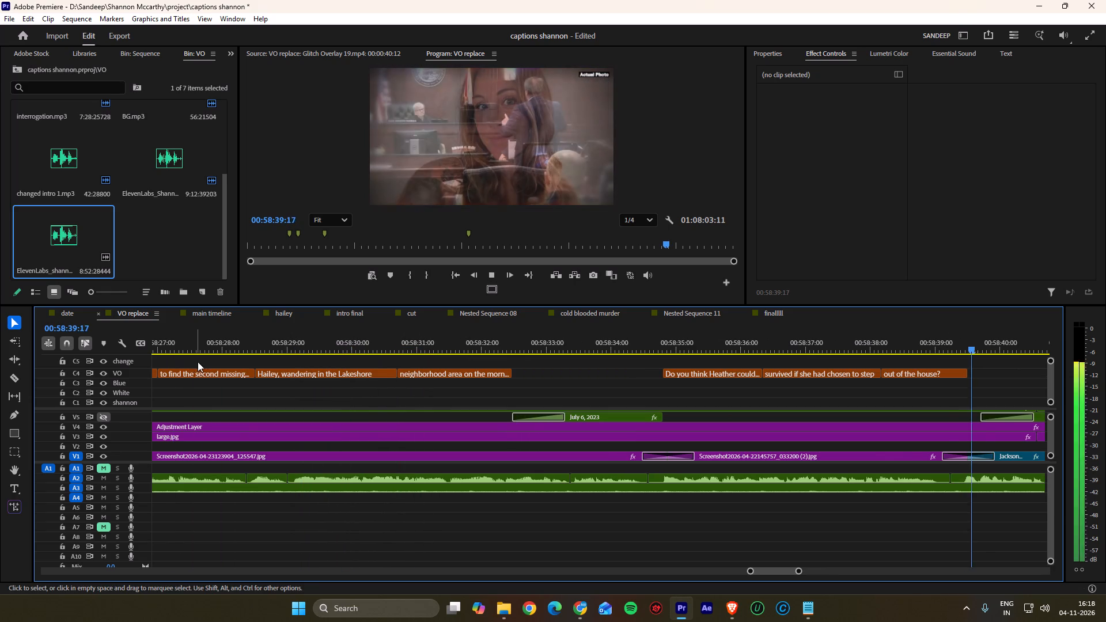
key("space")
scroll(272, 382, "down", 4)
key("space")
scroll(308, 399, "down", 9)
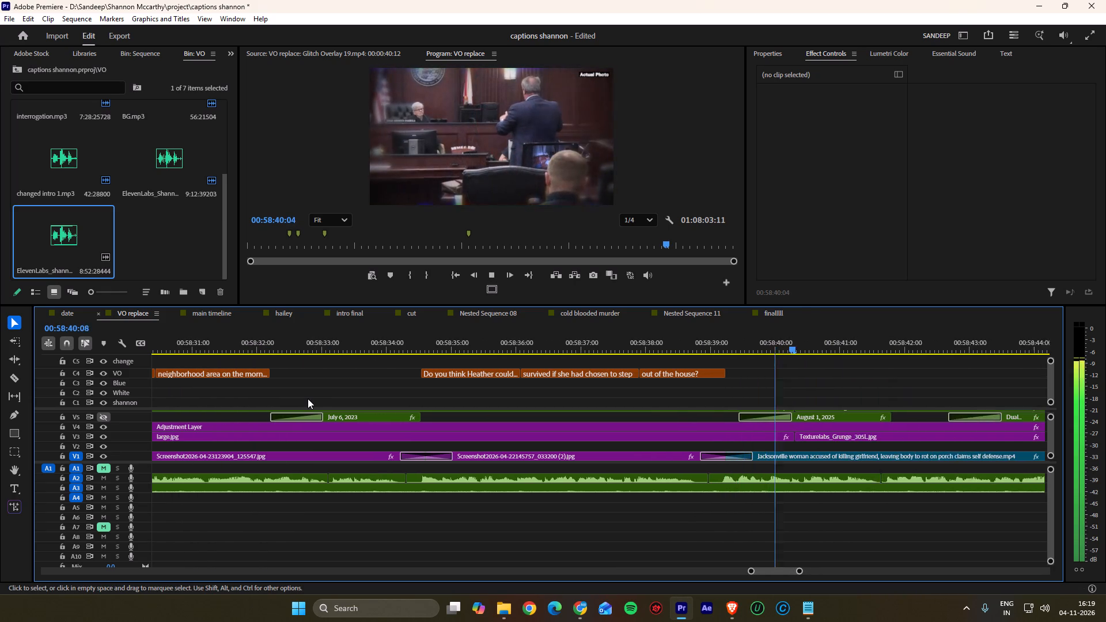
scroll(308, 399, "down", 7)
key("space")
left_click_drag(630, 350, 588, 351)
key("space")
scroll(582, 377, "down", 5)
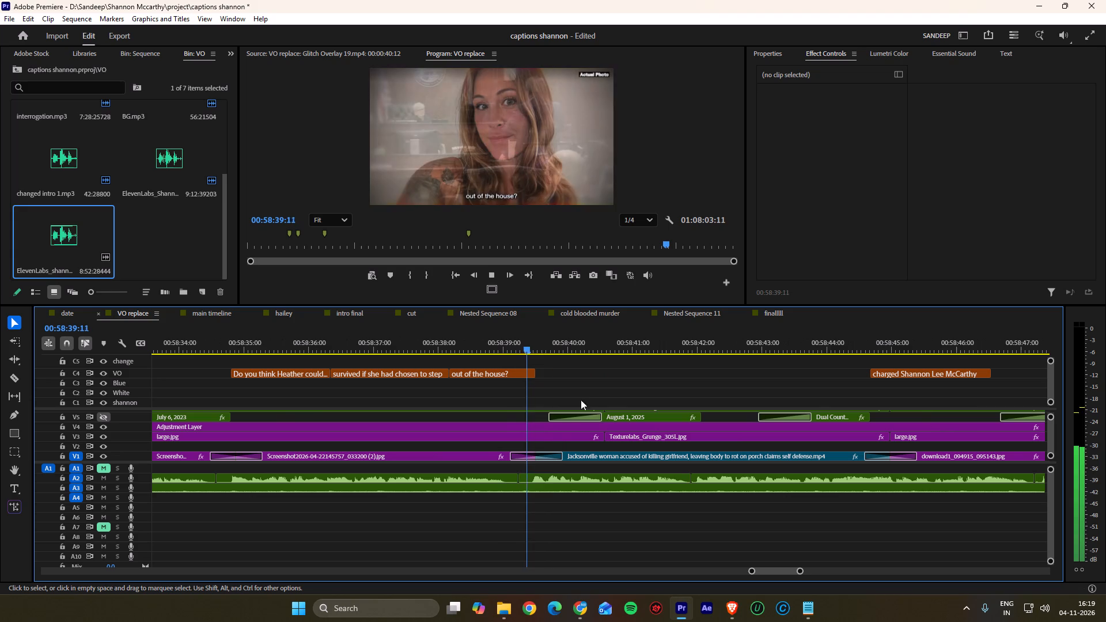
key("space")
left_click_drag(624, 420, 612, 419)
Fit the "Dual CountyCourthouse" title on V5 to its spoken phrase, starting right after the "August 1, 2025" title and ending at 00:58:43:19.
key("space")
scroll(599, 423, "down", 10)
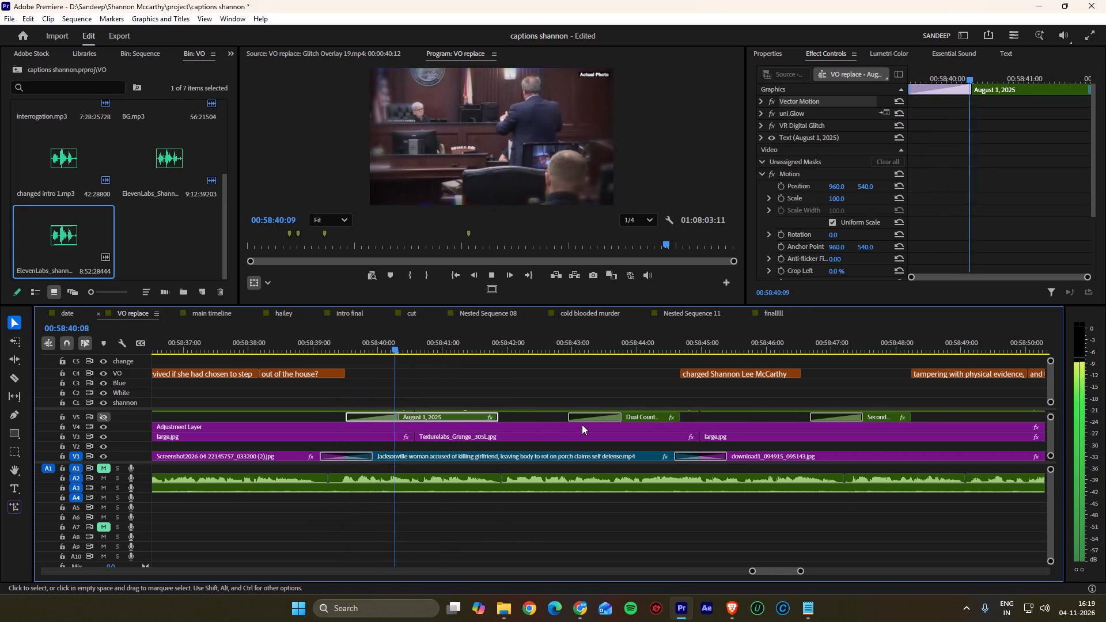
scroll(582, 424, "down", 5)
key("space")
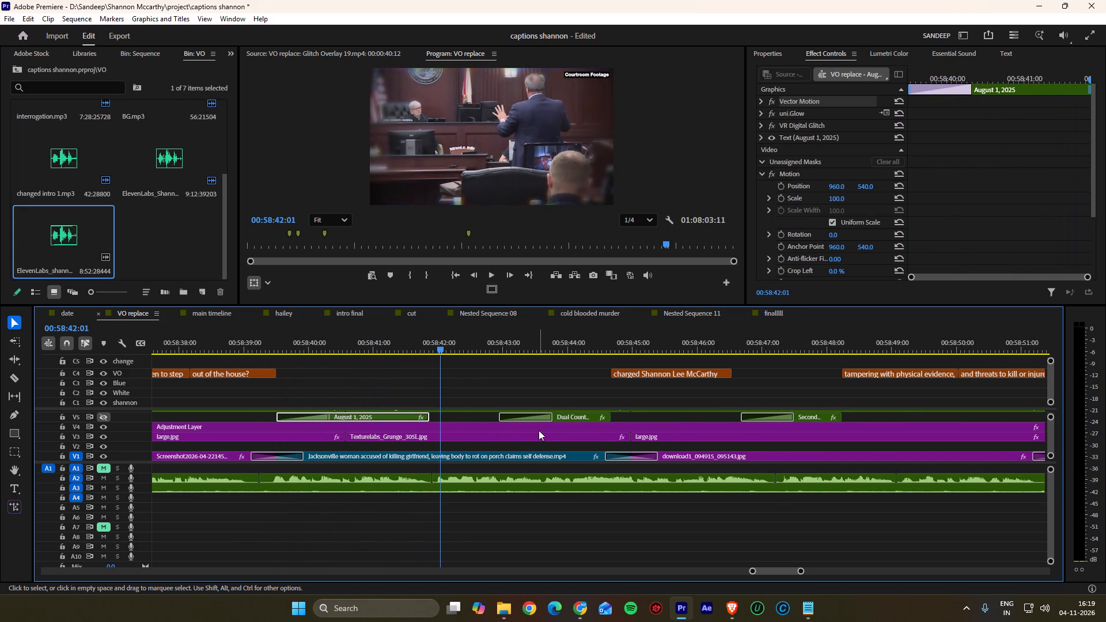
left_click_drag(557, 416, 498, 419)
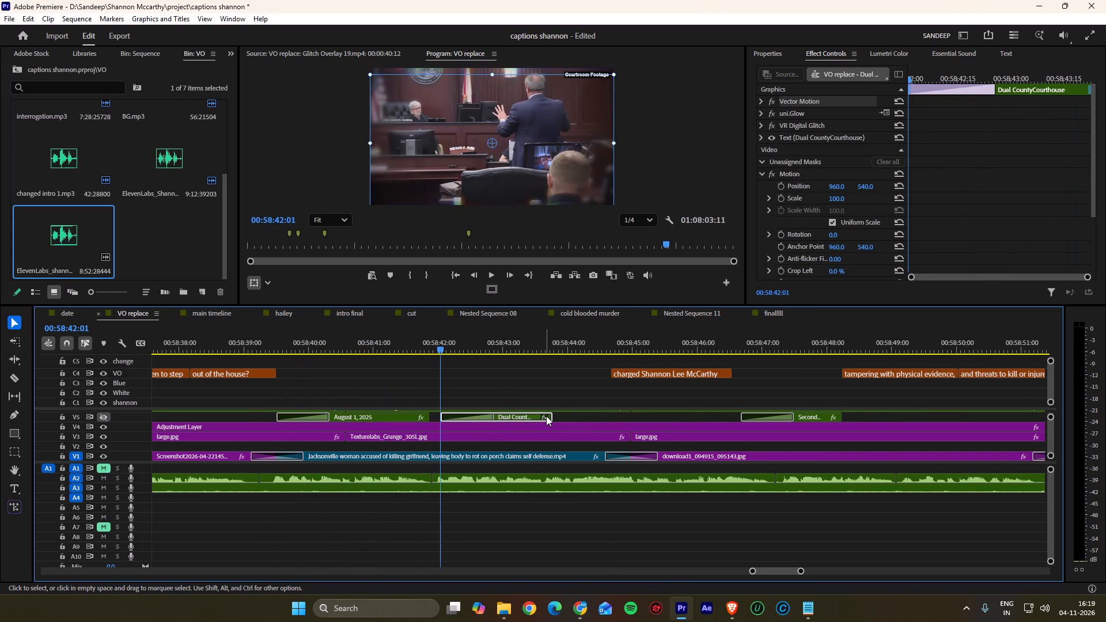
left_click_drag(554, 415, 569, 415)
key("space")
scroll(563, 418, "down", 5)
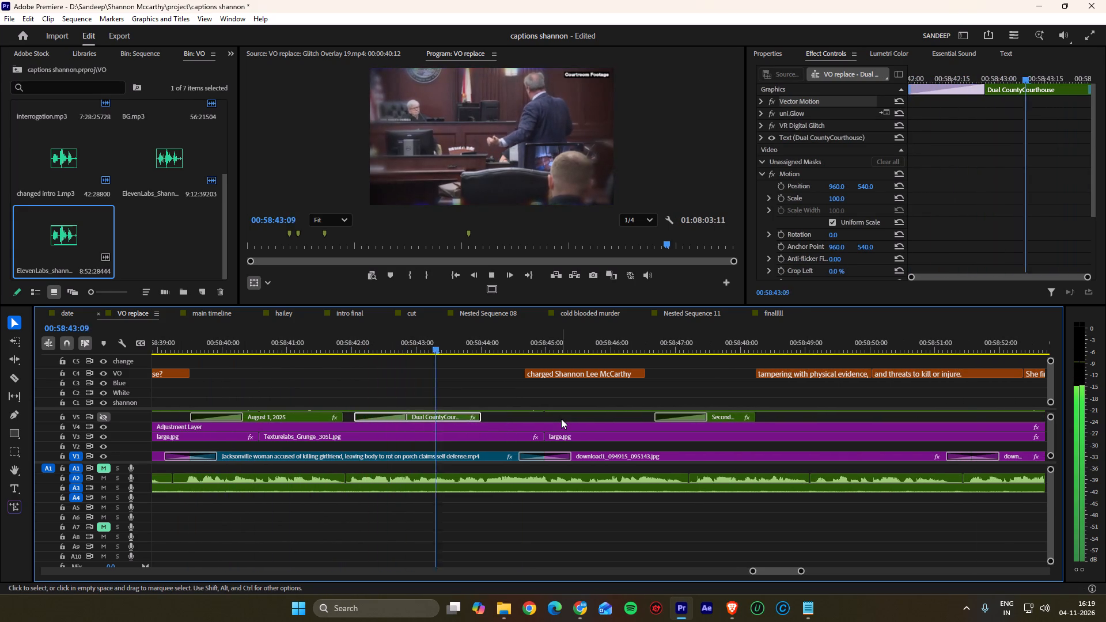
key("space")
left_click_drag(482, 415, 460, 415)
left_click_drag(436, 419, 430, 418)
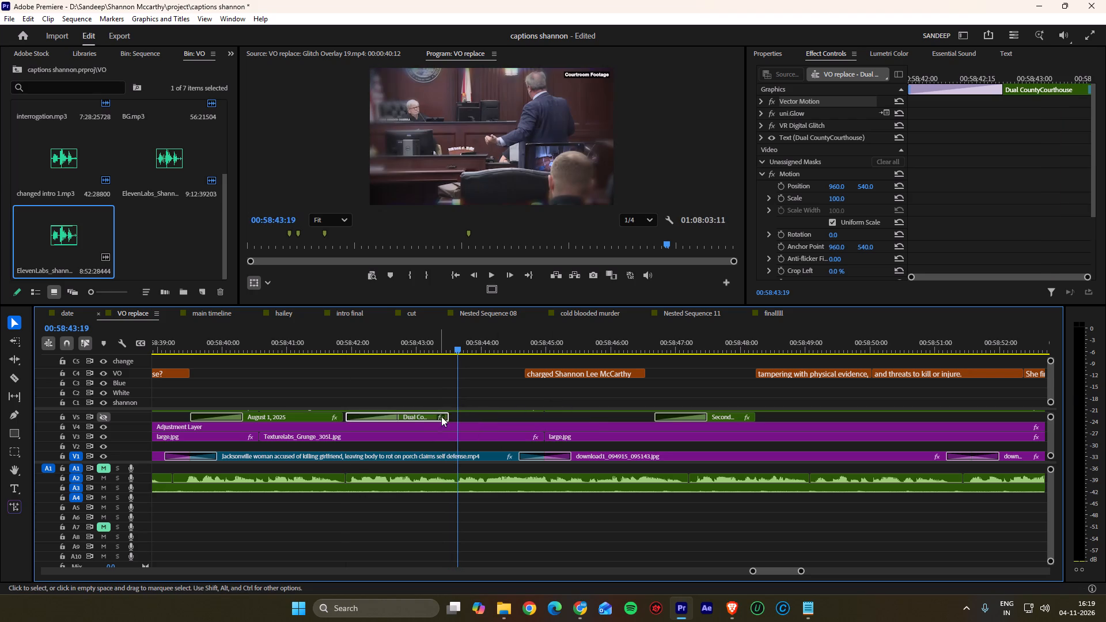
left_click_drag(449, 415, 456, 415)
Extend the start of the C4 caption beginning "charged" back to 00:58:43:19, where the "Dual CountyCourthouse" title ends.
left_click_drag(527, 373, 478, 374)
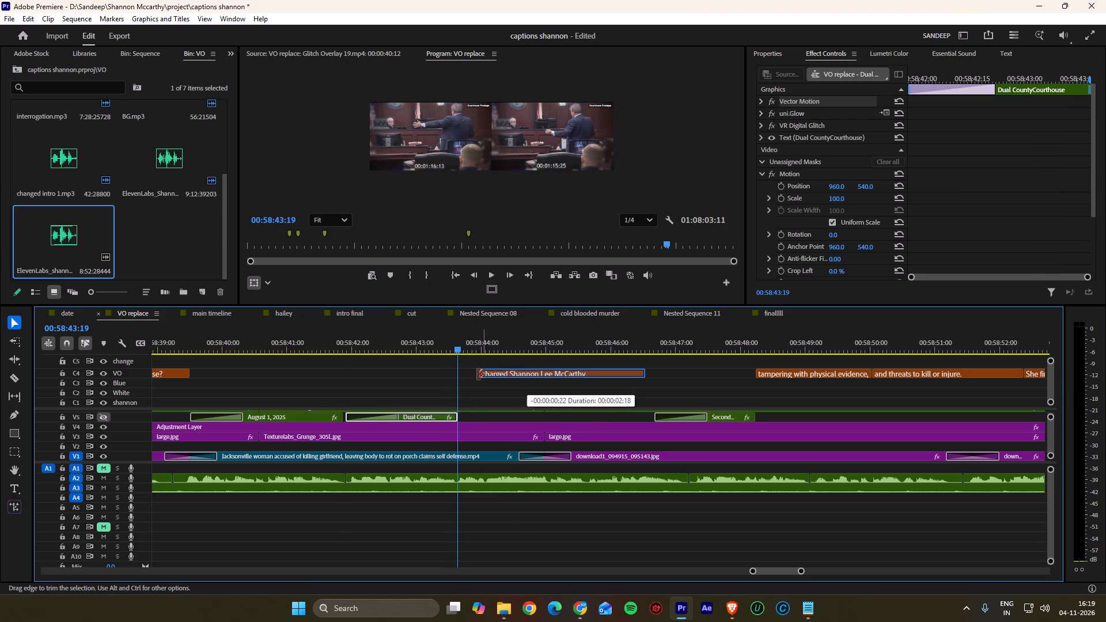
left_click_drag(478, 374, 461, 375)
Play to the end of the "charged" phrase and move the "Second-degree murder" title on V5 to start at 00:58:45:29.
key("space")
scroll(484, 399, "down", 9)
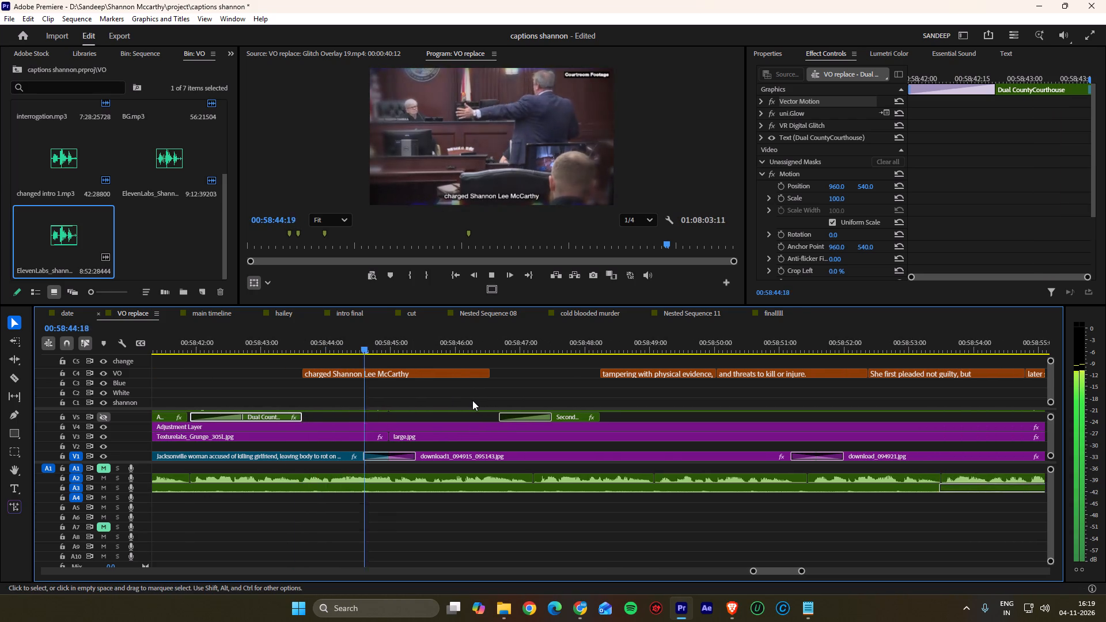
key("space")
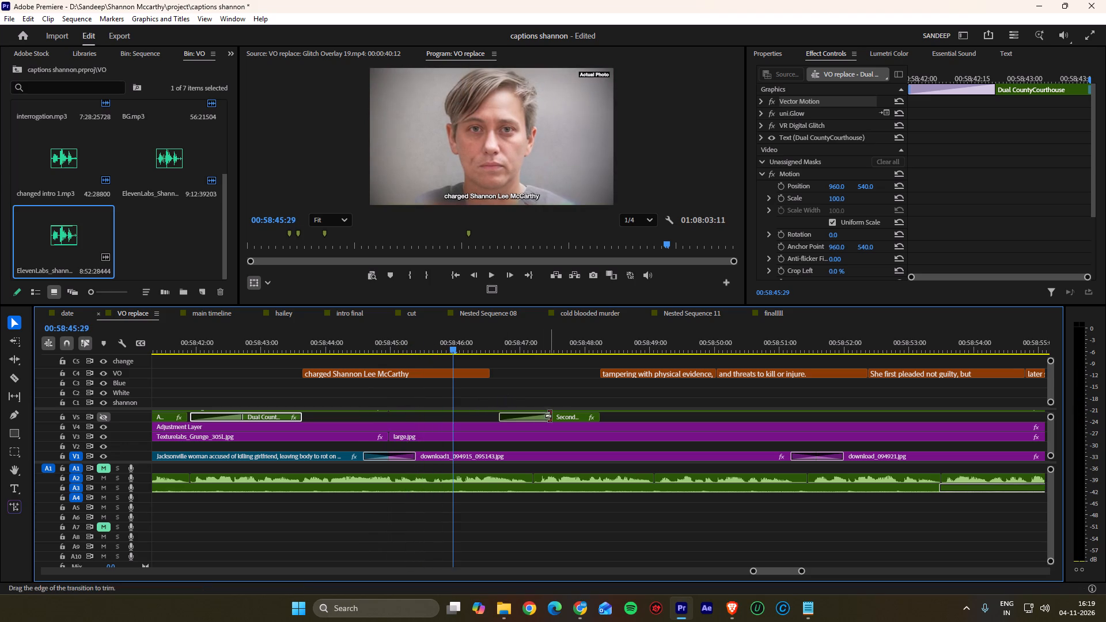
left_click_drag(562, 416, 521, 419)
Trim the end of the C4 caption beginning "charged" to 00:58:45:29, where the "Second-degree murder" title starts.
left_click_drag(492, 372, 459, 372)
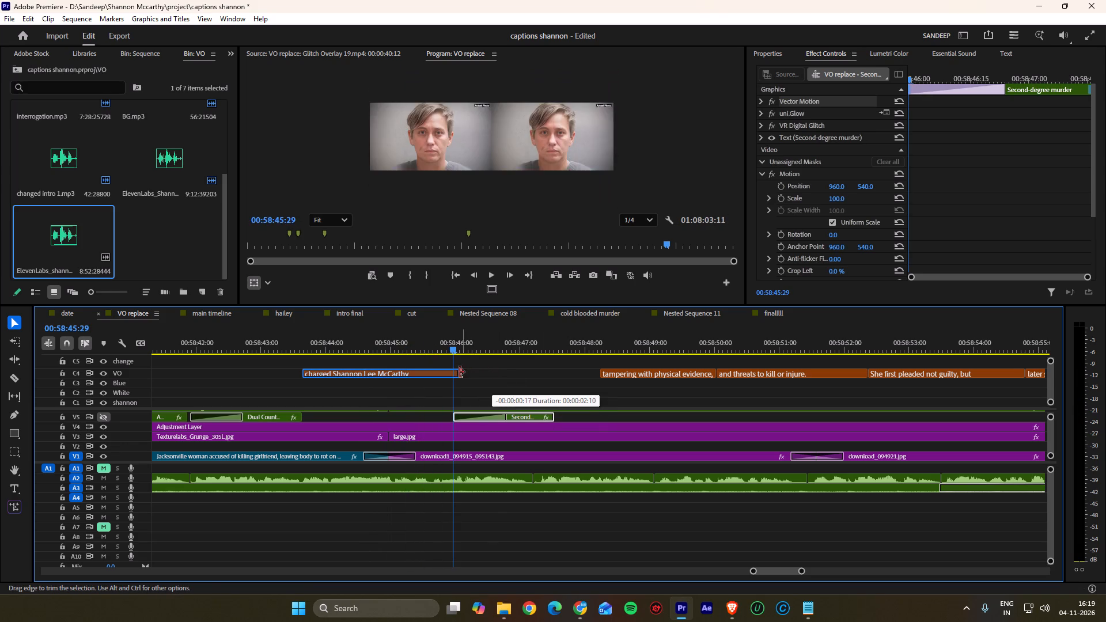
left_click_drag(459, 372, 457, 372)
Find where the spoken murder charge ends and trim the end of the "Second-degree murder" title on V5 to 00:58:47:12.
key("space")
scroll(488, 376, "down", 4)
key("space")
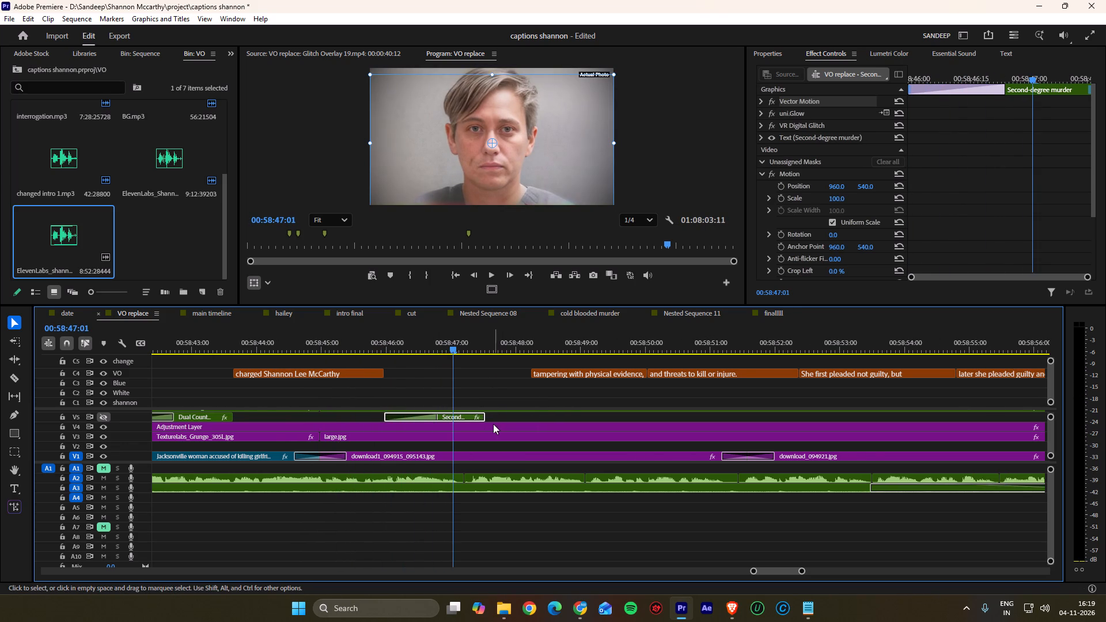
left_click_drag(483, 418, 488, 418)
key("space")
key("space")
left_click(480, 350)
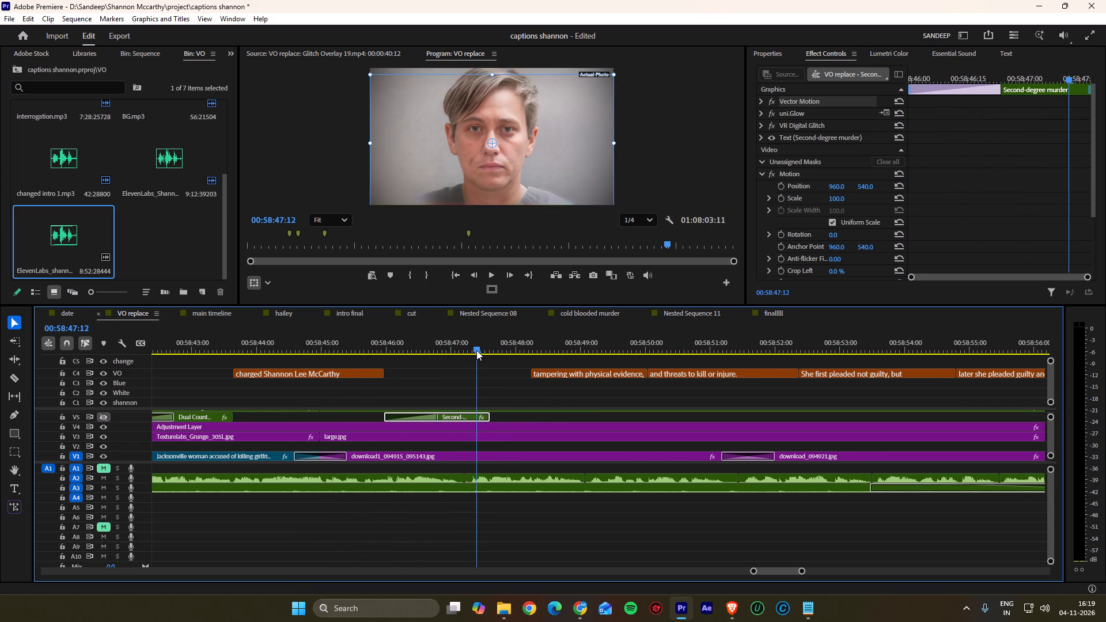
left_click_drag(493, 415, 481, 414)
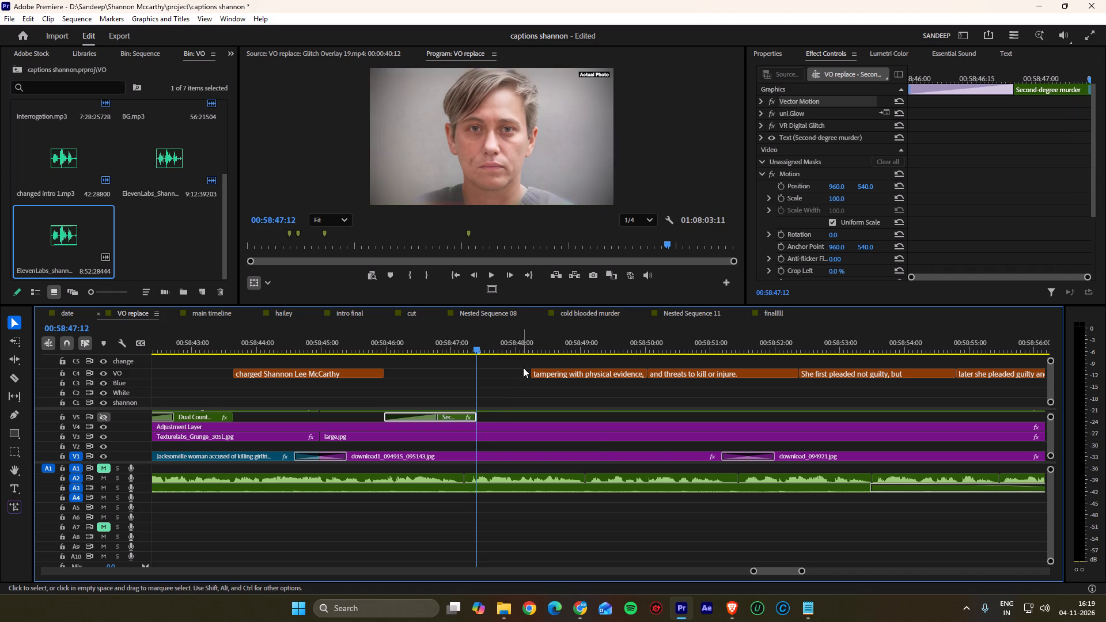
Extend the start of the C4 caption "tampering with physical evidence," back to 00:58:47:12, at the end of the title.
left_click(525, 366)
left_click_drag(532, 369, 477, 372)
Roll the C4 cut between "tampering with physical evidence," and "and threats to kill or injure." back to 00:58:49:06, matching the narration.
key("space")
scroll(493, 387, "down", 3)
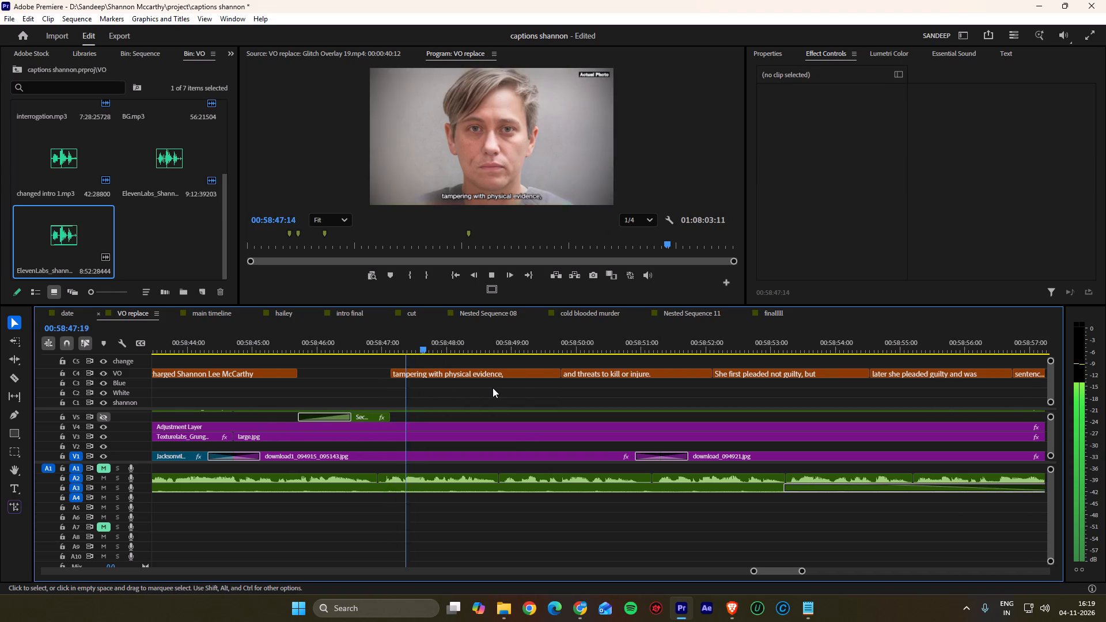
scroll(493, 388, "down", 5)
key("space")
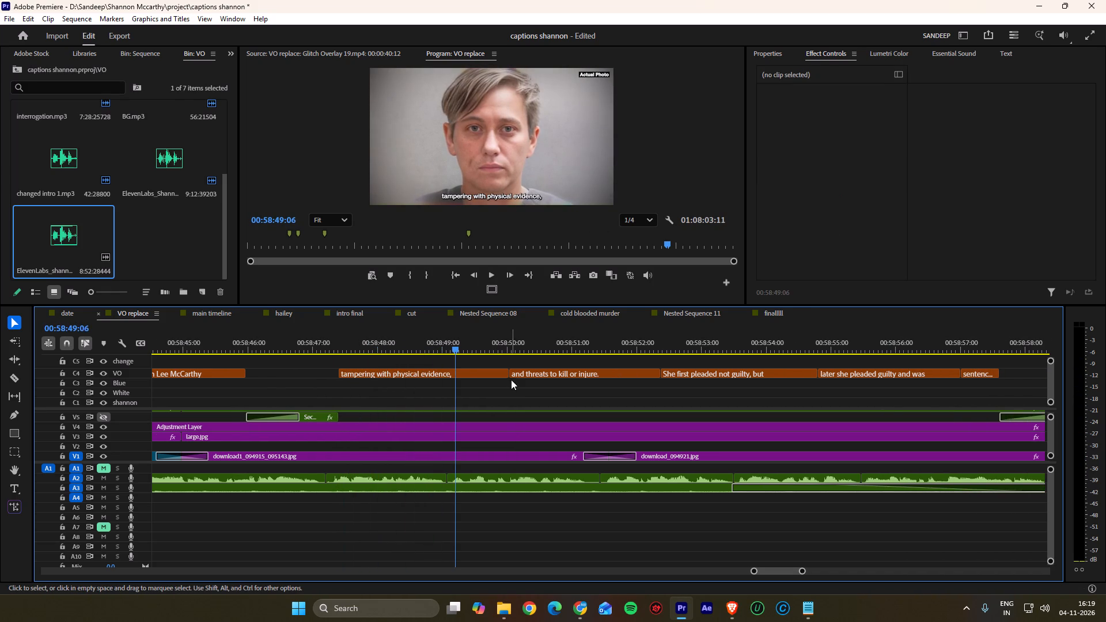
left_click_drag(509, 375, 456, 380, "ctrl")
left_click(475, 390)
Find the end of the spoken threats phrase and roll the start of "She first pleaded not guilty, but" on C4 back to about 00:58:51:16.
key("space")
scroll(475, 390, "down", 2)
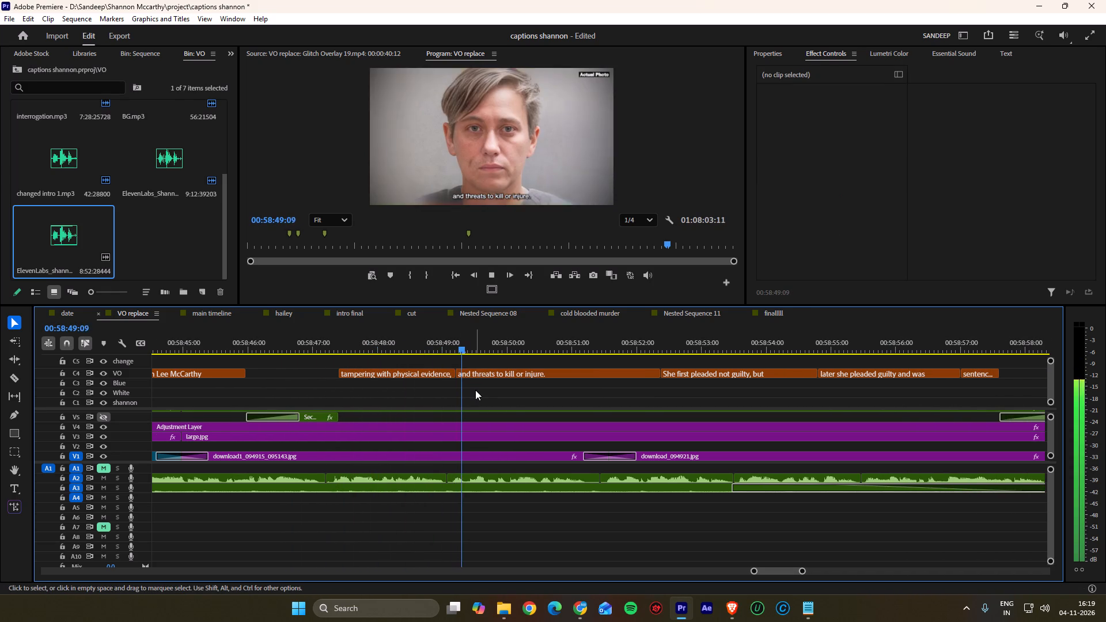
scroll(475, 390, "down", 6)
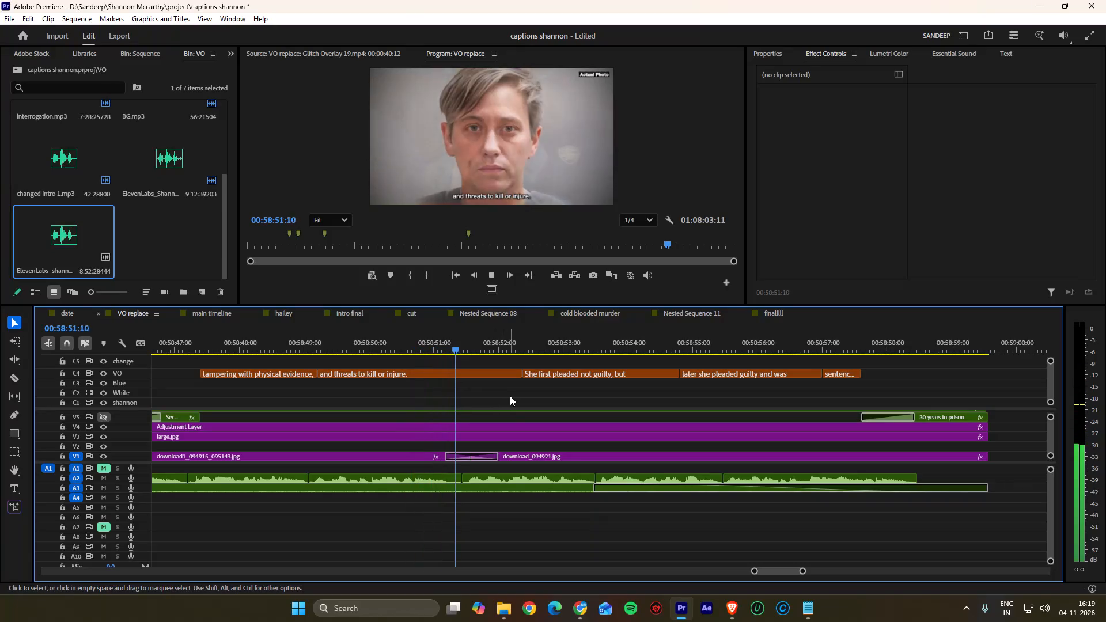
key("space")
left_click_drag(522, 374, 469, 376, "ctrl")
left_click(484, 382)
Play through the not-guilty phrase and roll the start of the C4 caption "later she pleaded guilty and was" back to 00:58:53:25.
key("space")
scroll(483, 384, "down", 8)
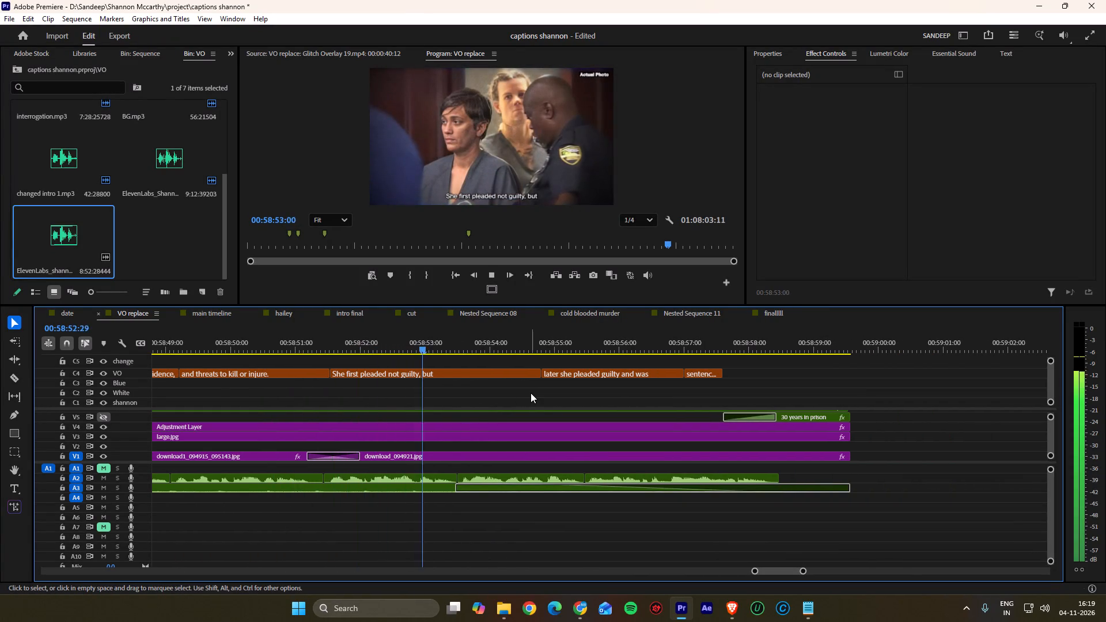
key("space")
key("space")
key("space")
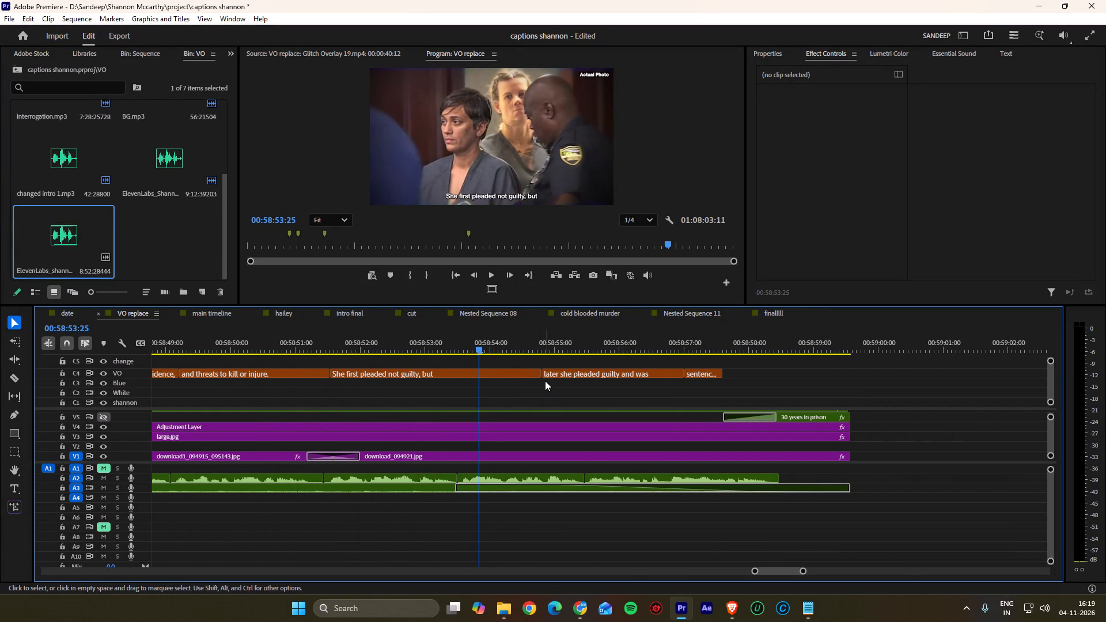
left_click_drag(541, 376, 481, 380, "ctrl")
left_click(496, 385)
Find where the sentencing phrase begins and roll the start of the C4 caption "sentenced to" back to 00:58:55:25.
key("space")
scroll(496, 386, "down", 5)
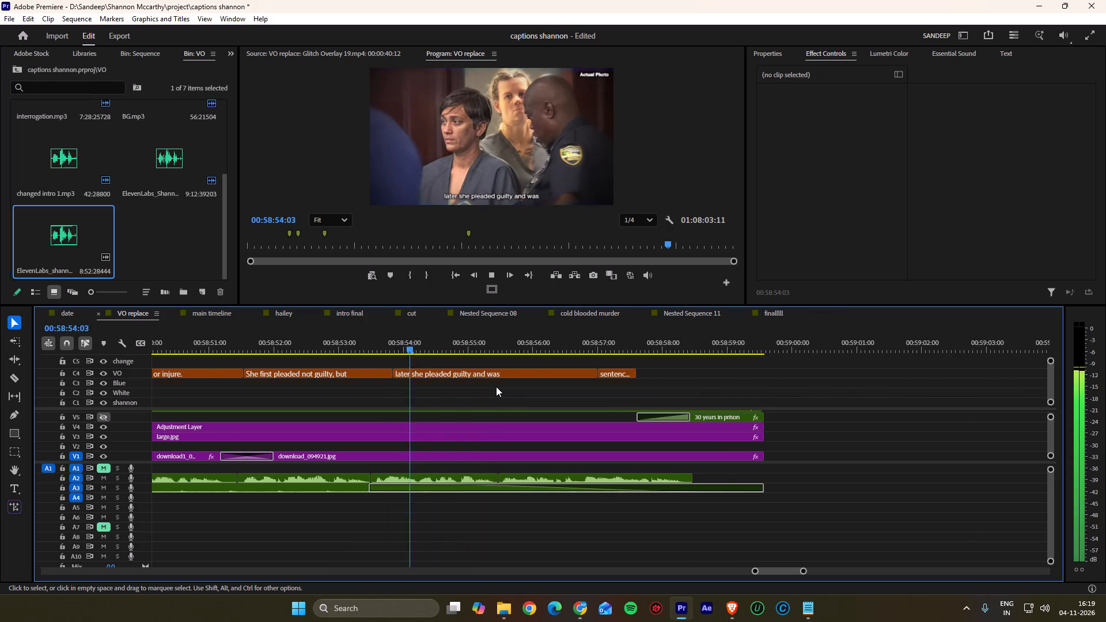
scroll(496, 386, "down", 5)
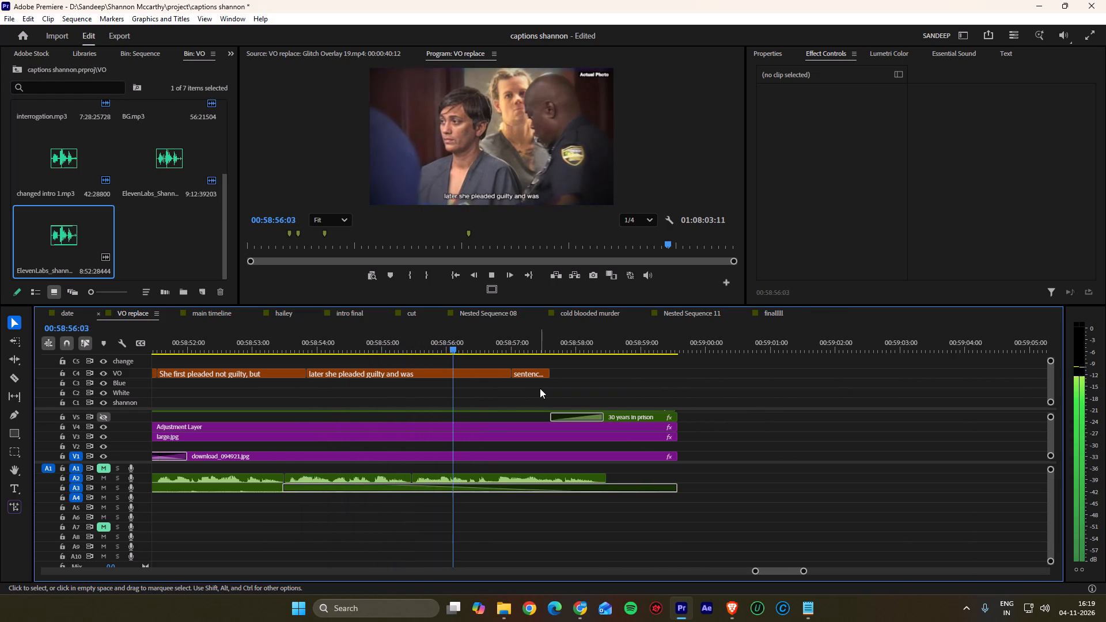
key("space")
left_click_drag(446, 343, 342, 333)
key("space")
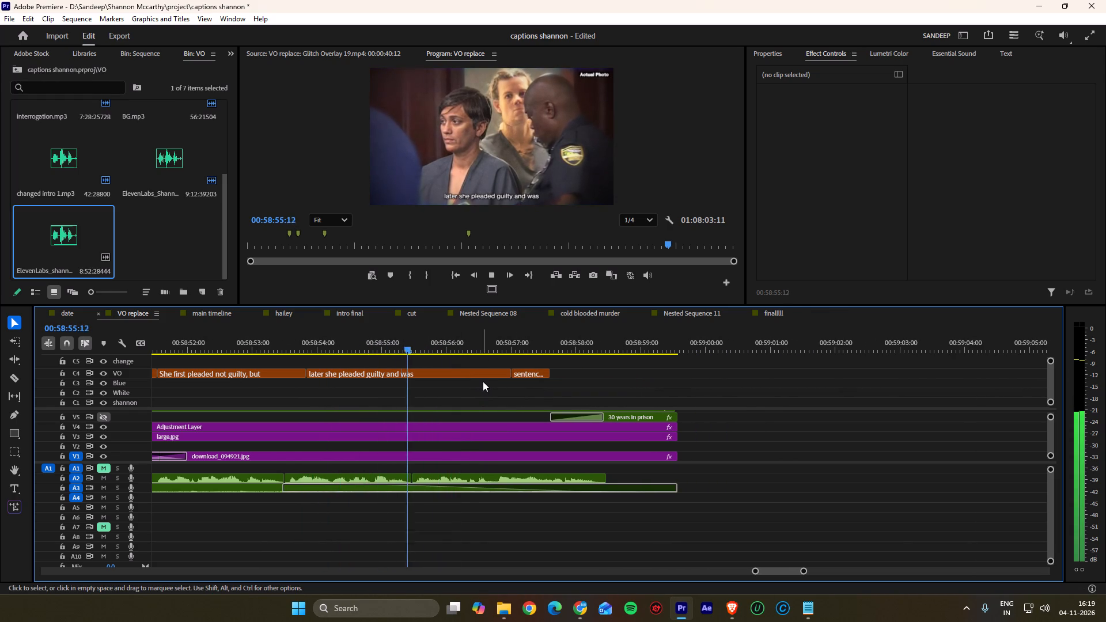
key("space")
left_click_drag(512, 376, 443, 380, "ctrl")
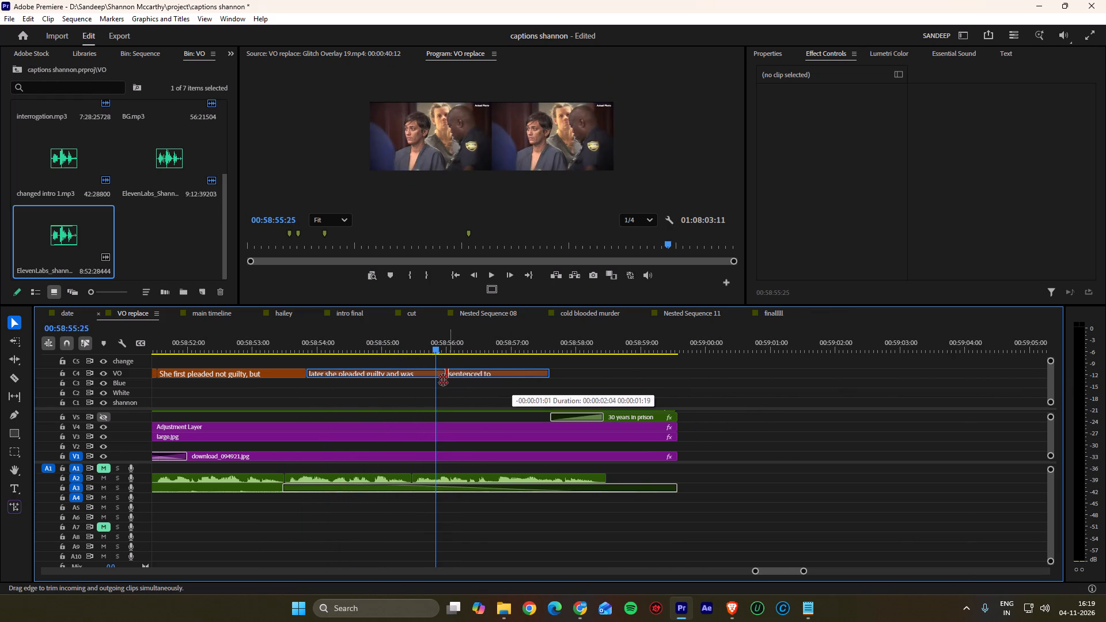
left_click_drag(443, 380, 440, 380, "ctrl")
Play to the end of "sentenced to" and move the "30 years in prison" title on V5 to start at 00:58:56:24.
key("space")
scroll(546, 376, "down", 4)
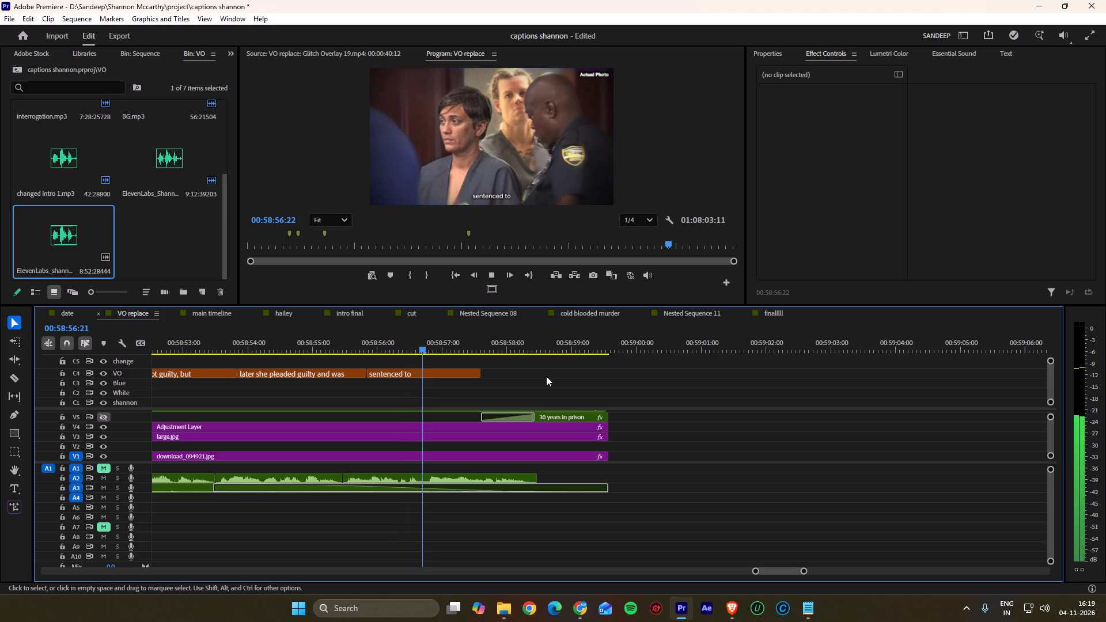
key("space")
left_click_drag(543, 416, 489, 419)
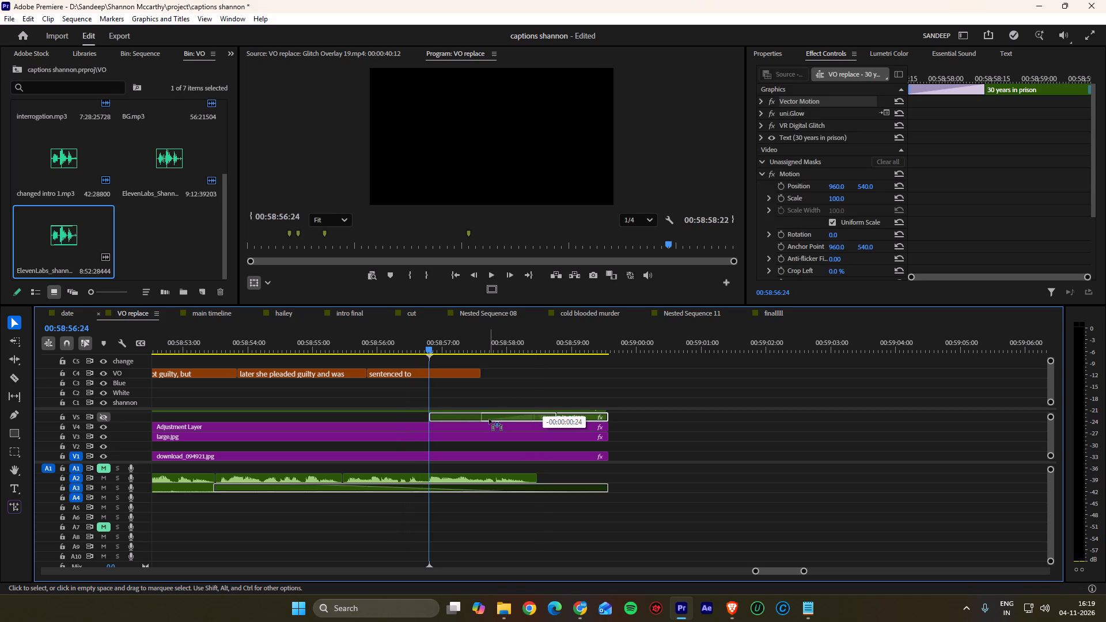
left_click_drag(489, 419, 489, 419)
Trim the end of the C4 caption "sentenced to" to 00:58:56:24, where the "30 years in prison" title starts.
left_click_drag(475, 365, 462, 366)
left_click_drag(482, 373, 433, 373)
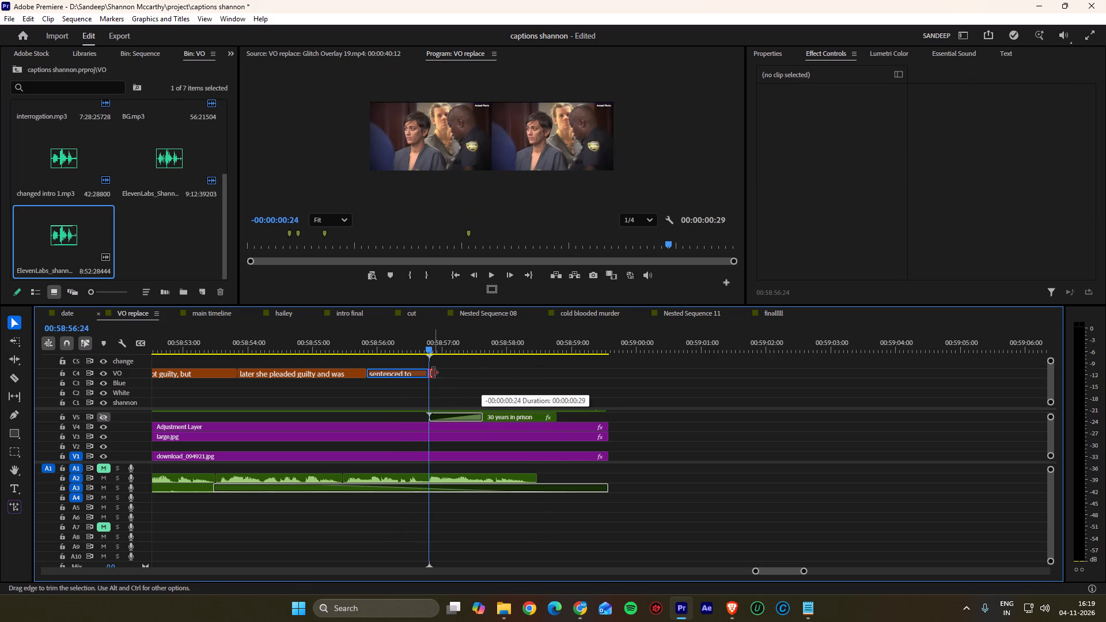
left_click_drag(433, 373, 429, 373)
left_click(472, 380)
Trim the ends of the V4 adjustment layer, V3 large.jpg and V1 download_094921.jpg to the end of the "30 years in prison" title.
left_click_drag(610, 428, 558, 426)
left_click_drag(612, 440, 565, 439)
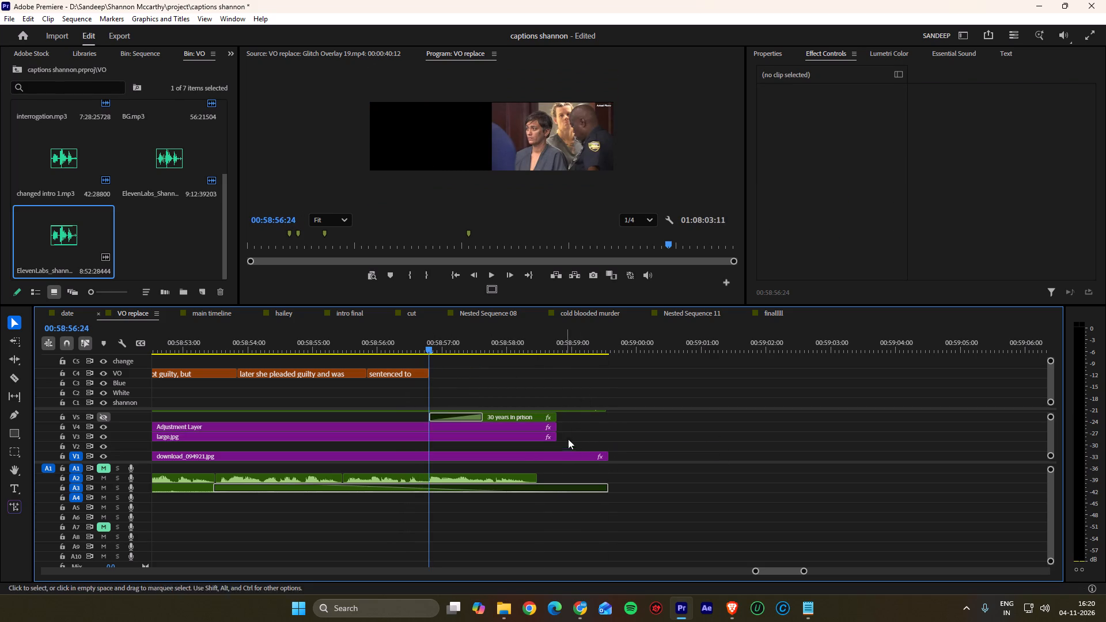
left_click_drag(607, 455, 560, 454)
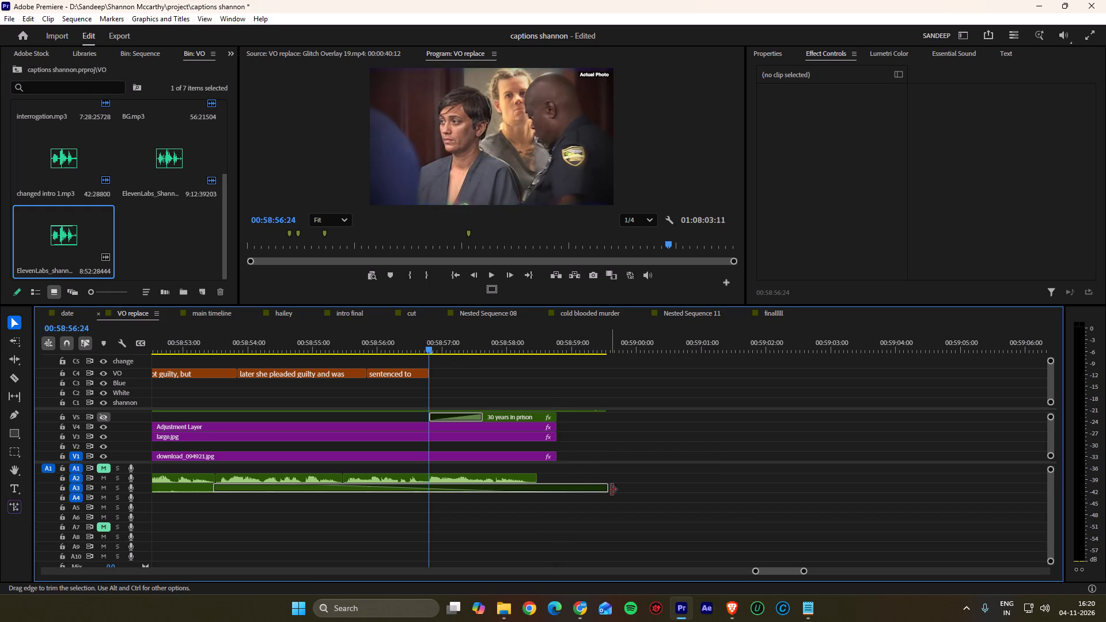
Trim the A3 audio, V1 photo, V3 large.jpg, V4 adjustment layer, V5 title and V6 "Actual Photo" label to the A2 narration's end.
left_click_drag(613, 492, 541, 493)
left_click_drag(556, 456, 539, 456)
left_click_drag(557, 439, 537, 438)
left_click_drag(556, 427, 537, 427)
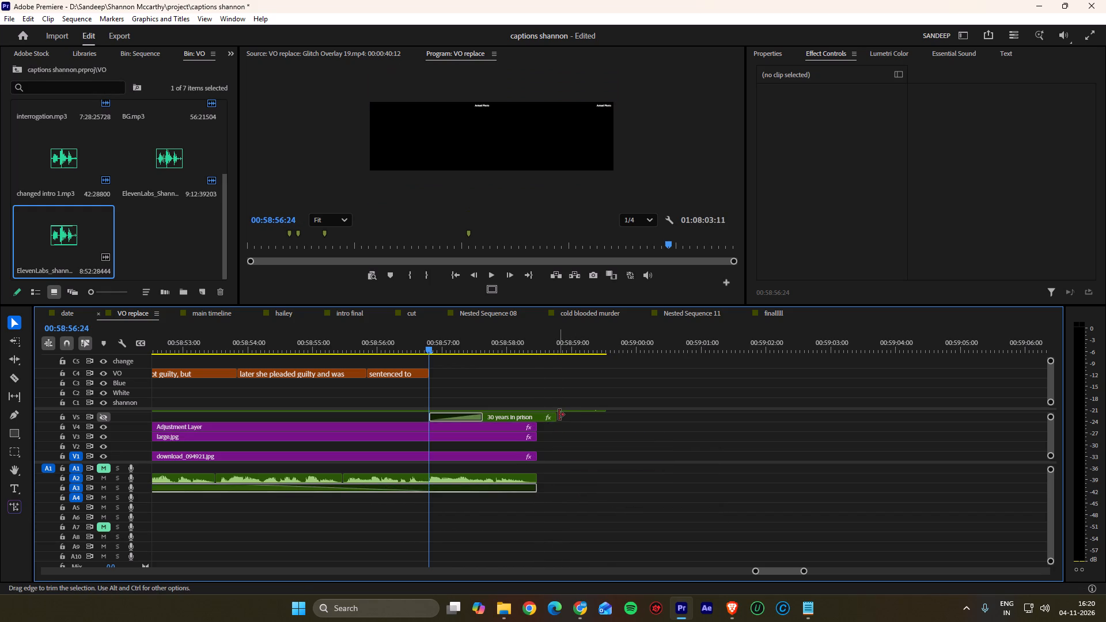
left_click_drag(559, 415, 542, 416)
scroll(551, 426, "up", 3, "ctrl")
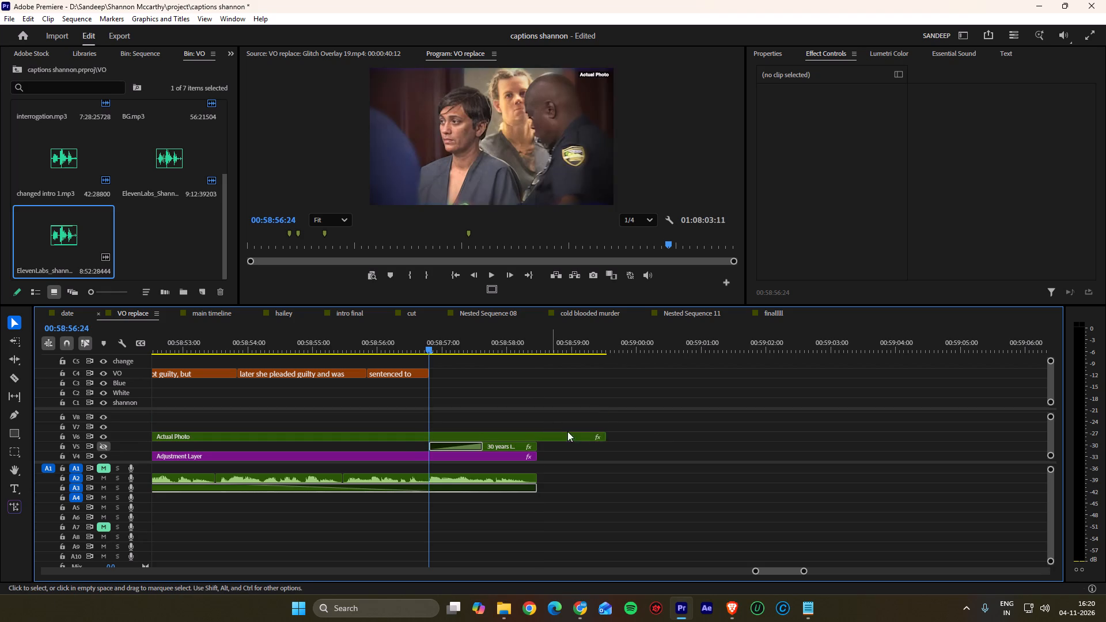
left_click_drag(609, 438, 543, 438)
scroll(501, 430, "up", 7, "ctrl")
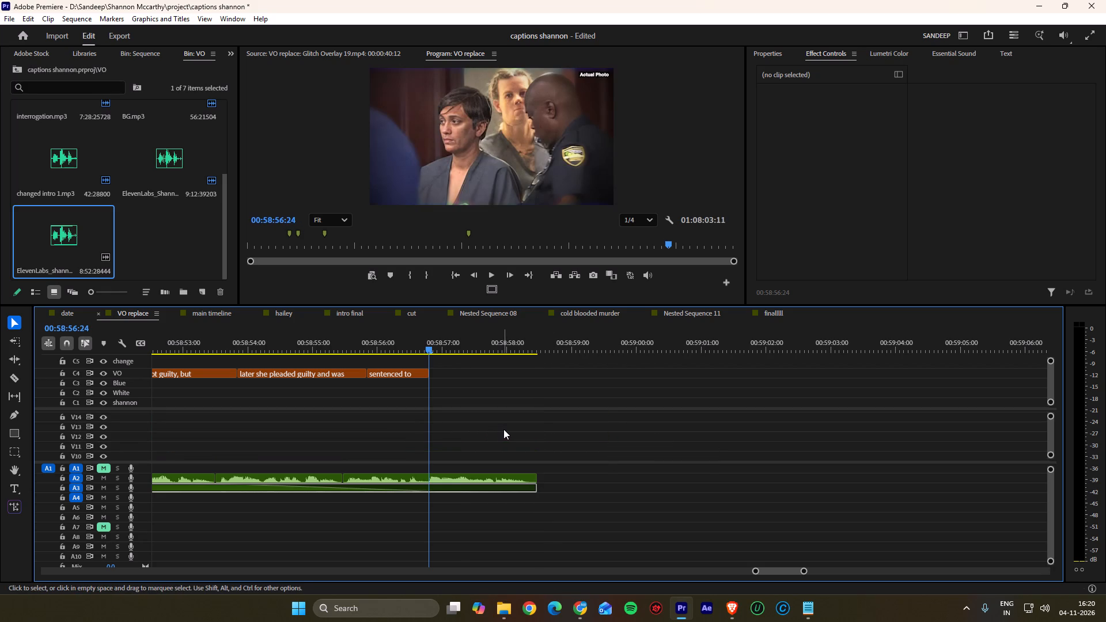
scroll(503, 429, "up", 6, "ctrl")
scroll(505, 428, "down", 20, "ctrl")
Play the retimed ending and turn the V5 title track's output back on.
key("space")
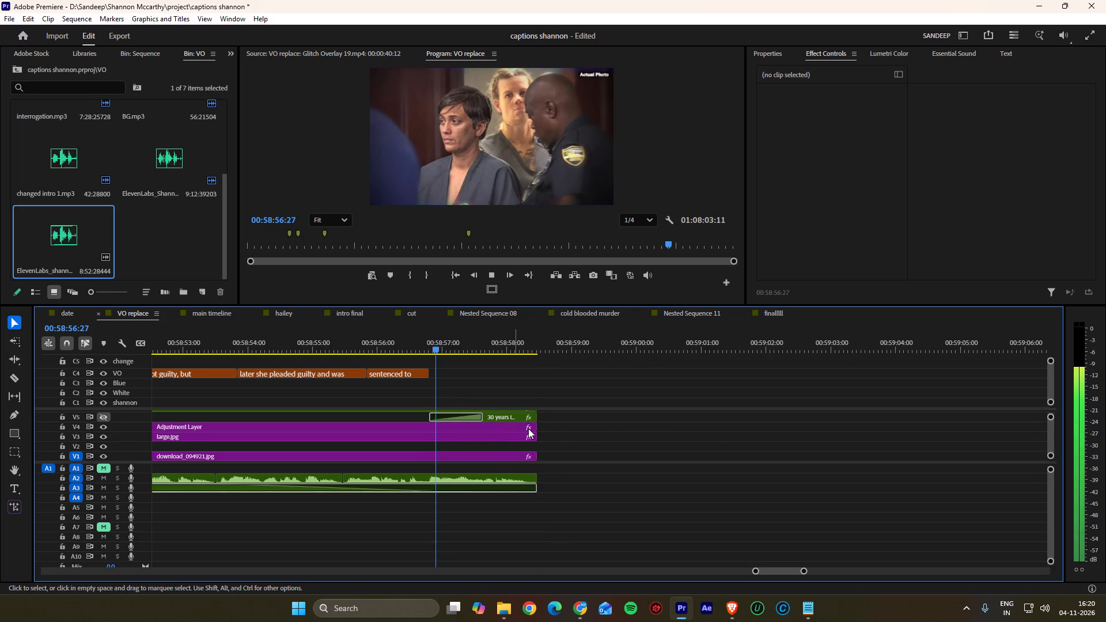
key("space")
left_click(106, 416)
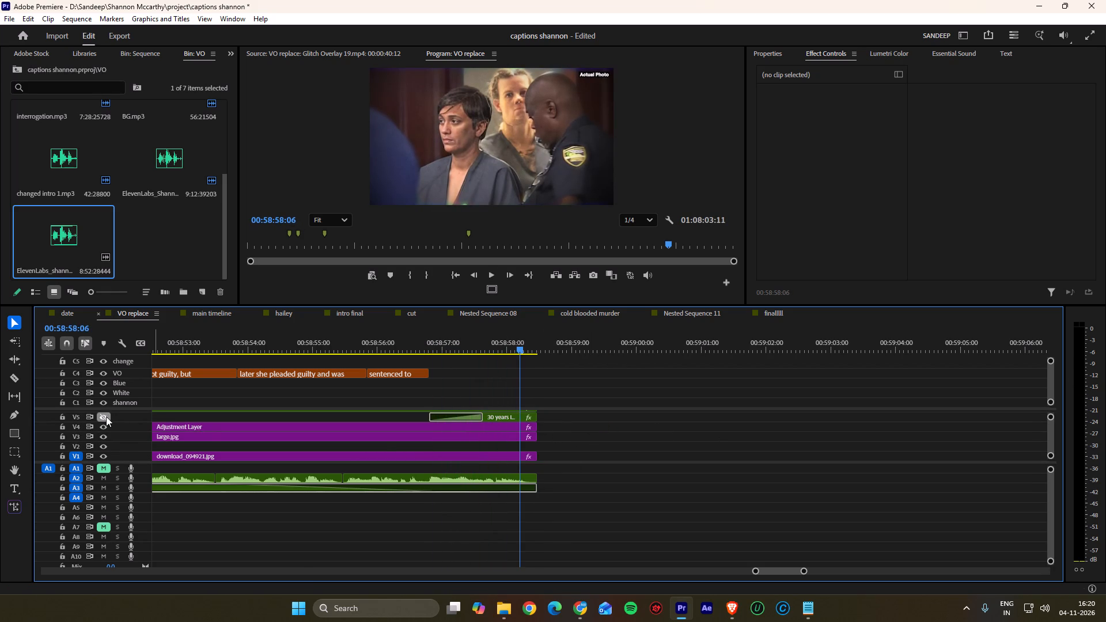
Move the long leftover ElevenLabs narration clip past the end of the edit from A1 down to A2.
scroll(632, 446, "down", 18, "alt")
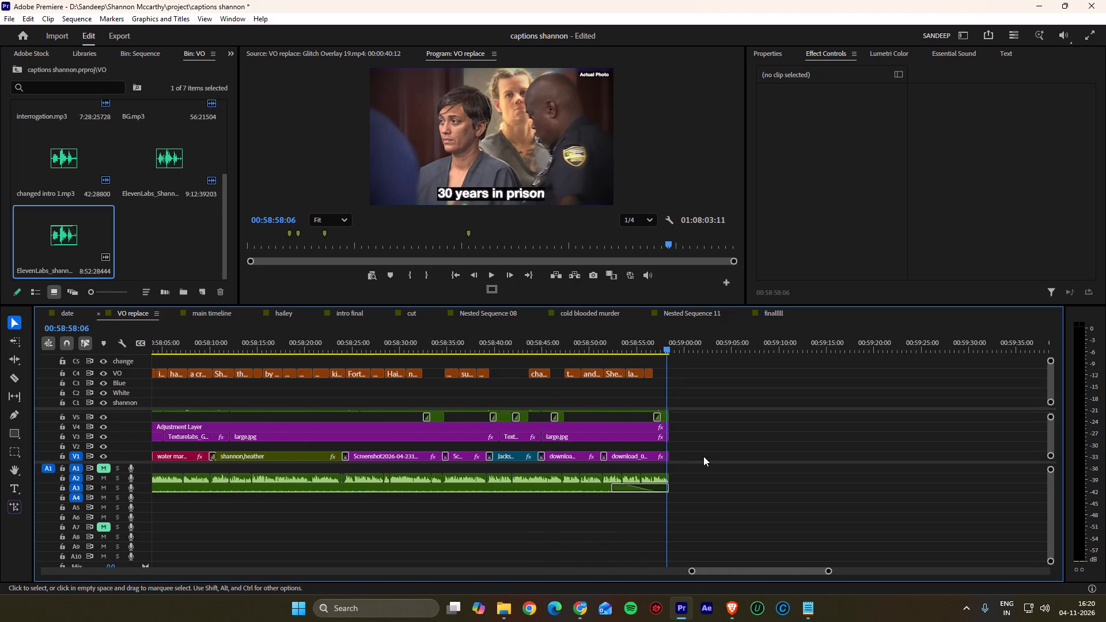
scroll(703, 449, "down", 8, "alt")
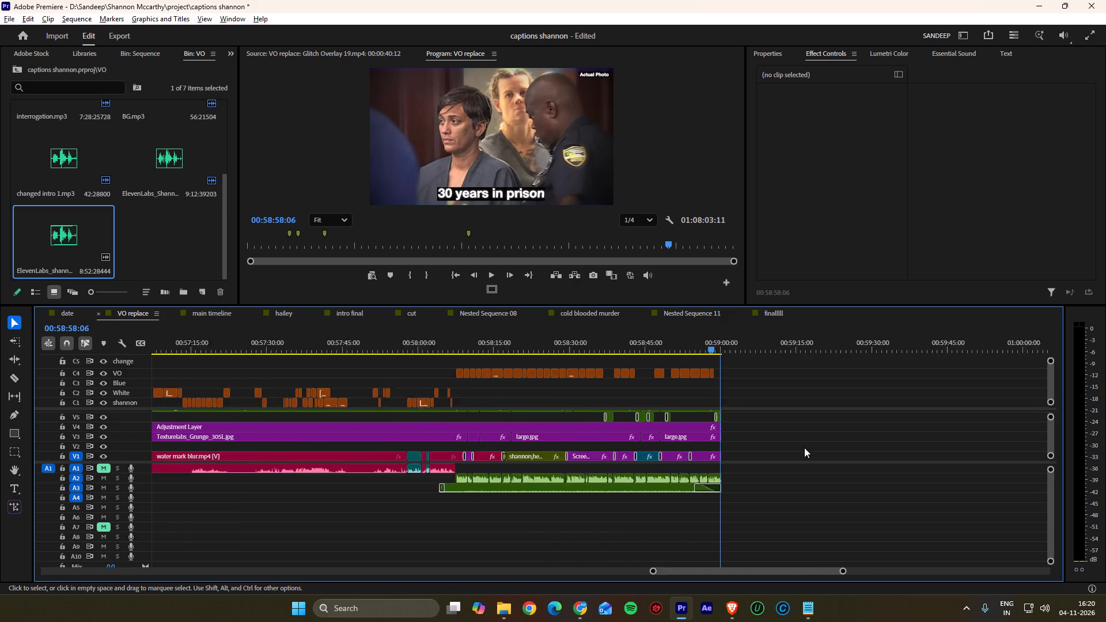
scroll(627, 414, "down", 7, "alt")
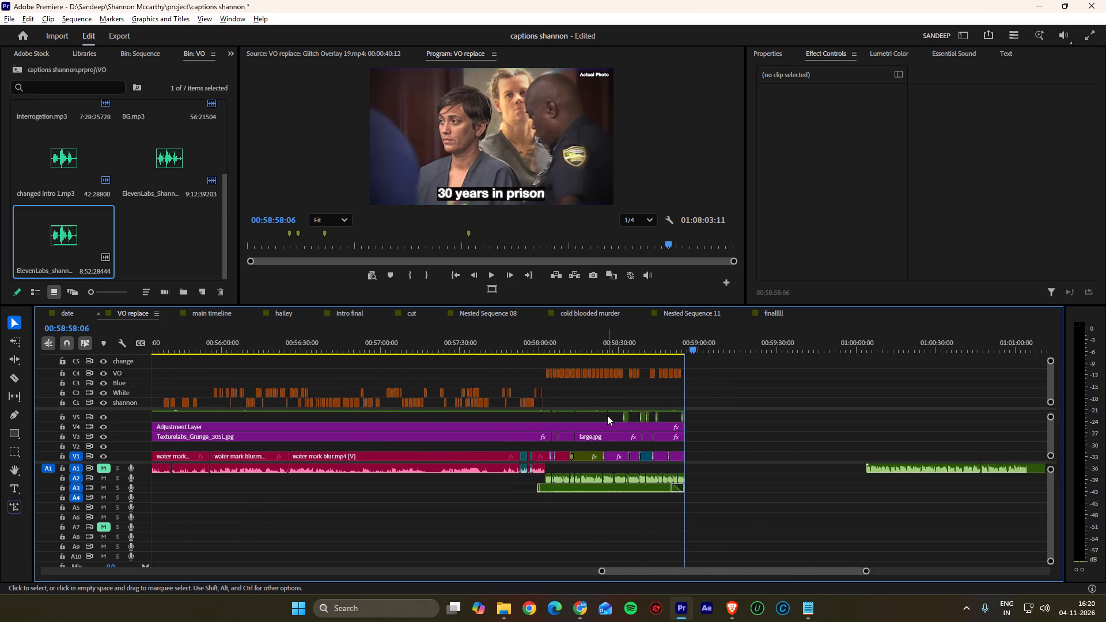
scroll(607, 415, "down", 16, "alt")
scroll(676, 431, "down", 4)
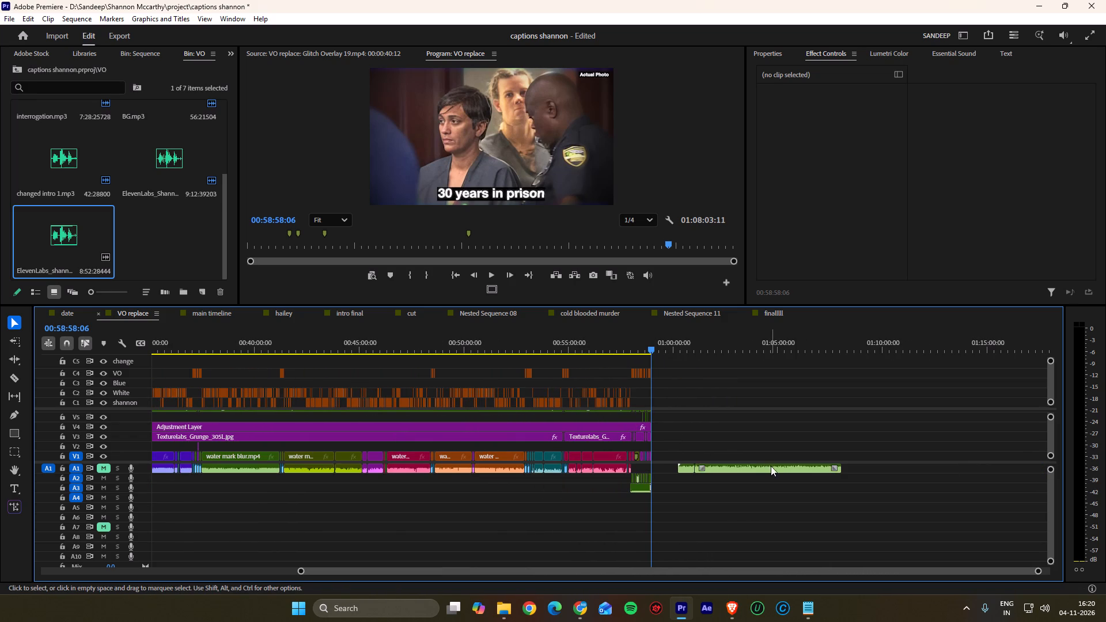
left_click_drag(771, 466, 754, 483)
Go to about 01:07:12 in the leftover narration clip and look through the later passages of the proofread script in Brave.
scroll(794, 480, "up", 9, "alt")
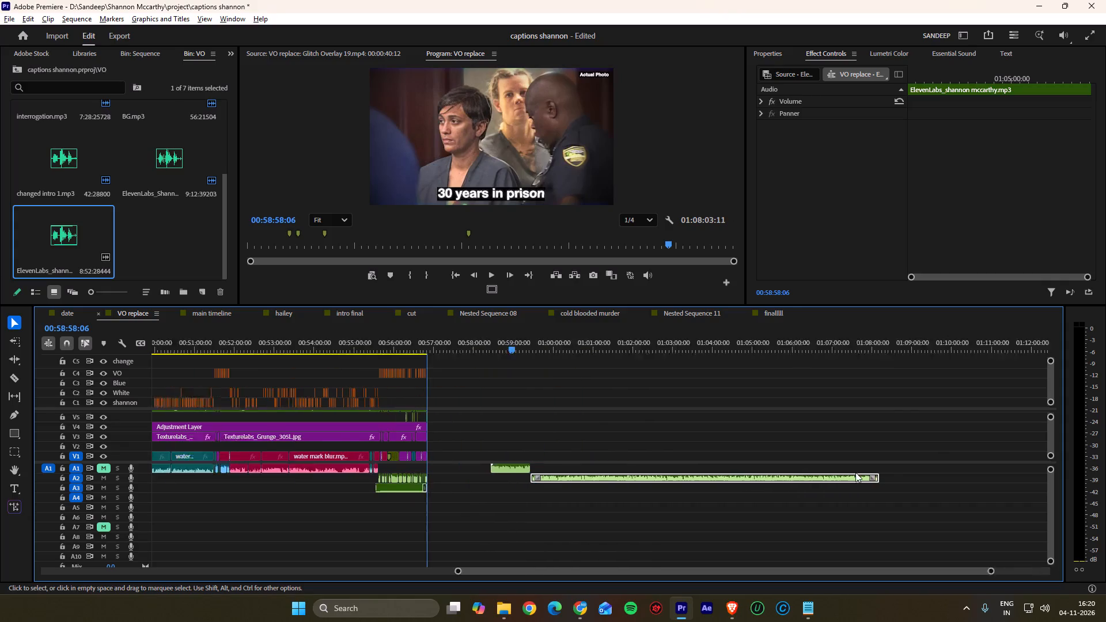
left_click(840, 345)
scroll(833, 345, "up", 1)
scroll(831, 350, "down", 5)
scroll(817, 448, "up", 8, "alt")
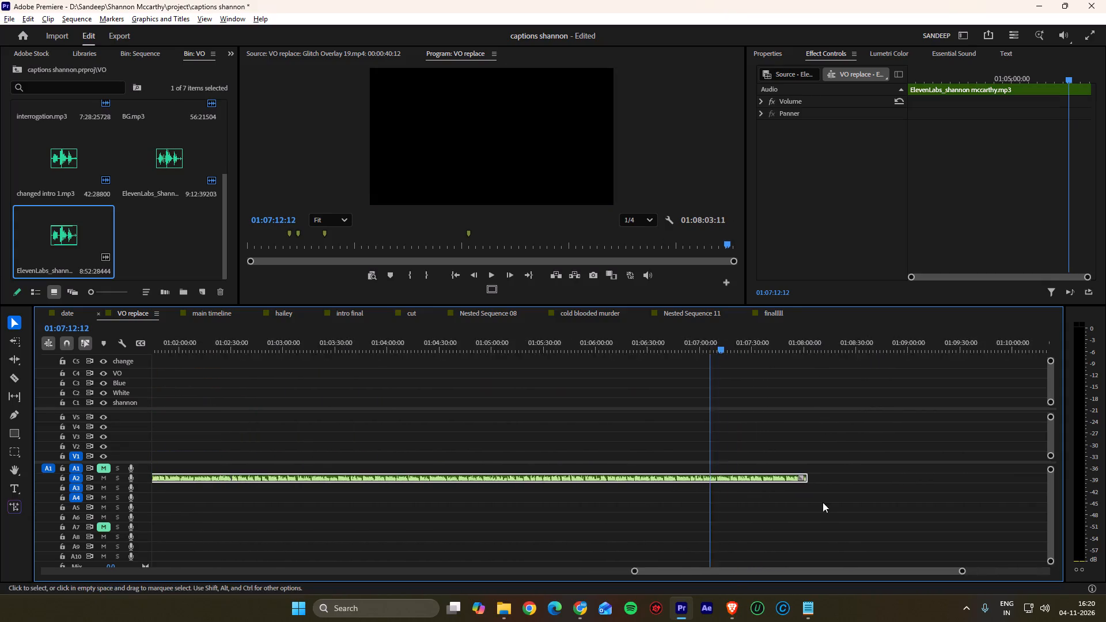
scroll(823, 502, "up", 4, "alt")
left_click(726, 610)
scroll(385, 298, "up", 1)
scroll(384, 298, "down", 1)
scroll(384, 298, "up", 4)
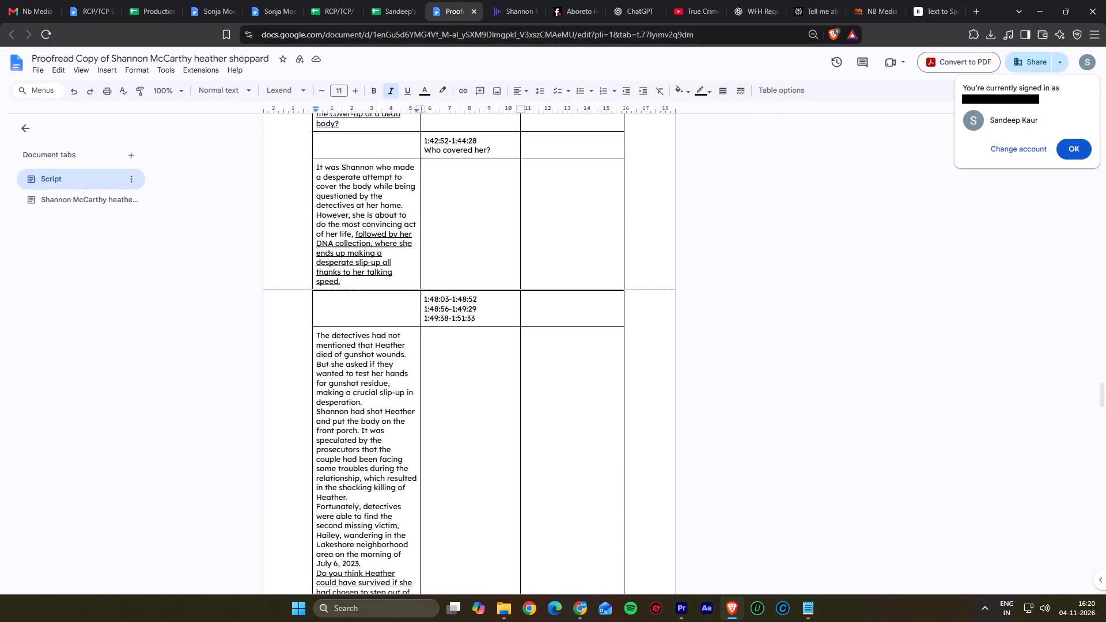
scroll(383, 298, "up", 3)
scroll(383, 299, "down", 3)
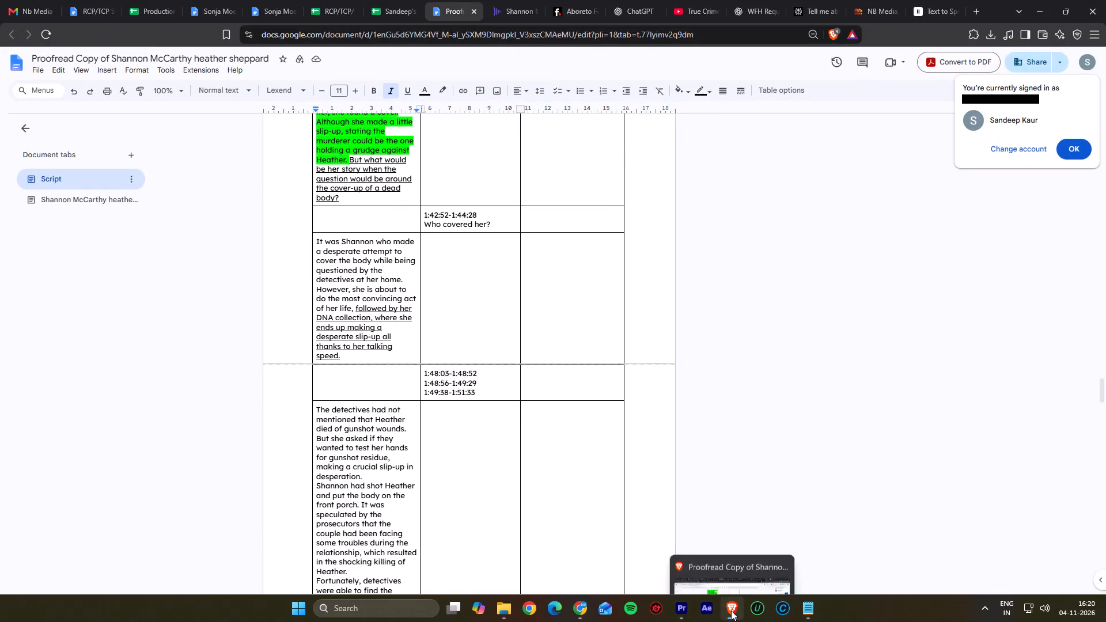
left_click(731, 610)
Play the leftover ElevenLabs narration from about 01:07:10 to 01:07:50 and compare it with the passages of the proofread script in Brave.
scroll(650, 498, "down", 4)
scroll(639, 446, "up", 4, "alt")
key("space")
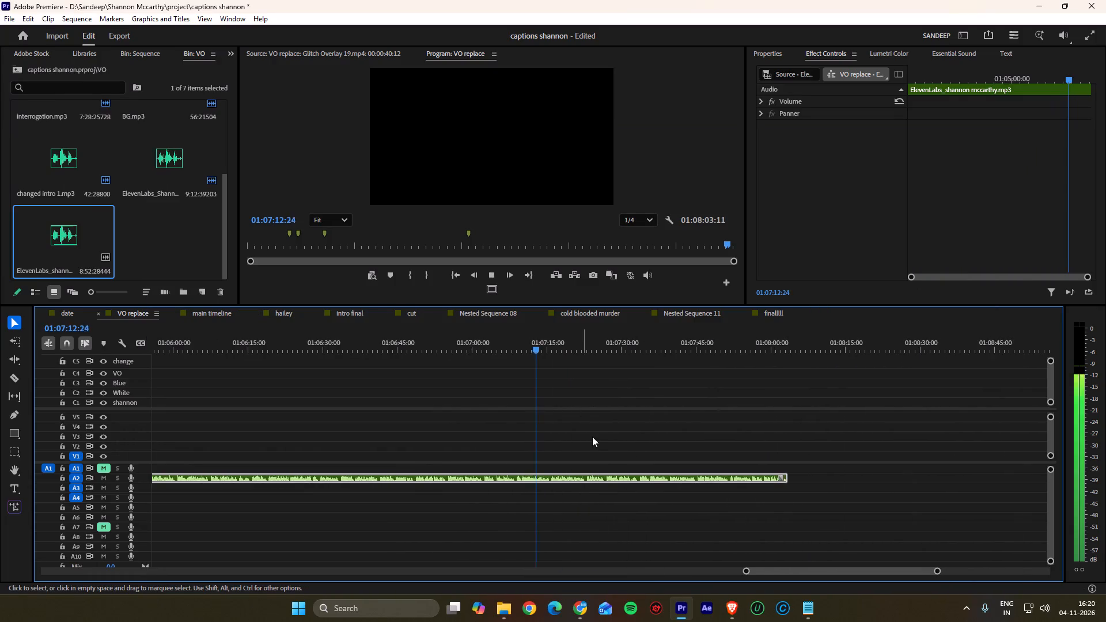
scroll(593, 437, "up", 3, "alt")
left_click_drag(519, 346, 491, 345)
key("space")
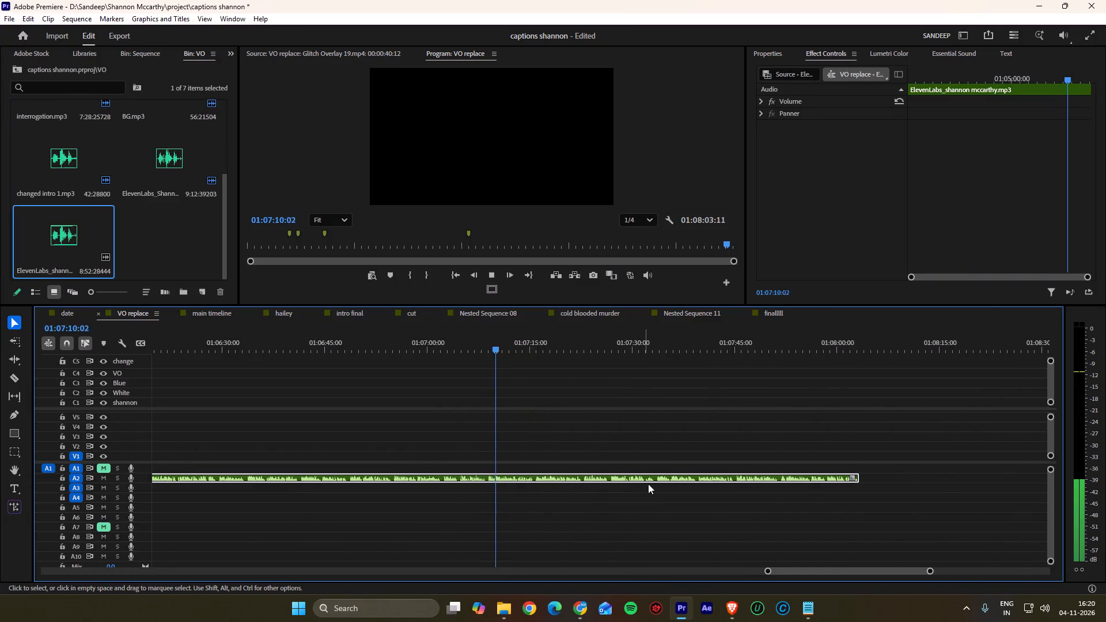
left_click(731, 604)
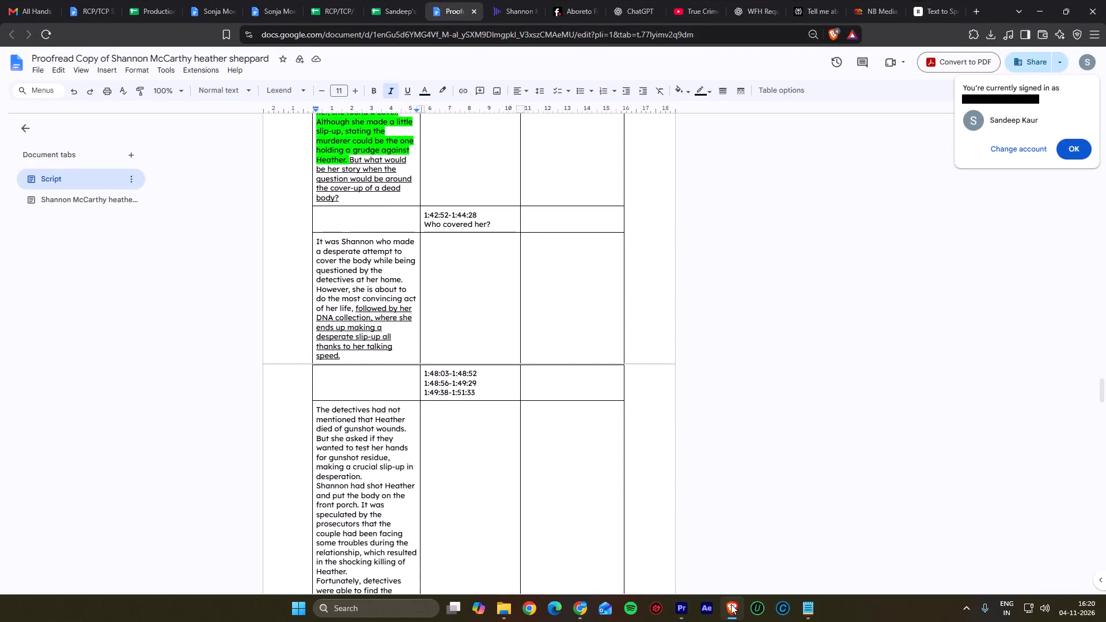
left_click(731, 604)
left_click(603, 345)
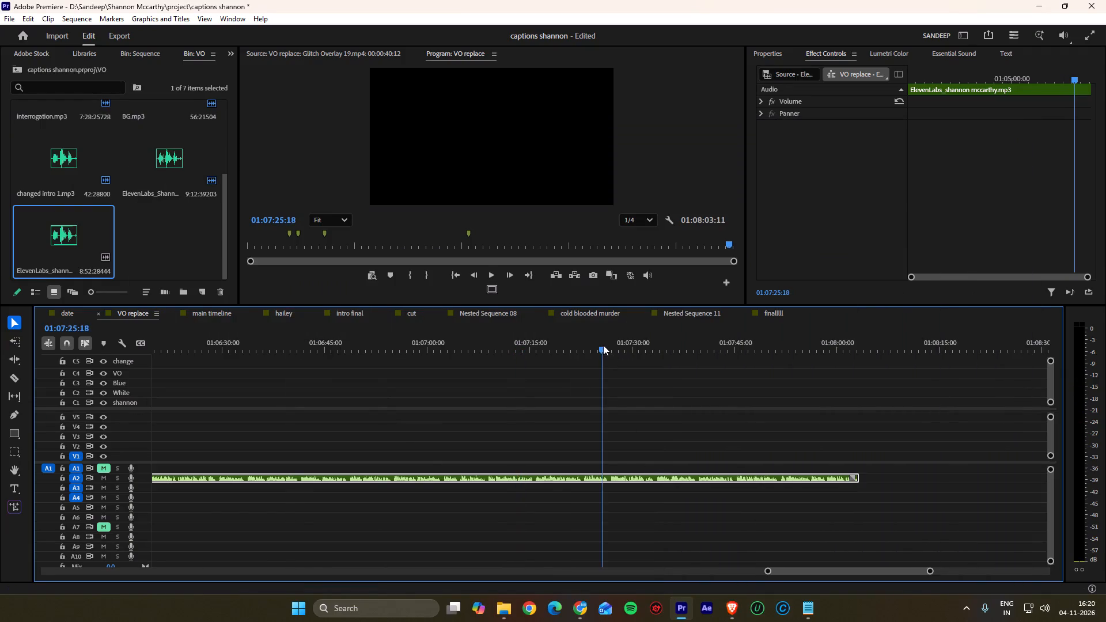
key("space")
scroll(613, 367, "down", 4)
left_click(728, 610)
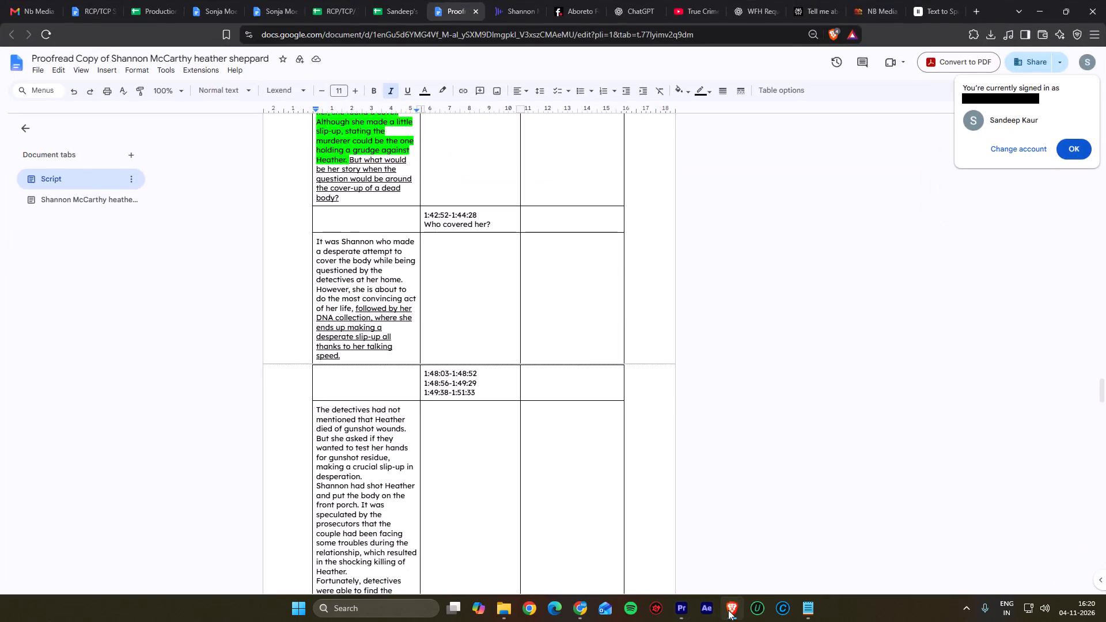
left_click(728, 610)
left_click(728, 610)
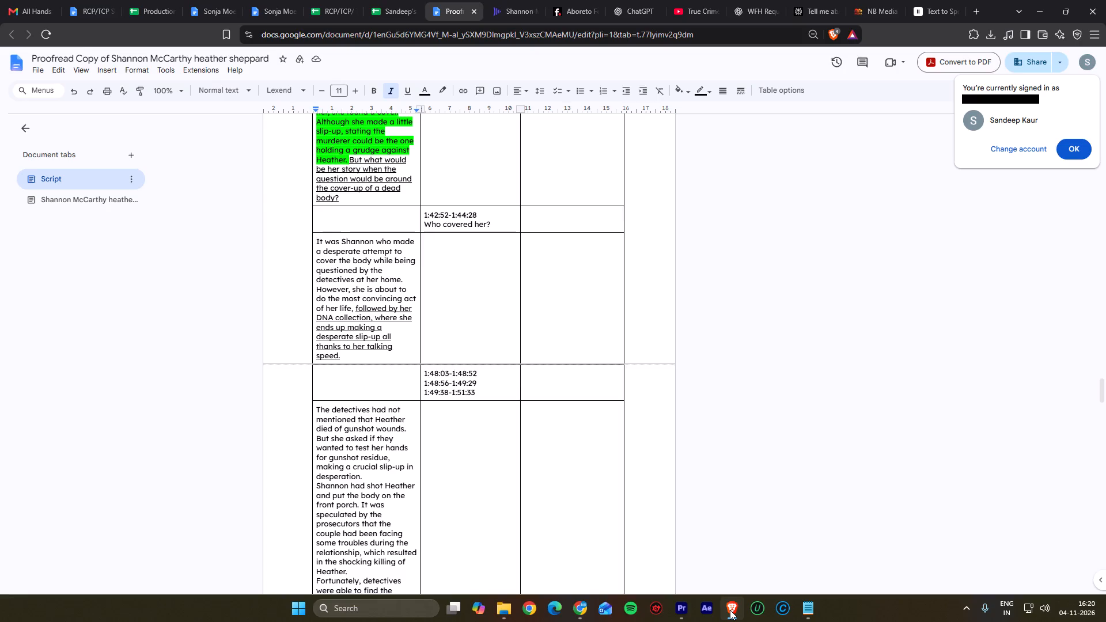
left_click(730, 610)
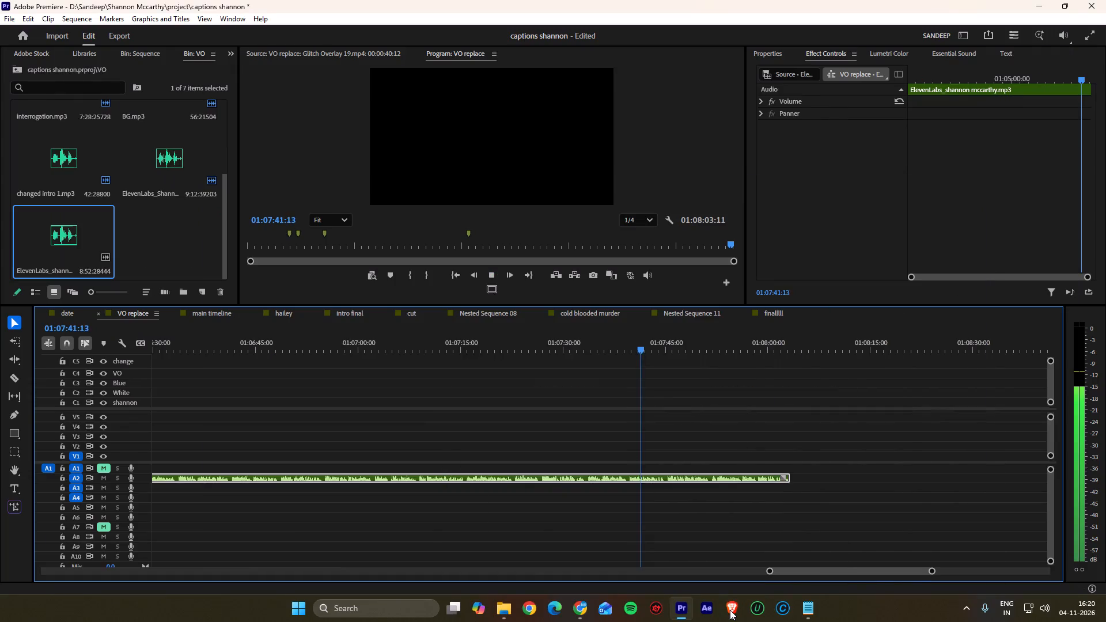
left_click(730, 610)
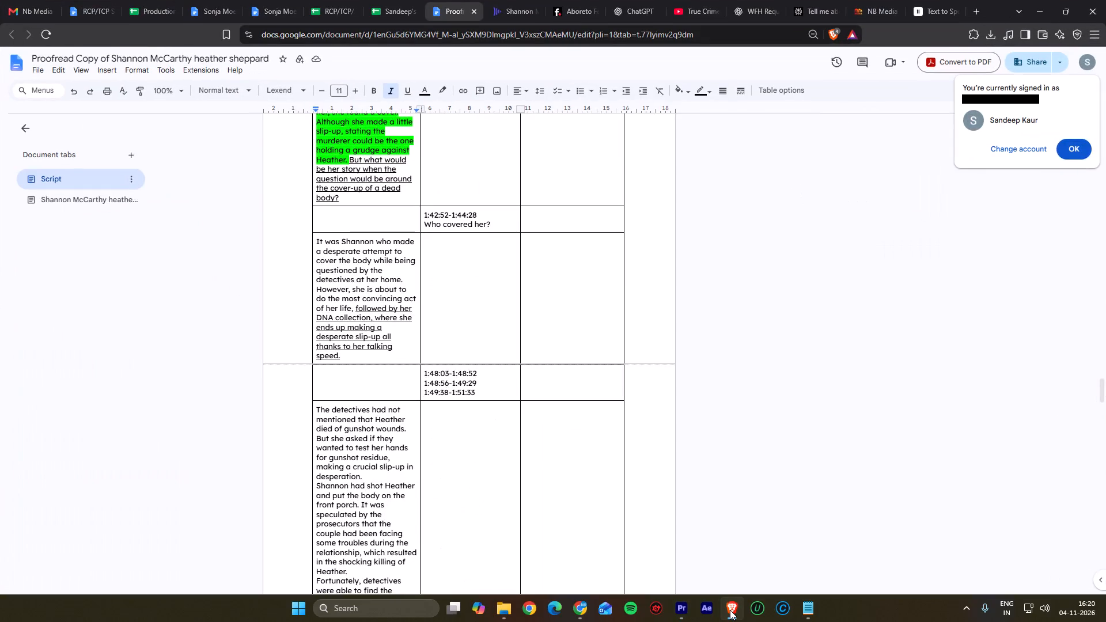
scroll(539, 492, "down", 5)
scroll(527, 419, "up", 4)
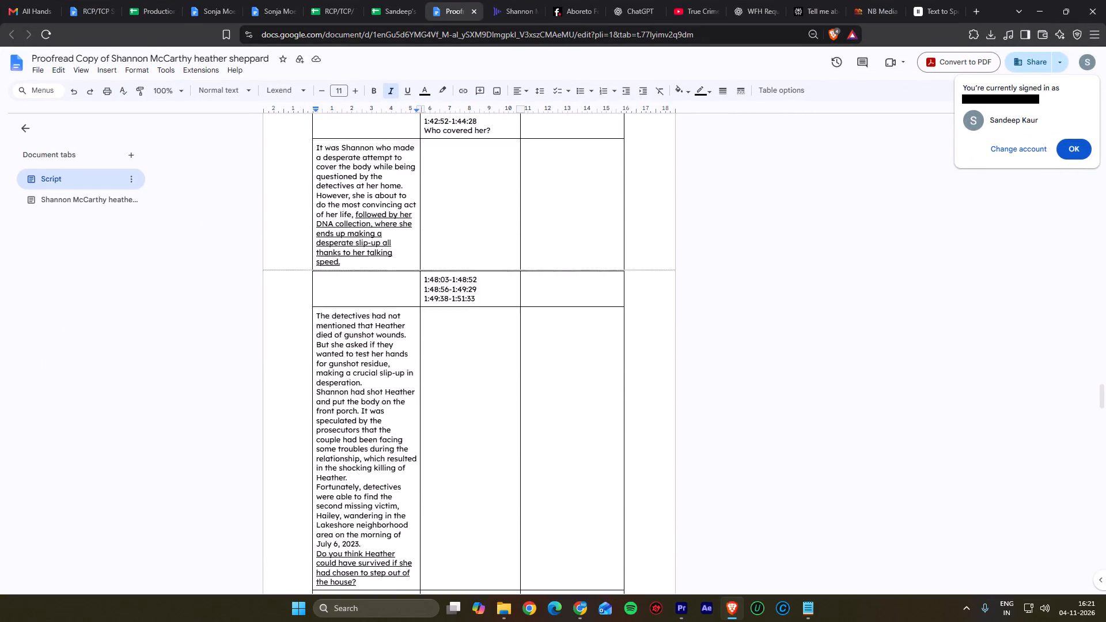
scroll(527, 419, "up", 2)
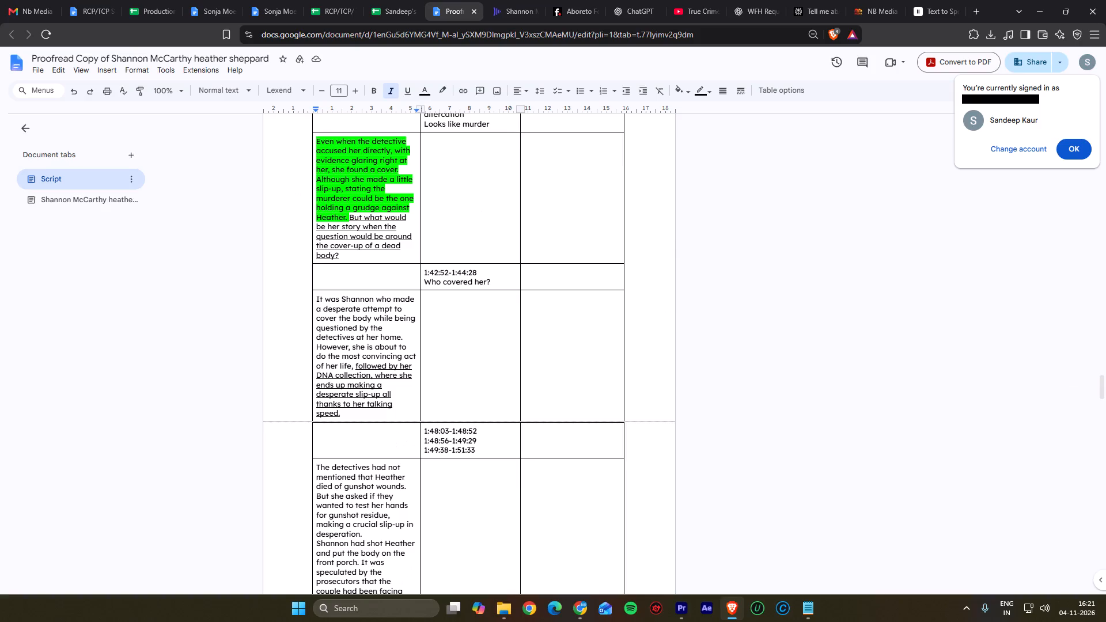
Split the A2 narration in Premiere at 01:07:44:28 and move the remaining part about 2 seconds later.
left_click(732, 605)
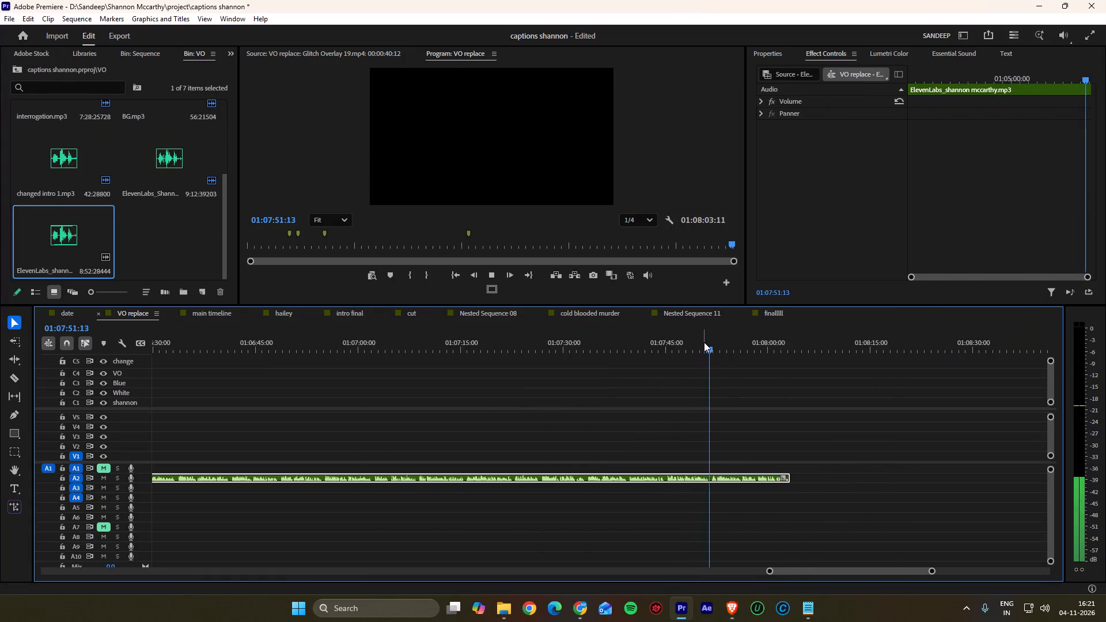
left_click_drag(704, 342, 657, 343)
key("space")
scroll(661, 354, "down", 4)
scroll(677, 457, "up", 8, "alt")
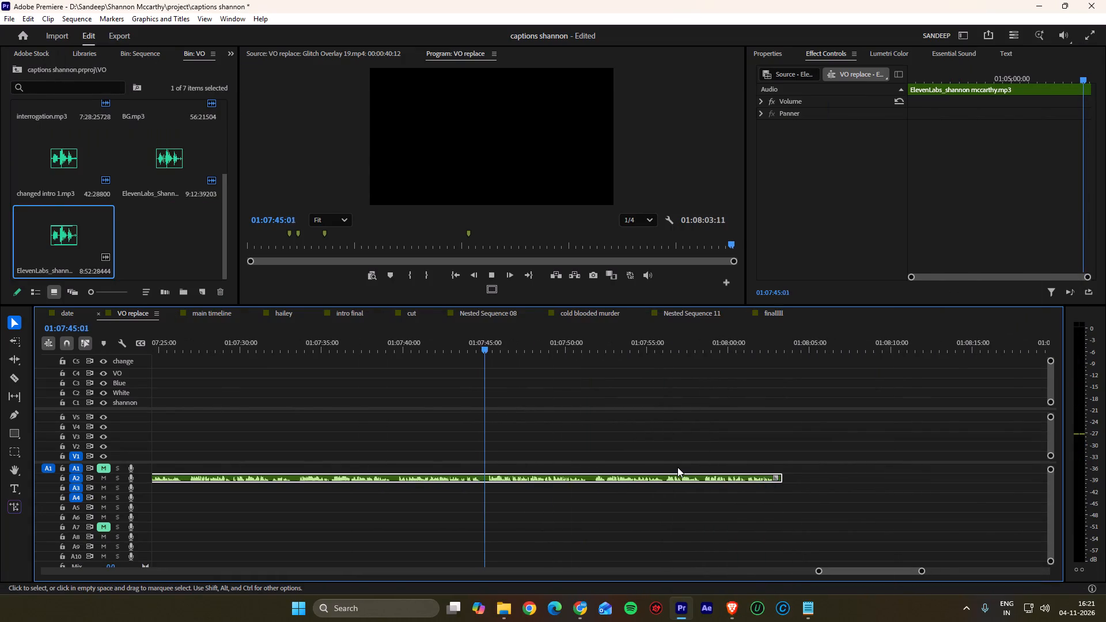
key("space")
left_click_drag(492, 346, 480, 349)
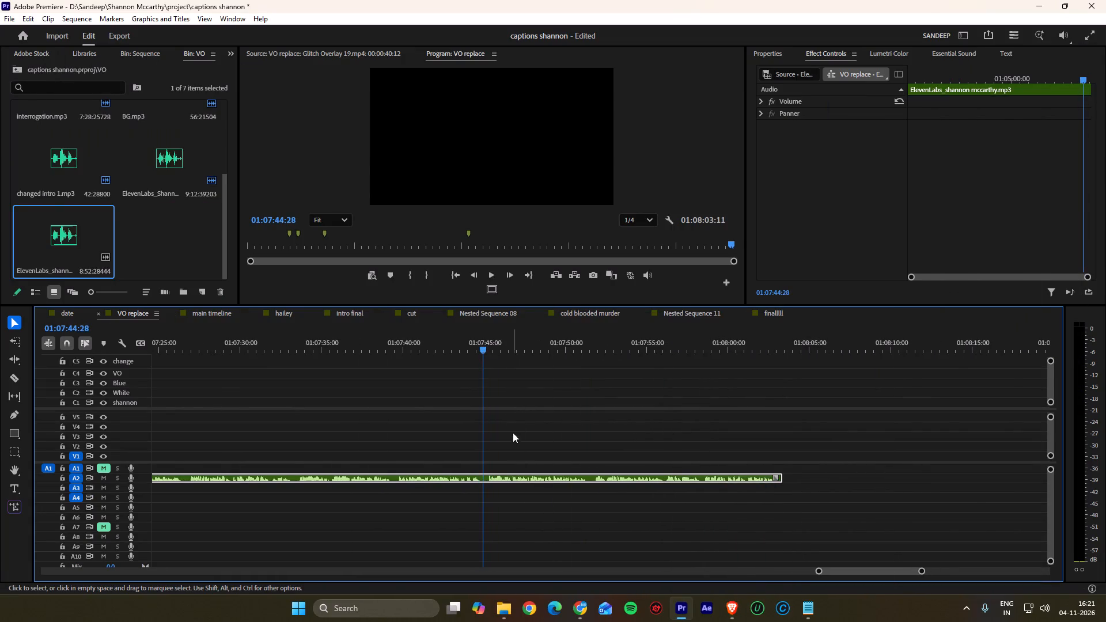
key("k")
left_click_drag(517, 478, 546, 478)
Play the separated narration passage through, check it against the script, and trim its silent start to about 01:07:47.
key("space")
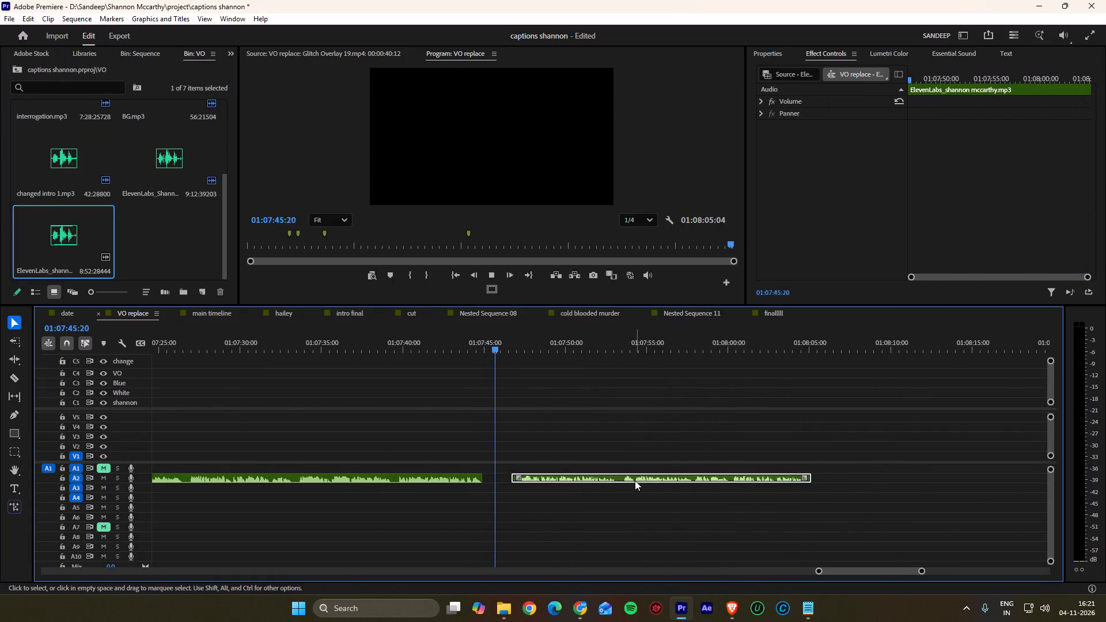
left_click(734, 603)
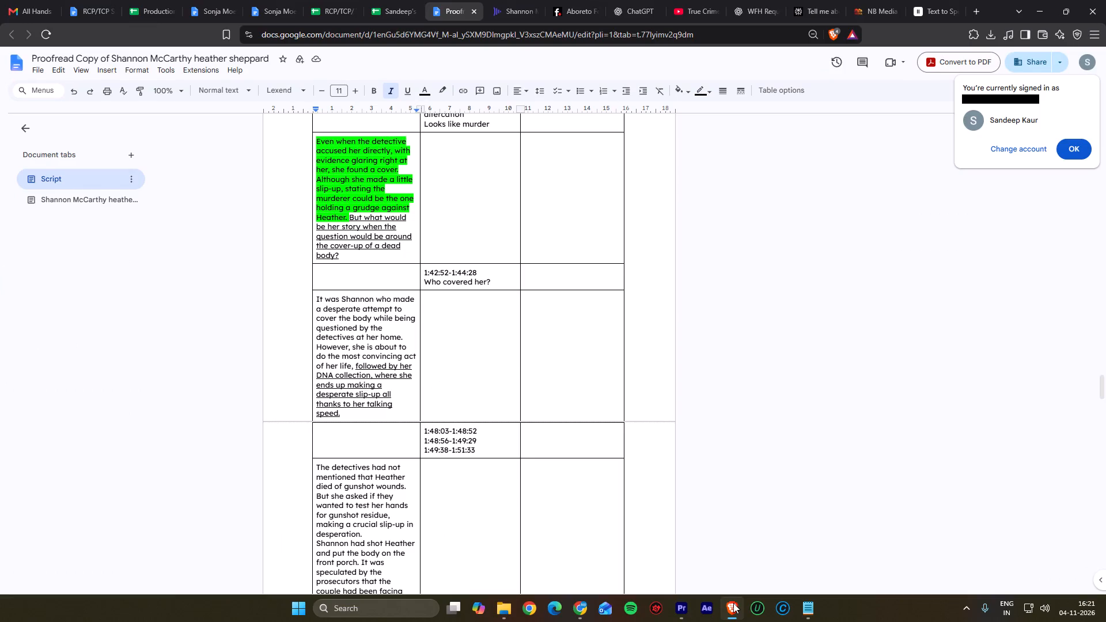
left_click(733, 603)
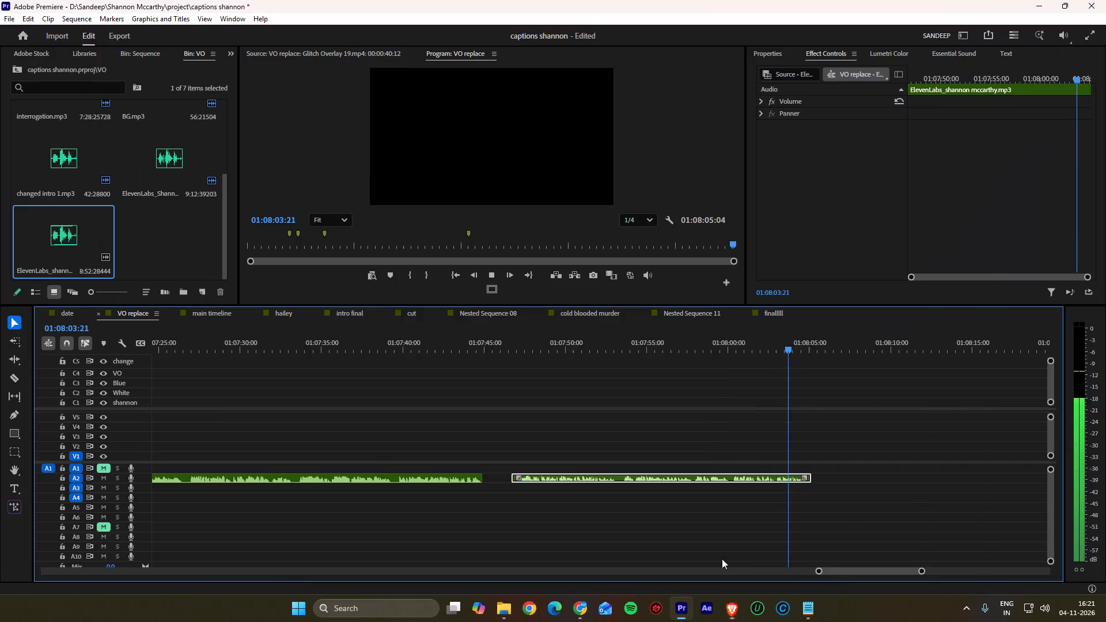
scroll(692, 476, "down", 5, "alt")
key("space")
scroll(791, 483, "up", 10, "alt")
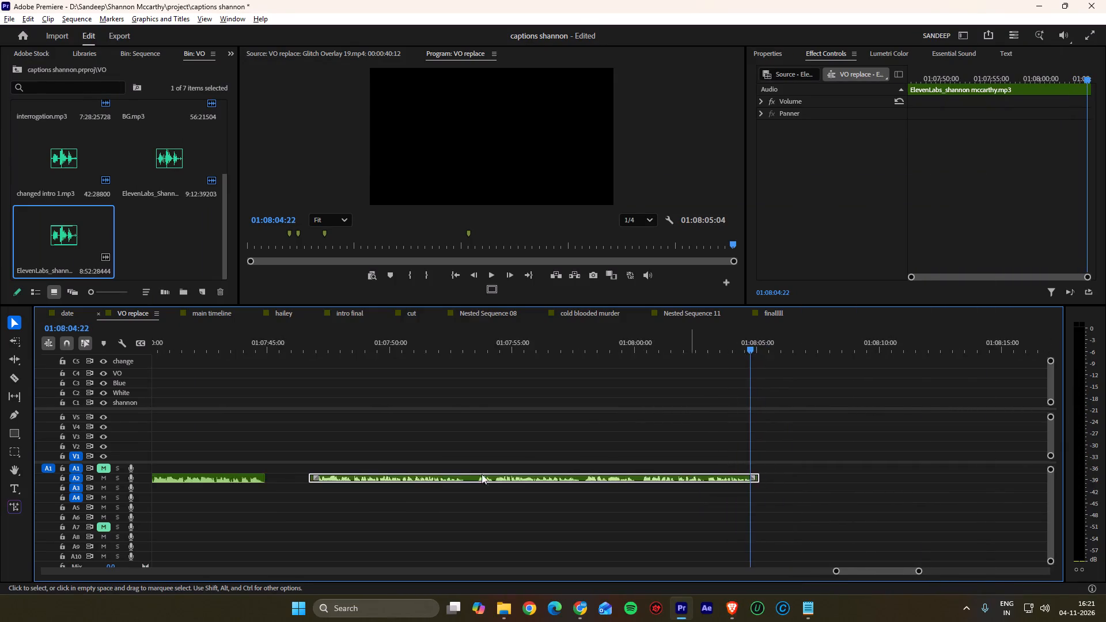
scroll(482, 474, "up", 19, "alt")
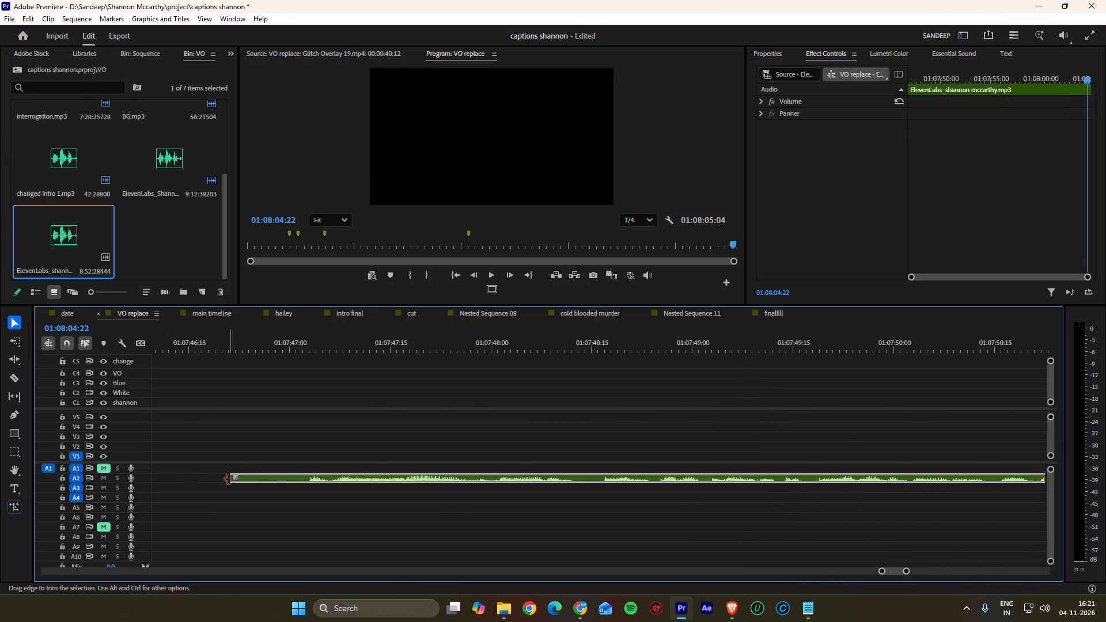
left_click_drag(229, 479, 292, 478)
left_click(308, 496)
Cut the separated A2 narration around its pauses near 01:07:53:06, 01:08:00, 01:08:01:20 and 01:08:04:25.
scroll(291, 474, "down", 13, "alt")
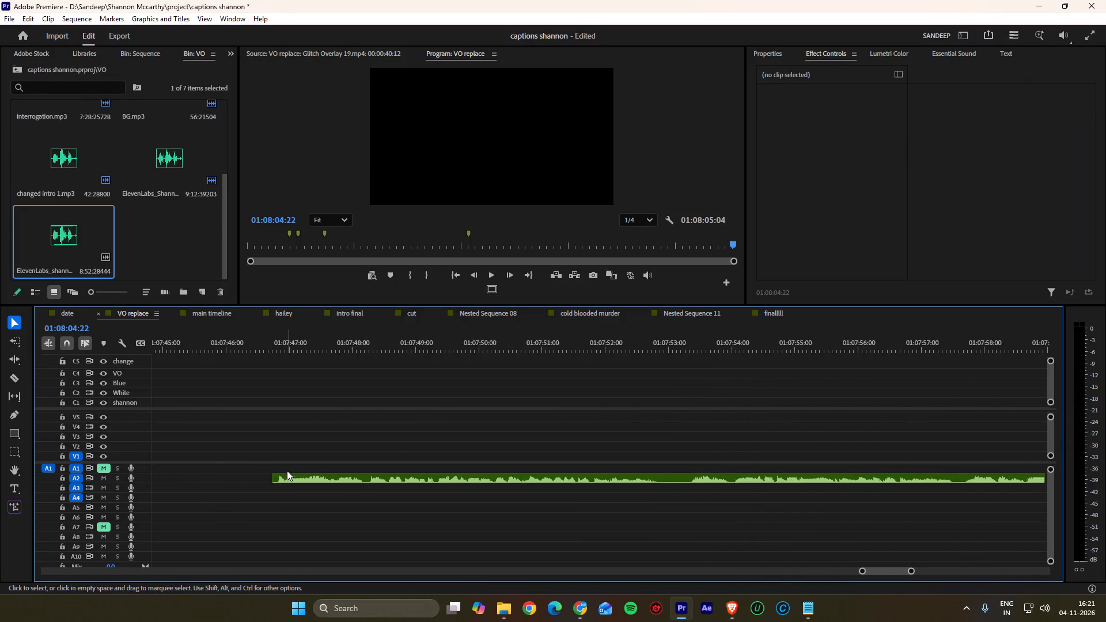
scroll(287, 471, "down", 3, "alt")
scroll(642, 492, "up", 1, "alt")
scroll(642, 492, "up", 4)
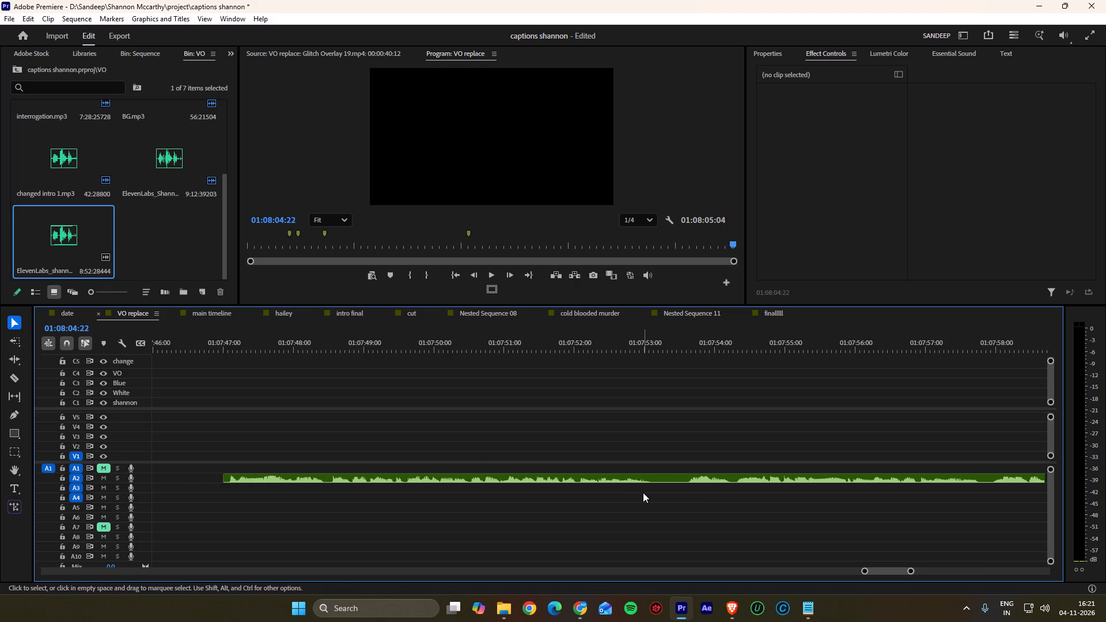
left_click_drag(653, 341, 661, 341)
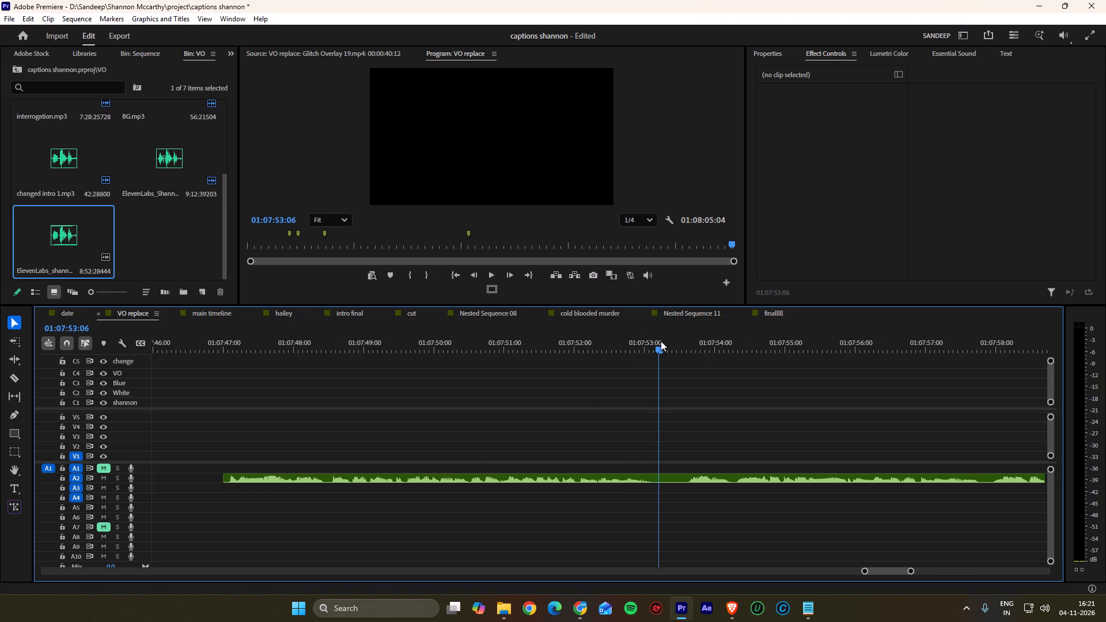
left_click_drag(661, 341, 1003, 352)
key("k")
key("k")
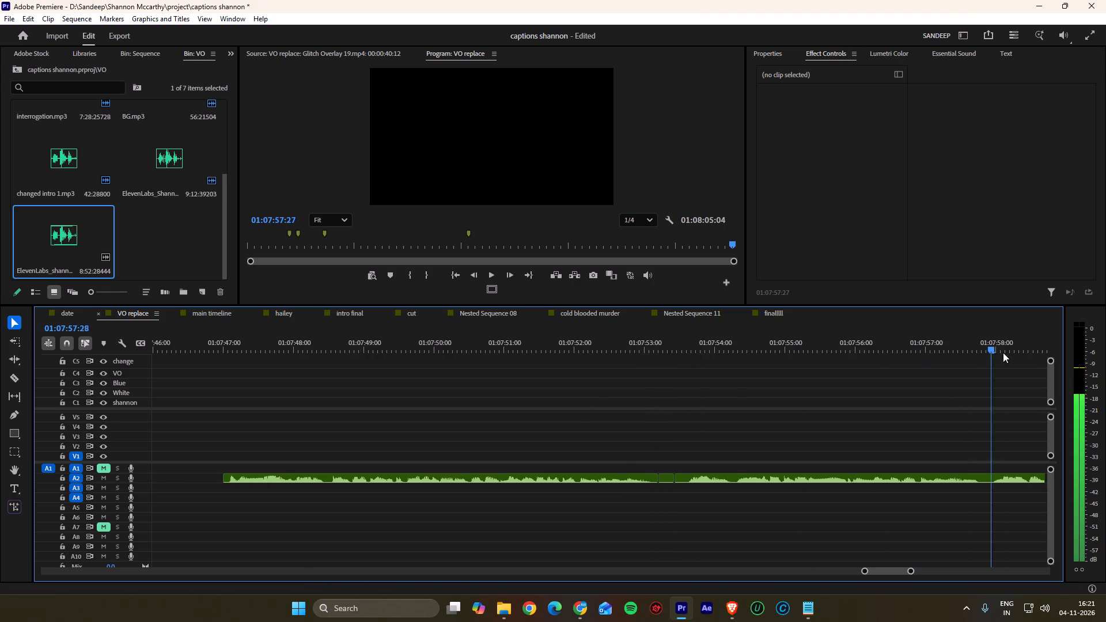
left_click_drag(1003, 352, 613, 362)
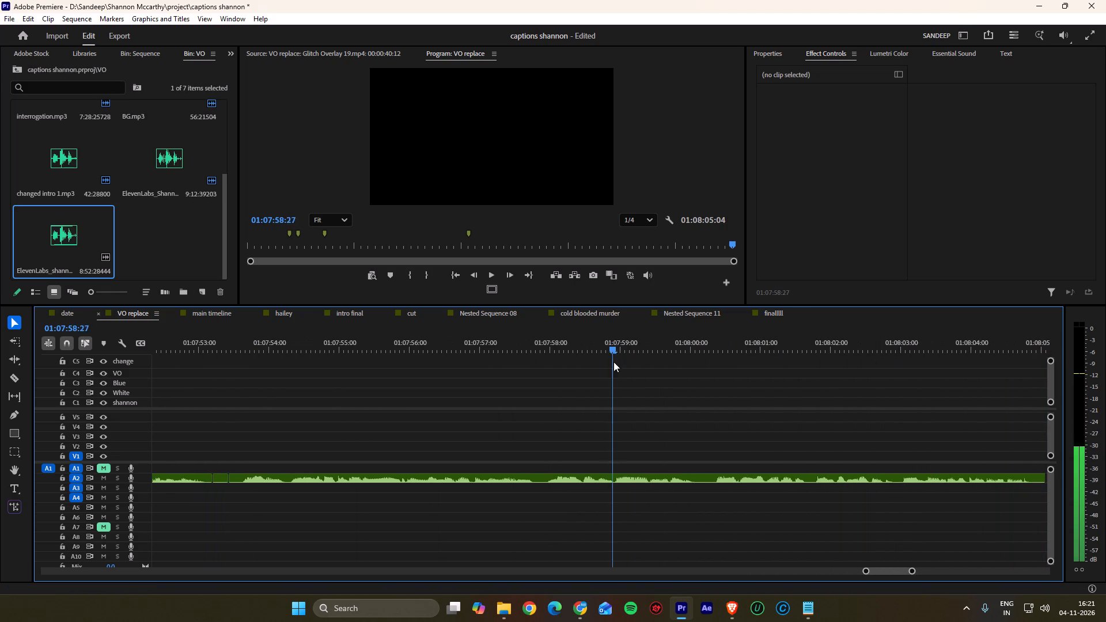
left_click_drag(613, 362, 873, 367)
key("k")
key("k")
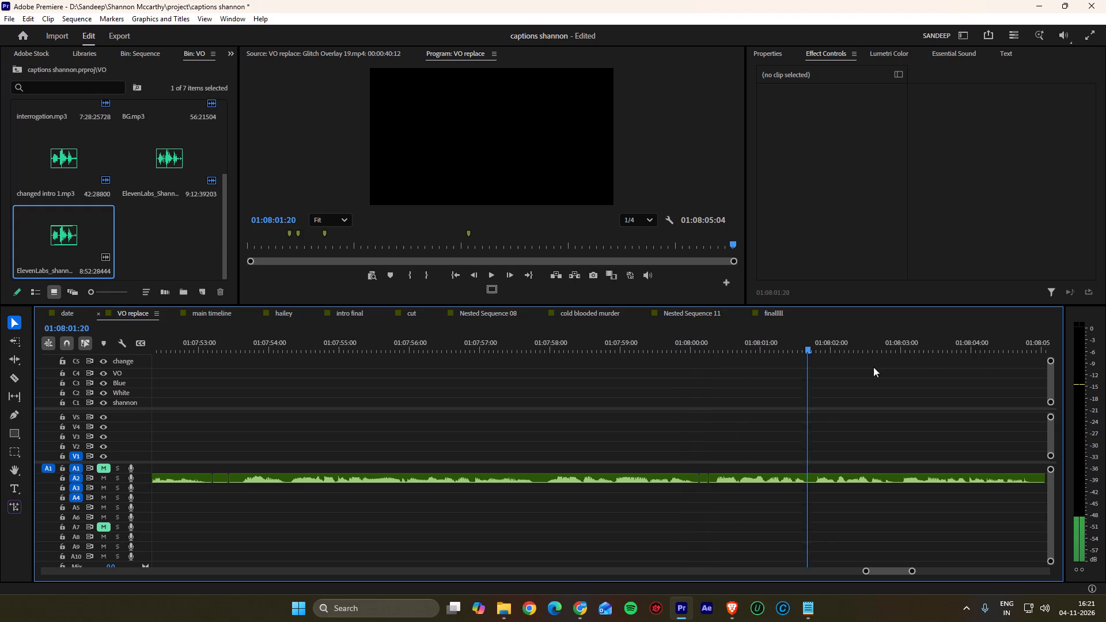
left_click_drag(873, 367, 820, 374)
key("k")
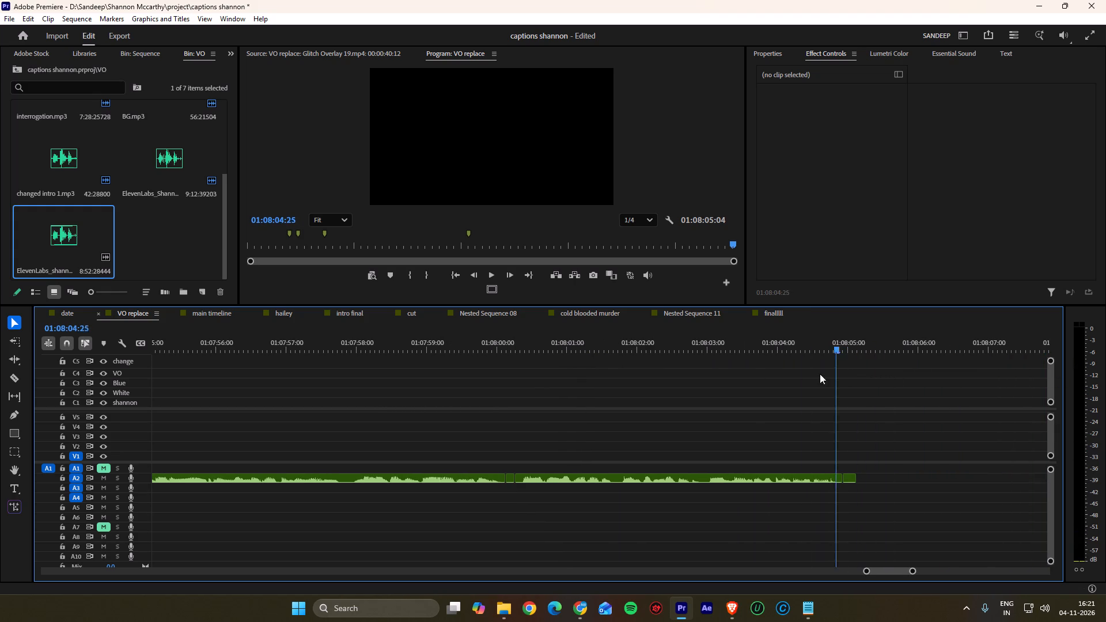
left_click_drag(820, 374, 620, 366)
key("k")
key("k")
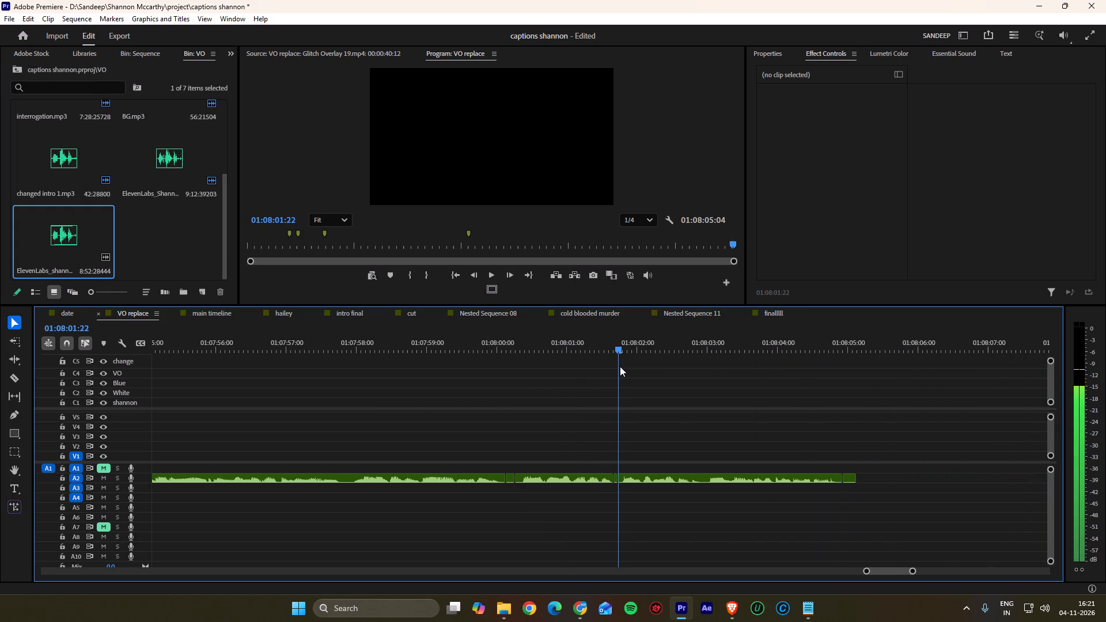
left_click_drag(620, 366, 196, 380)
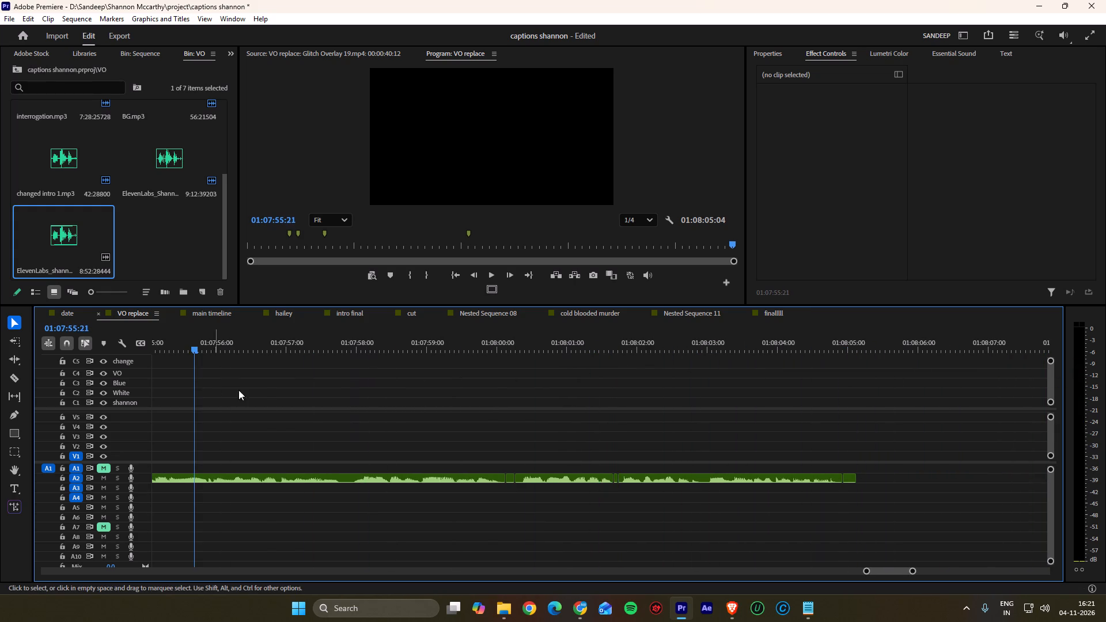
Ripple delete the four short pause segments cut out of the separated A2 narration.
scroll(407, 456, "down", 5, "alt")
scroll(474, 475, "down", 8, "alt")
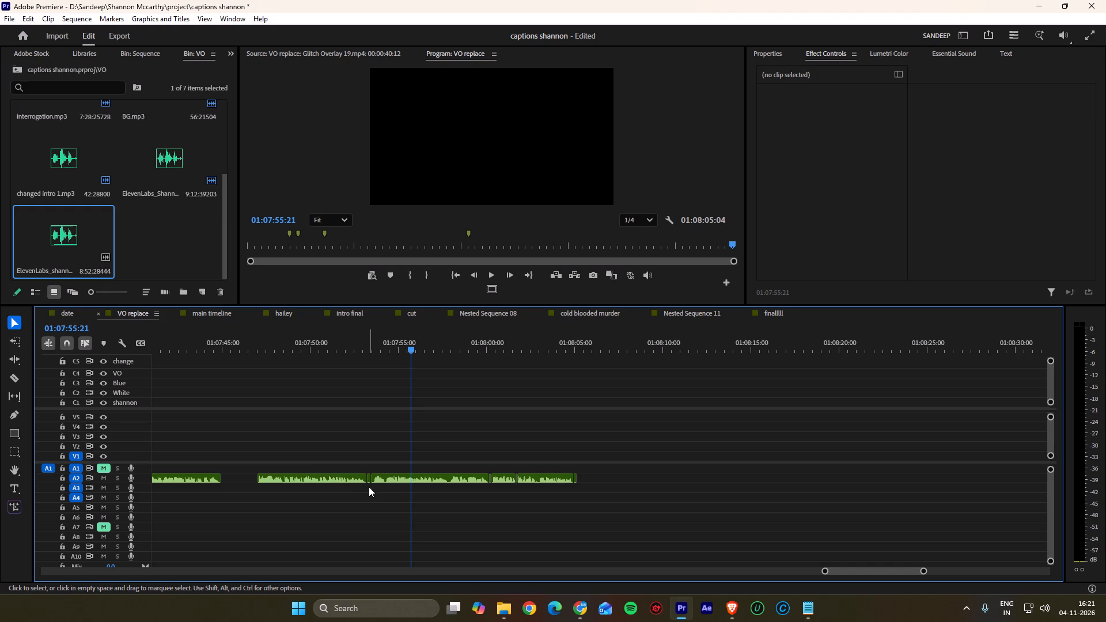
left_click(369, 481)
key("shift+Delete")
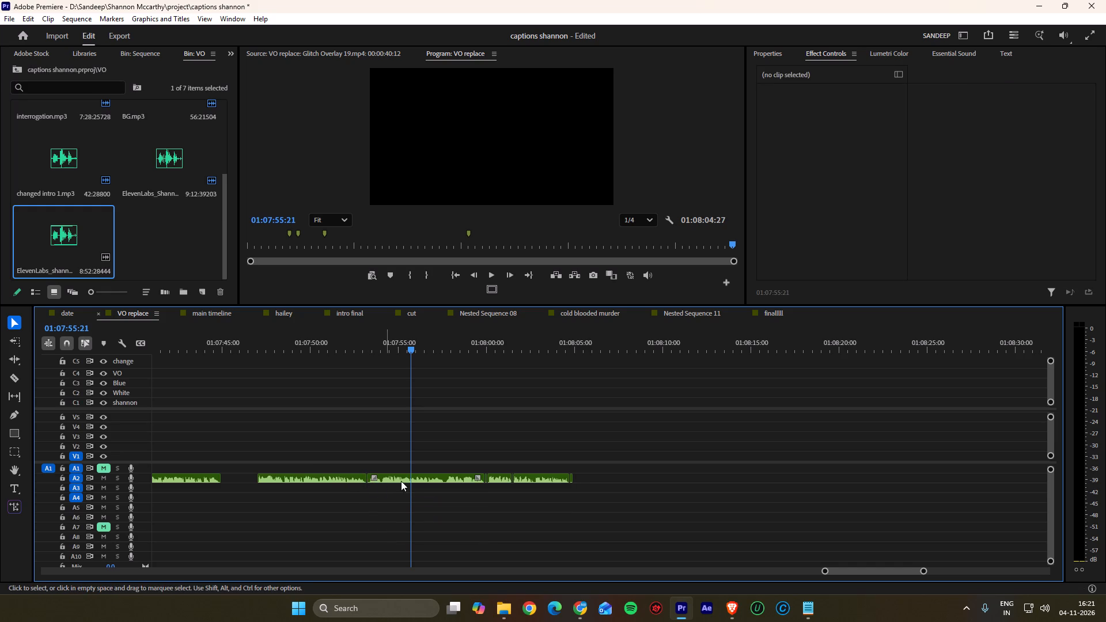
left_click(486, 480)
key("shift+Delete")
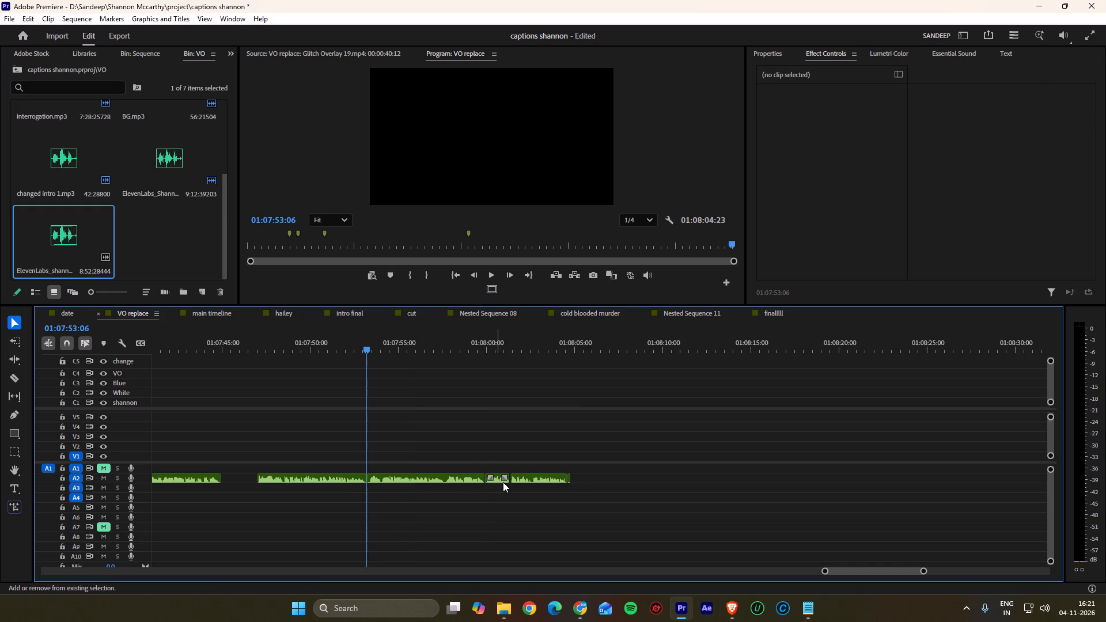
left_click(568, 480)
key("shift+Delete")
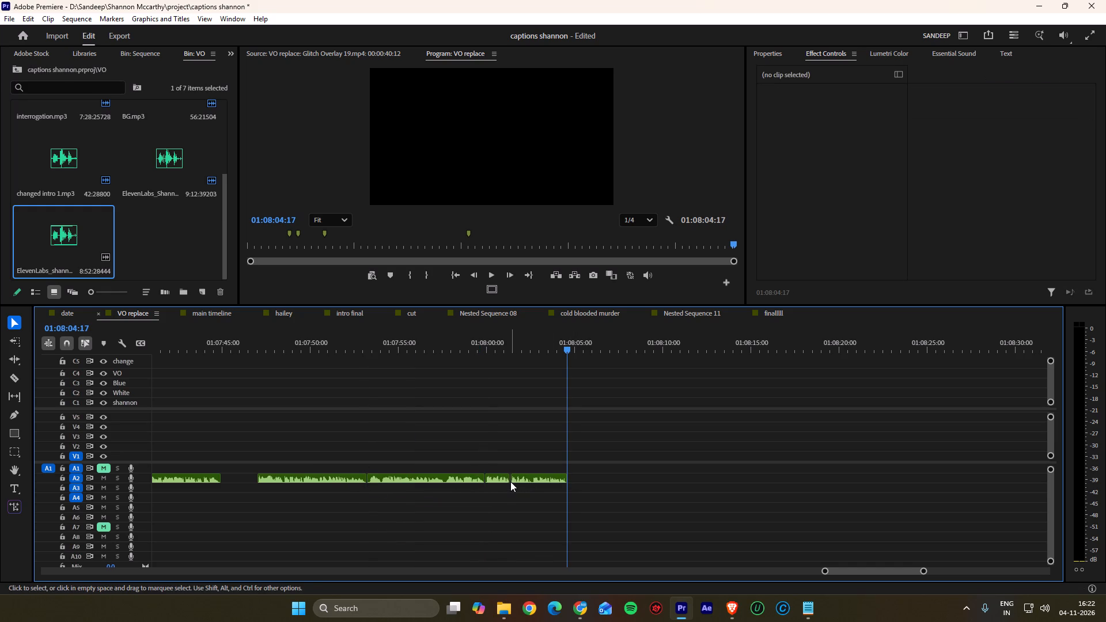
left_click(510, 481)
key("shift+Delete")
Select only the separated narration pieces and move them back into the edit on A3 at about 00:55:22.
scroll(574, 490, "down", 6, "alt")
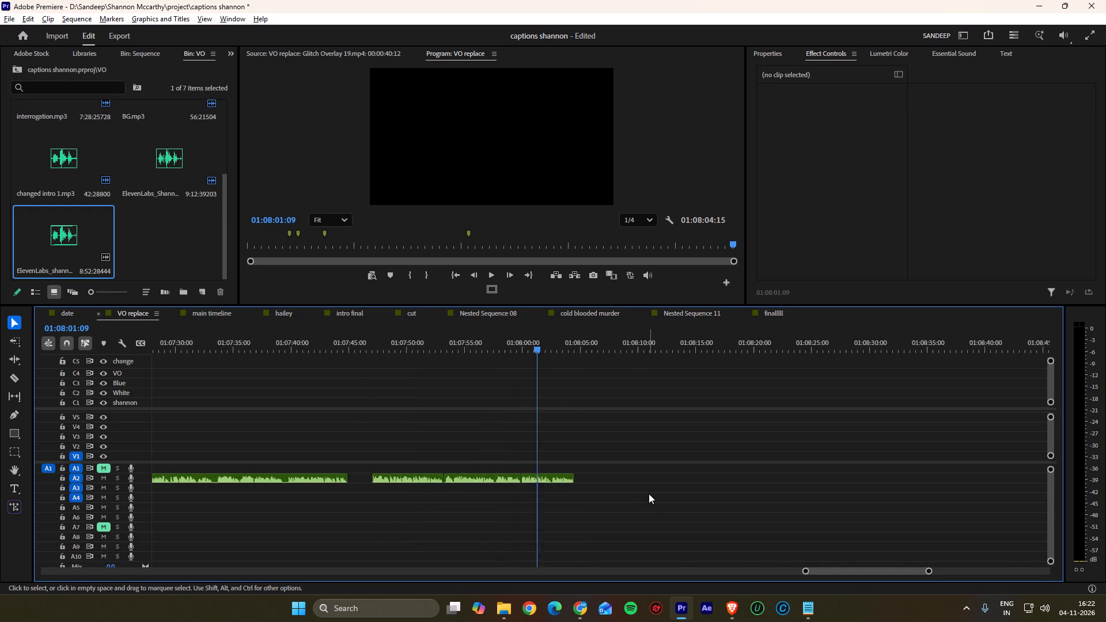
scroll(649, 494, "down", 2, "alt")
left_click_drag(646, 479, 450, 483)
left_click(502, 495)
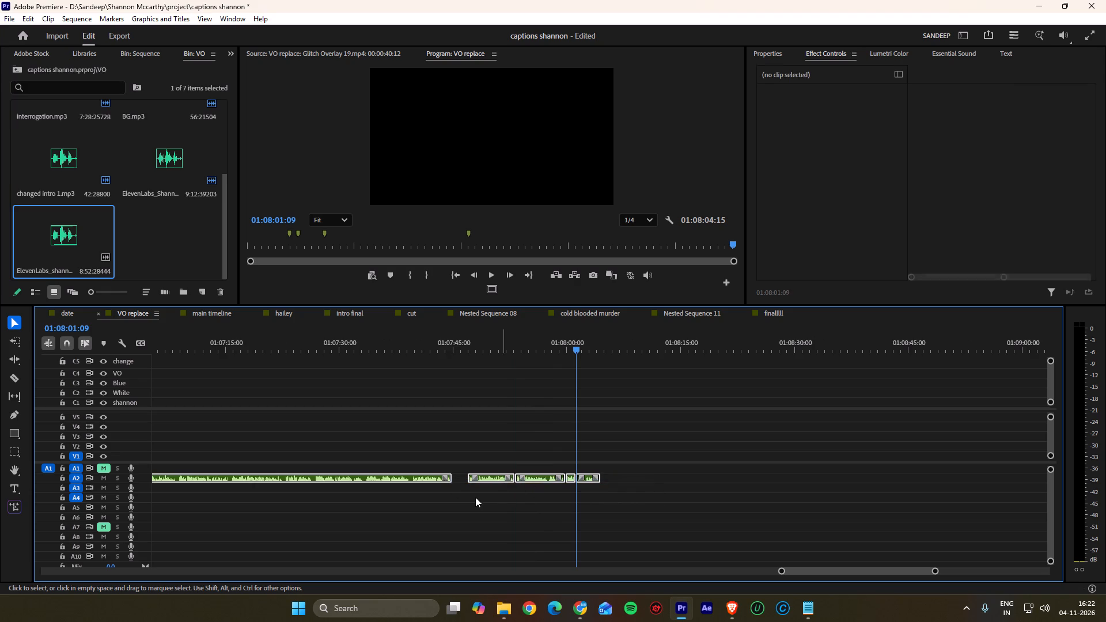
left_click_drag(471, 495, 652, 478)
scroll(652, 478, "down", 20, "alt")
scroll(652, 478, "down", 6, "alt")
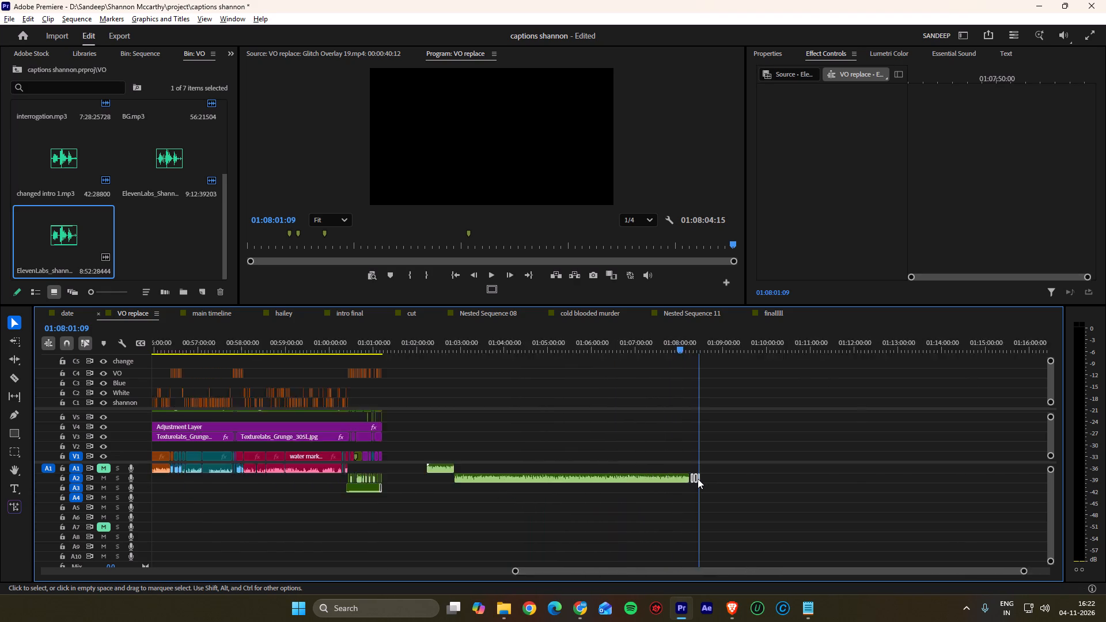
scroll(698, 479, "down", 3, "alt")
left_click_drag(847, 480, 595, 489)
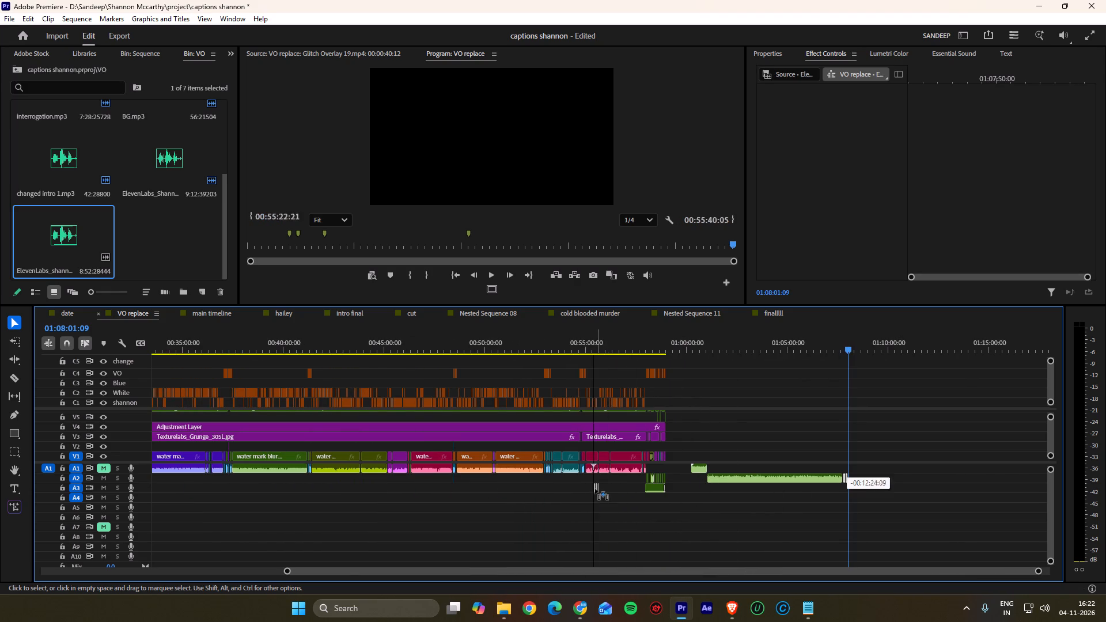
Select all the narration pieces on A3 and move them earlier so they start with the old A1 narration at about 00:54:42.
left_click_drag(595, 489, 592, 488)
scroll(589, 486, "up", 7, "alt")
scroll(589, 484, "down", 1, "alt")
scroll(589, 483, "up", 15, "alt")
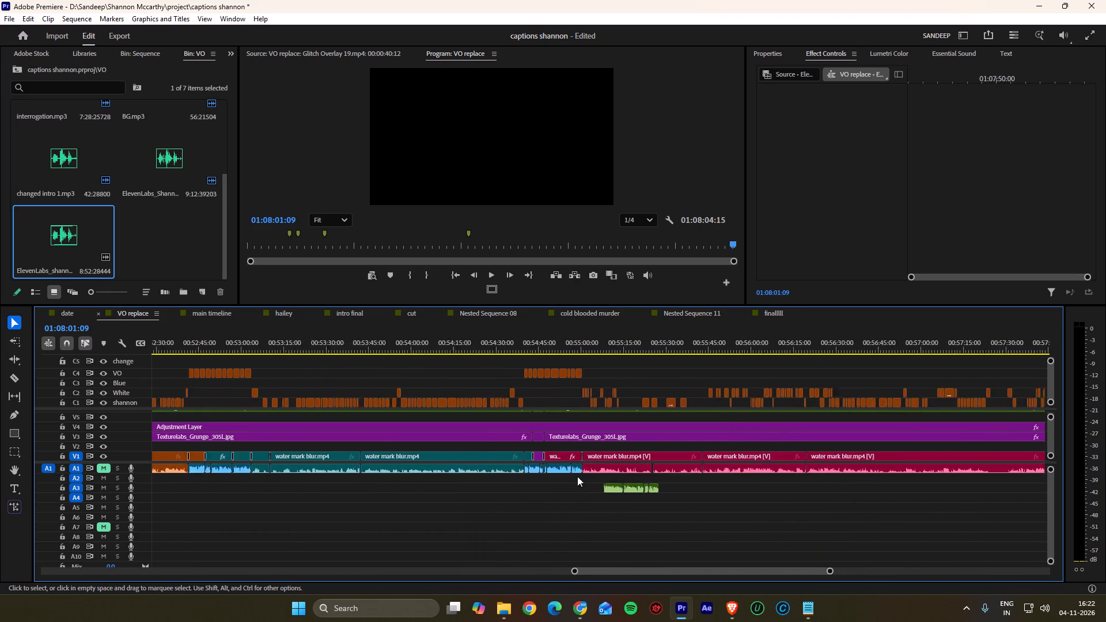
scroll(577, 476, "up", 4, "alt")
scroll(552, 487, "down", 1, "alt")
scroll(552, 487, "up", 10, "alt")
left_click(767, 490)
left_click_drag(760, 502, 763, 502)
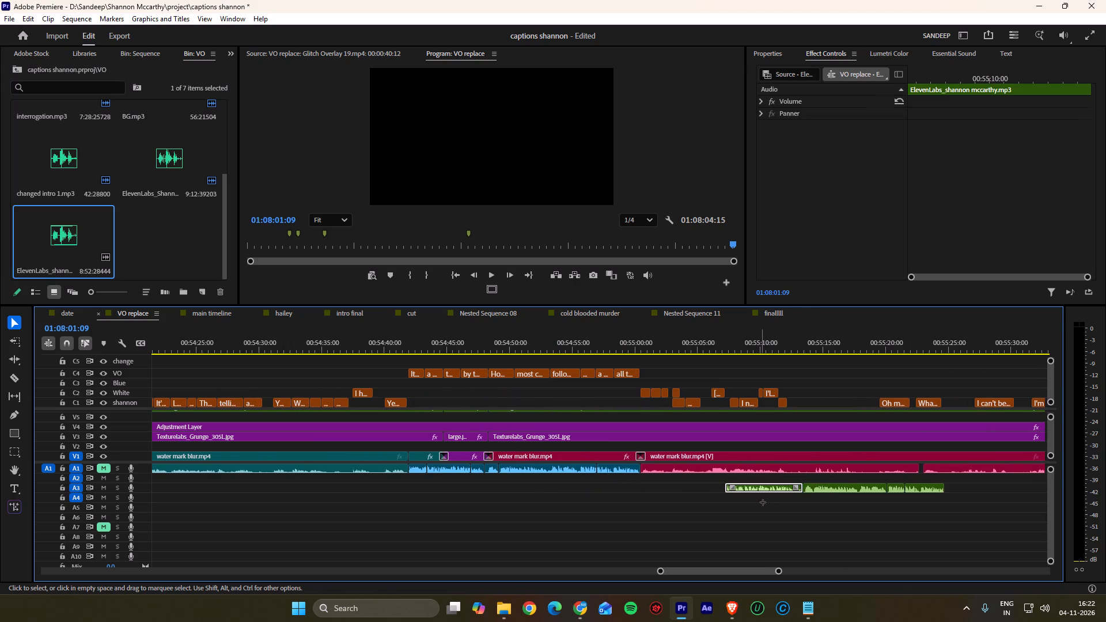
left_click_drag(763, 502, 967, 483)
left_click_drag(783, 490, 477, 483)
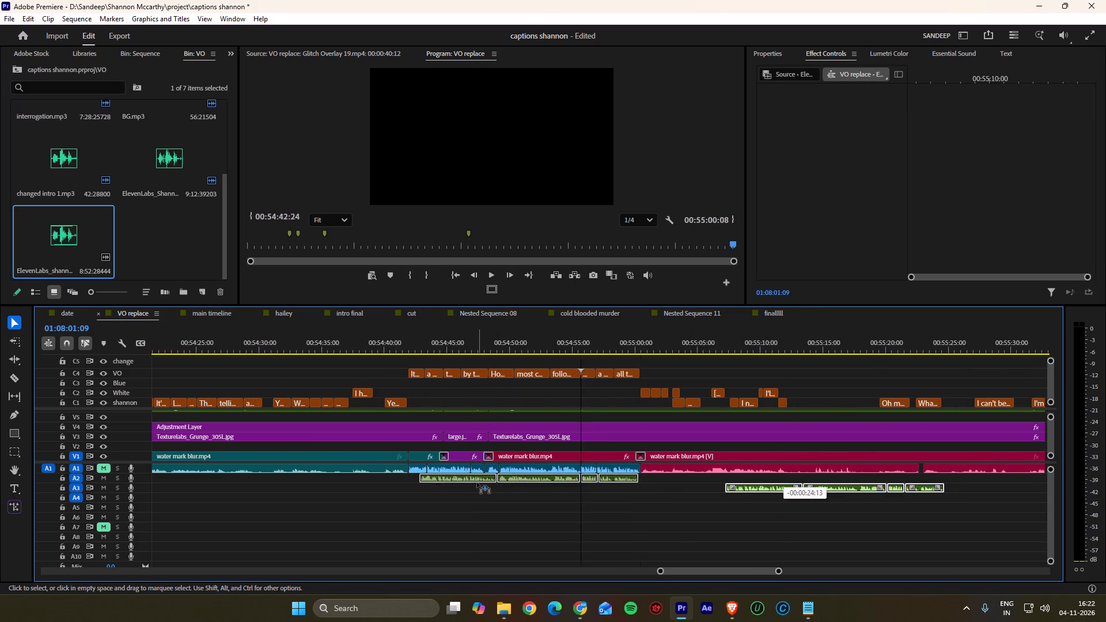
left_click_drag(477, 483, 467, 484)
scroll(507, 507, "up", 4, "alt")
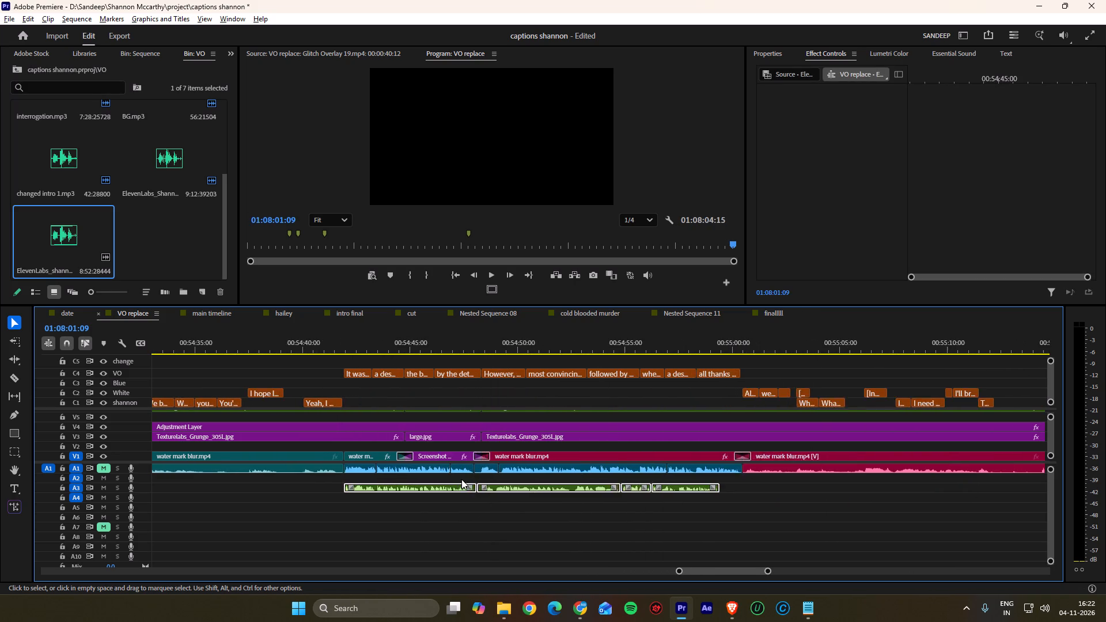
Unmute A1 and play from 00:54:41:28, comparing the new A3 narration with the old narration and the VO captions.
scroll(461, 479, "up", 6, "alt")
left_click_drag(306, 343, 293, 343)
key("space")
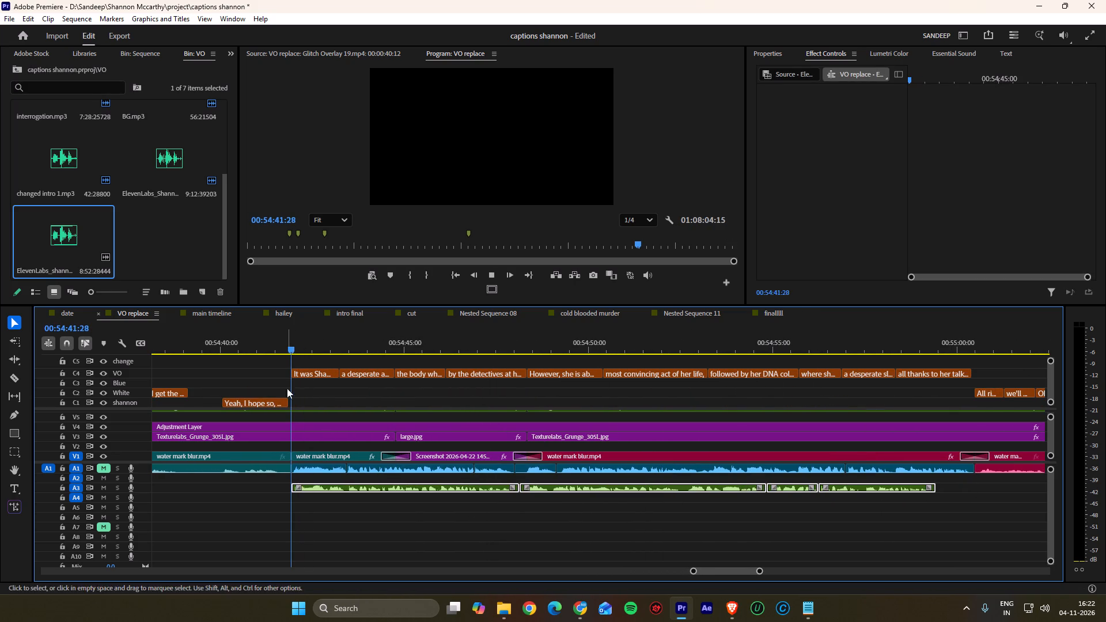
scroll(290, 505, "up", 4, "alt")
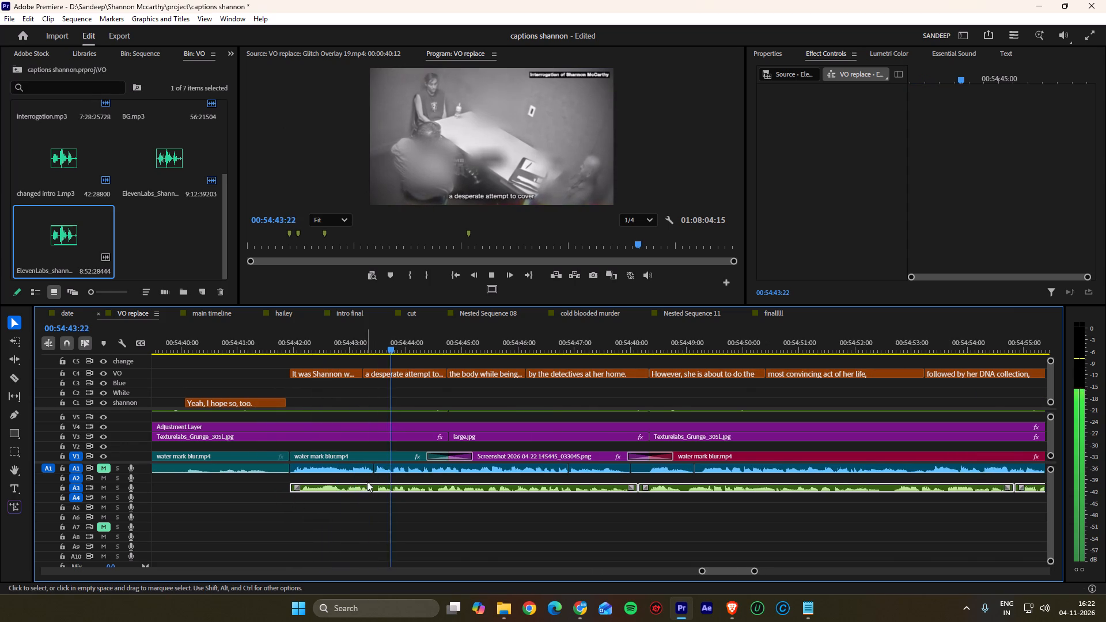
scroll(395, 483, "down", 4)
key("space")
left_click(102, 466)
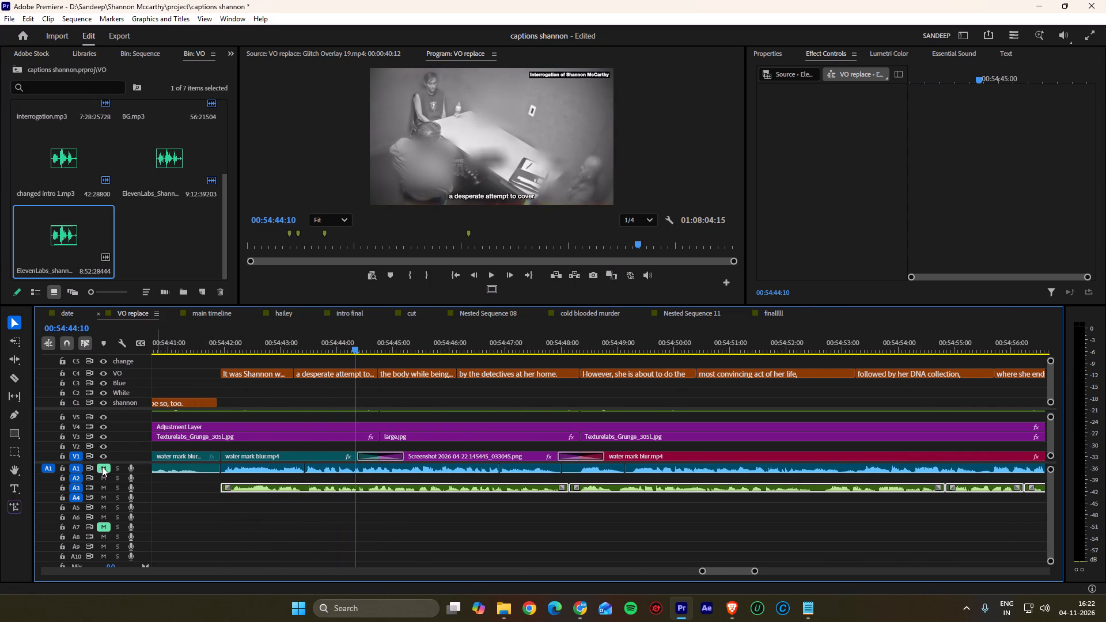
key("space")
key("space")
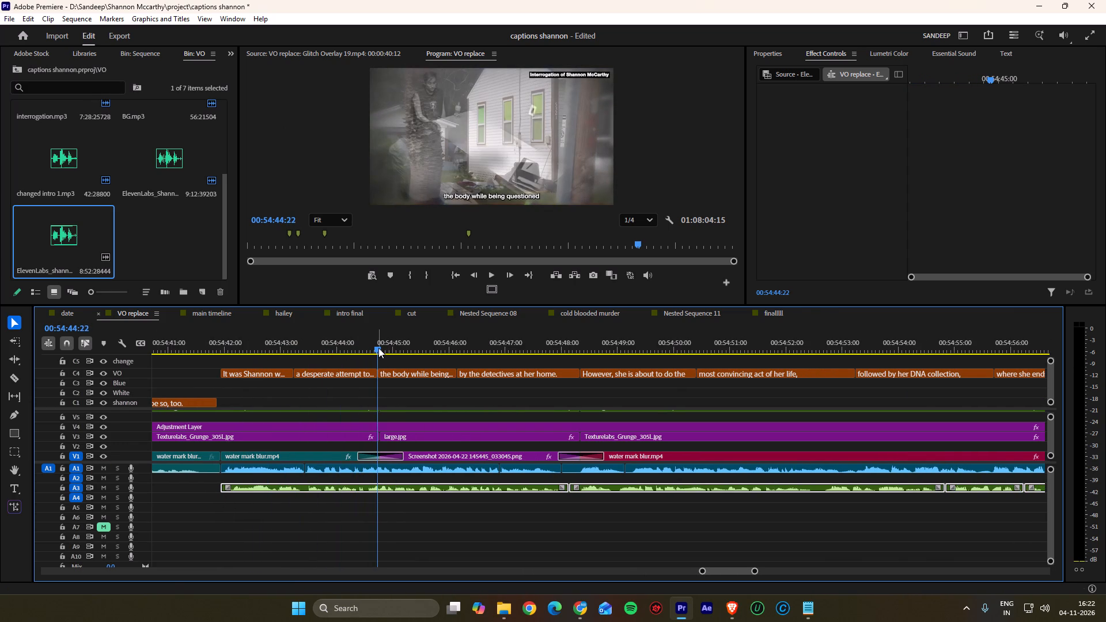
key("space")
scroll(385, 443, "down", 3, "alt")
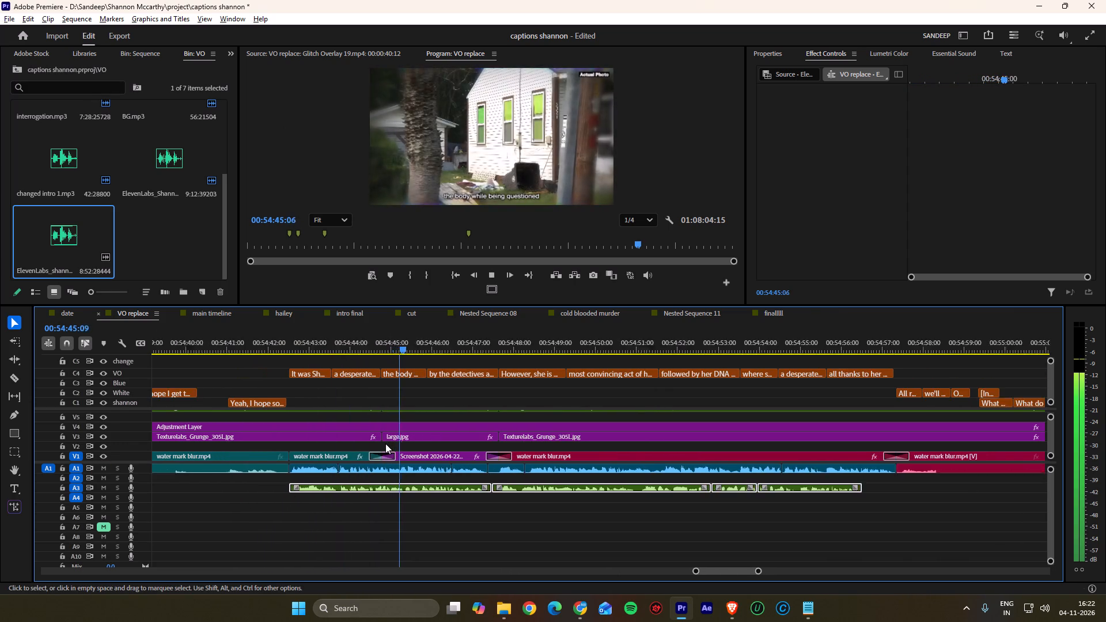
scroll(385, 443, "down", 5, "alt")
scroll(456, 474, "up", 4, "alt")
left_click(454, 518)
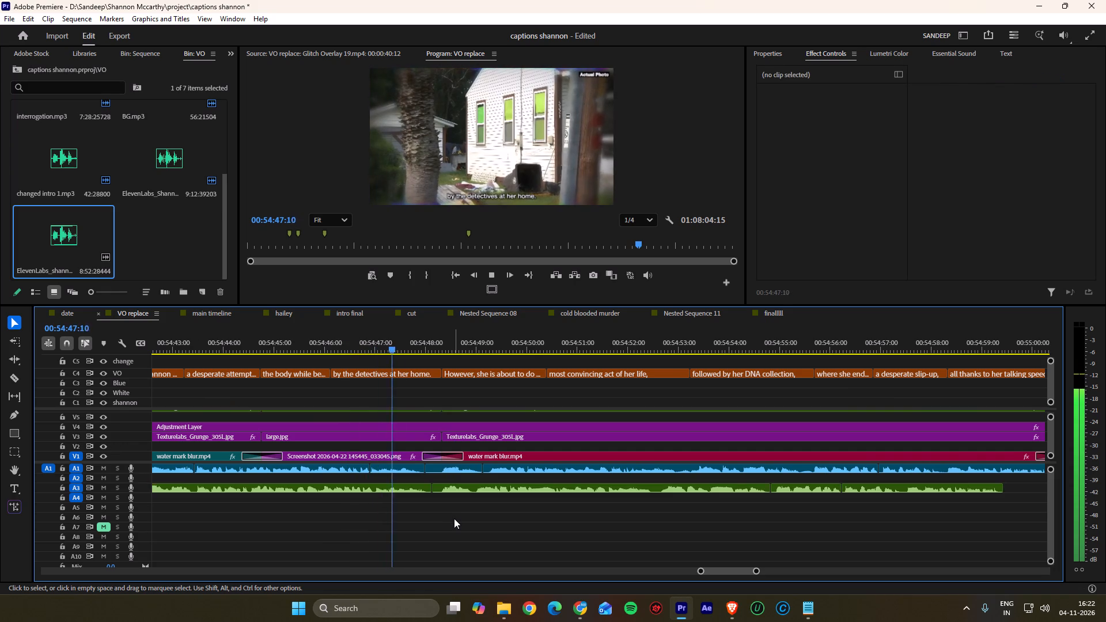
key("space")
key("space")
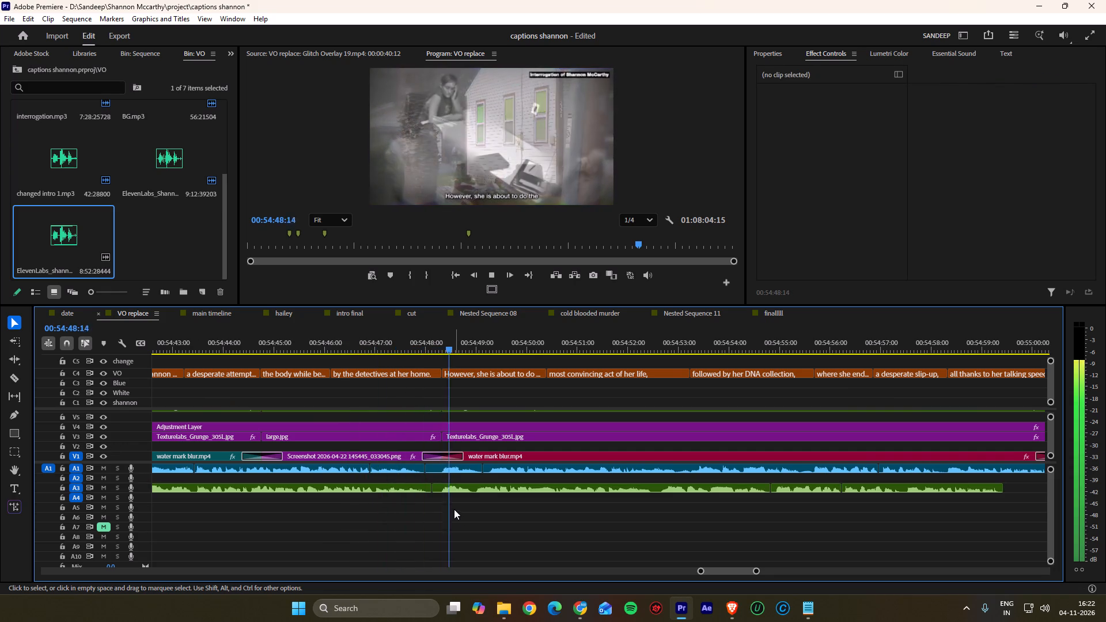
scroll(437, 505, "down", 9, "alt")
scroll(530, 508, "down", 3, "alt")
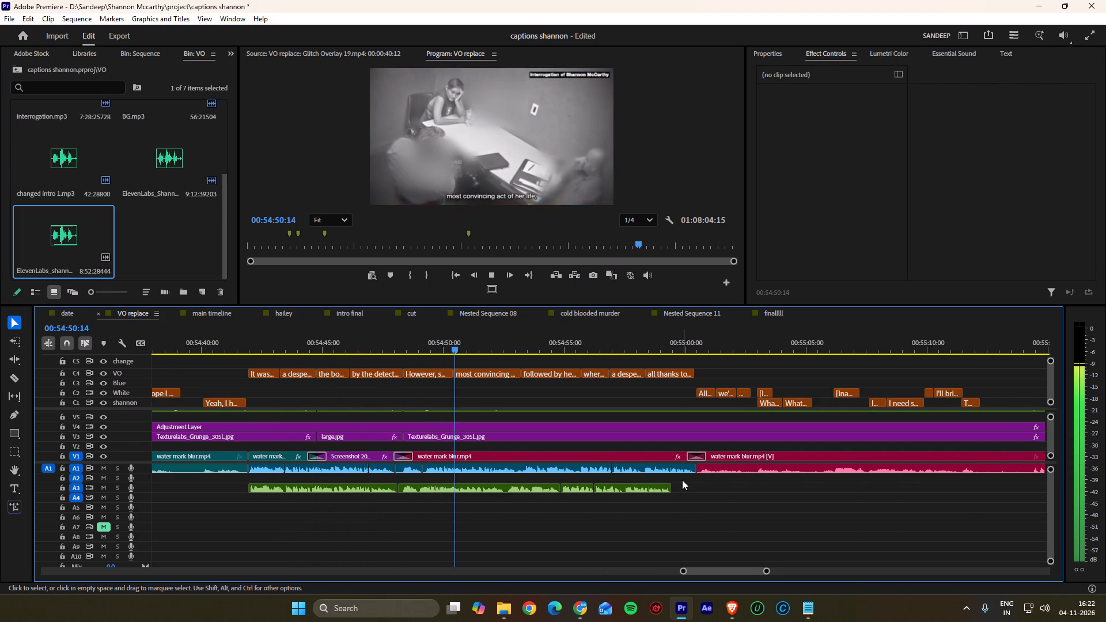
scroll(682, 480, "up", 3, "alt")
scroll(653, 483, "up", 4)
scroll(632, 483, "down", 5, "alt")
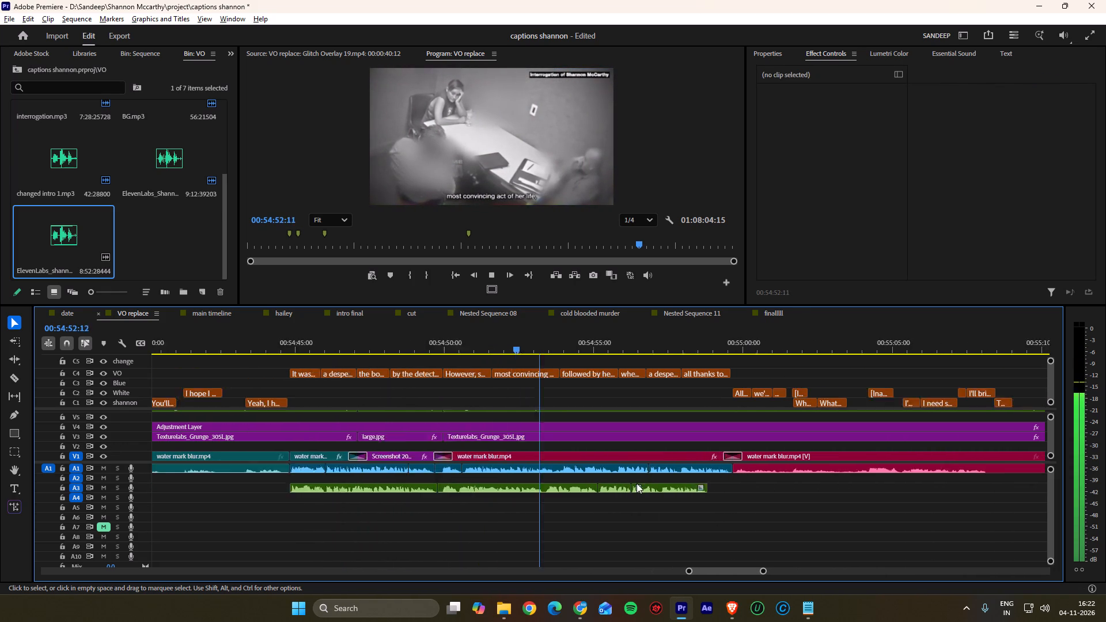
Delete the old narration pieces on A1 between about 00:54:42 and 00:55:00.
left_click(372, 470)
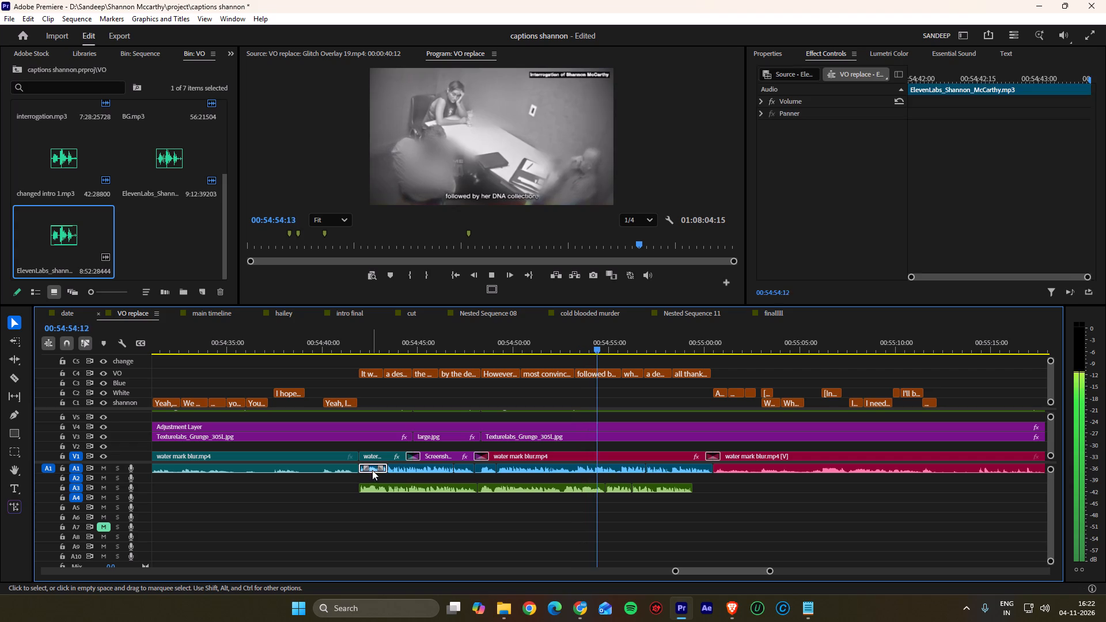
key("Delete")
left_click(422, 468)
key("Delete")
left_click(469, 468)
key("Delete")
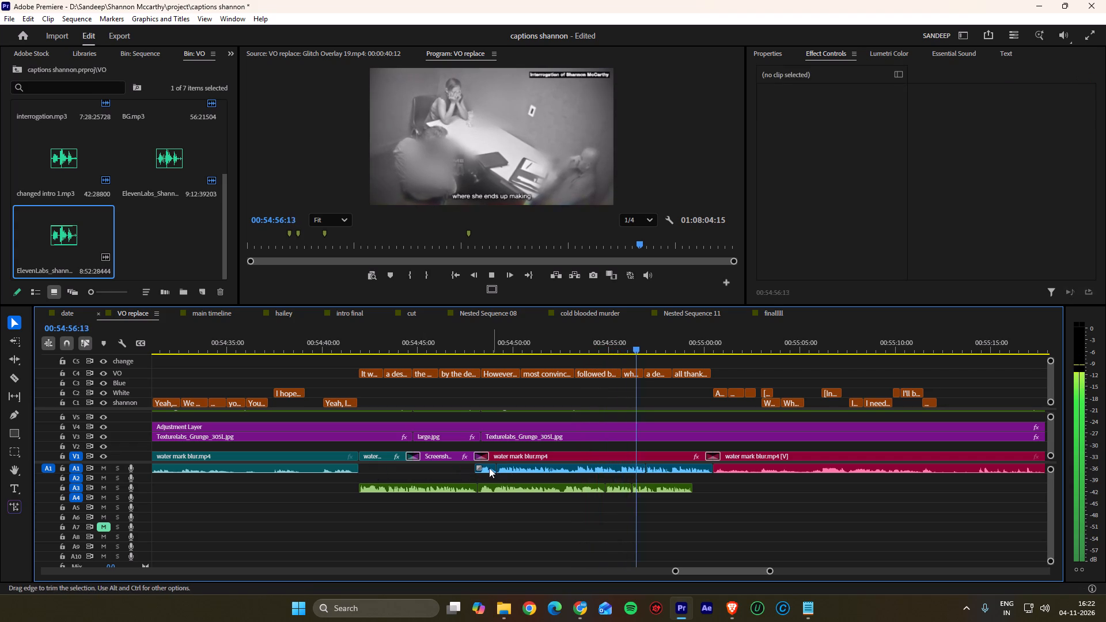
left_click(487, 468)
key("Delete")
left_click_drag(480, 473, 675, 471)
key("Delete")
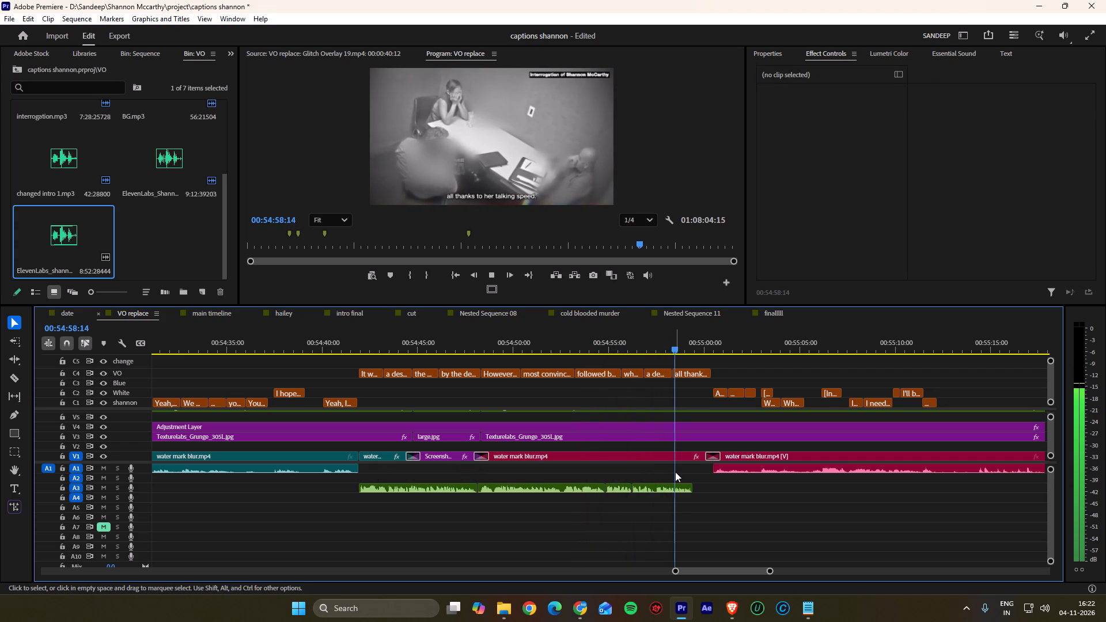
key("space")
Move all the new narration pieces from A3 straight up into the emptied A1 gap at about 00:54:42.
left_click_drag(691, 498, 414, 482)
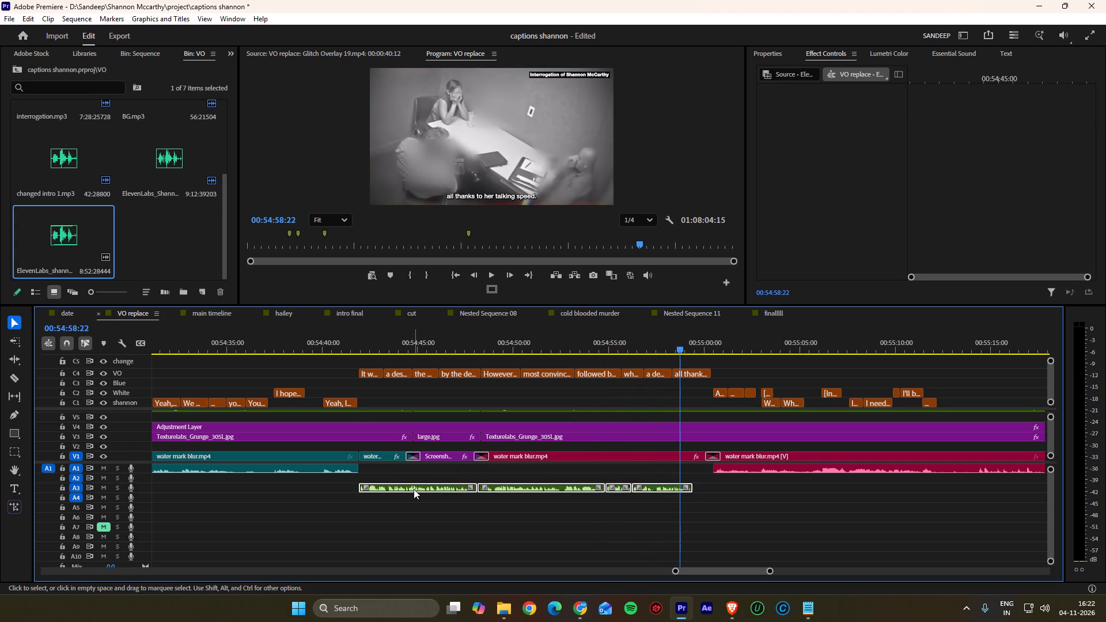
left_click_drag(415, 488, 417, 469)
left_click(434, 487)
Select all tracks forward from the interrogation clip at about 00:55:00 and shift them about one second earlier to the narration's end.
scroll(656, 486, "down", 4)
left_click(643, 459)
left_click(647, 458)
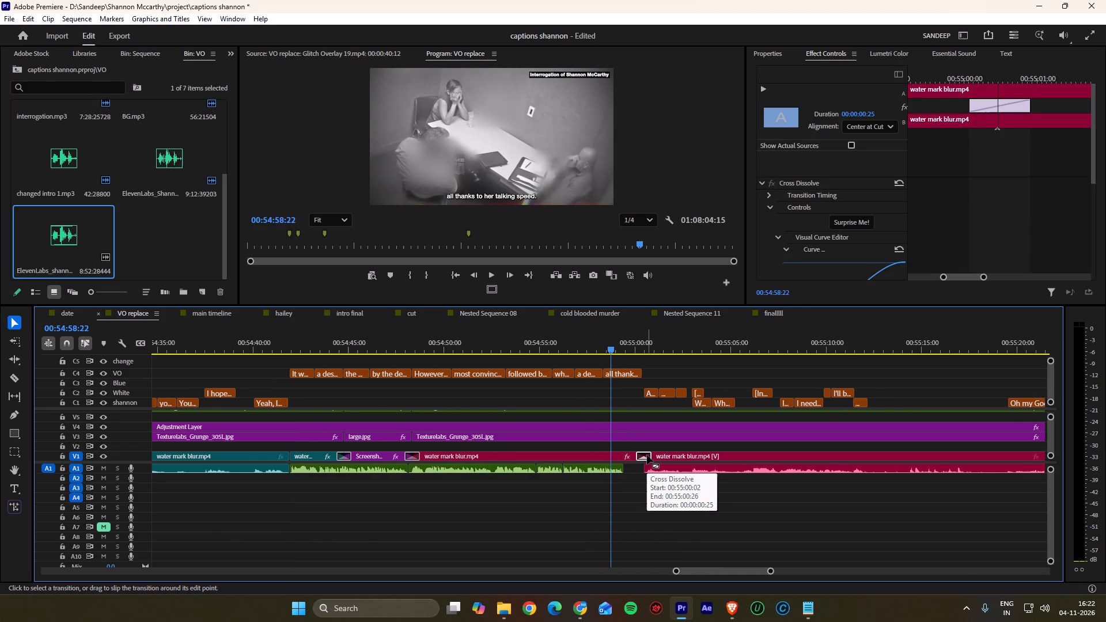
left_click(635, 493)
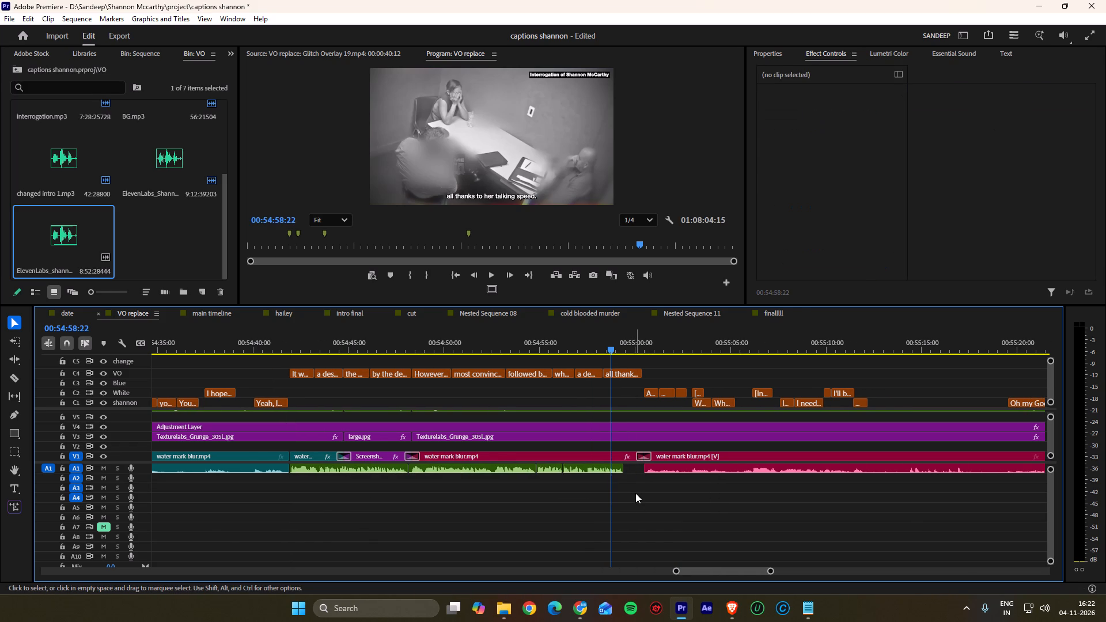
key("a")
left_click(674, 458)
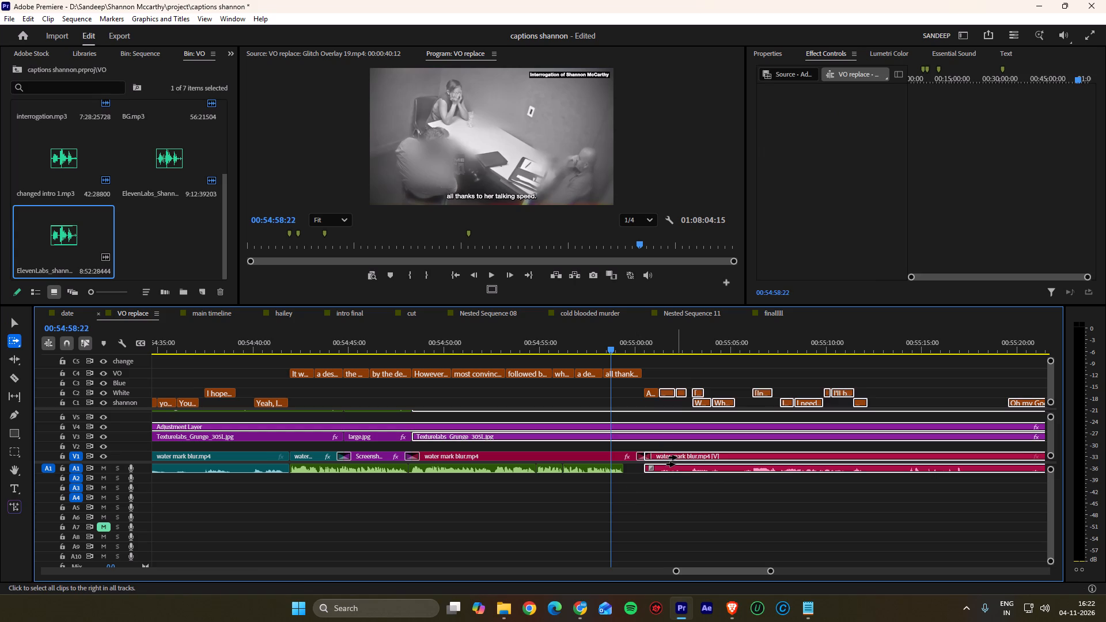
left_click_drag(677, 457, 663, 457)
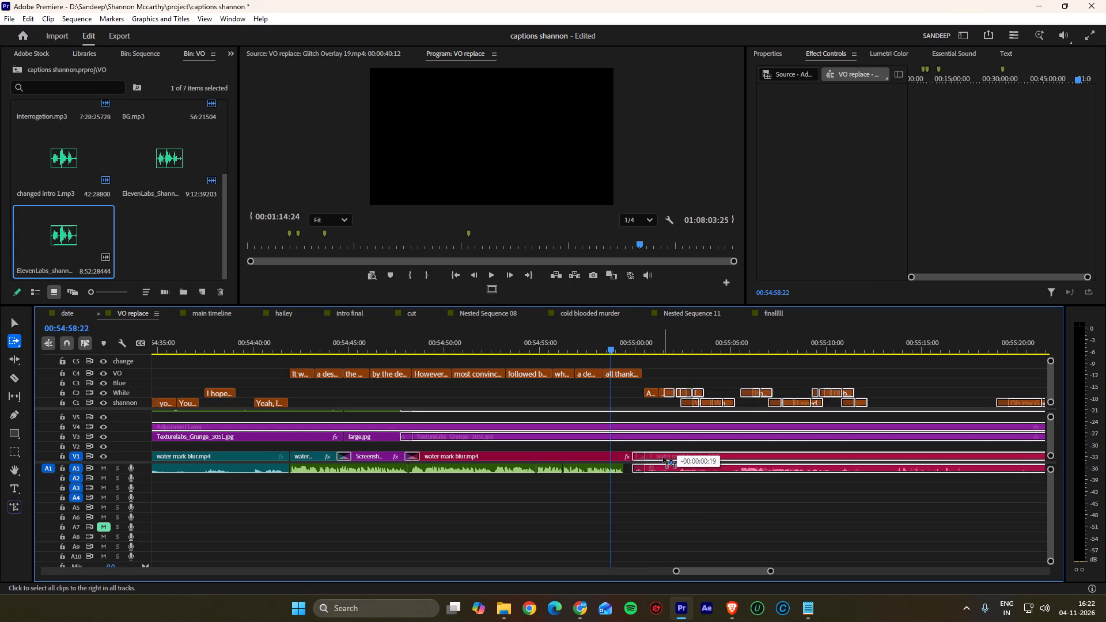
left_click_drag(663, 457, 657, 457)
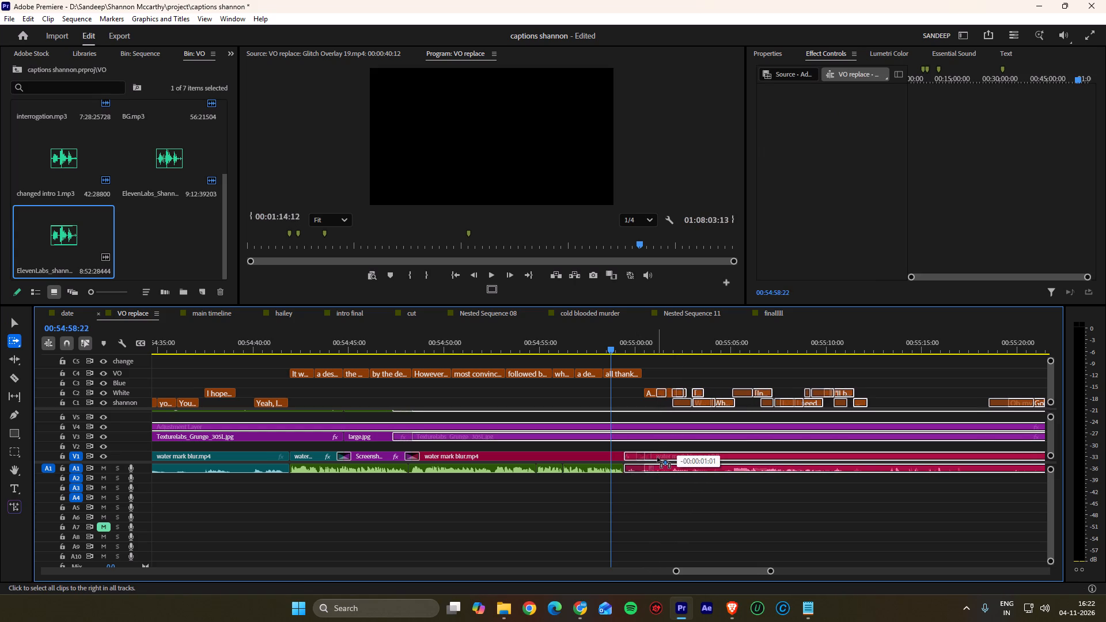
left_click_drag(657, 457, 656, 457)
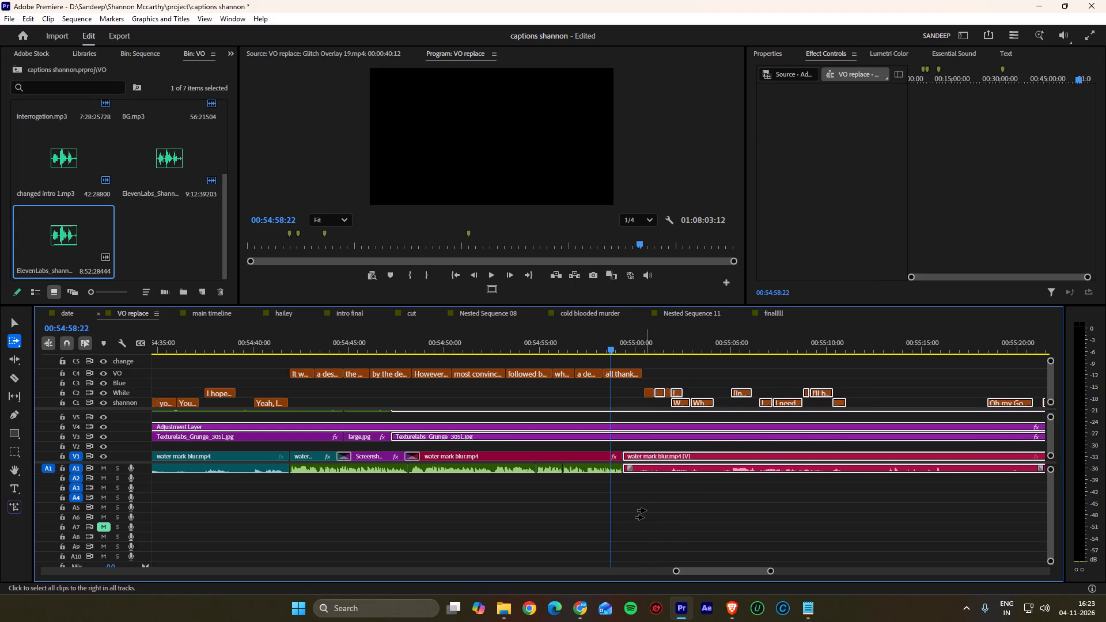
left_click(646, 510)
key("v")
left_click(646, 510)
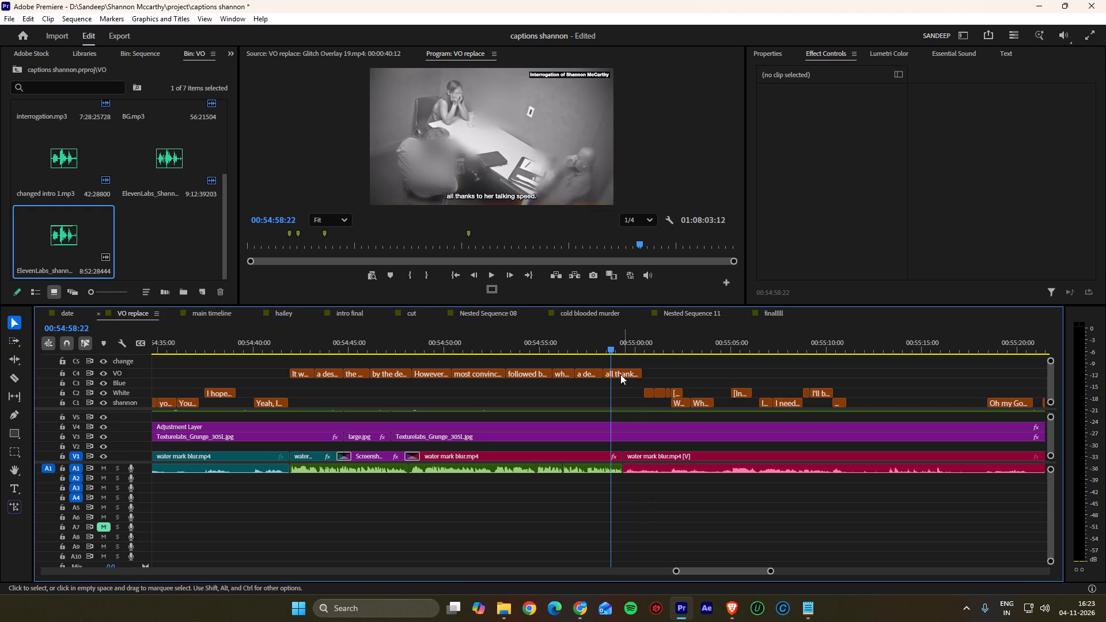
Delete the V1 footage clip after the screenshot still and extend the following clip's video back to the still at about 00:54:48.
left_click(626, 457)
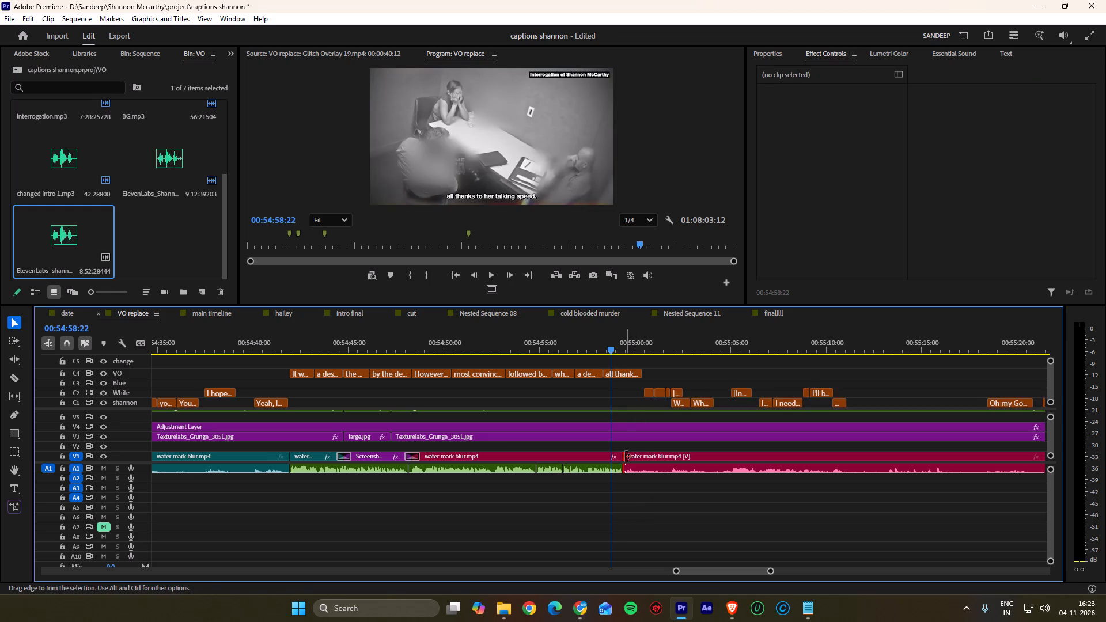
left_click(586, 454)
key("Delete")
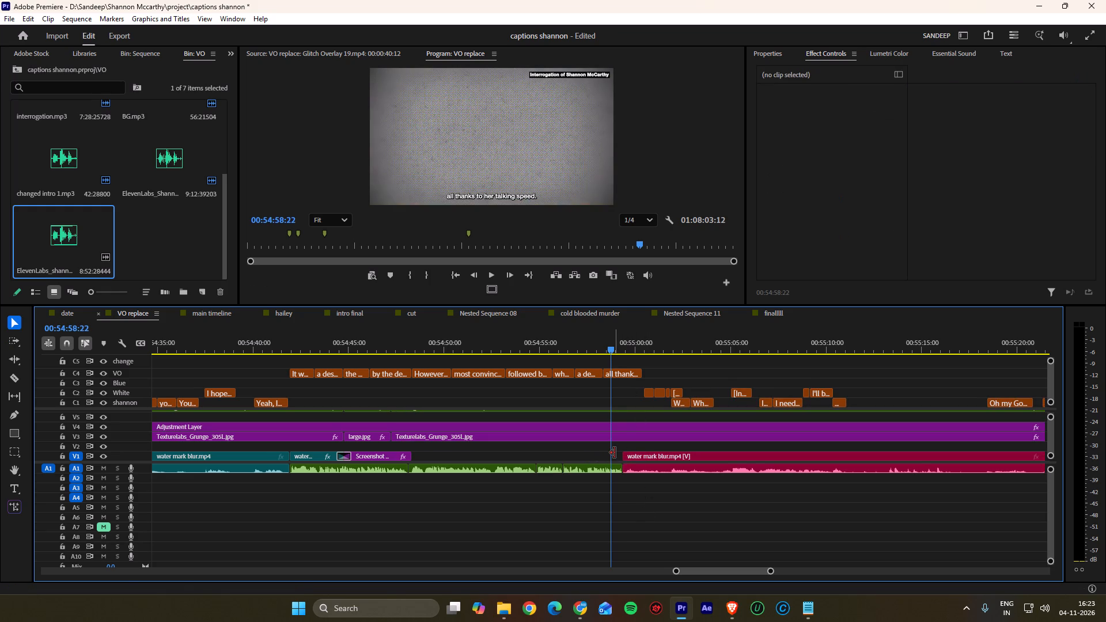
left_click_drag(615, 453, 391, 449, "alt")
Save the project and apply the default video transition at the cut between the screenshot still and the extended footage.
left_click(414, 454)
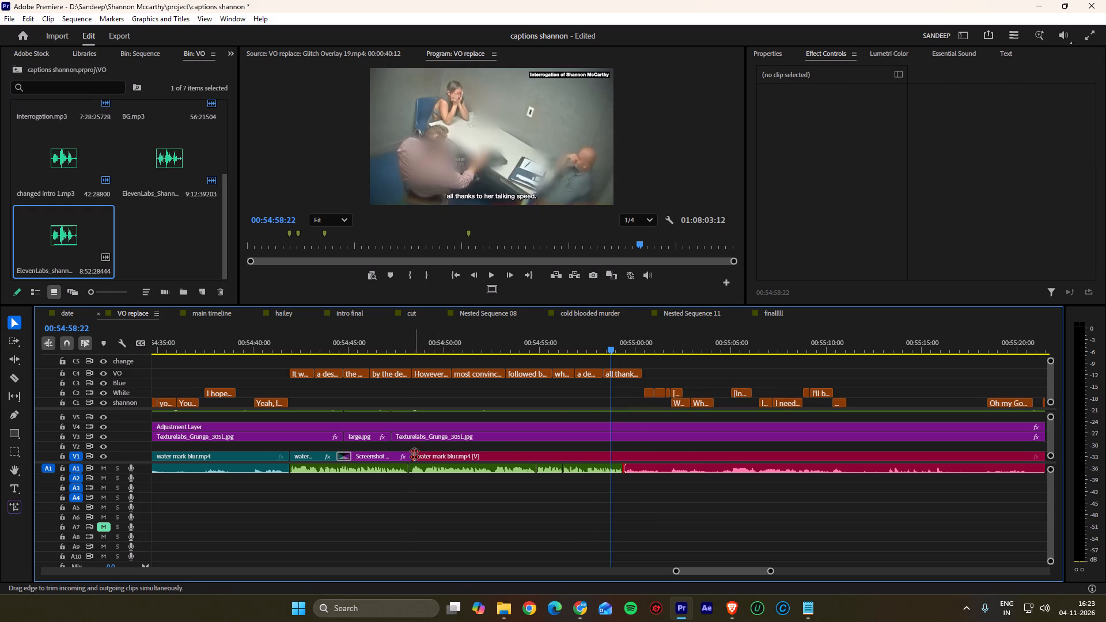
key("ctrl+s")
key("ctrl+d")
Split the extended V1 footage at the narration's end, 00:54:59:11, and apply the default video transition at that cut.
left_click(490, 454)
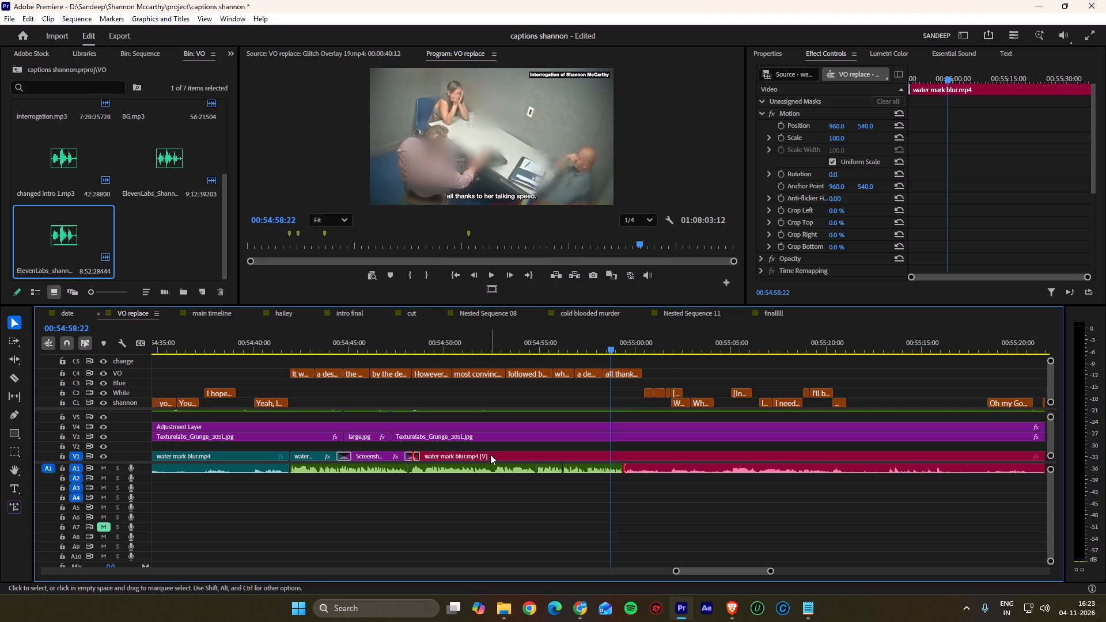
key("Down")
left_click(654, 458)
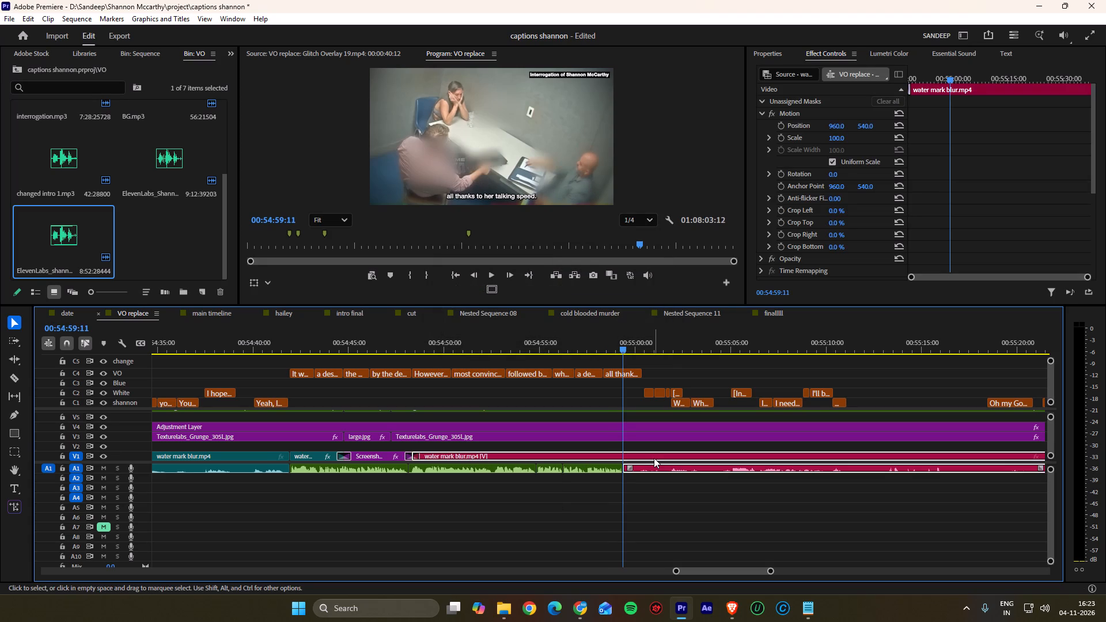
key("k")
left_click(653, 458)
left_click(626, 458)
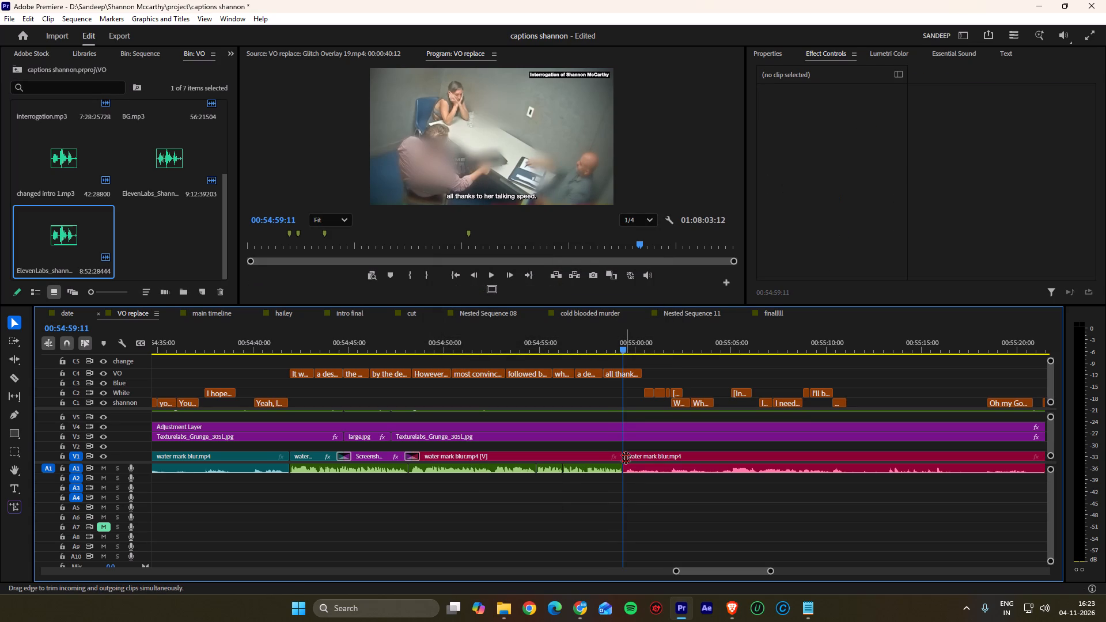
key("ctrl+d")
Set the Lumetri saturation of the V1 footage under the narration to 0 and play it to check the look.
left_click(598, 456)
left_click_drag(613, 345, 566, 343)
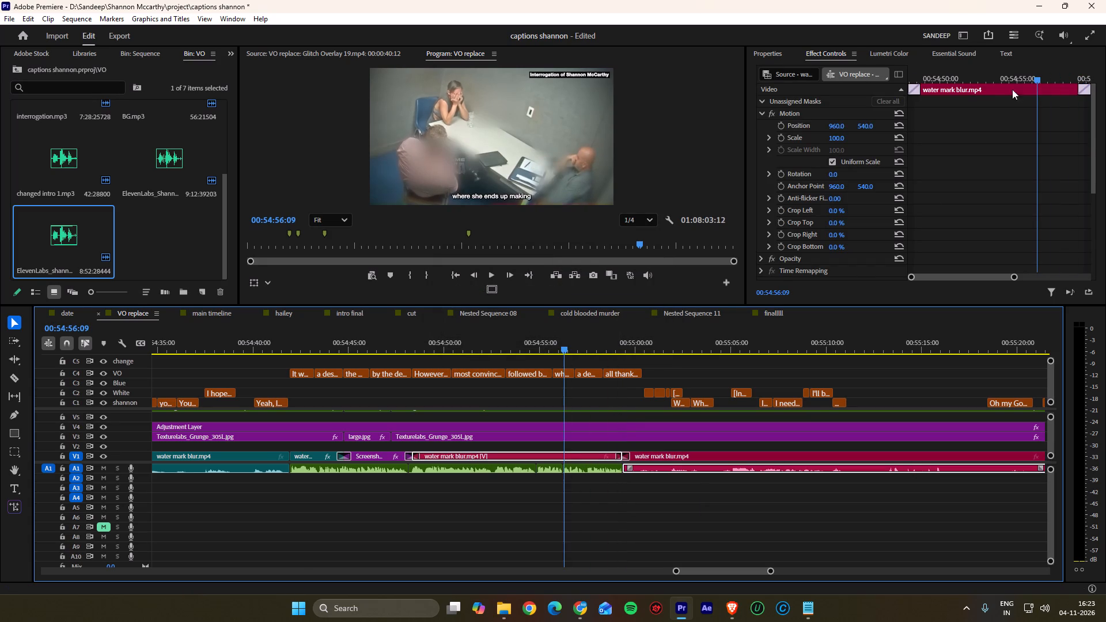
left_click(908, 50)
left_click_drag(876, 297, 781, 299)
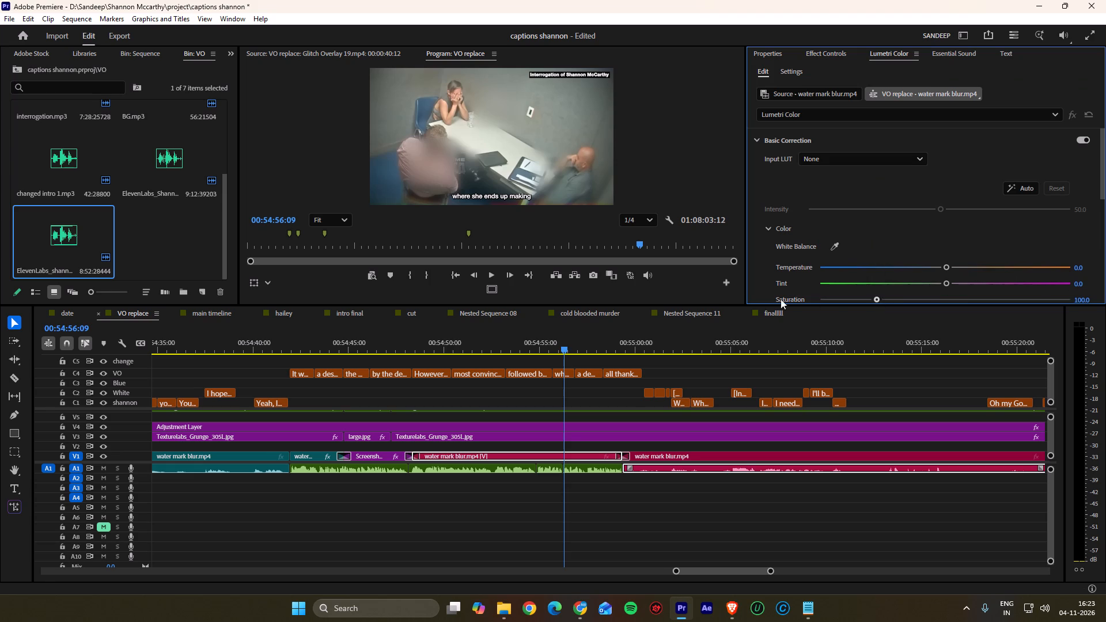
left_click_drag(781, 299, 660, 298)
key("space")
scroll(615, 440, "down", 9, "alt")
key("space")
scroll(619, 437, "down", 4)
Apply the Grow effect to the black-and-white V1 footage under the narration, turn on Reverse in its motion controls, and play it back.
left_click(514, 453)
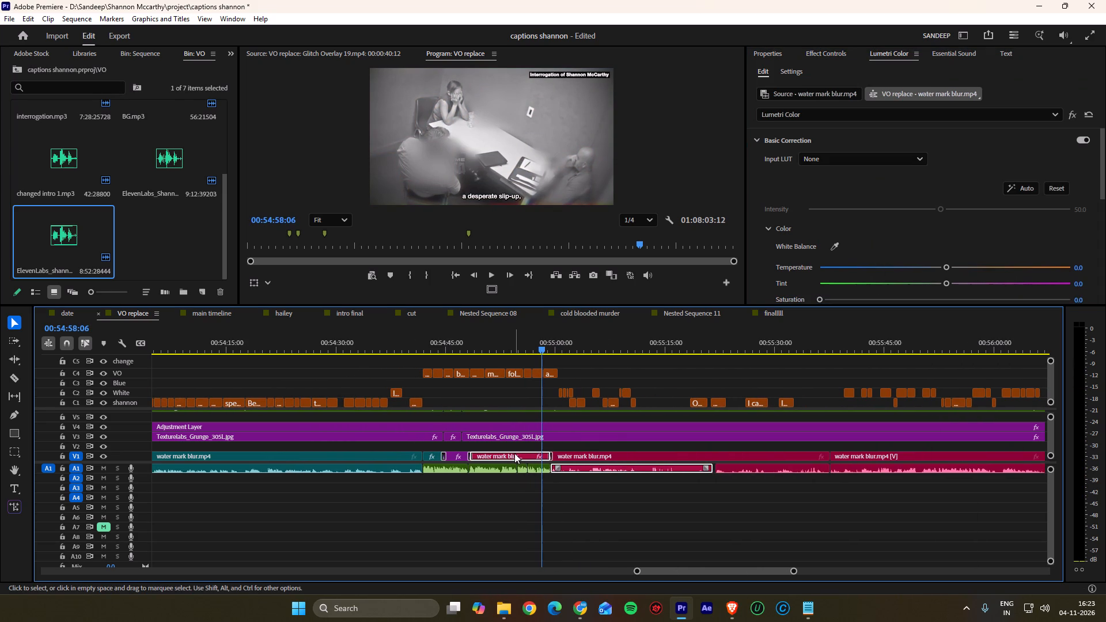
key("plus")
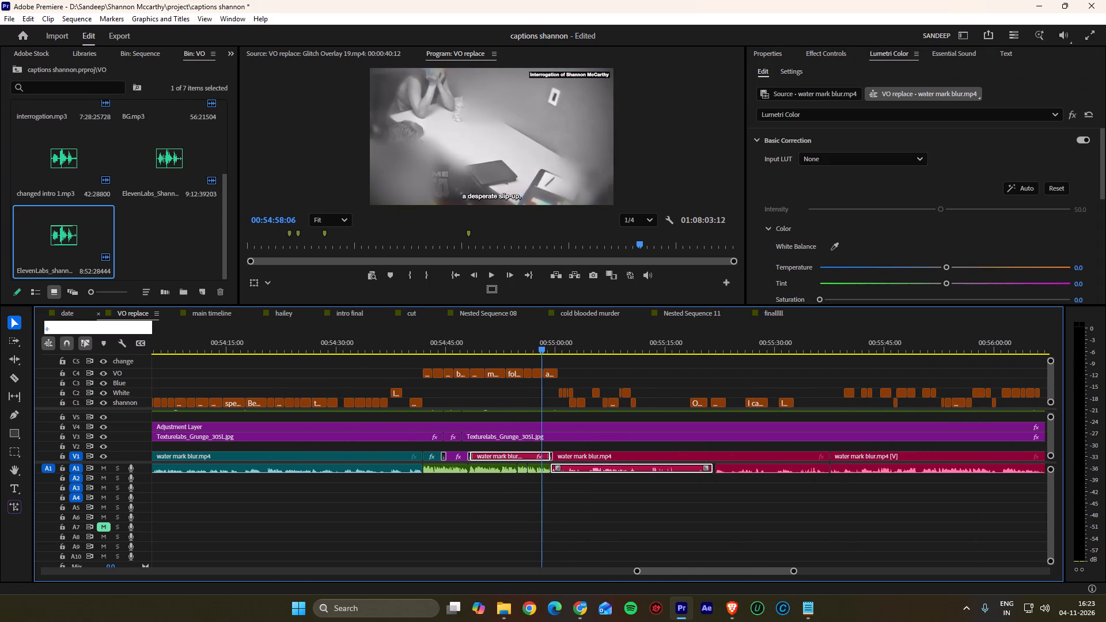
left_click(832, 51)
scroll(819, 160, "down", 18)
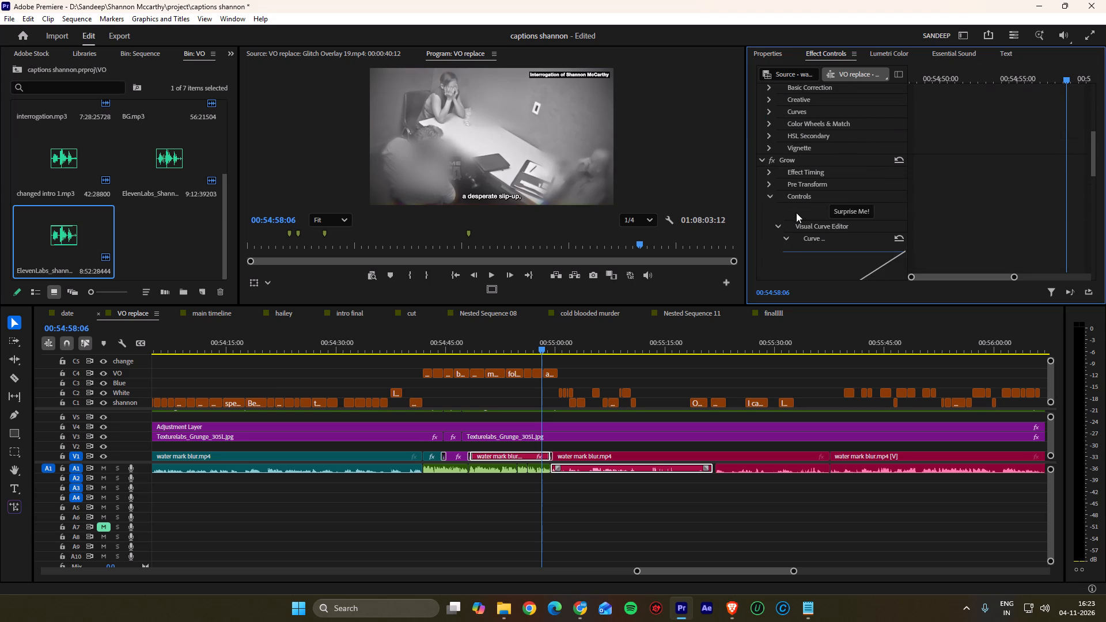
left_click(790, 158)
scroll(797, 171, "down", 13)
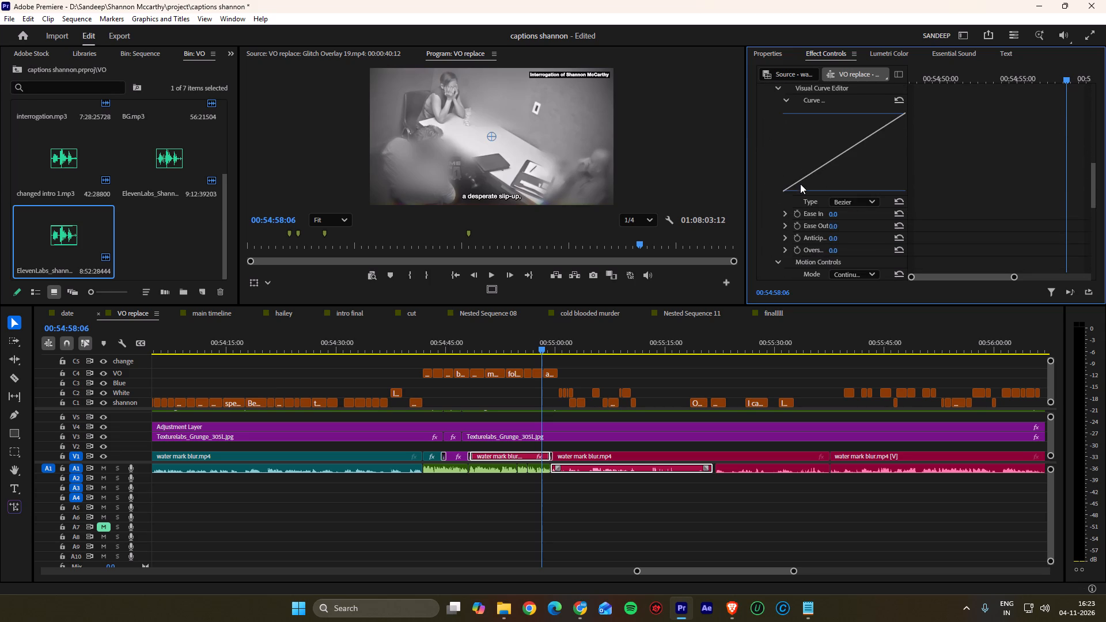
scroll(838, 242, "down", 4)
left_click(838, 252)
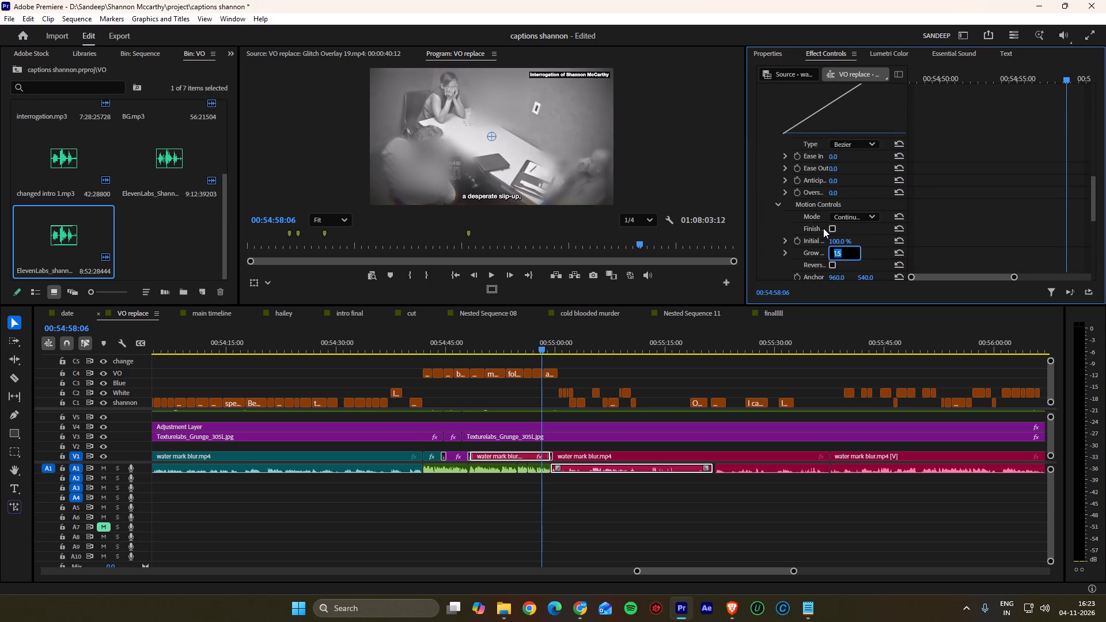
scroll(823, 228, "down", 4)
left_click(834, 221)
left_click(585, 531)
key("space")
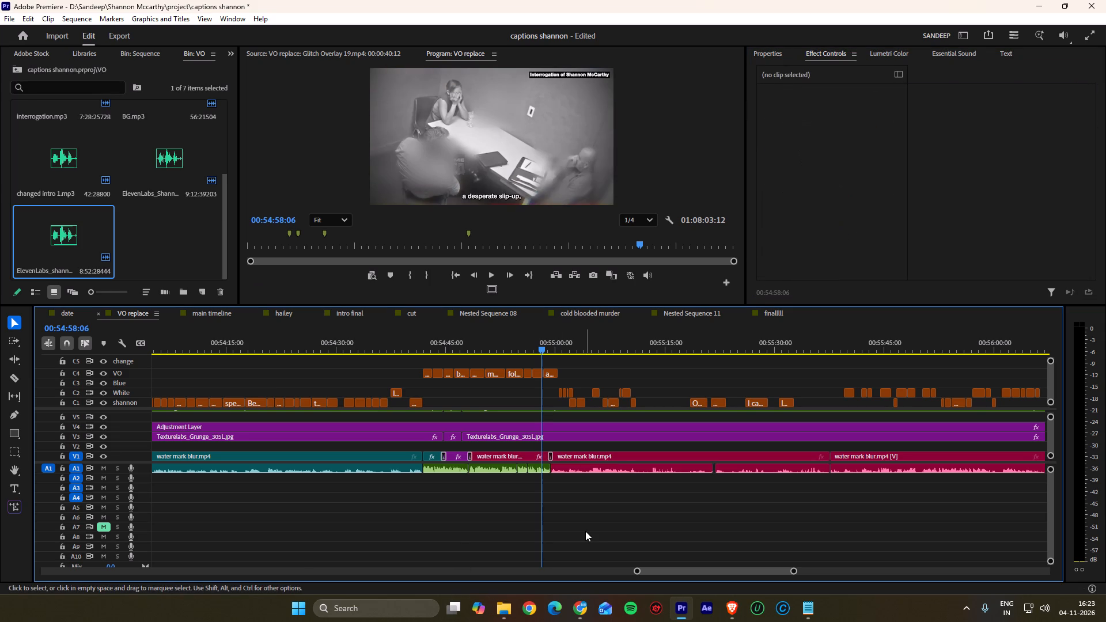
scroll(629, 471, "down", 18, "alt")
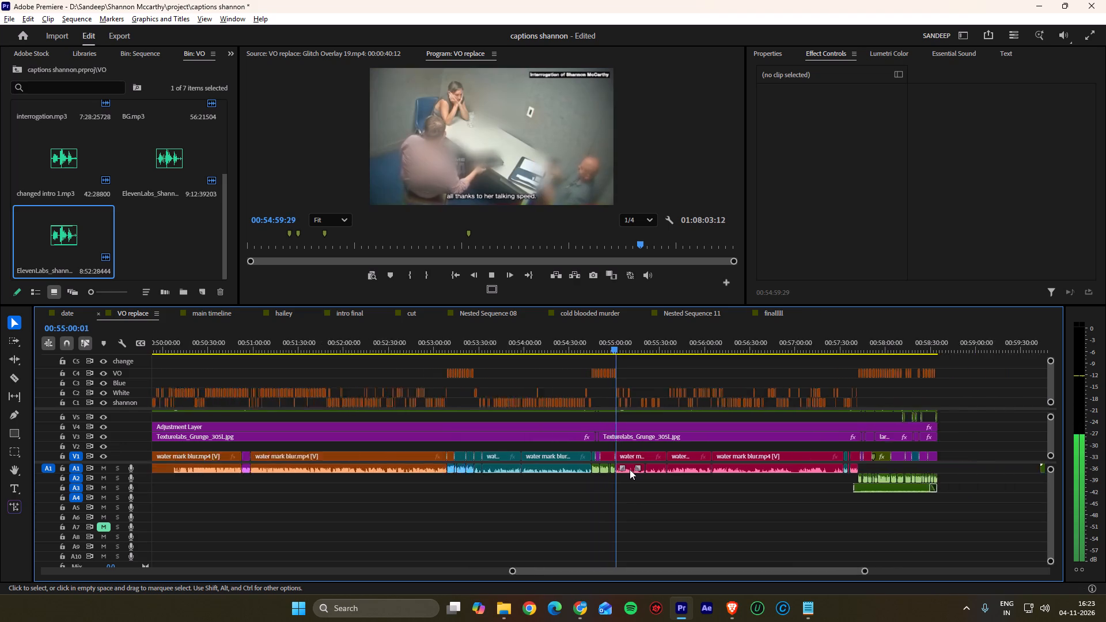
scroll(633, 467, "up", 7, "alt")
key("space")
Play the start of the last leftover narration piece on A2, from about 01:07:46, and delete the piece.
scroll(620, 450, "up", 1, "alt")
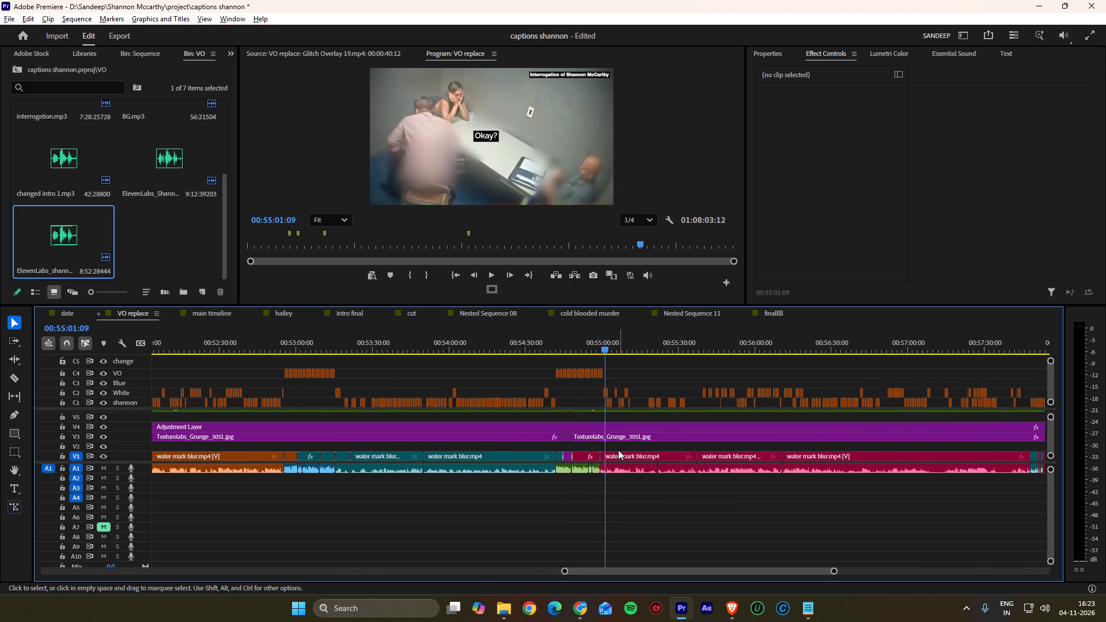
scroll(618, 450, "down", 20, "alt")
scroll(618, 450, "down", 18, "alt")
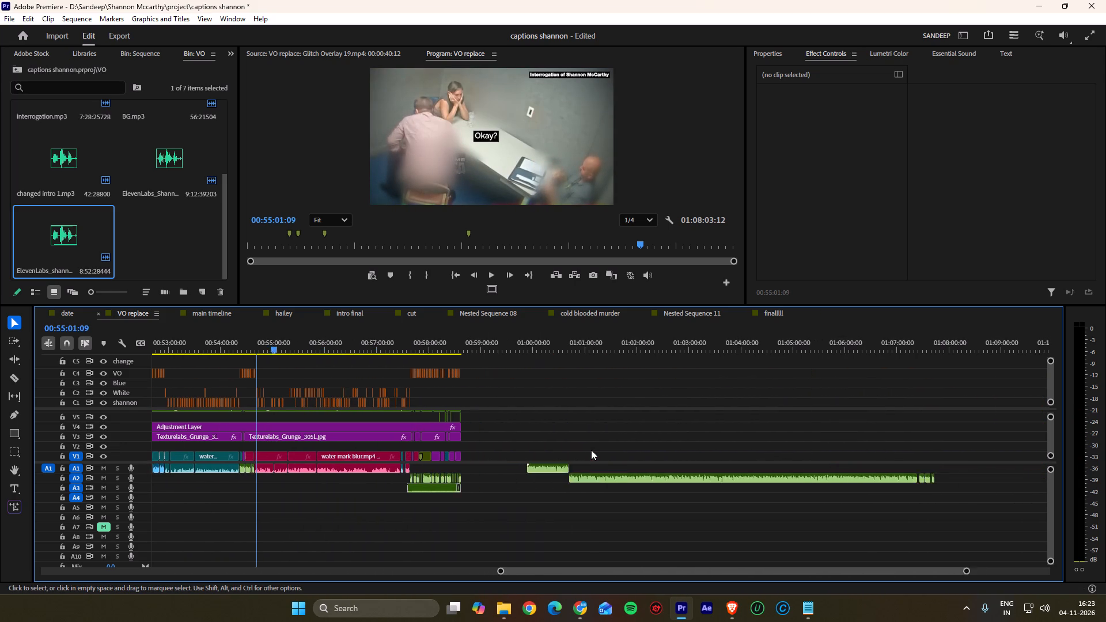
scroll(591, 450, "down", 6, "alt")
scroll(792, 484, "up", 2, "alt")
scroll(792, 484, "down", 1, "alt")
scroll(792, 484, "up", 20, "alt")
scroll(792, 484, "up", 3, "alt")
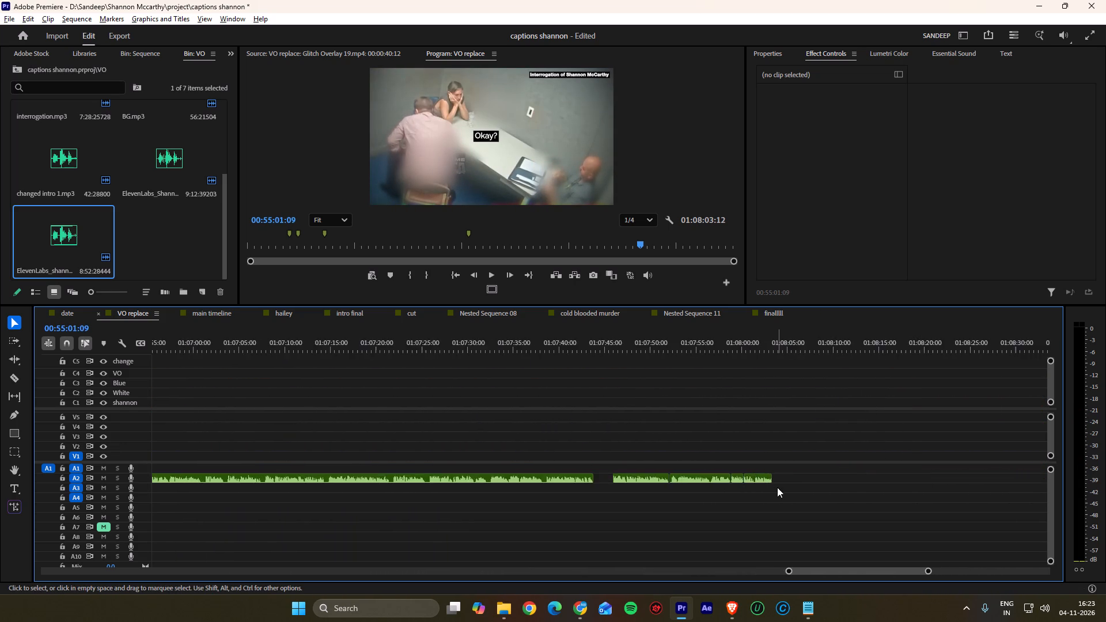
scroll(777, 487, "up", 8, "alt")
left_click(321, 335)
key("space")
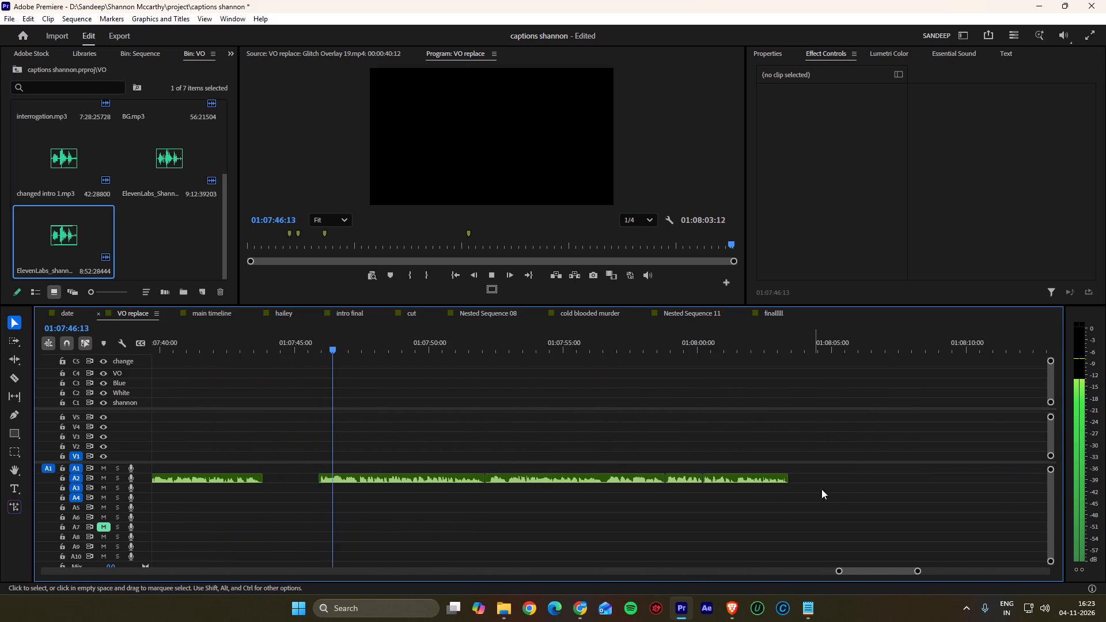
key("space")
left_click_drag(831, 478, 381, 477)
key("Delete")
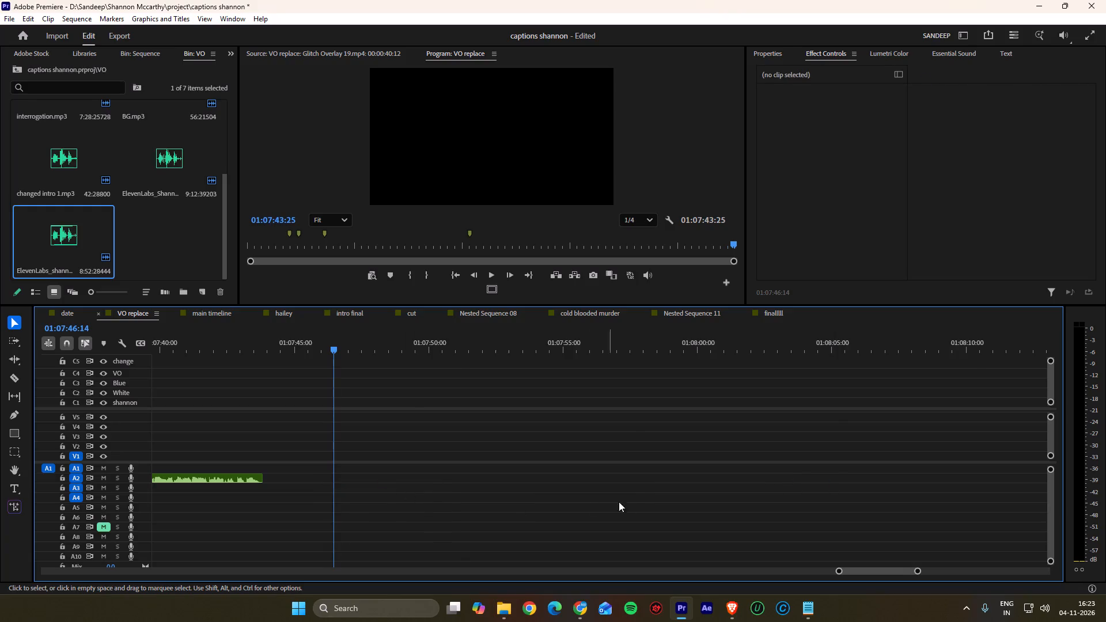
Read the script passages around the previous ones while playing the leftover A2 narration from about 01:06:56 to match it.
scroll(631, 502, "down", 13, "alt")
left_click(728, 608)
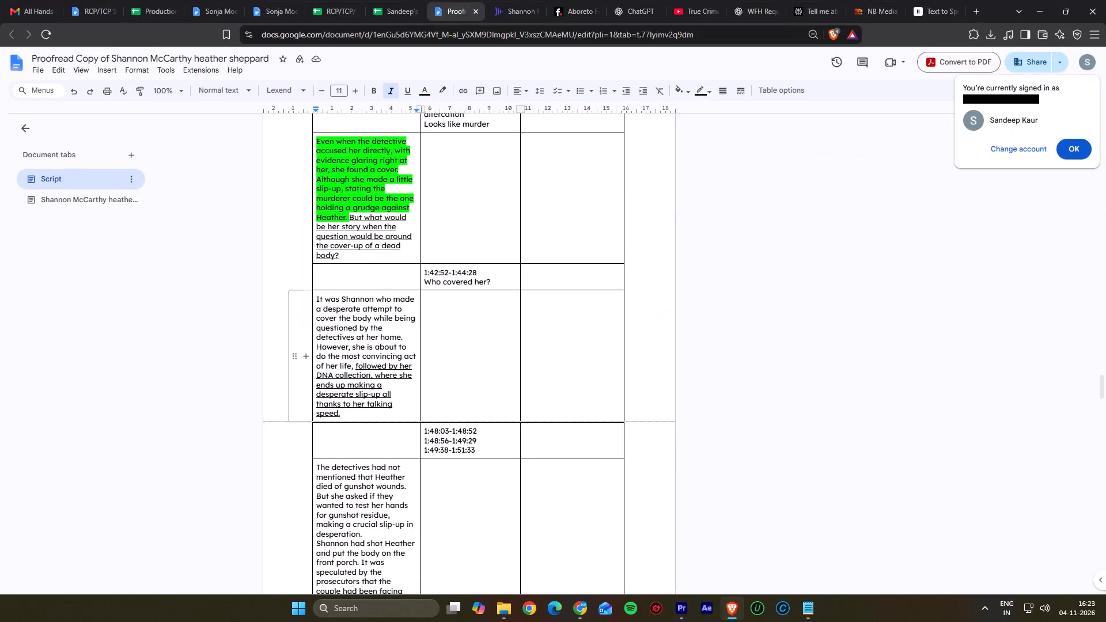
scroll(380, 323, "up", 4)
scroll(388, 358, "down", 1)
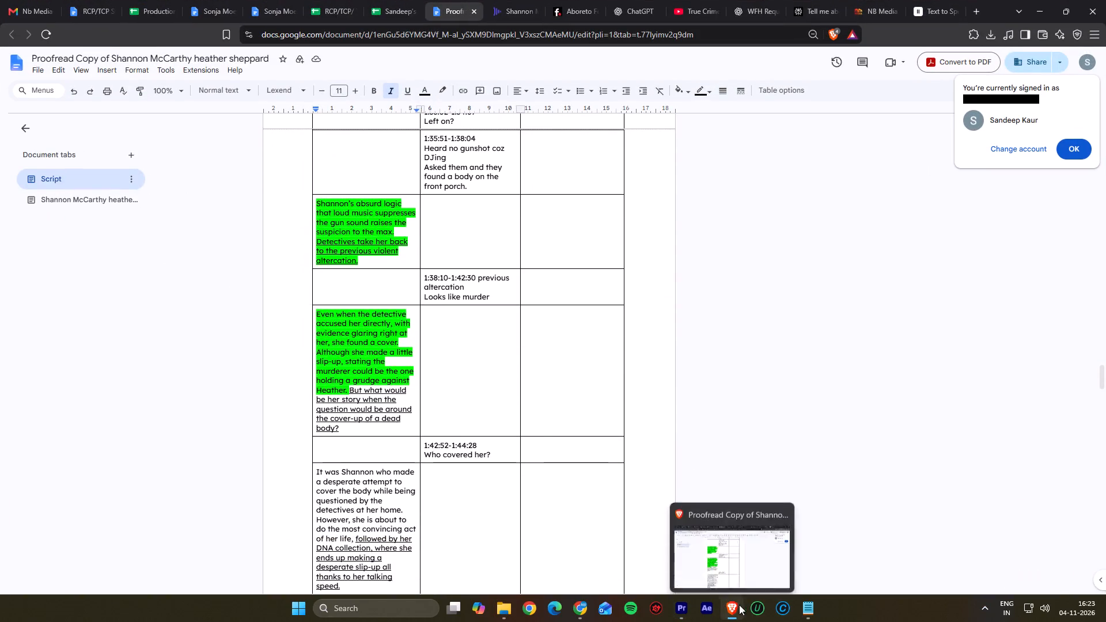
left_click(738, 605)
left_click_drag(441, 328, 268, 352)
left_click_drag(274, 350, 255, 350)
key("space")
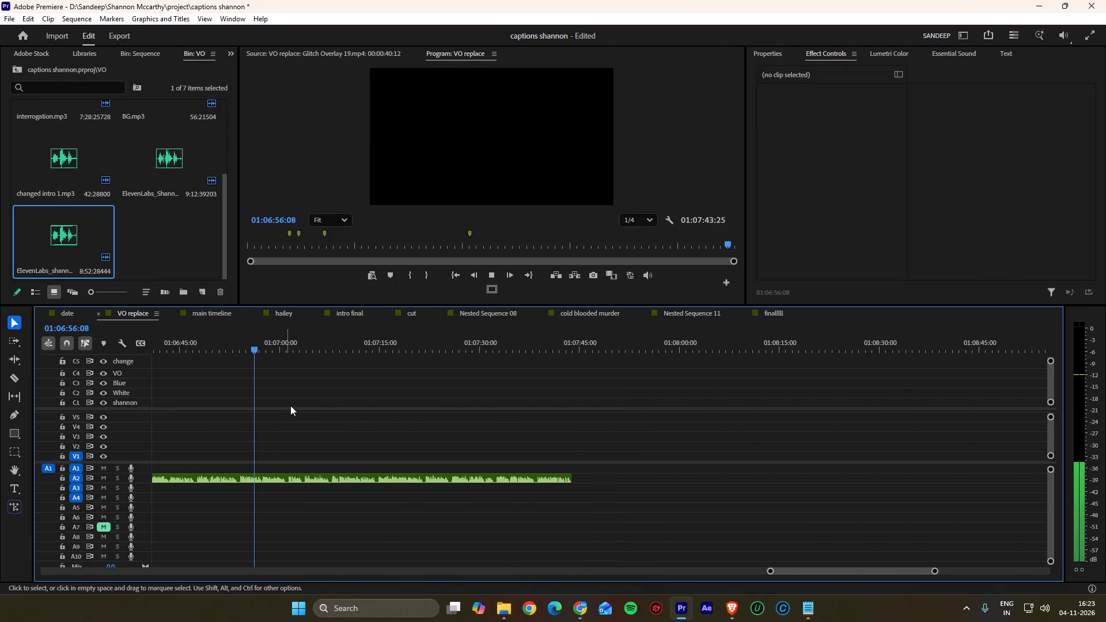
scroll(290, 420, "up", 2, "alt")
scroll(244, 413, "up", 2)
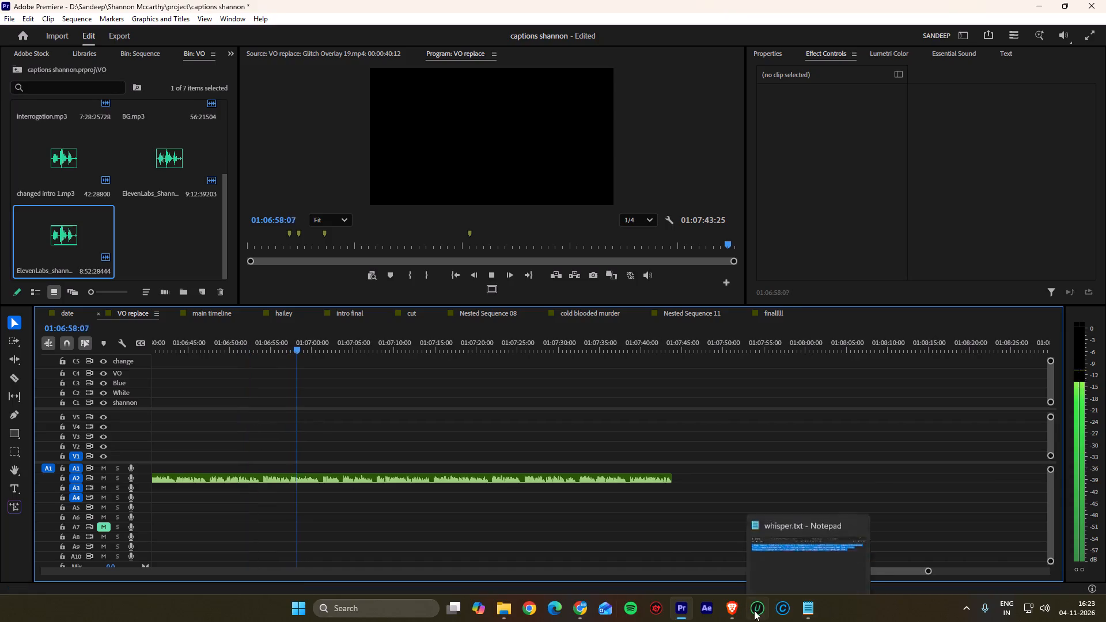
left_click(735, 609)
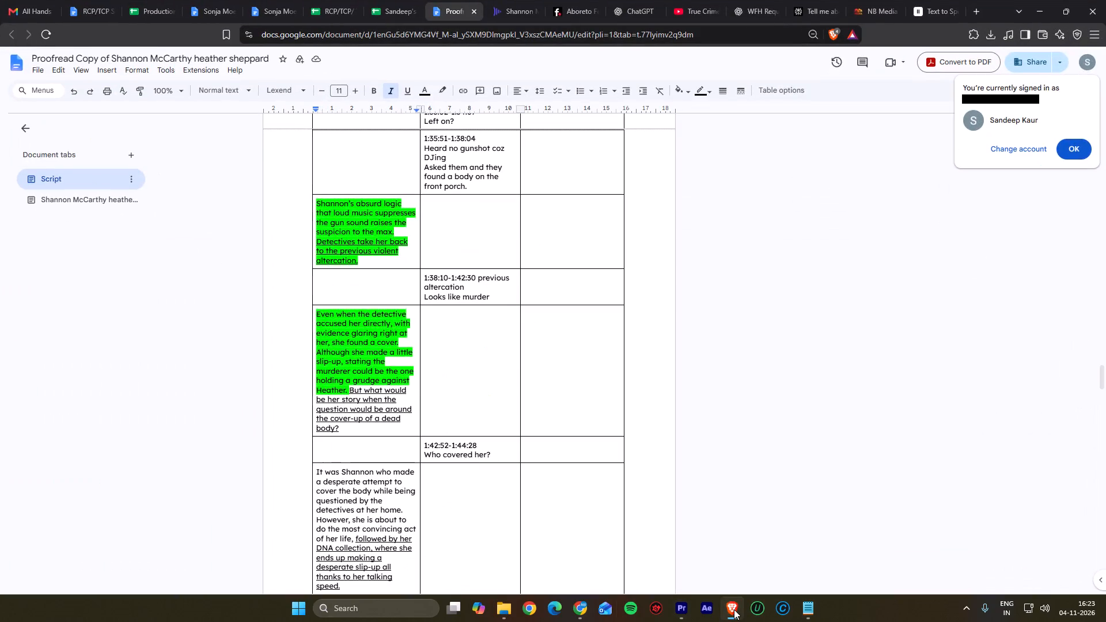
left_click(734, 609)
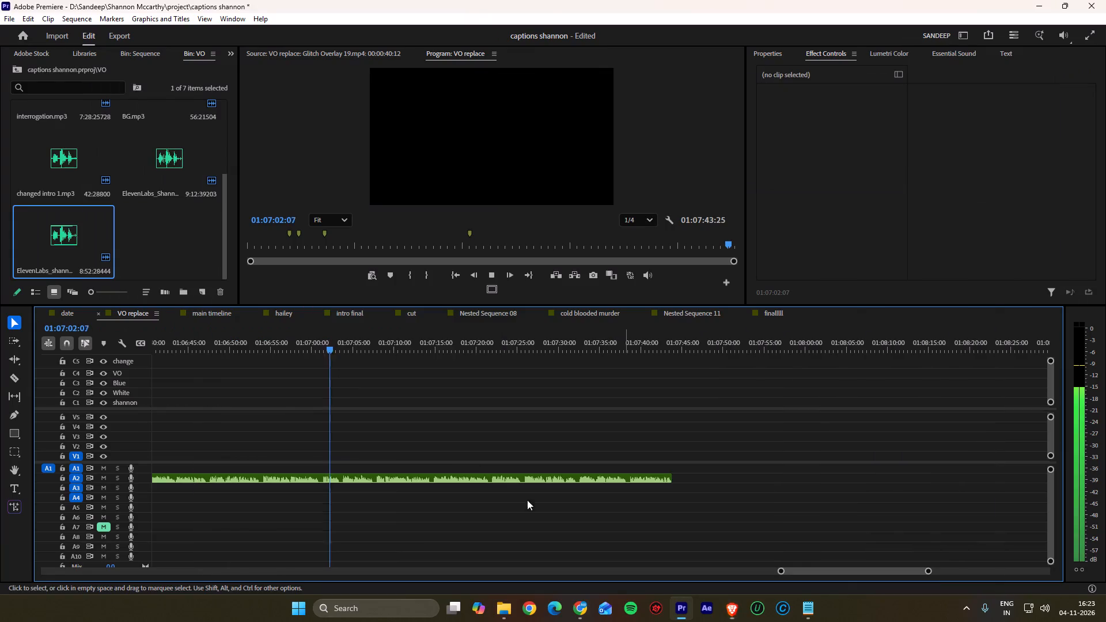
Find the passage start in the leftover A2 narration and split the clip there, at 01:07:01:04.
left_click(432, 343)
left_click_drag(432, 343, 336, 354)
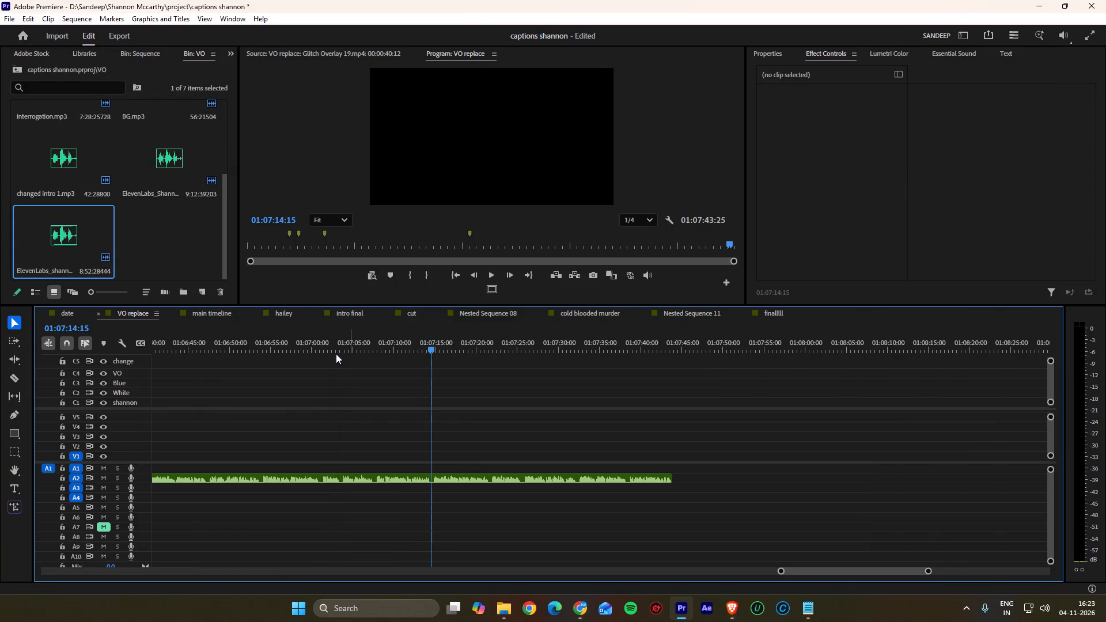
left_click_drag(336, 354, 335, 354)
left_click_drag(343, 347, 324, 346)
left_click_drag(336, 338, 320, 340)
key("space")
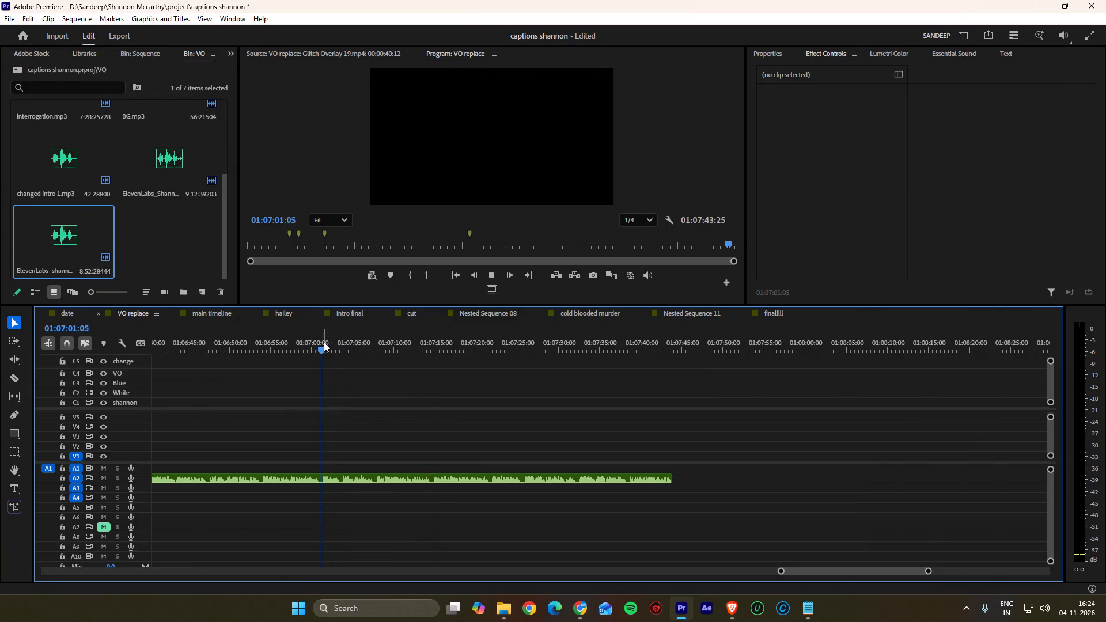
key("space")
left_click_drag(327, 343, 322, 346)
key("k")
key("space")
Compare the playing narration with the earlier script passages and split the A2 clip at the passage end, about 01:07:14.
left_click(729, 612)
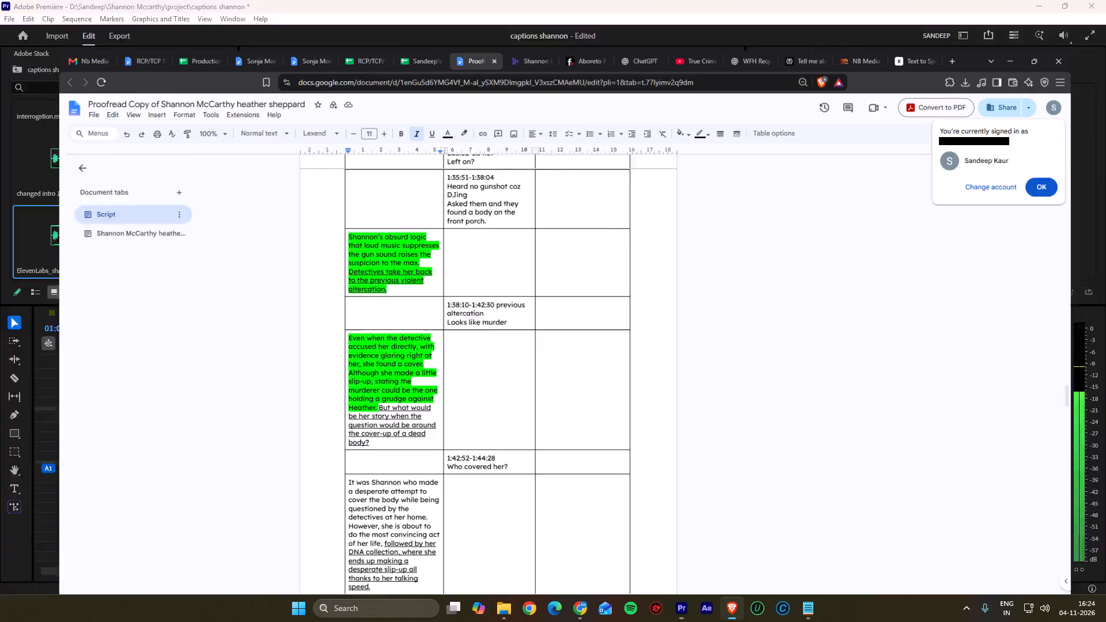
scroll(433, 315, "up", 3)
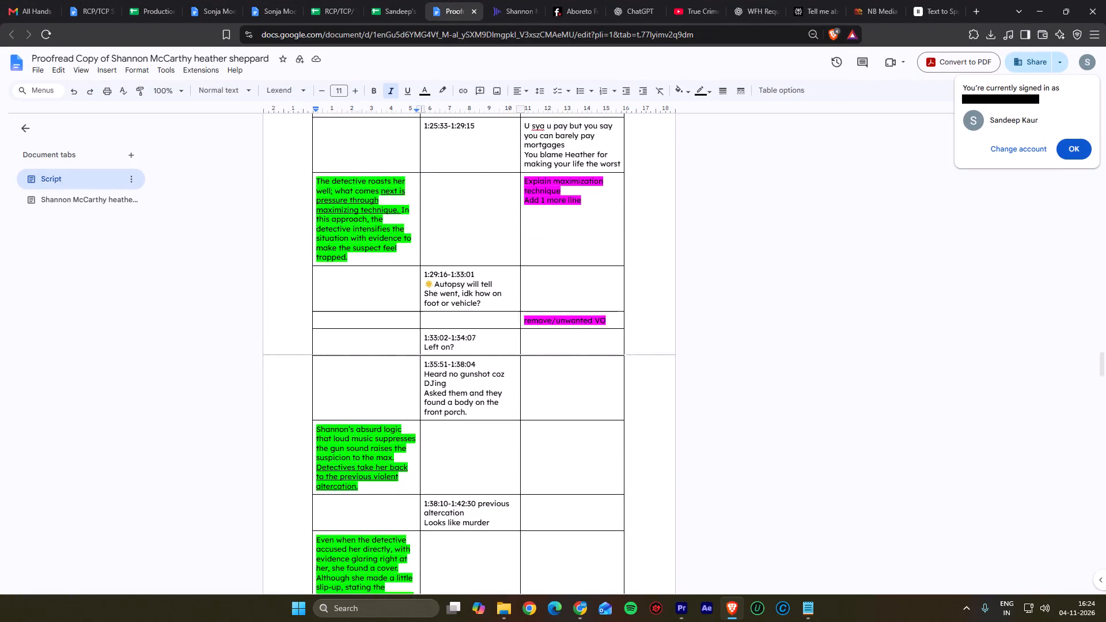
scroll(381, 299, "up", 3)
scroll(374, 297, "down", 4)
scroll(374, 297, "up", 1)
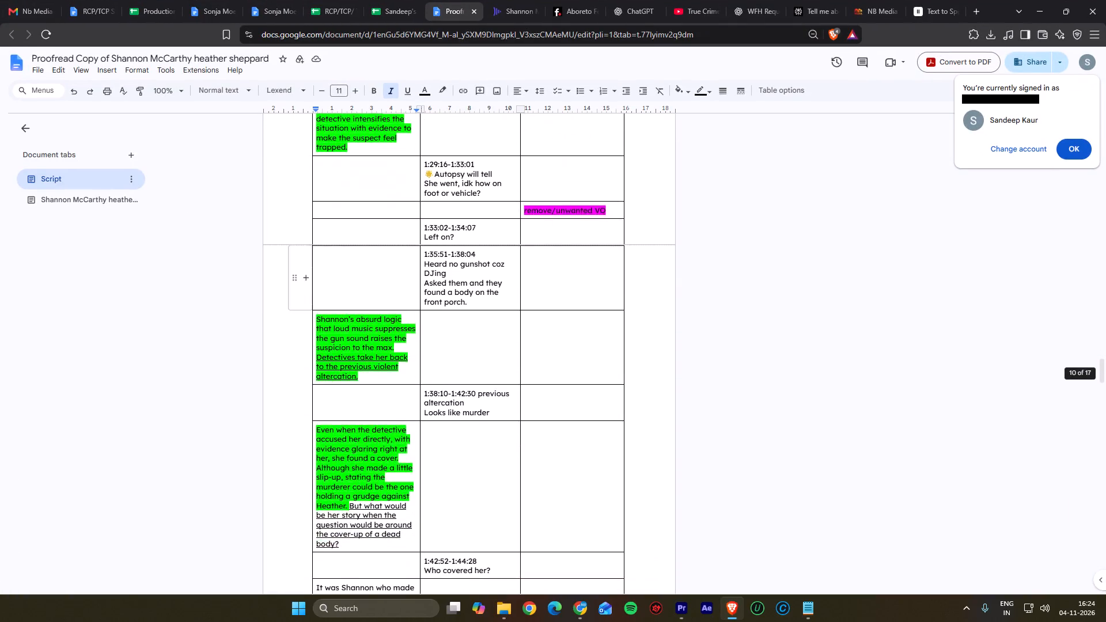
left_click(730, 608)
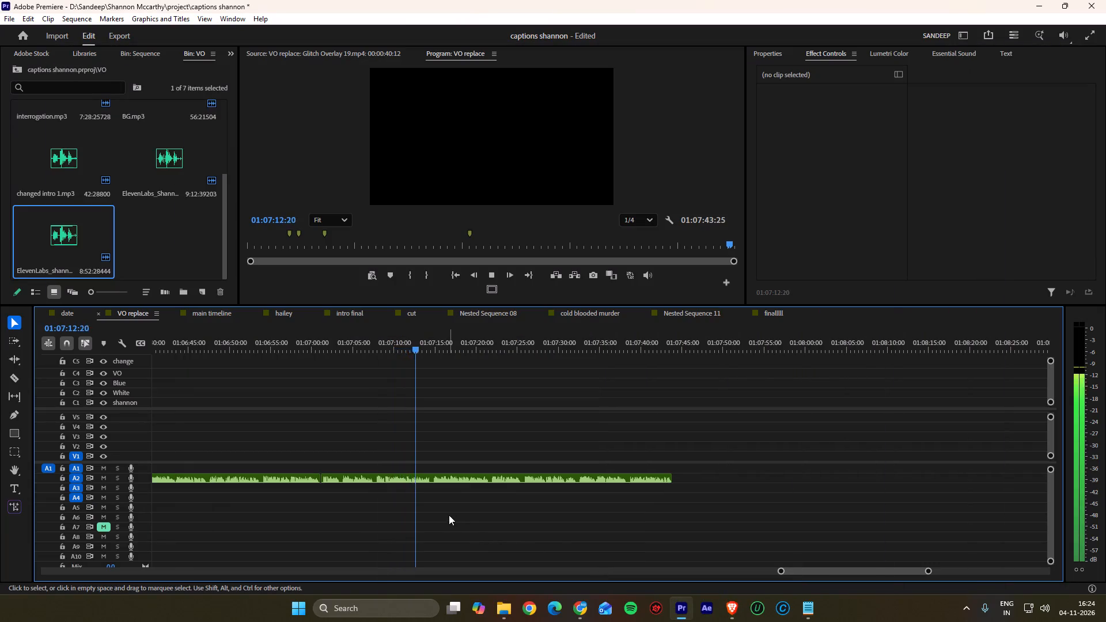
key("k")
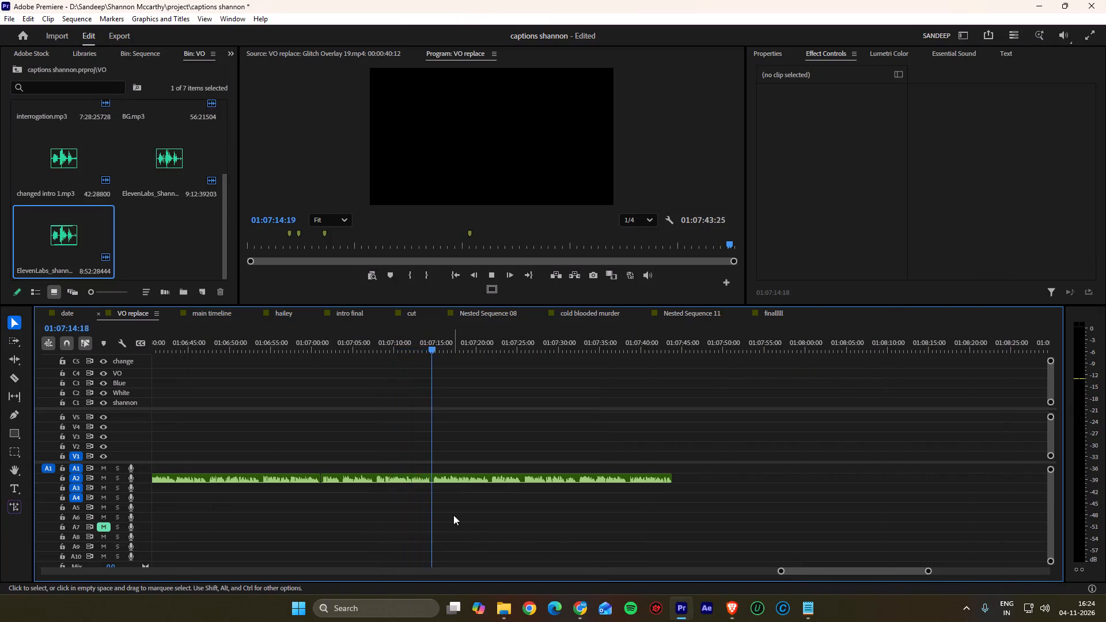
Follow the next passage in the script and split the A2 narration where it ends, at about 01:07:25.
left_click(742, 616)
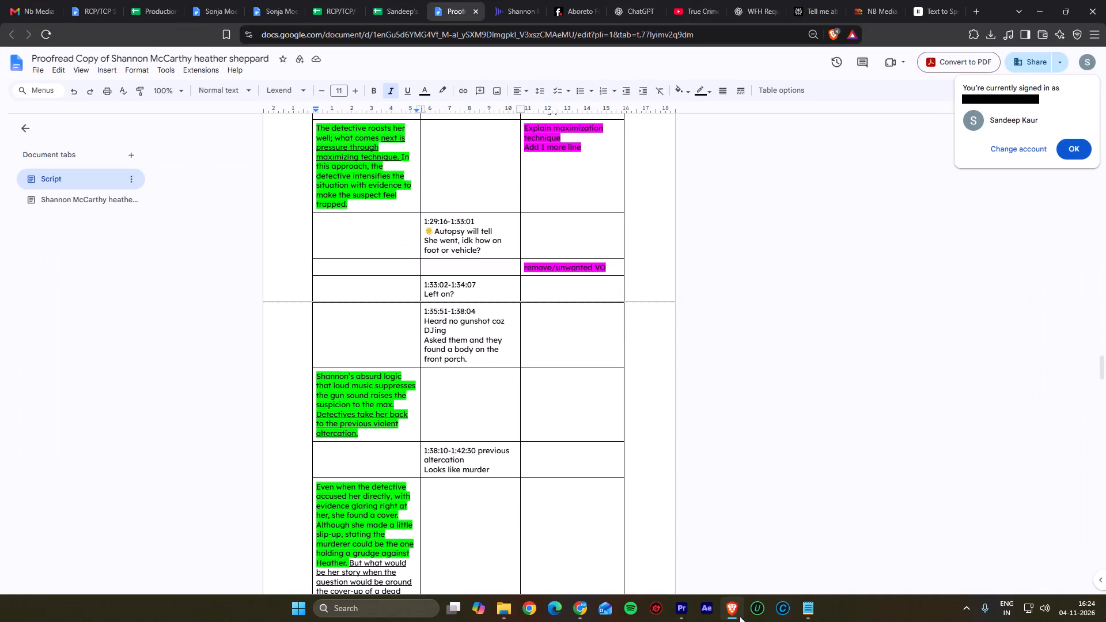
scroll(594, 472, "down", 3)
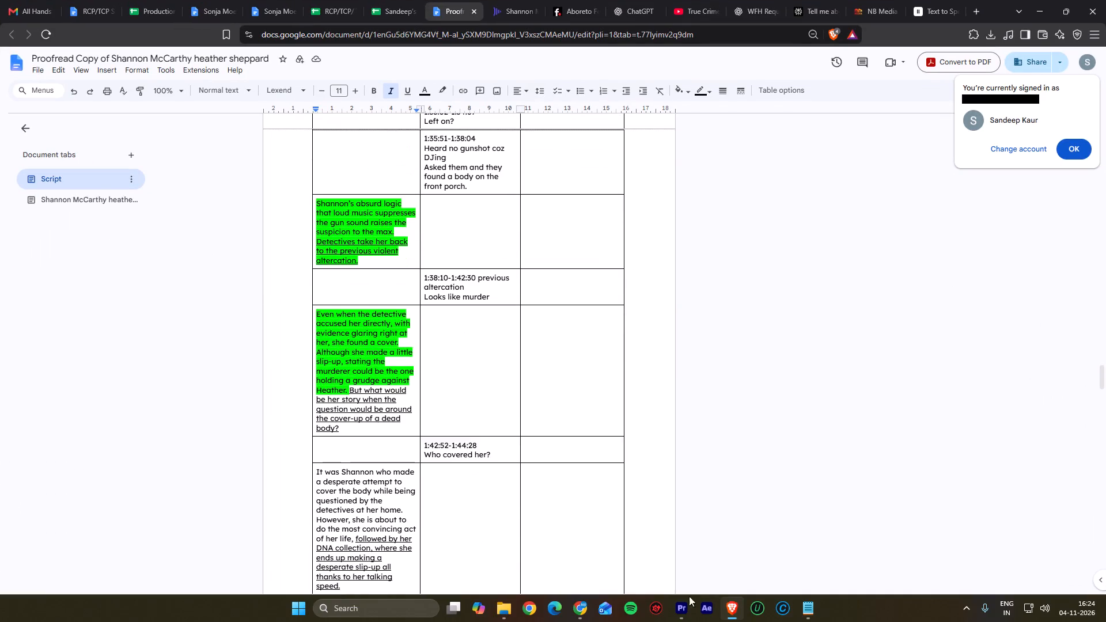
left_click(730, 605)
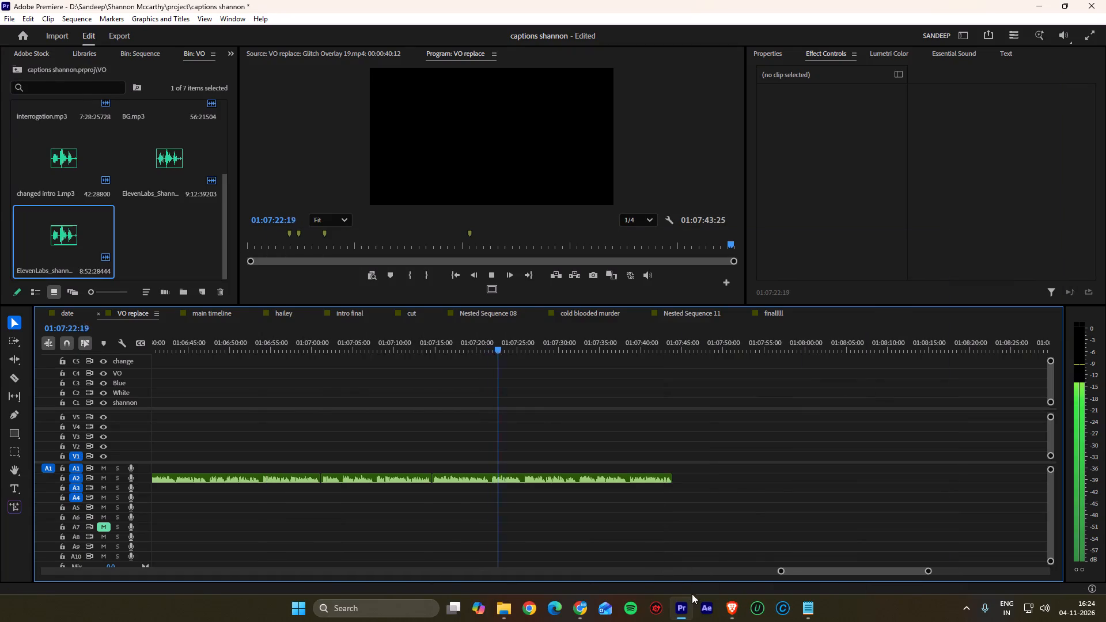
left_click(725, 604)
left_click(725, 604)
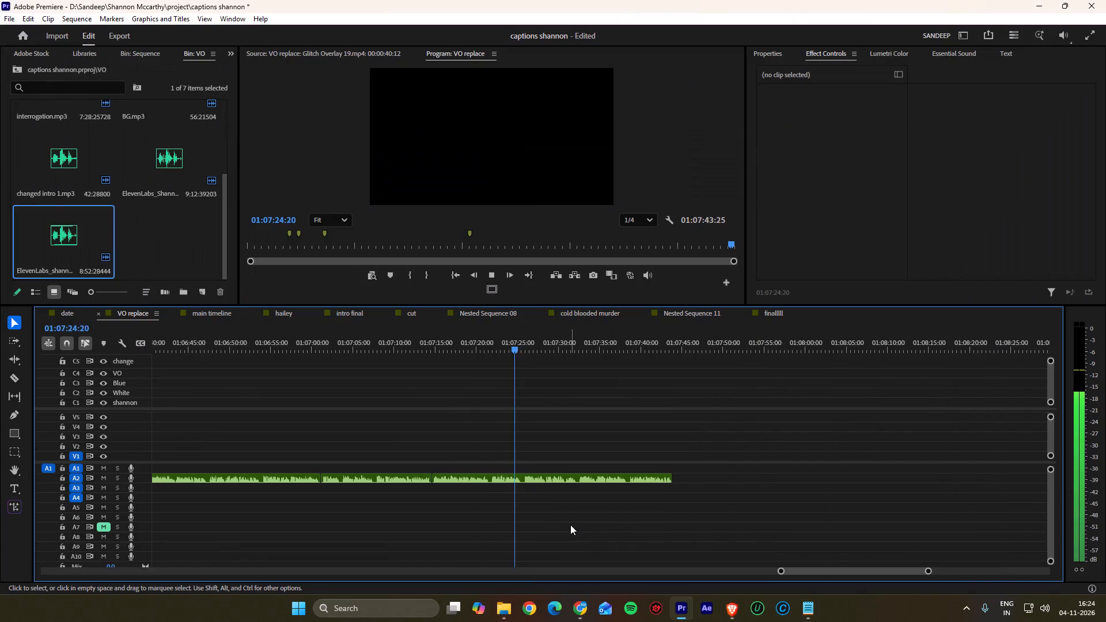
key("k")
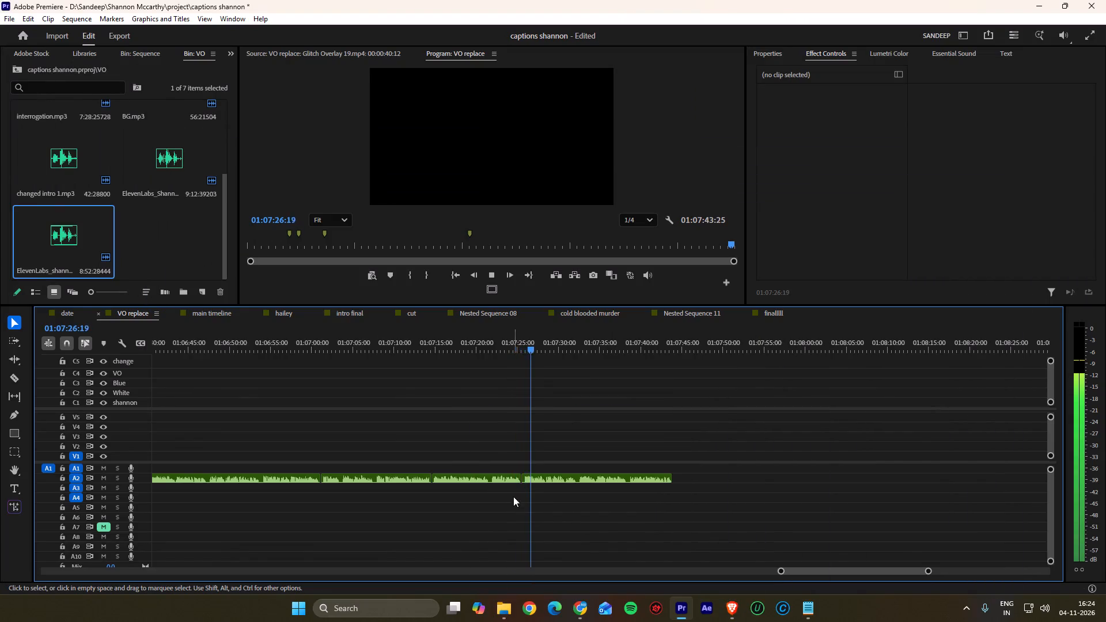
Check the rest against the script and move the A2 narration piece after the last split to start at about 01:07:29.
left_click(657, 530)
left_click(726, 614)
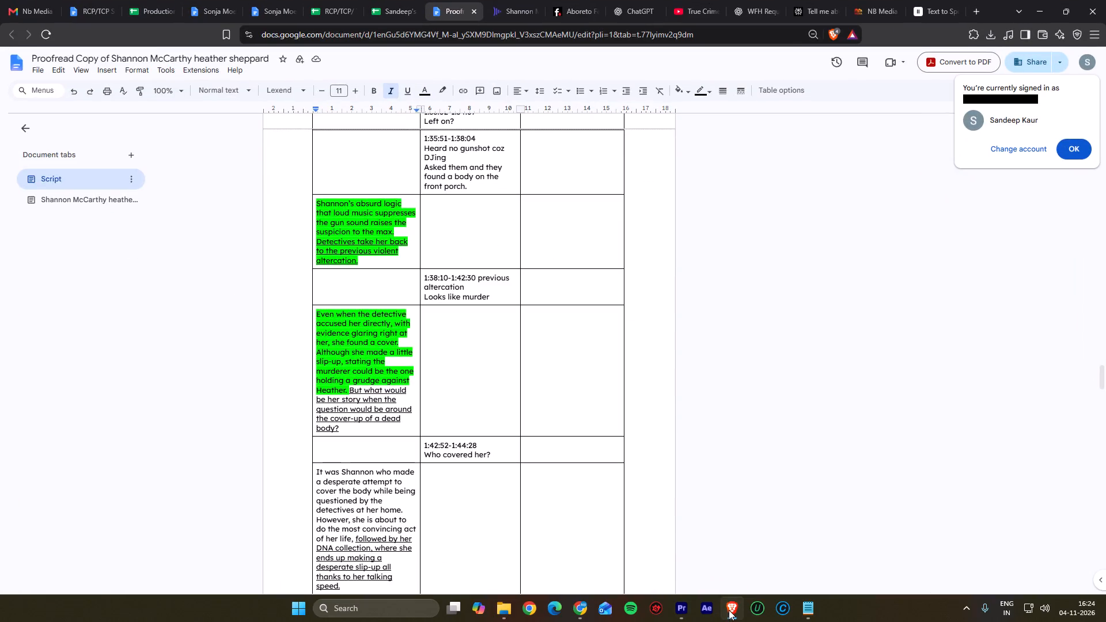
left_click(729, 610)
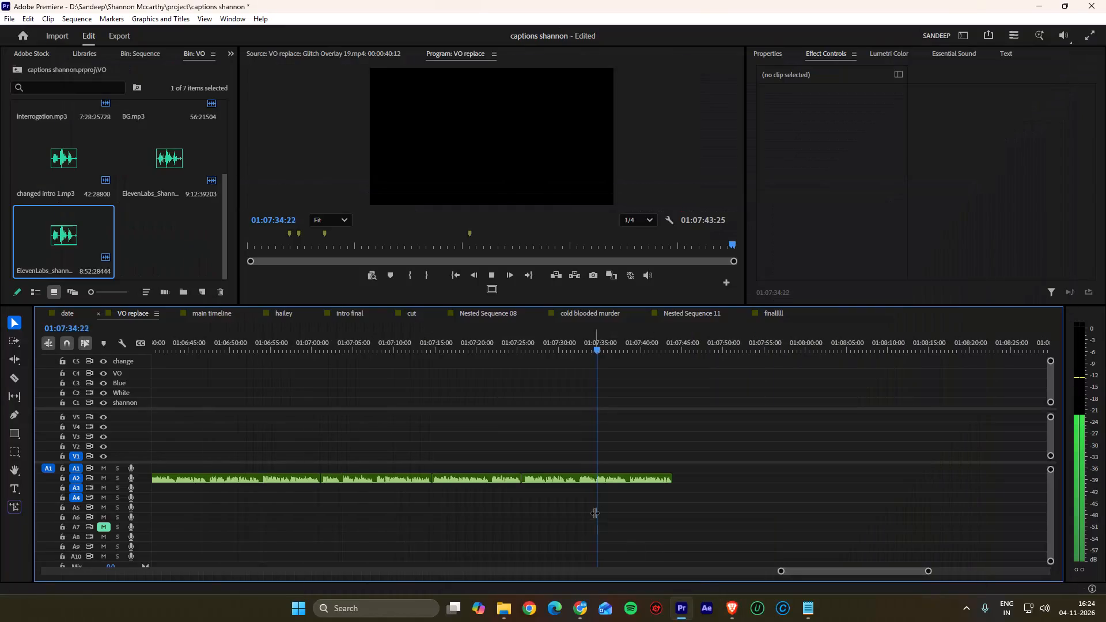
left_click(603, 482)
left_click_drag(623, 479, 650, 479)
left_click(661, 499)
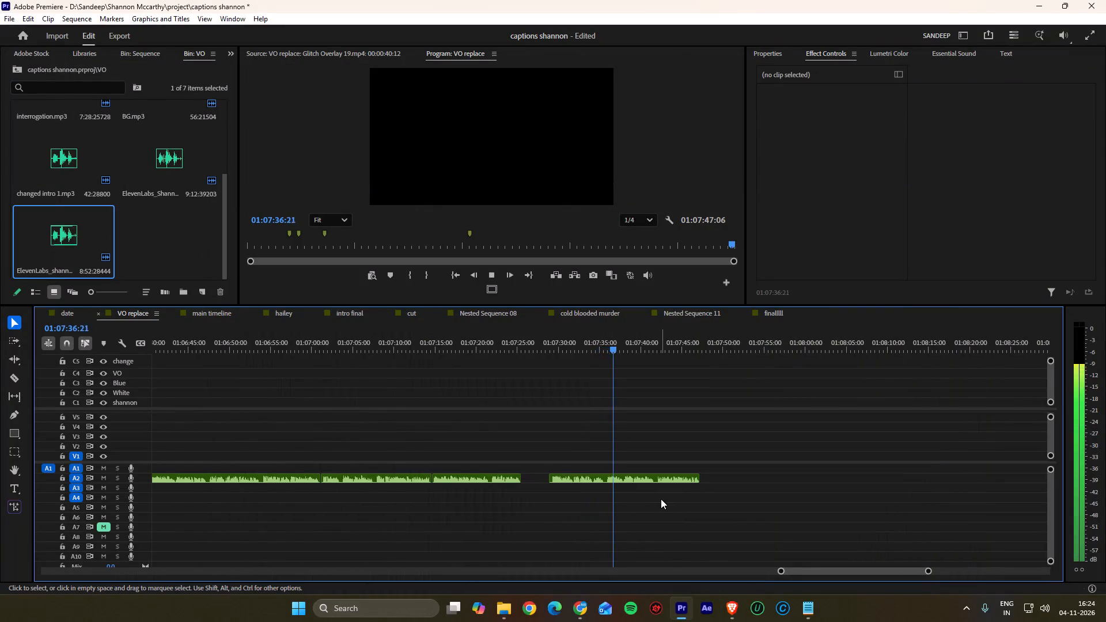
scroll(666, 500, "up", 7, "alt")
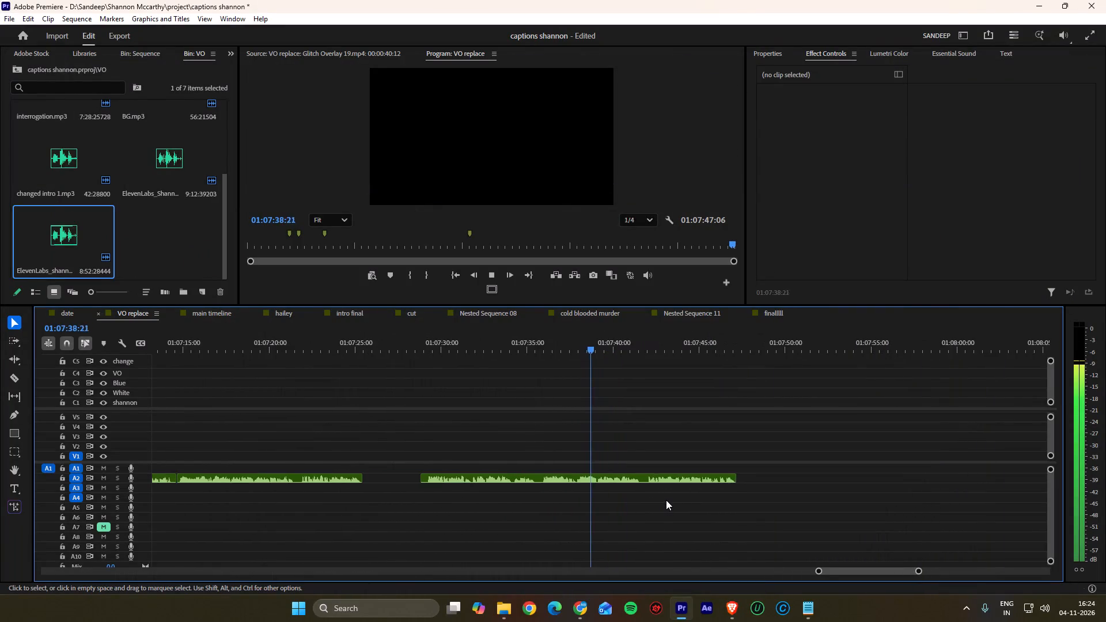
Listen to the last A2 narration piece through to its end, at about 01:07:47.
left_click(666, 500)
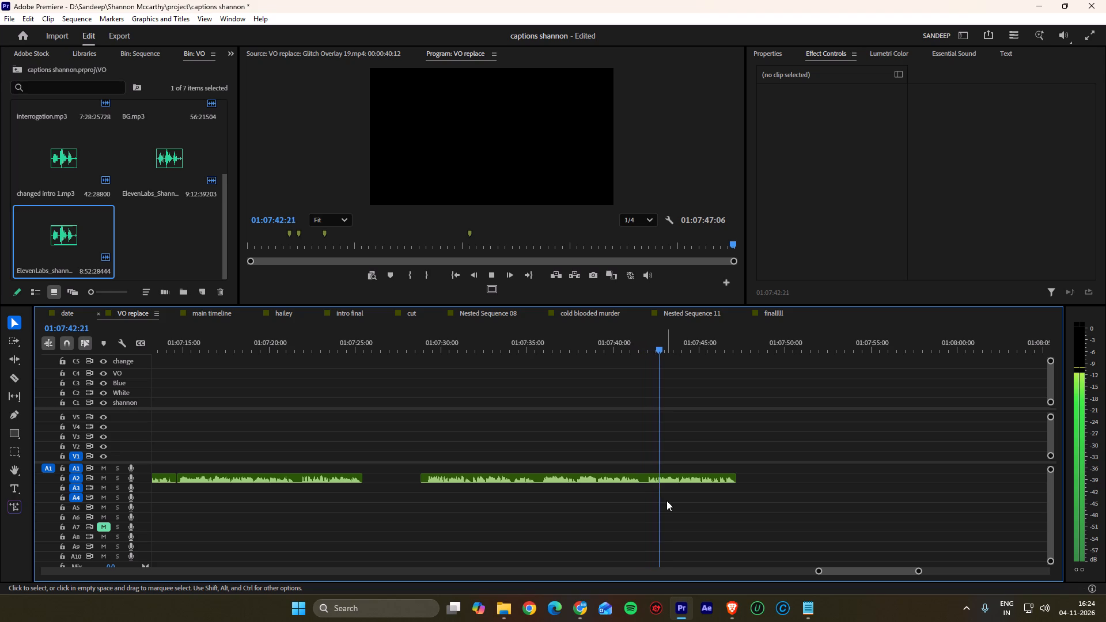
left_click(743, 481)
key("space")
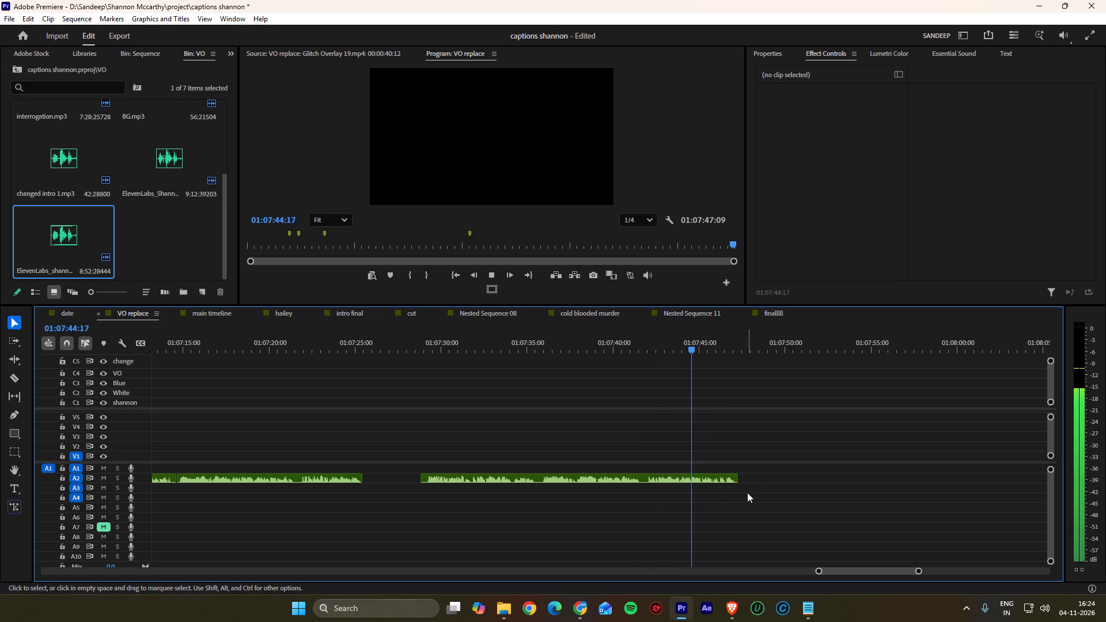
scroll(757, 494, "down", 7, "alt")
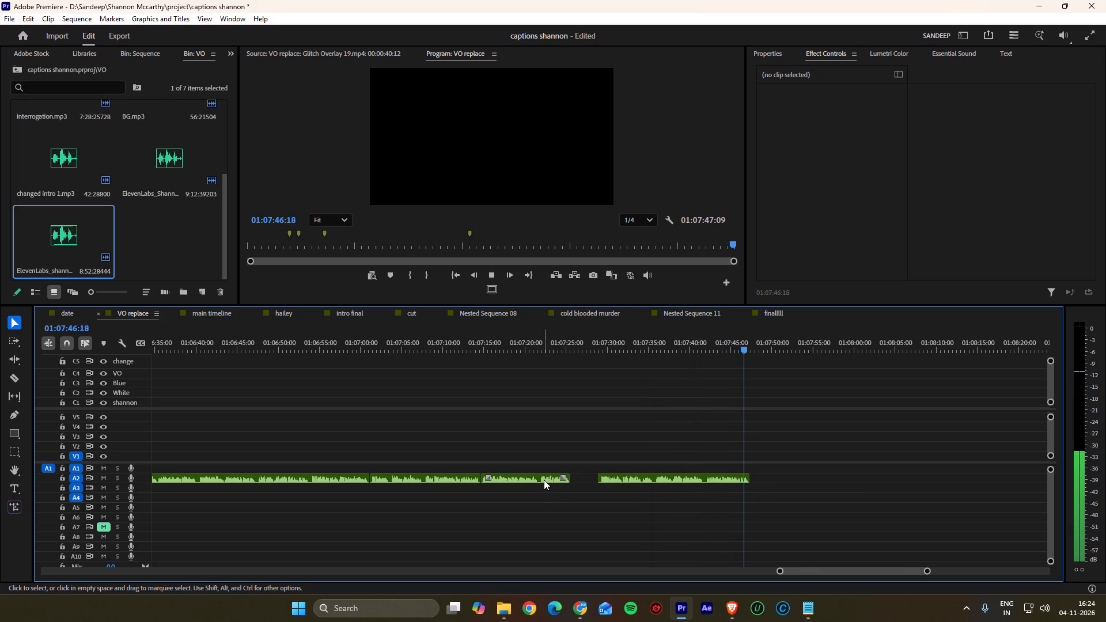
key("space")
scroll(790, 511, "up", 8, "alt")
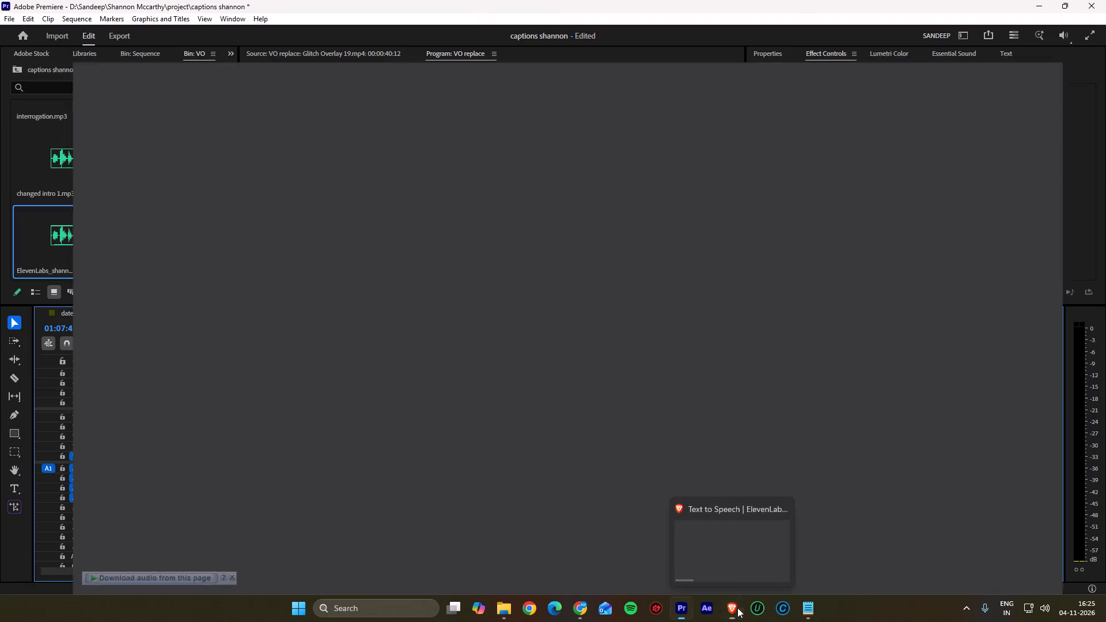
In Premiere, trim the start of the last A2 narration passage to about 01:07:29:03.
scroll(596, 472, "down", 3)
scroll(306, 469, "up", 8, "alt")
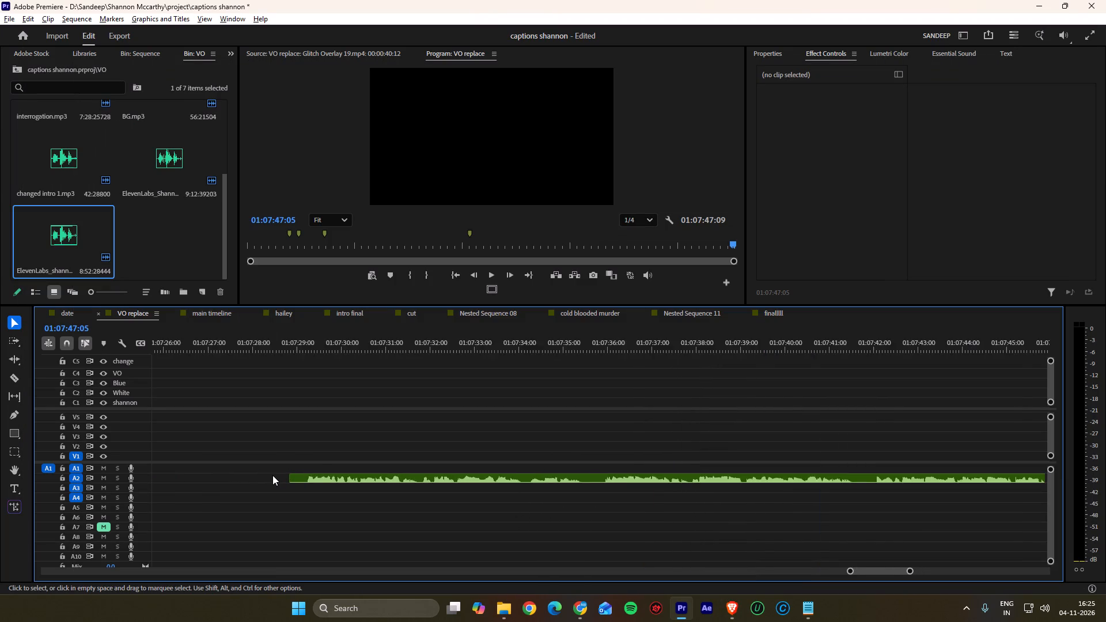
scroll(272, 475, "up", 4, "alt")
left_click_drag(296, 480, 315, 480)
left_click(335, 499)
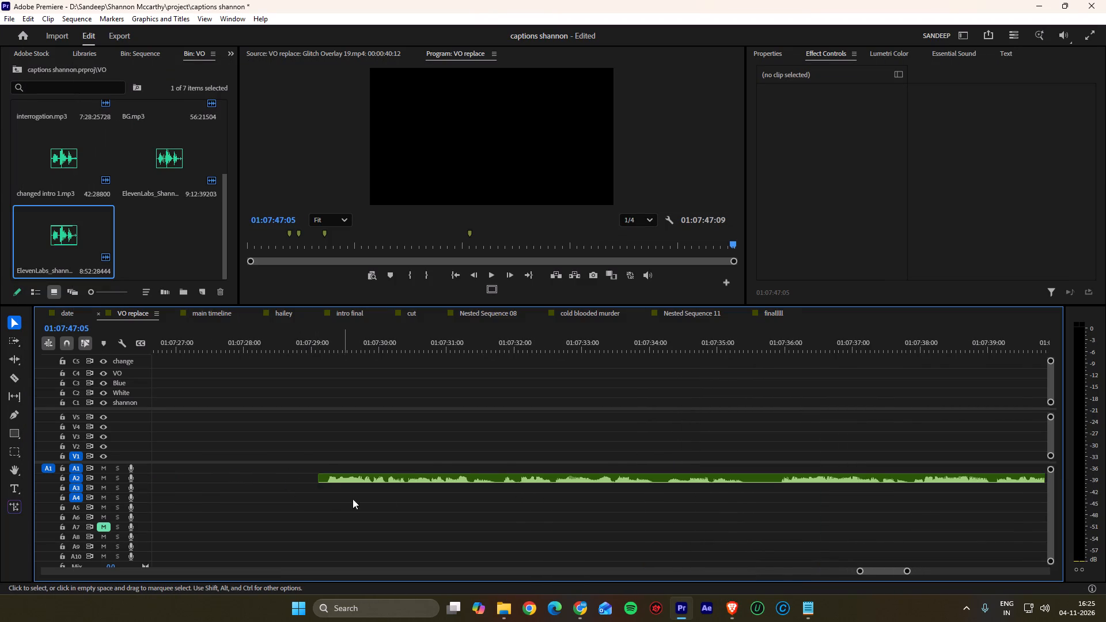
Split the A2 narration around its pauses at 01:07:35:17 to 01:07:35:24 and about 01:07:34:06 to 01:07:34:09.
scroll(731, 499, "down", 4)
left_click_drag(692, 346, 687, 348)
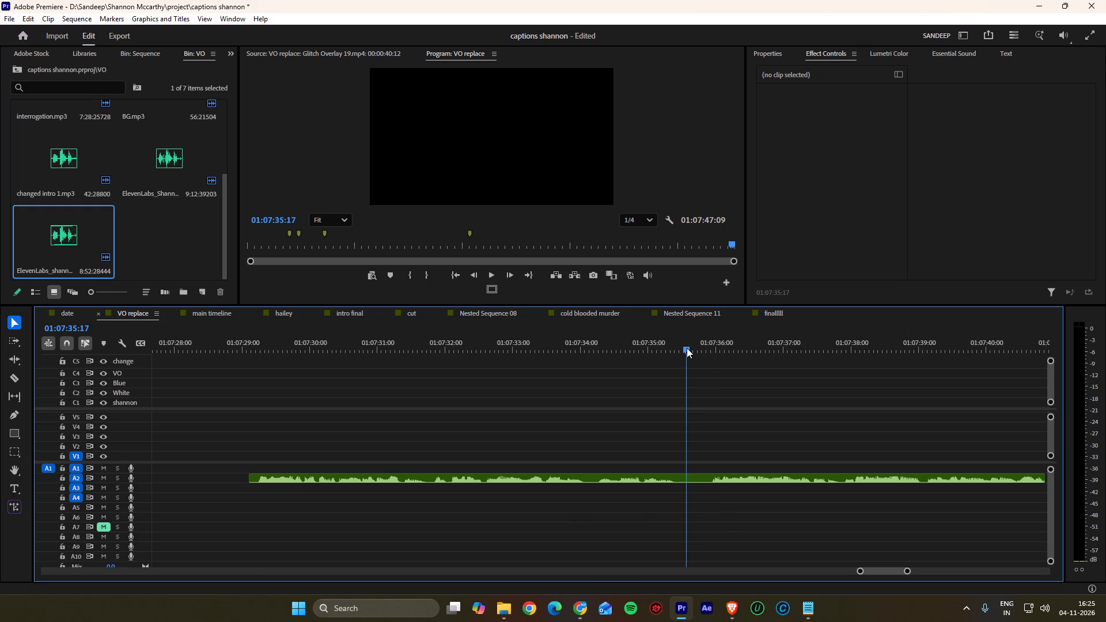
left_click_drag(687, 348, 703, 347)
key("k")
key("k")
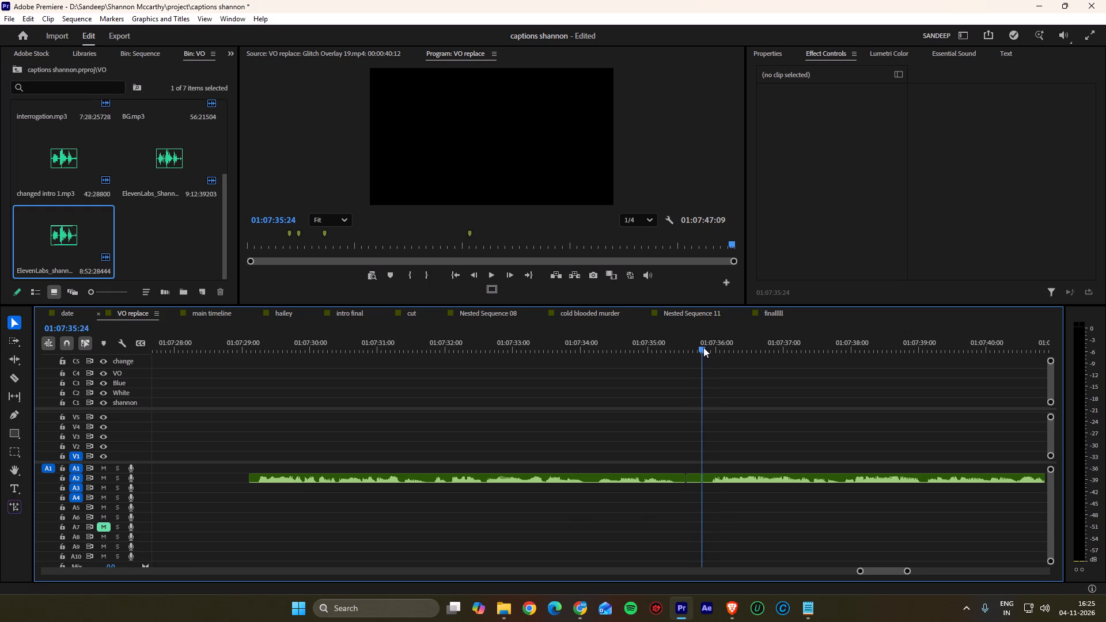
left_click_drag(703, 347, 602, 365)
key("k")
key("k")
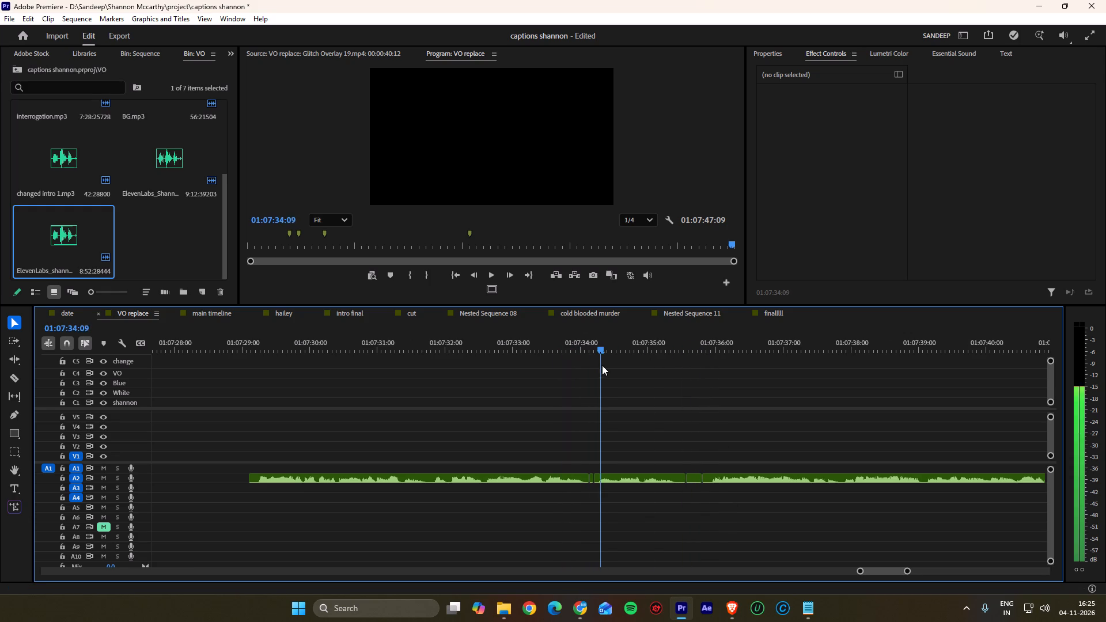
Split the A2 narration around the pause at about 01:07:41:21 and at the end of speech, about 01:07:47:05.
left_click_drag(602, 365, 750, 385)
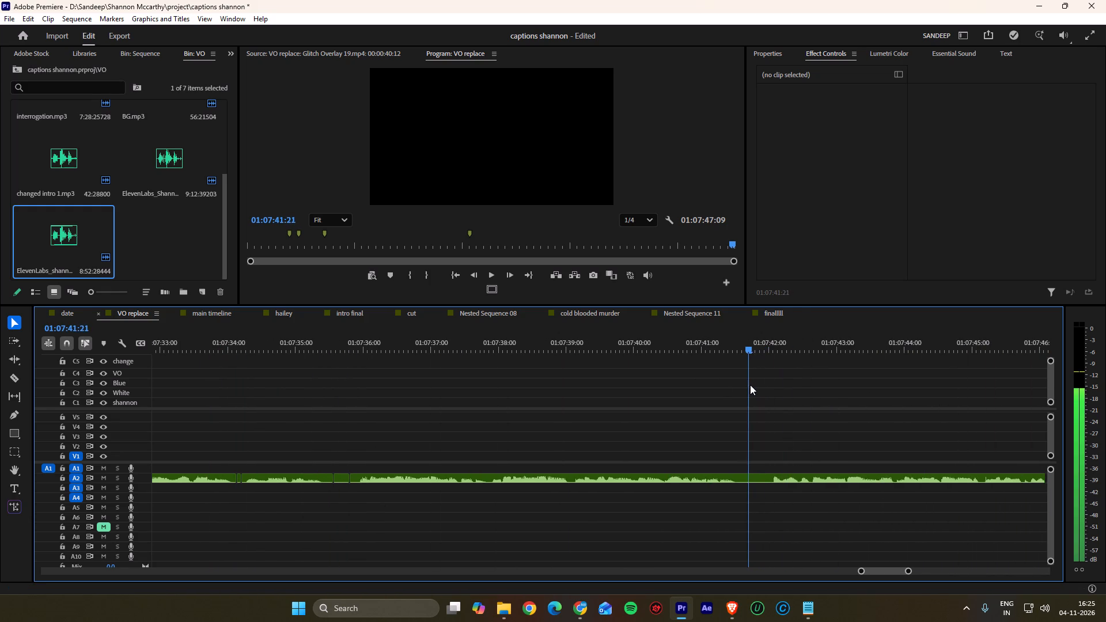
left_click_drag(750, 385, 1060, 403)
key("k")
key("k")
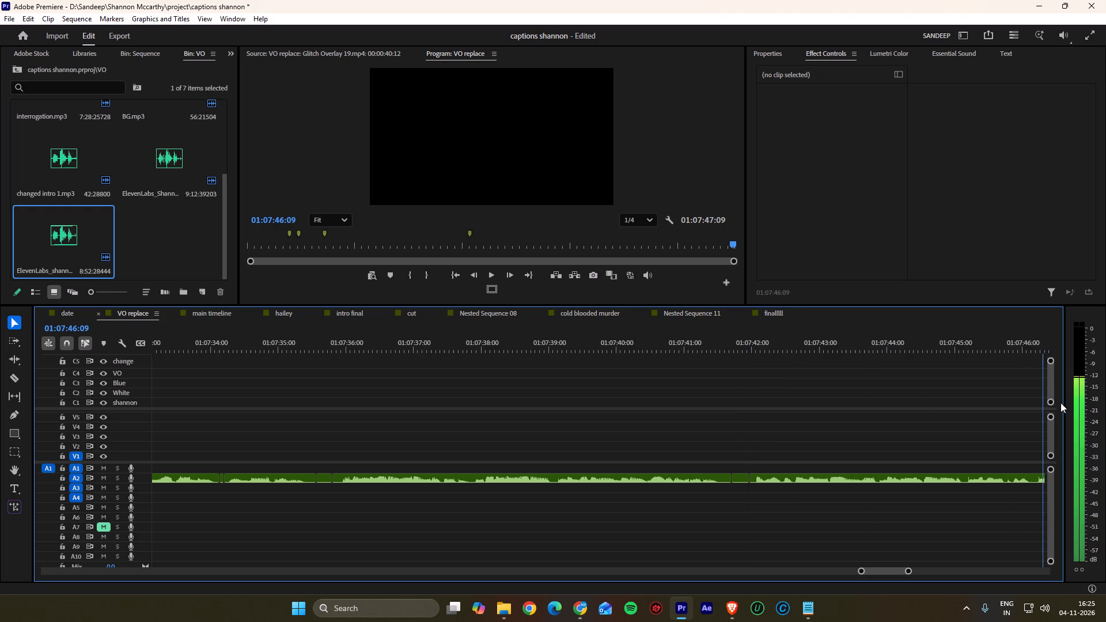
left_click_drag(1060, 403, 556, 396)
key("k")
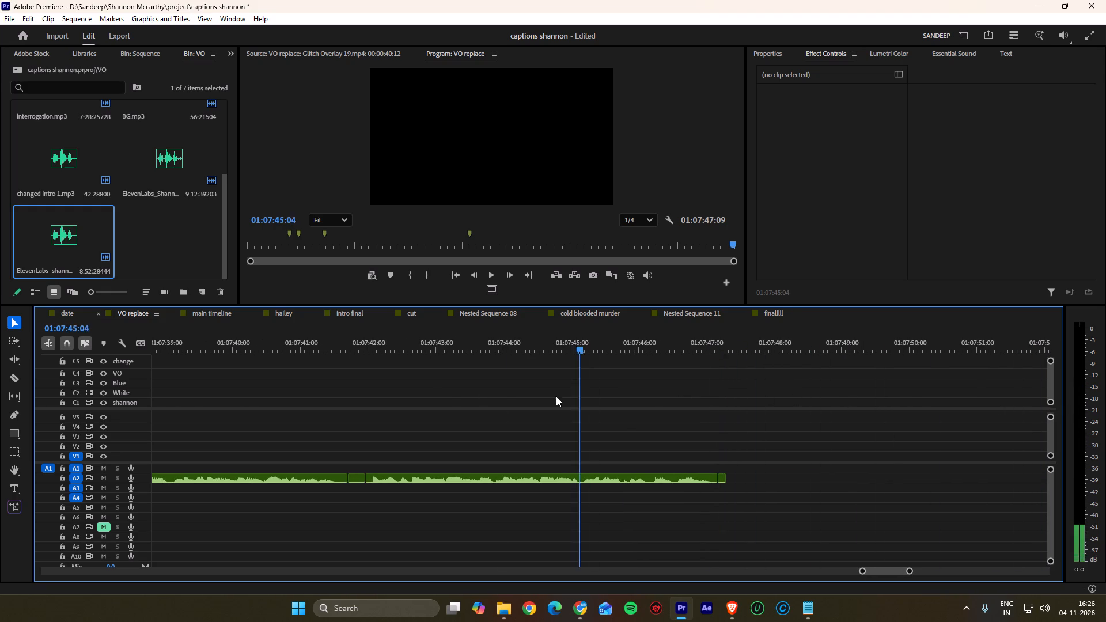
left_click_drag(556, 396, 622, 405)
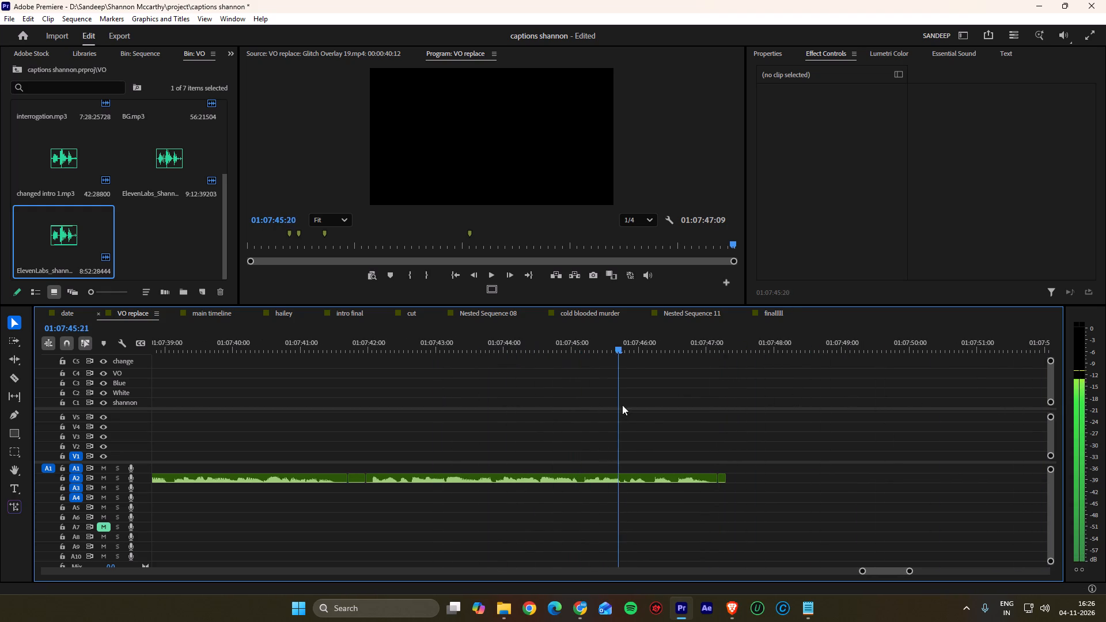
left_click_drag(622, 405, 650, 405)
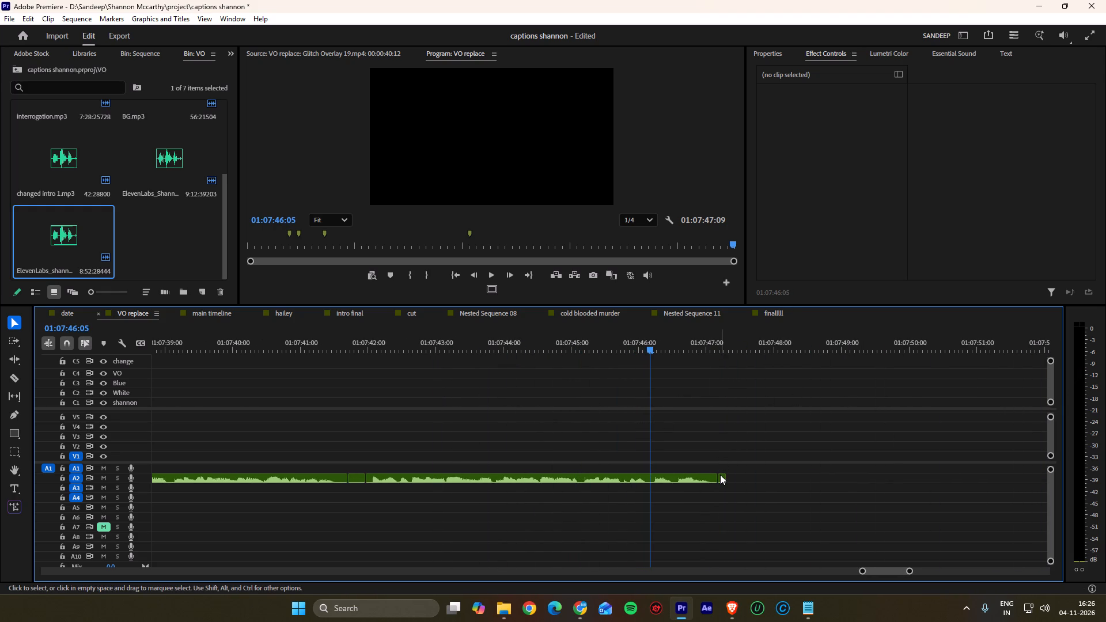
Ripple delete the narration fragment after 01:07:47:05 and the silent fragments cut near 01:07:41, 01:07:35 and 01:07:34.
left_click(720, 476)
key("shift+Delete")
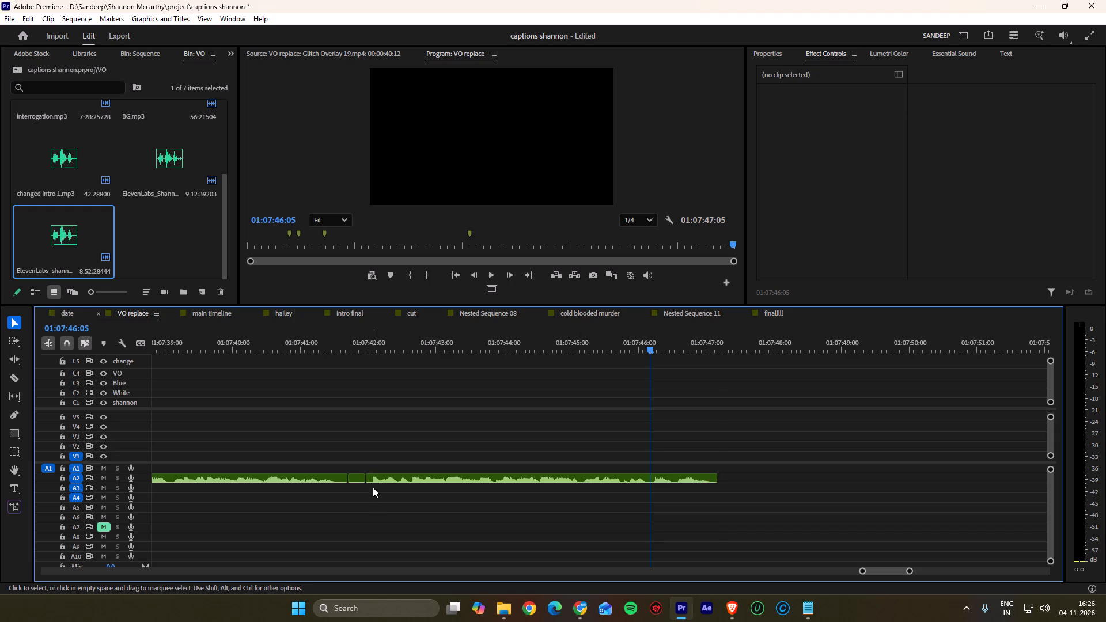
left_click(358, 478)
key("shift+Delete")
key("Up")
key("Up")
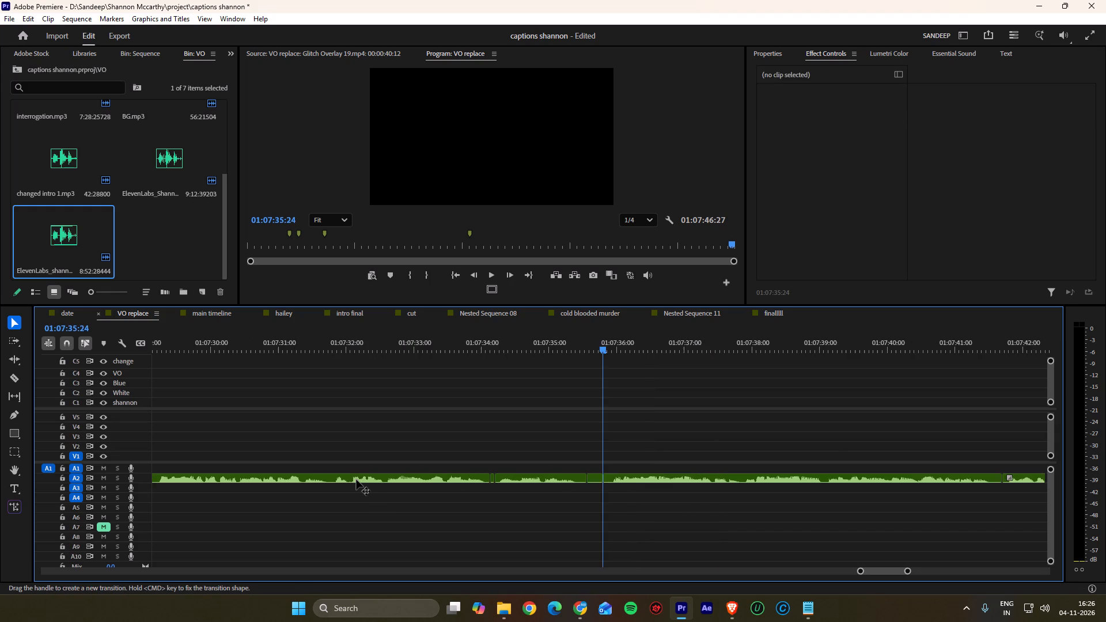
key("Up")
left_click(594, 478)
key("shift+Delete")
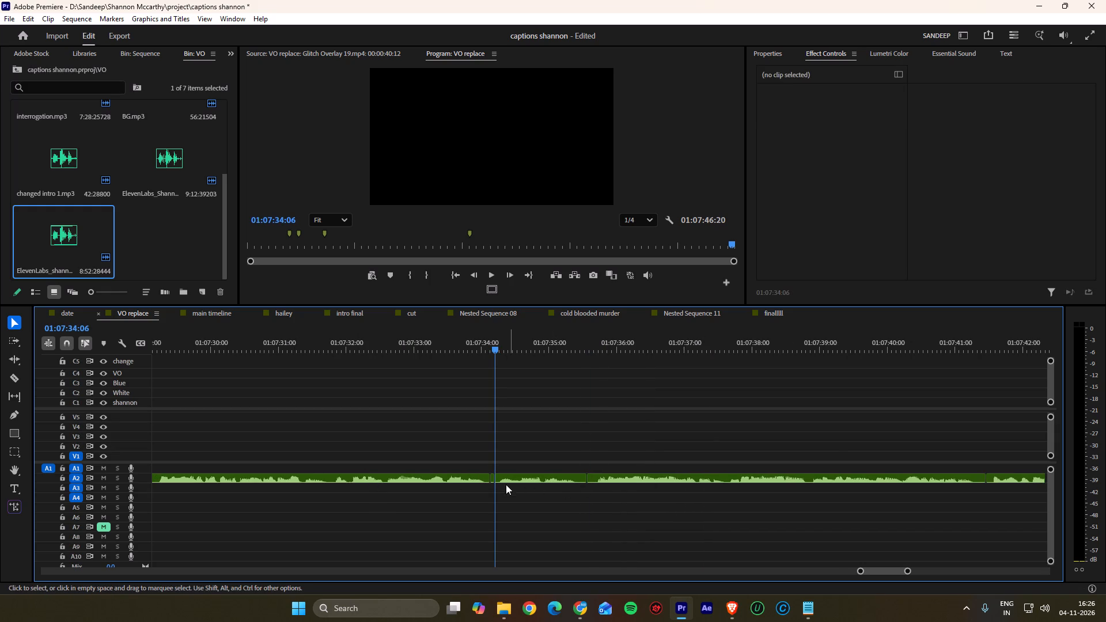
left_click(493, 479)
key("shift+Delete")
Separate the A2 narration passage after the 01:07:14 split by moving it to start at 01:07:15:09.
key("Up")
key("Up")
key("Up")
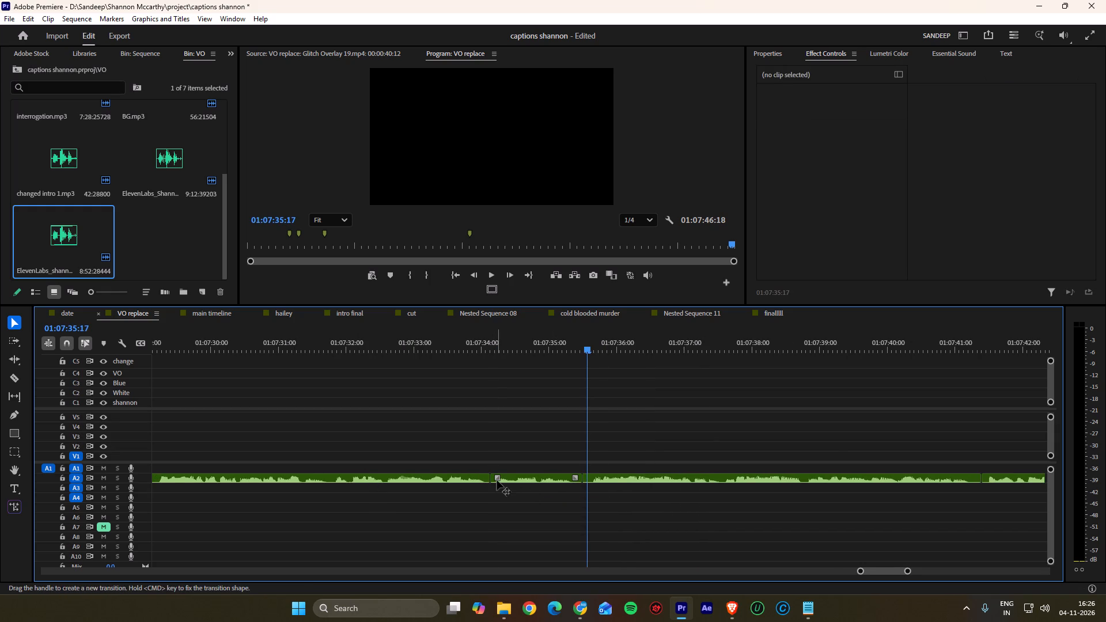
key("Up")
key("Up")
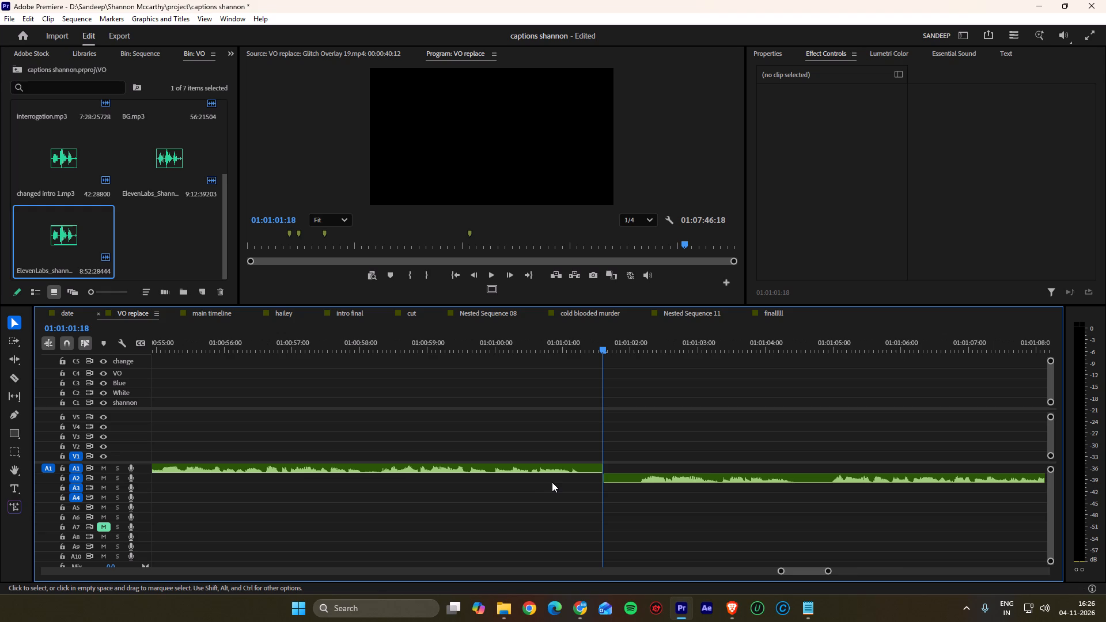
scroll(546, 481, "down", 20)
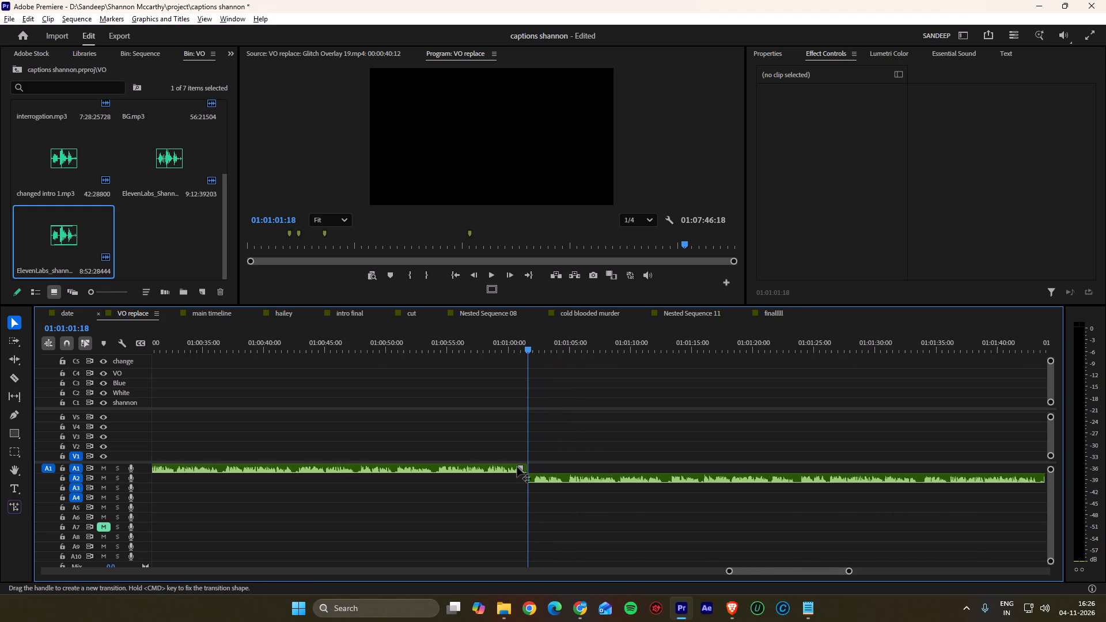
scroll(517, 466, "down", 20)
scroll(517, 466, "down", 10)
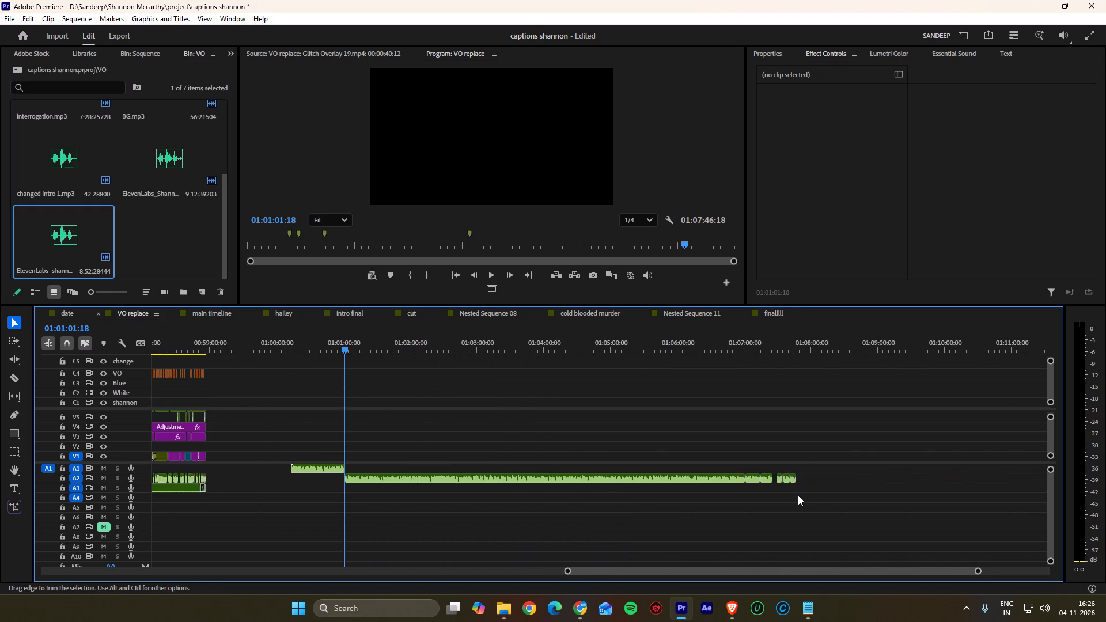
scroll(806, 493, "up", 20, "alt")
scroll(806, 493, "up", 7, "alt")
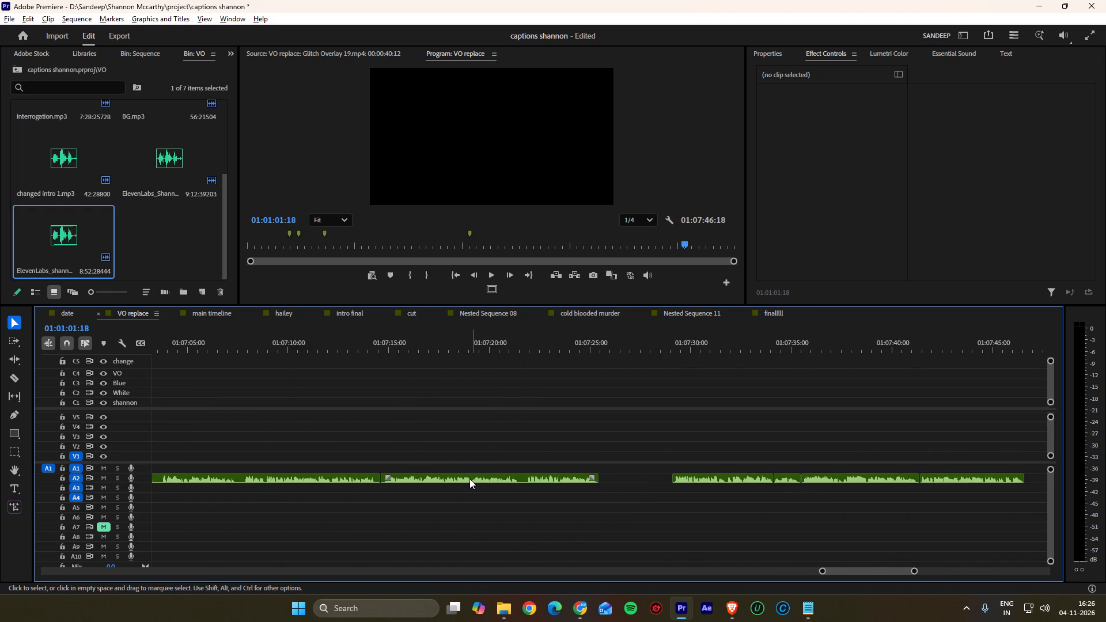
scroll(468, 479, "up", 3, "alt")
left_click_drag(473, 479, 491, 479)
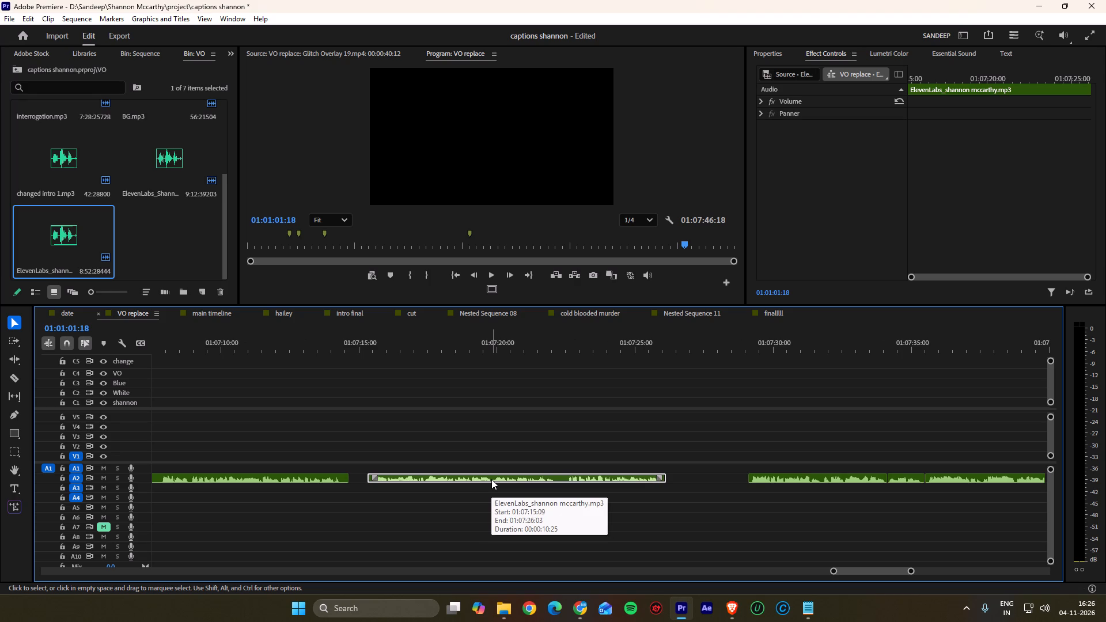
Move the four ElevenLabs narration clips starting near 01:07:29 from A2 to A3, placing them at about 00:53:00.
scroll(491, 479, "down", 3)
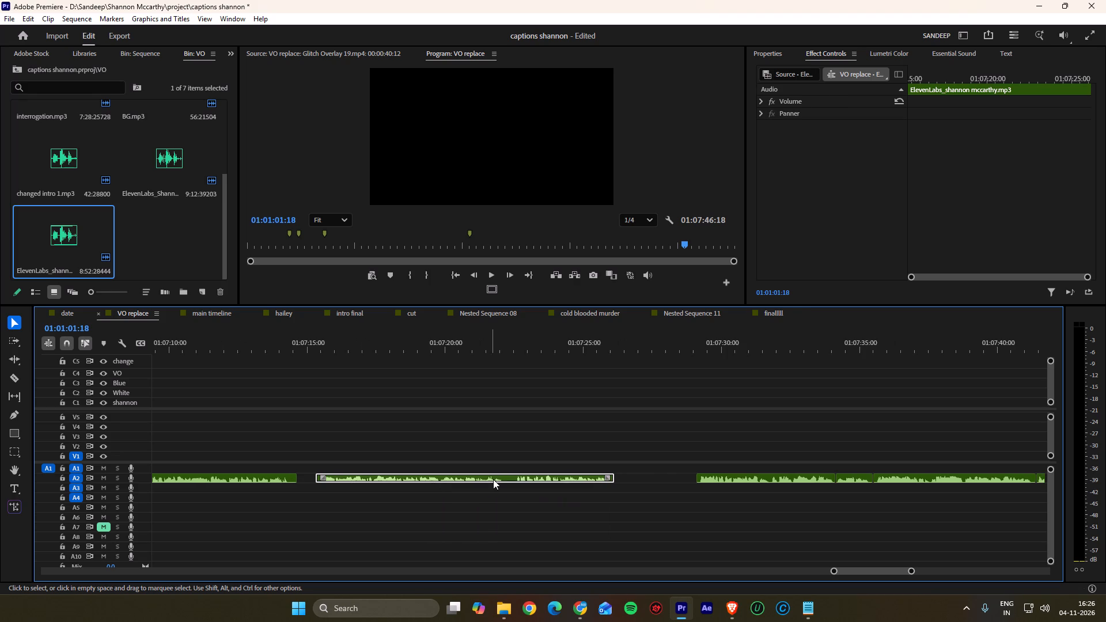
scroll(594, 477, "down", 4)
scroll(676, 485, "down", 4, "alt")
left_click_drag(902, 489, 707, 475)
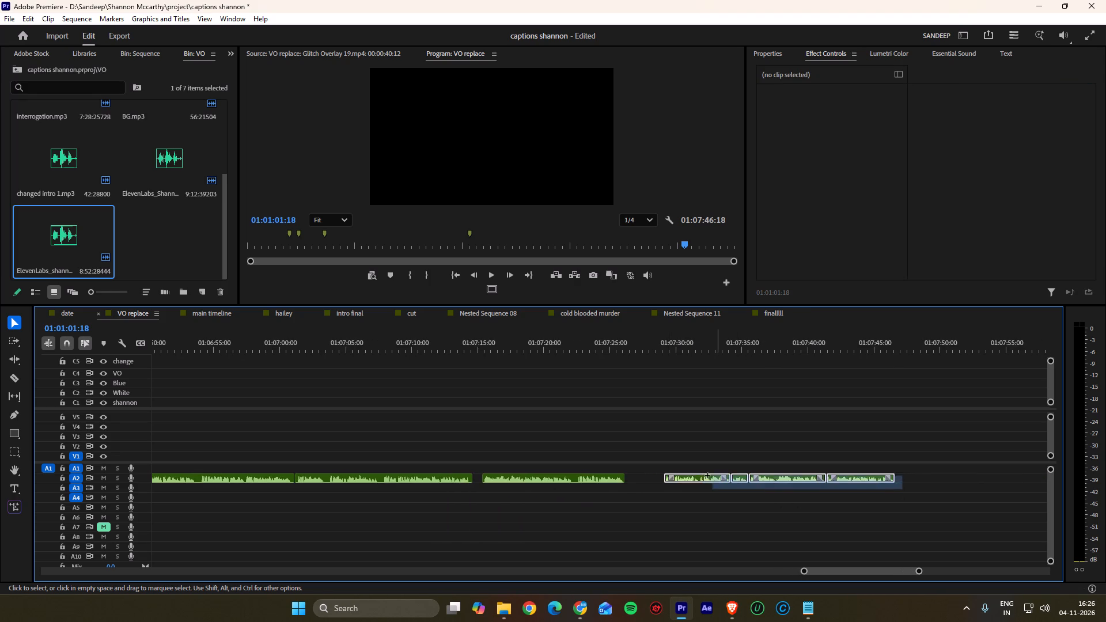
left_click_drag(707, 475, 695, 475)
left_click_drag(699, 476, 531, 515)
scroll(641, 514, "down", 11, "alt")
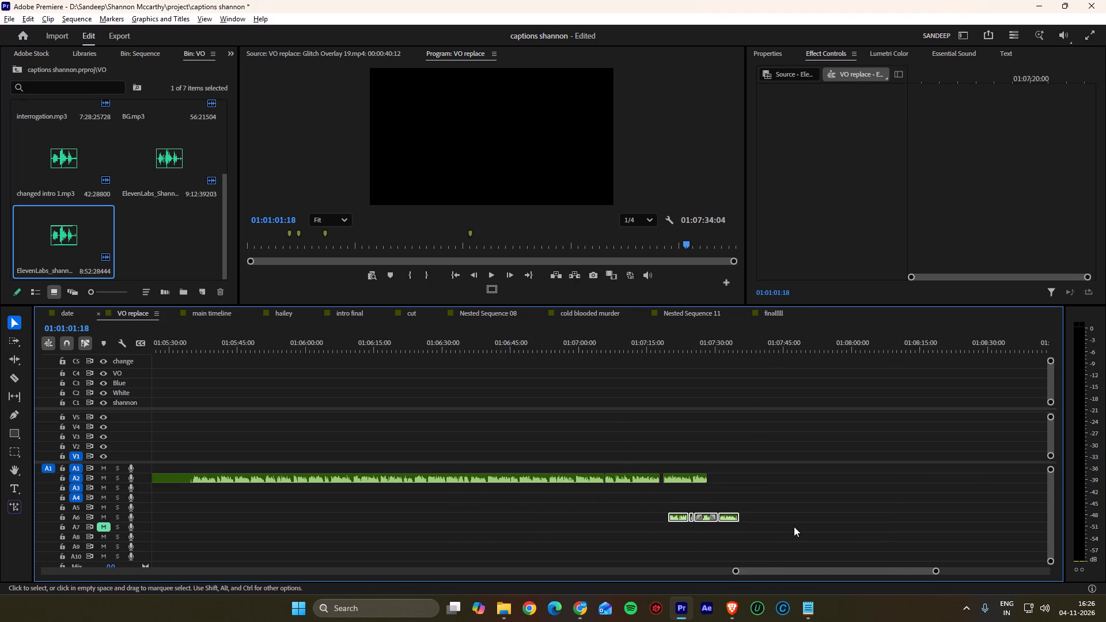
scroll(794, 526, "down", 3, "alt")
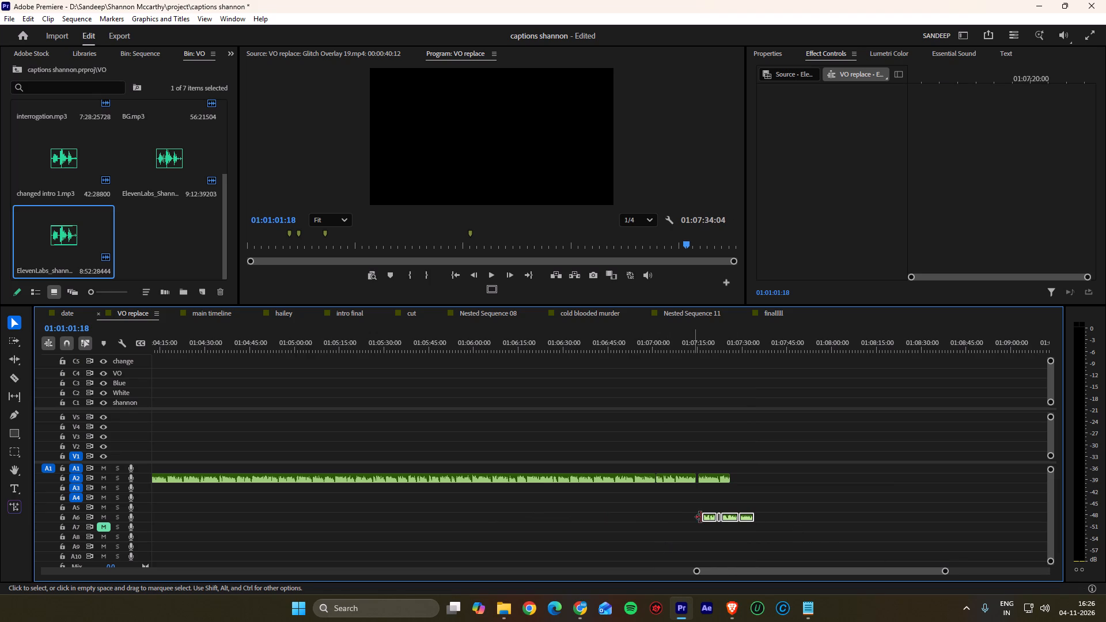
left_click_drag(730, 517, 131, 515)
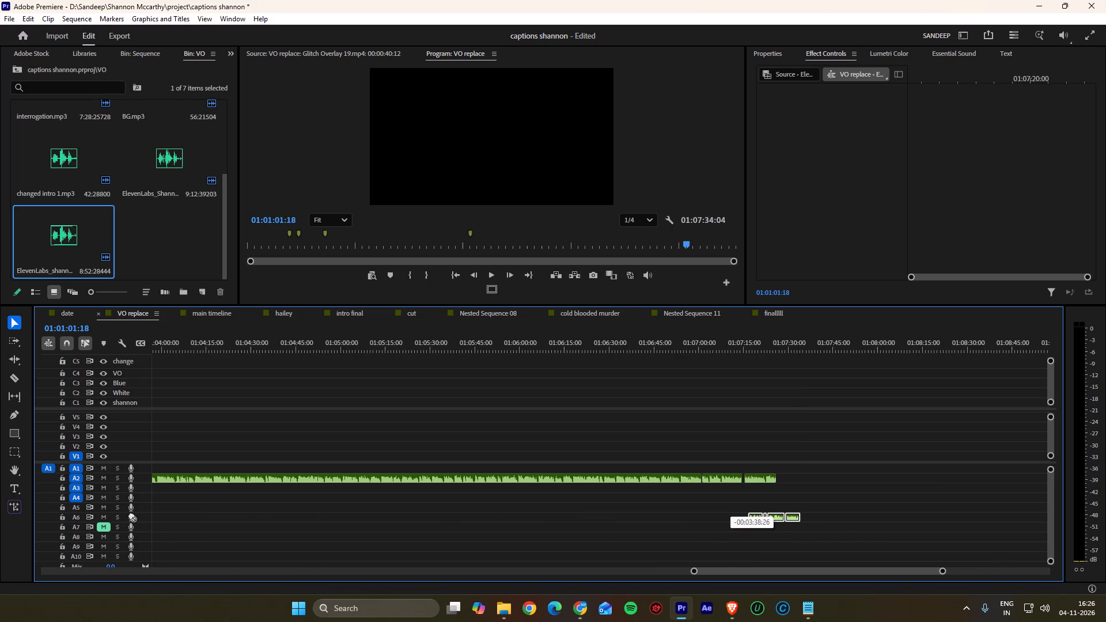
left_click_drag(131, 515, 241, 519)
scroll(444, 536, "down", 16, "alt")
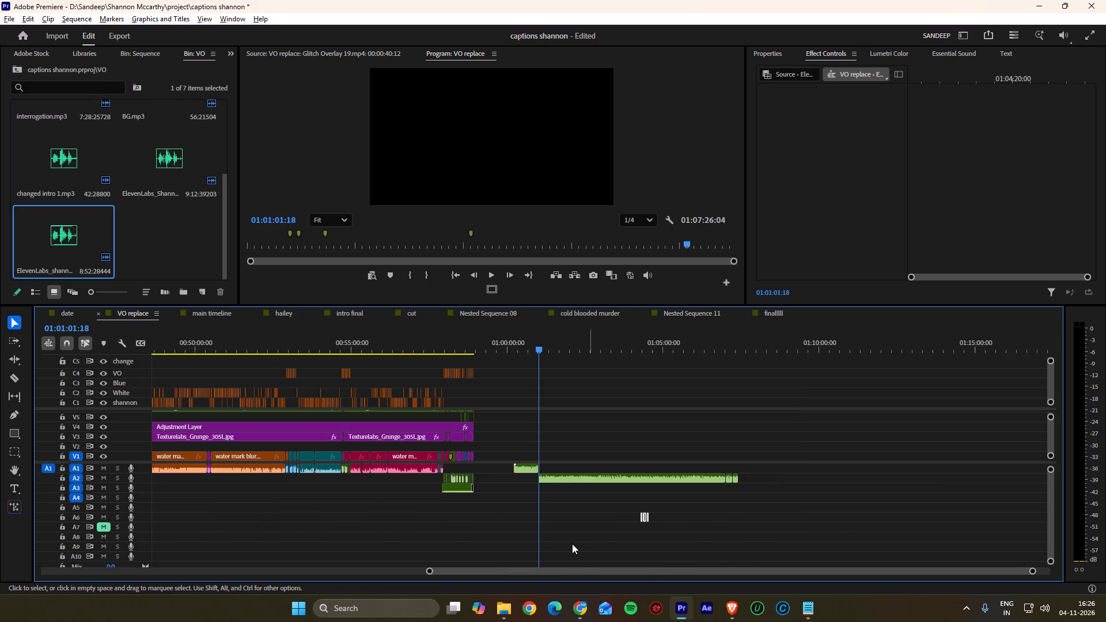
left_click_drag(646, 517, 304, 492)
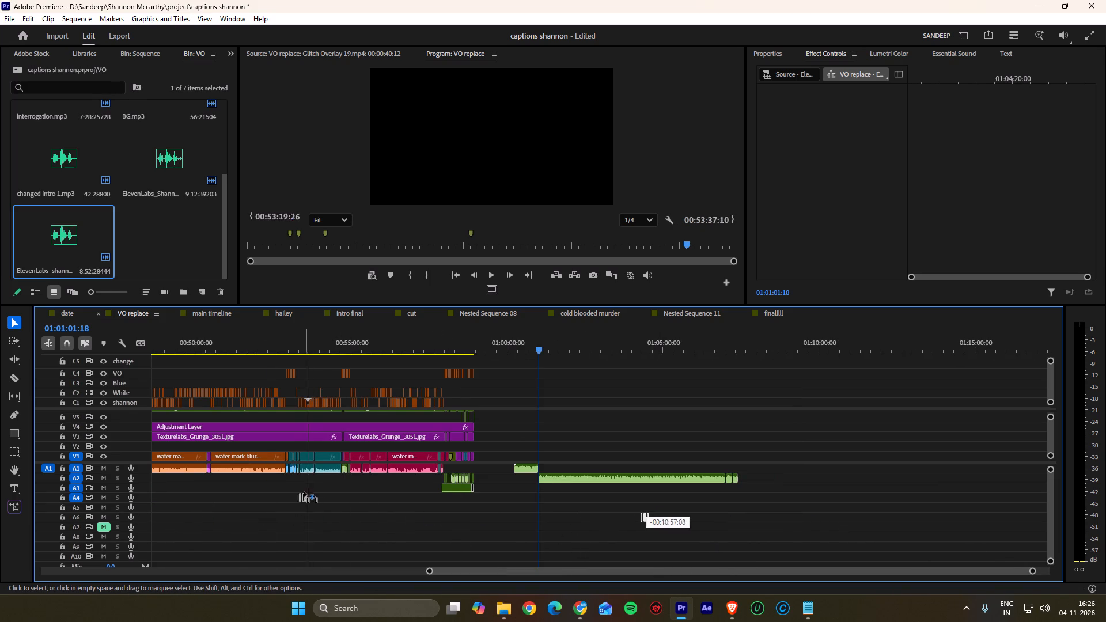
left_click_drag(304, 492, 294, 488)
Align the start of the A3 narration passage with the old A1 voice-over at about 00:52:55:08.
scroll(269, 483, "up", 20, "alt")
scroll(269, 483, "up", 3, "alt")
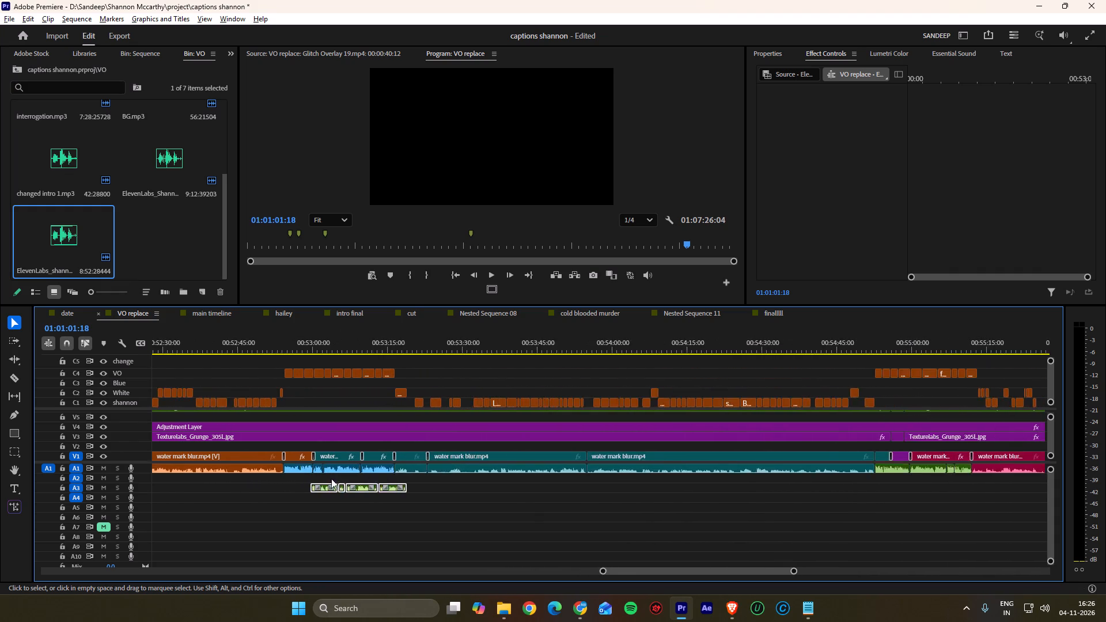
scroll(331, 479, "up", 20, "alt")
left_click_drag(530, 490, 522, 489)
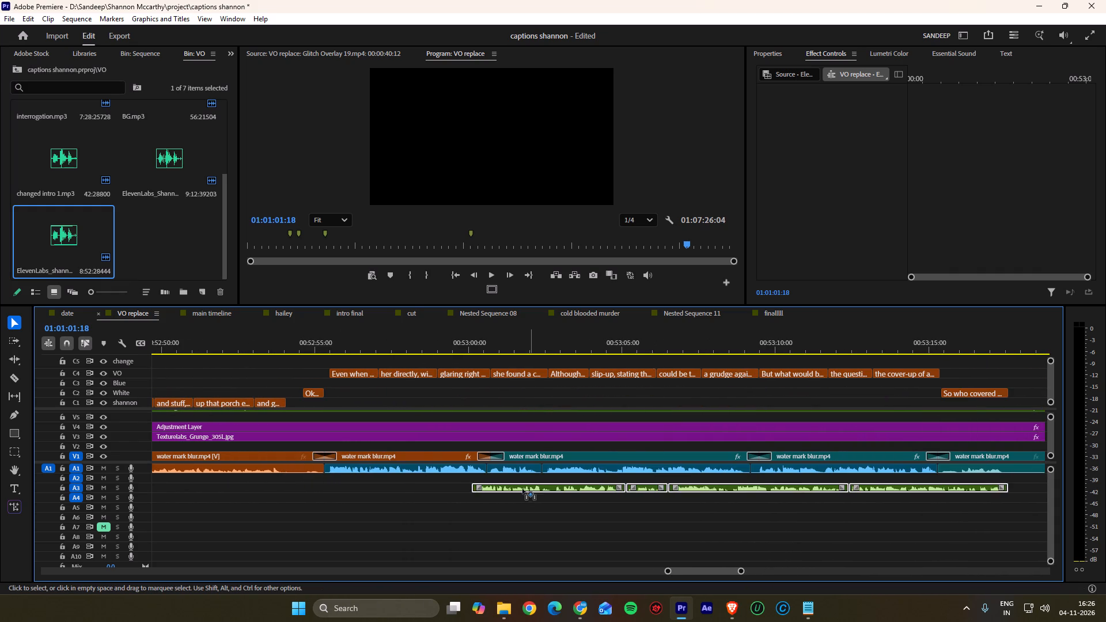
left_click_drag(522, 489, 387, 481)
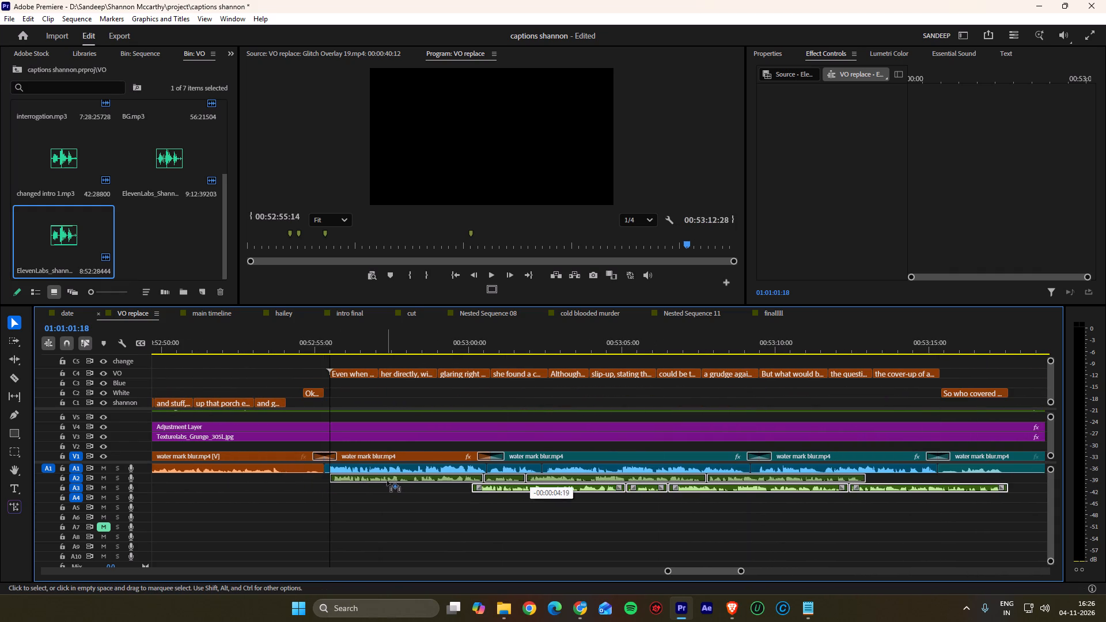
left_click_drag(387, 481, 382, 483)
left_click(382, 499)
Play the new passage from about 00:52:55 and roll the V1 cut with its transition back to about 00:53:00:11.
left_click_drag(324, 348, 319, 344)
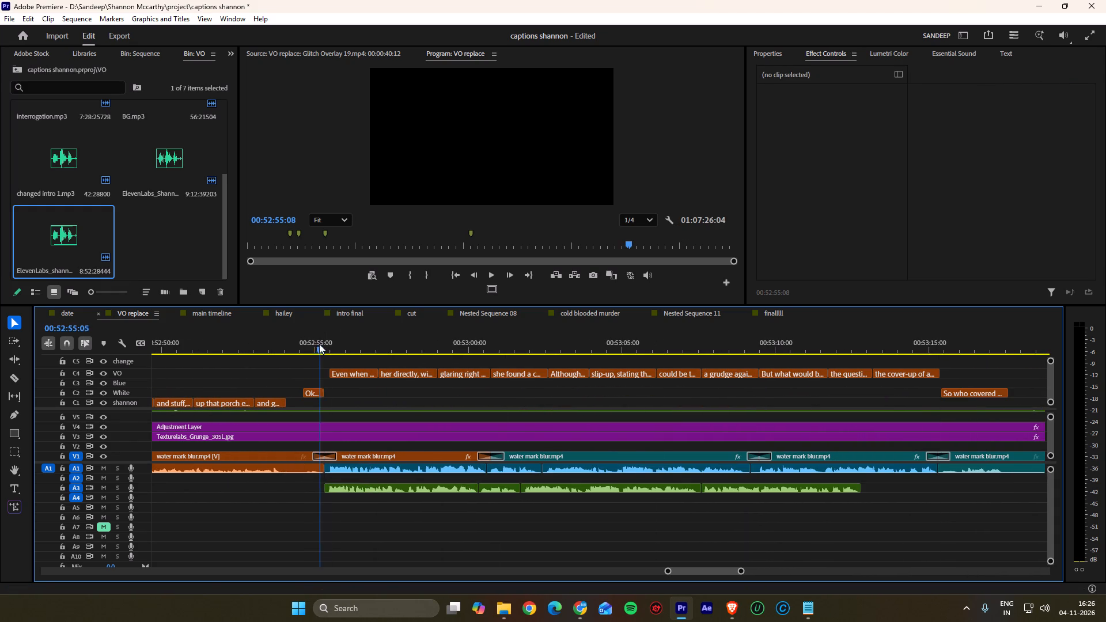
left_click_drag(319, 344, 314, 344)
key("space")
scroll(350, 455, "up", 6, "alt")
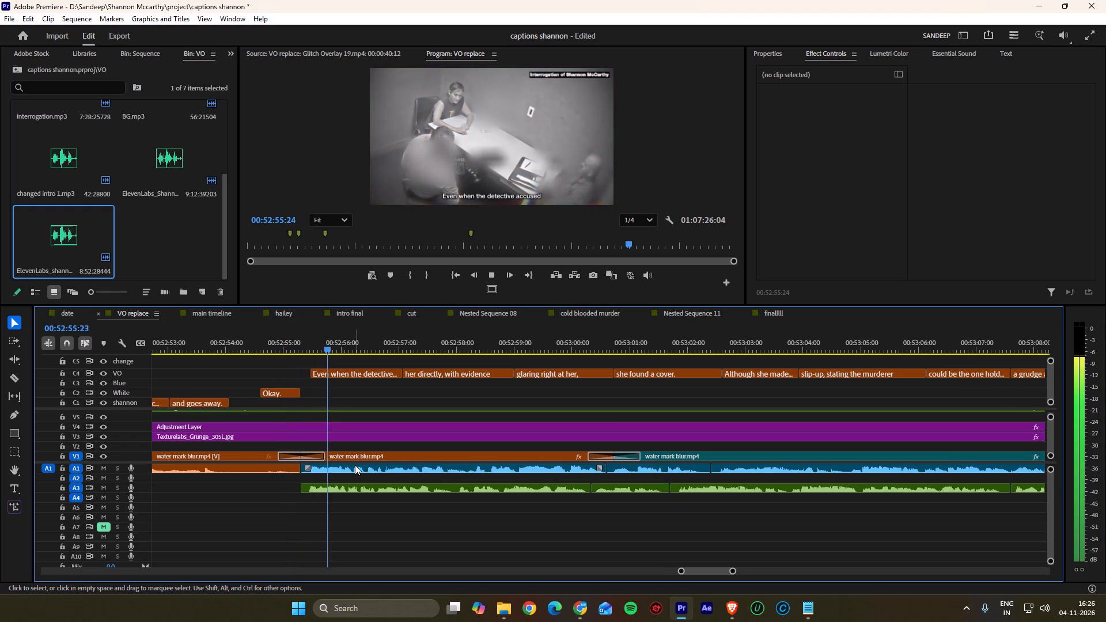
scroll(574, 480, "up", 2, "alt")
scroll(574, 480, "down", 6)
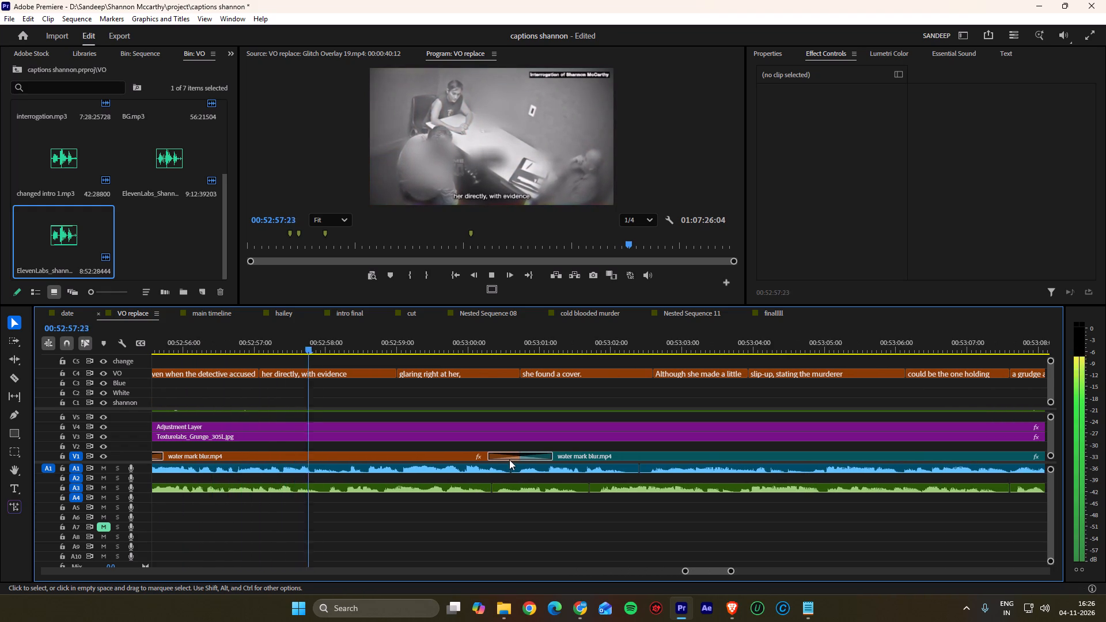
left_click_drag(520, 459, 507, 460, "ctrl")
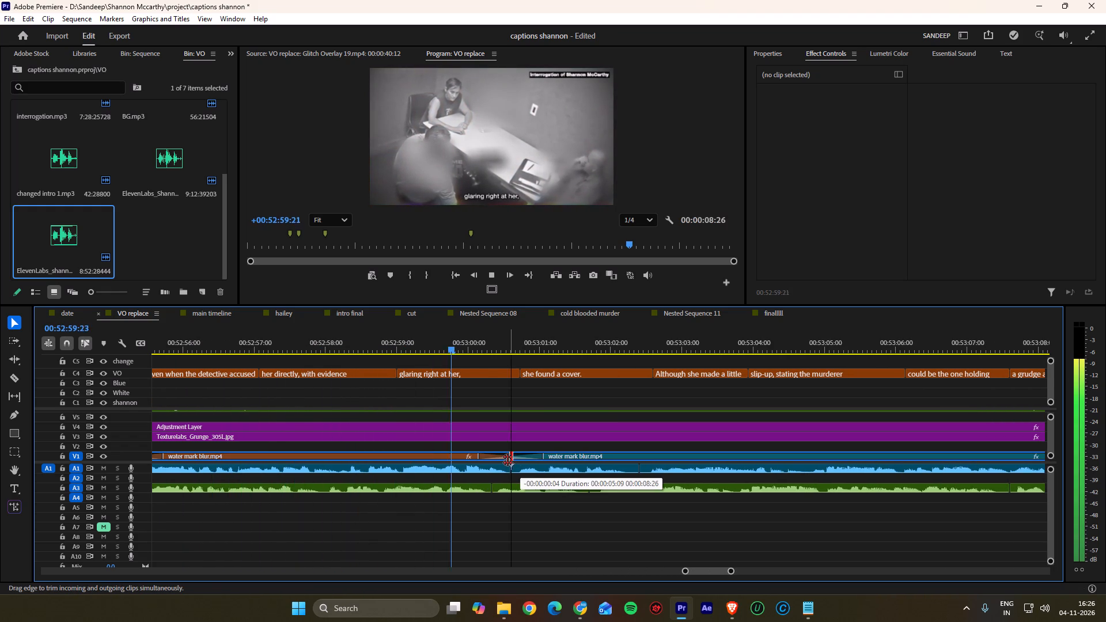
left_click_drag(507, 460, 498, 460, "ctrl")
Play on to find the new sentence start, and roll the next V1 cut with its transition to 00:53:07:21.
scroll(500, 468, "down", 13)
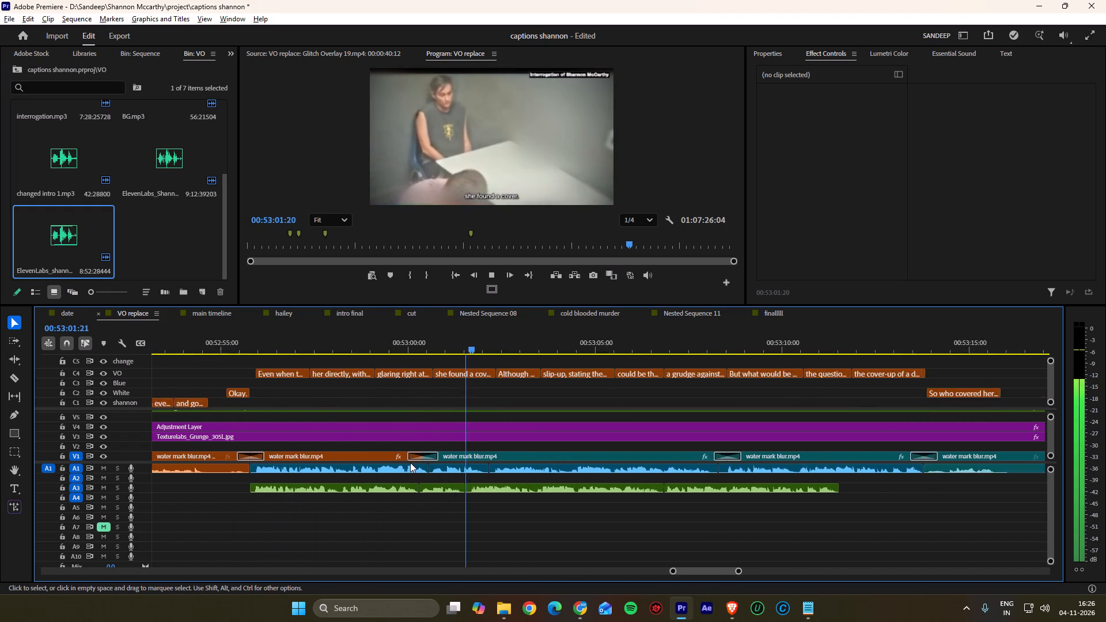
scroll(410, 462, "down", 5)
scroll(495, 468, "up", 6, "alt")
scroll(550, 472, "down", 3)
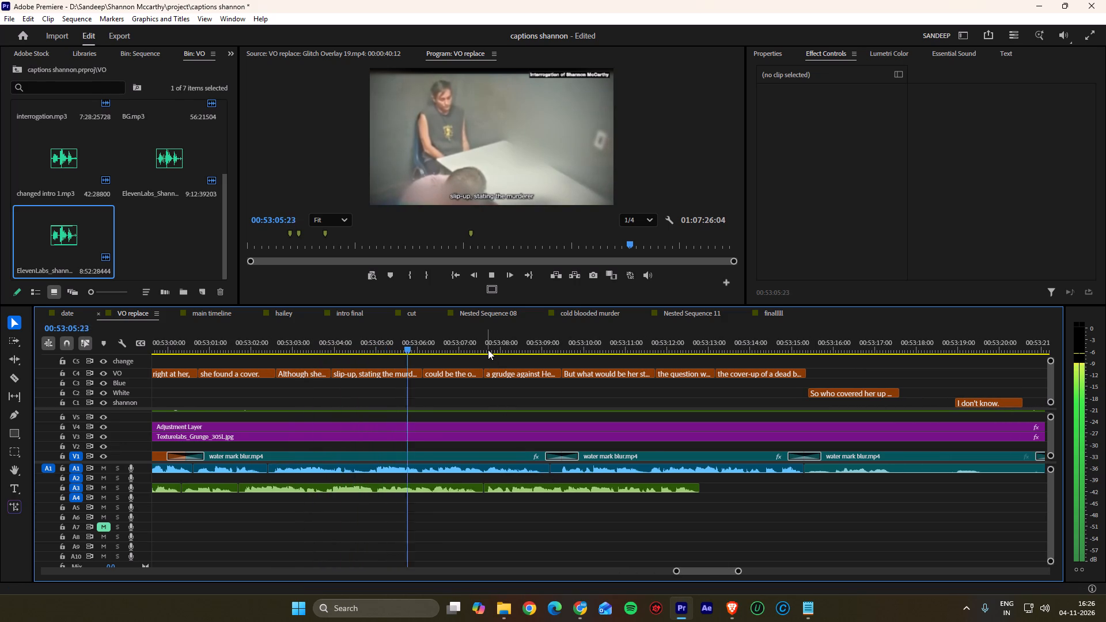
scroll(525, 428, "up", 3, "alt")
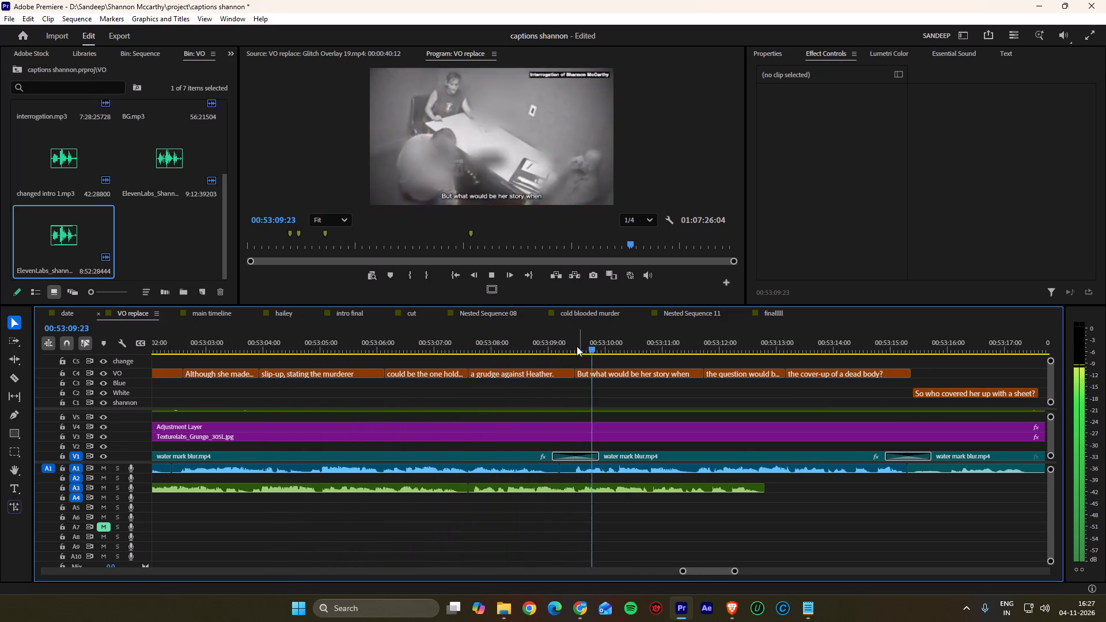
left_click_drag(577, 346, 476, 367)
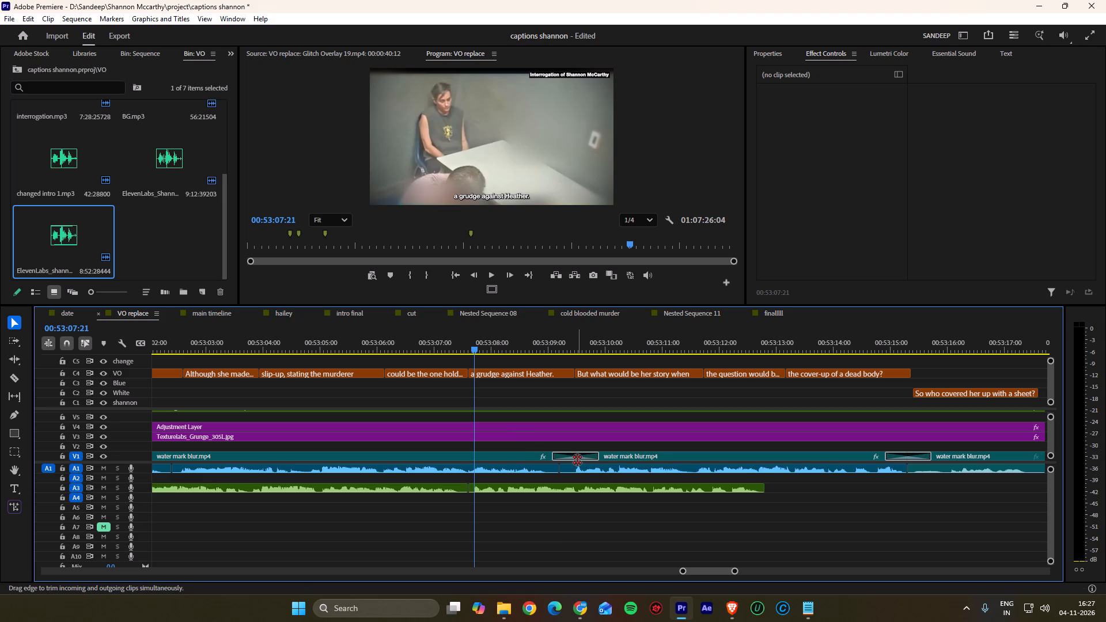
left_click_drag(577, 460, 479, 462, "ctrl")
Delete the old A1 voice-over clips between about 00:52:55 and 00:53:15.
left_click(521, 468)
scroll(585, 489, "down", 2, "alt")
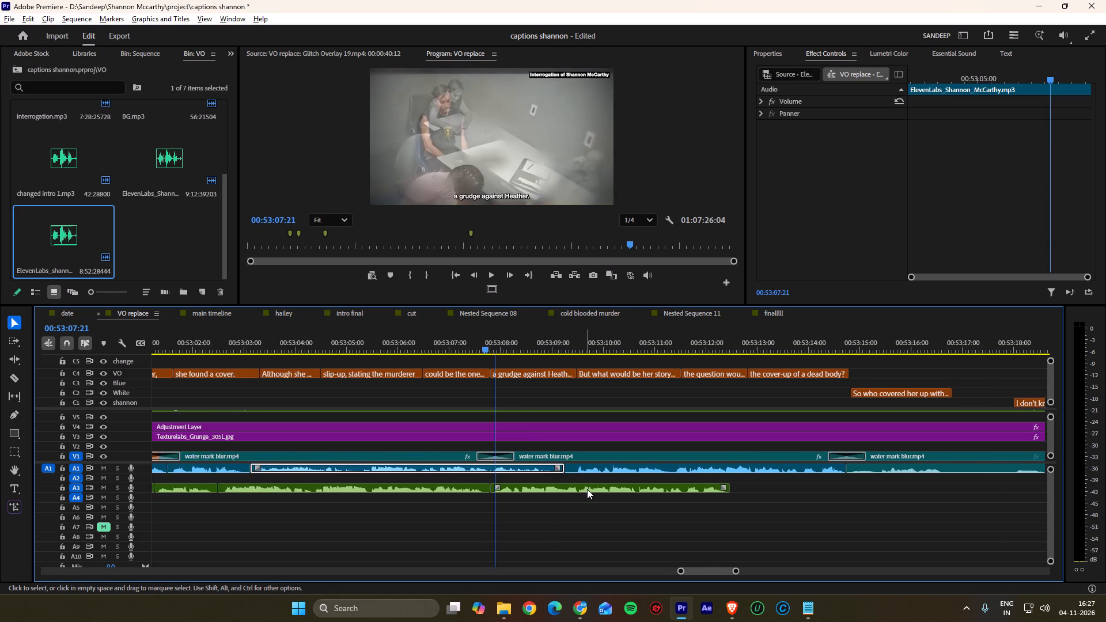
scroll(587, 489, "down", 11, "alt")
left_click(642, 467)
left_click(648, 468)
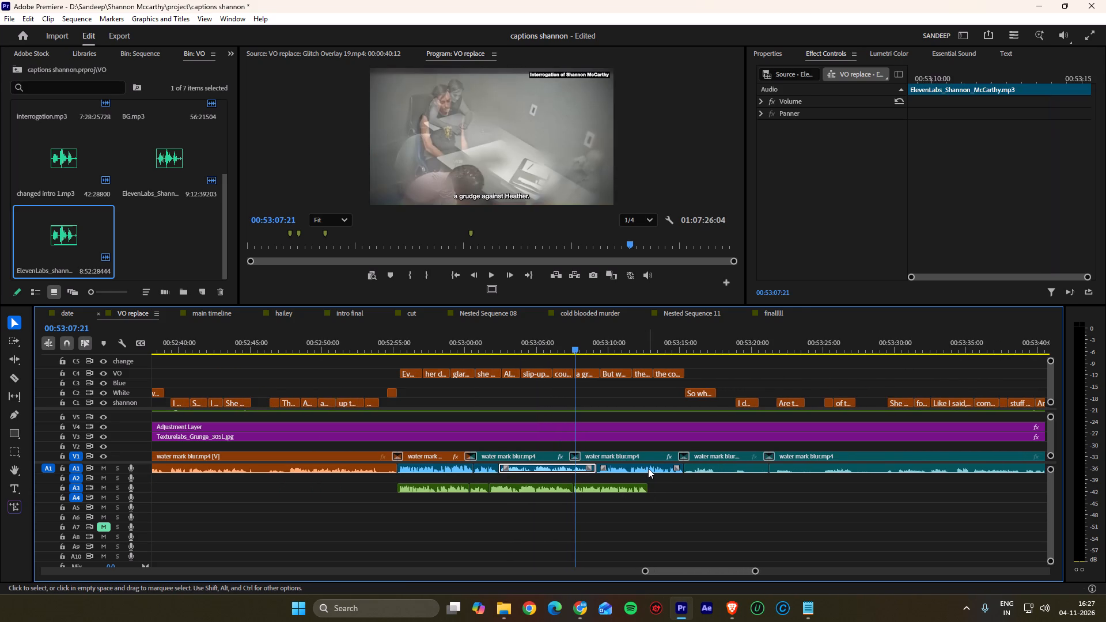
key("Delete")
left_click_drag(618, 466, 427, 471)
key("Delete")
Move the four new narration clips from A3 up to A1, keeping their timing.
left_click_drag(431, 506, 499, 491)
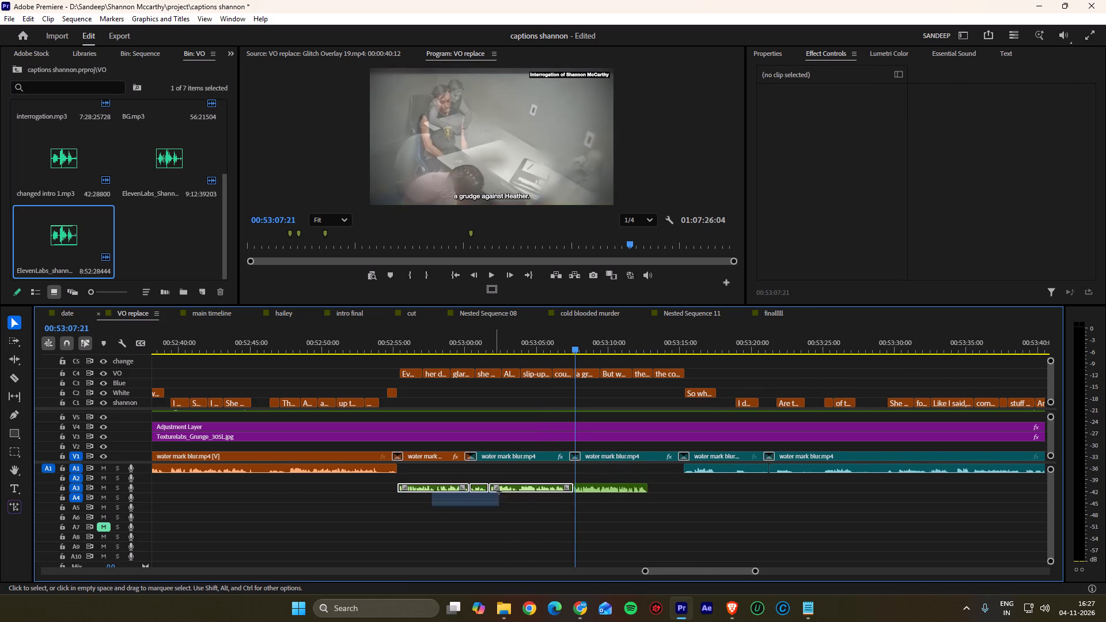
left_click_drag(499, 491, 601, 485)
left_click_drag(606, 487, 605, 468)
left_click(607, 489)
Play the next voice-over passage from about 00:54:42 to check its captions against the narration.
scroll(577, 487, "down", 3)
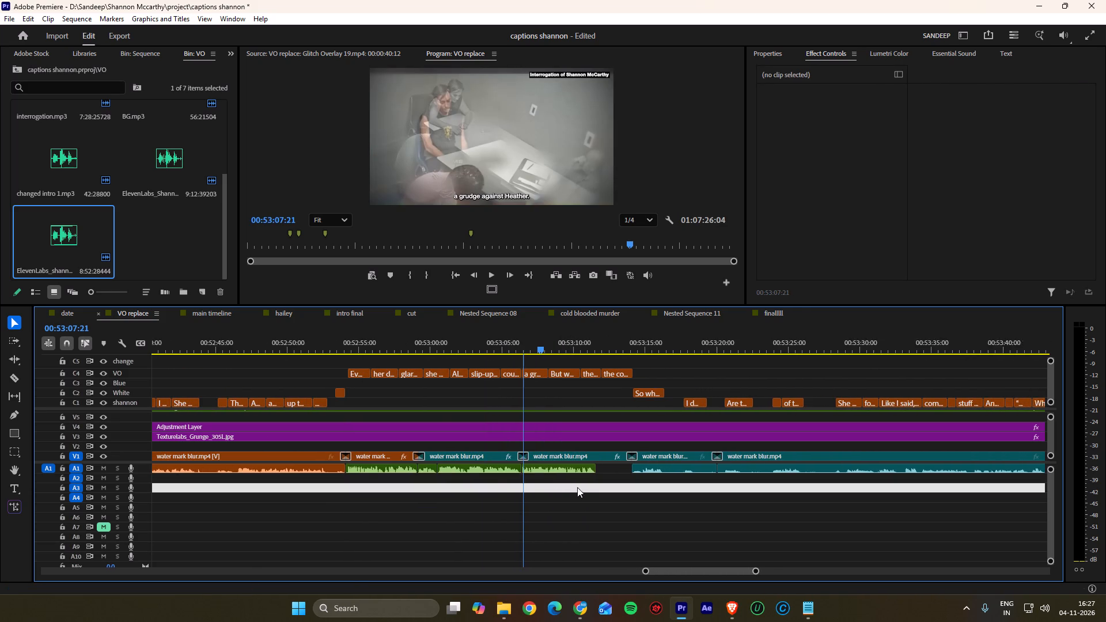
scroll(577, 487, "down", 20)
scroll(577, 487, "down", 16)
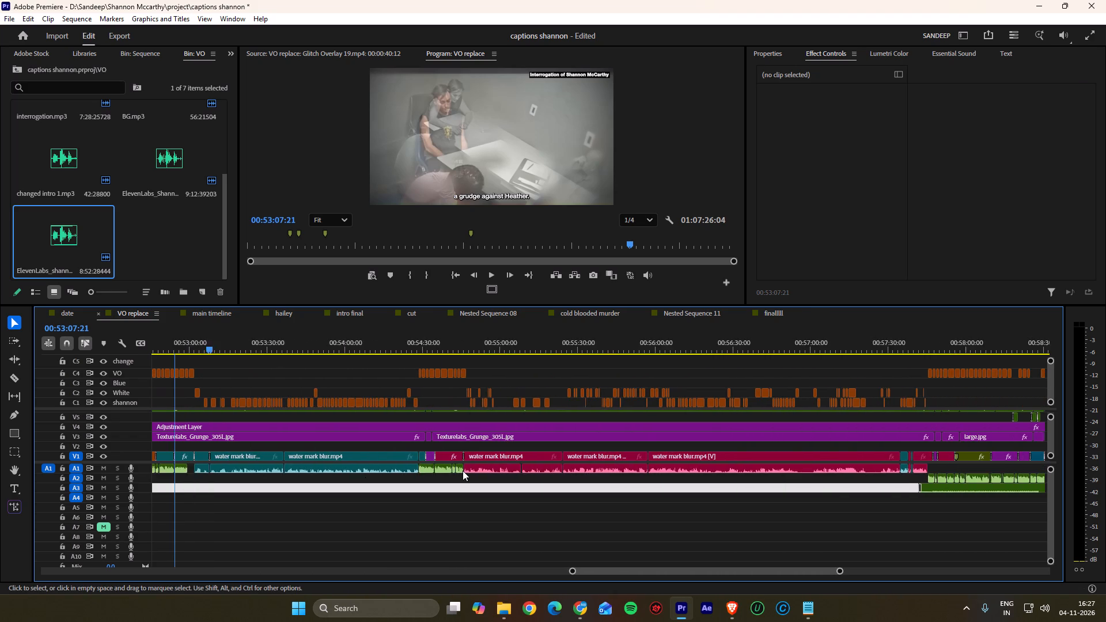
scroll(510, 471, "up", 5, "alt")
scroll(449, 455, "down", 11, "alt")
scroll(449, 454, "up", 11, "alt")
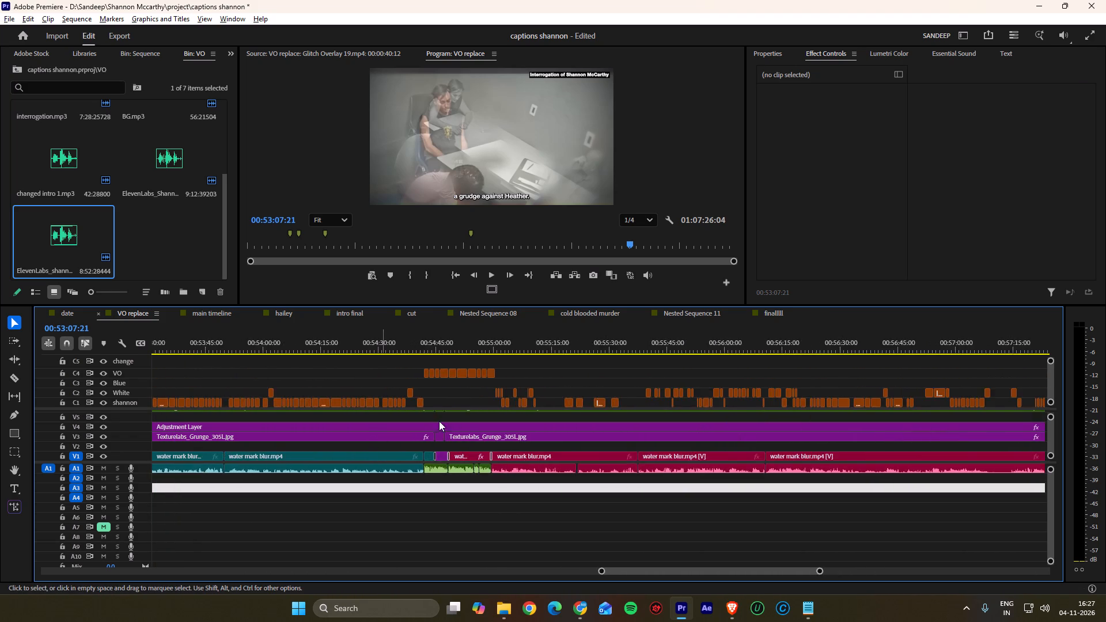
scroll(439, 421, "up", 20, "alt")
scroll(439, 421, "up", 7, "alt")
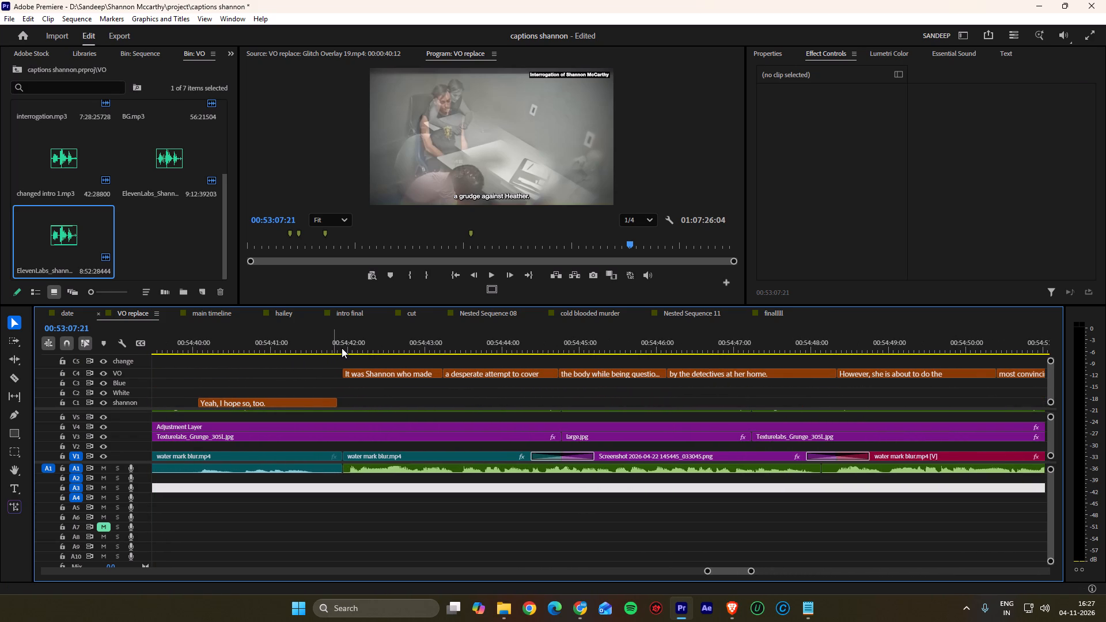
left_click(342, 347)
left_click(344, 344)
key("space")
scroll(340, 348, "down", 4)
scroll(343, 370, "up", 8, "alt")
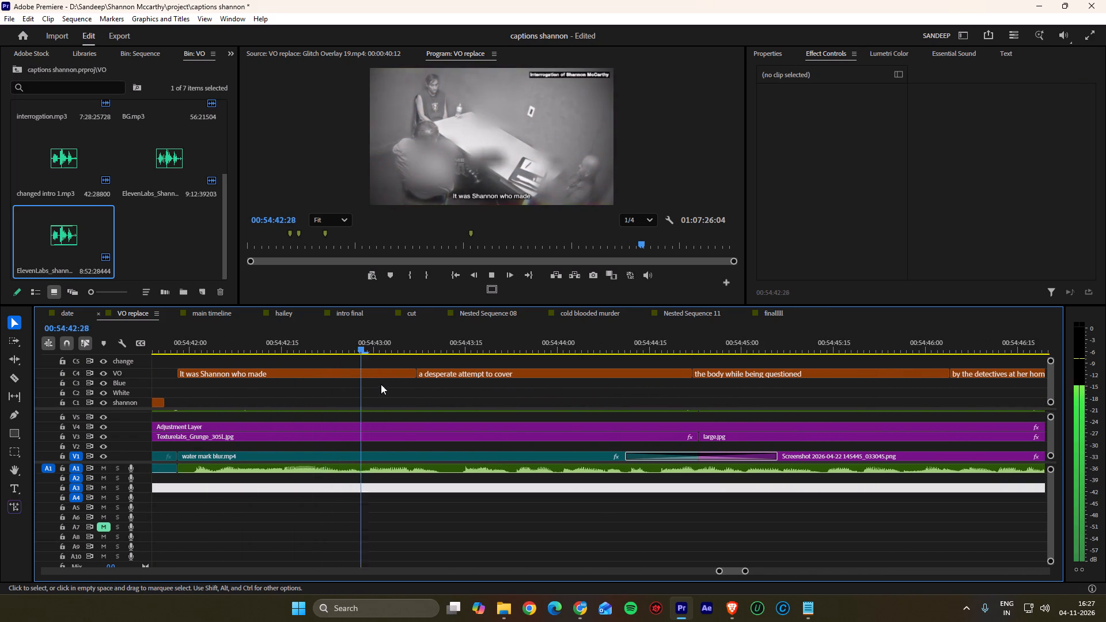
key("space")
key("space")
scroll(394, 384, "down", 9)
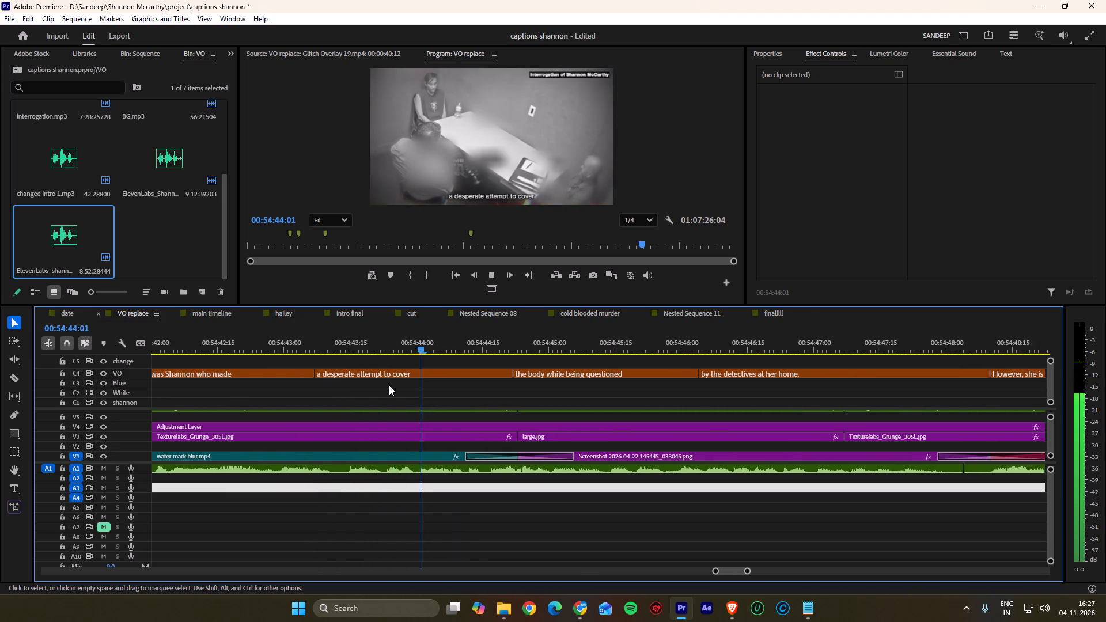
scroll(389, 385, "down", 4)
key("space")
Move the caption boundary before "the body while being questioned" to 00:54:44:27, matching the narration.
left_click_drag(479, 336, 389, 338)
key("space")
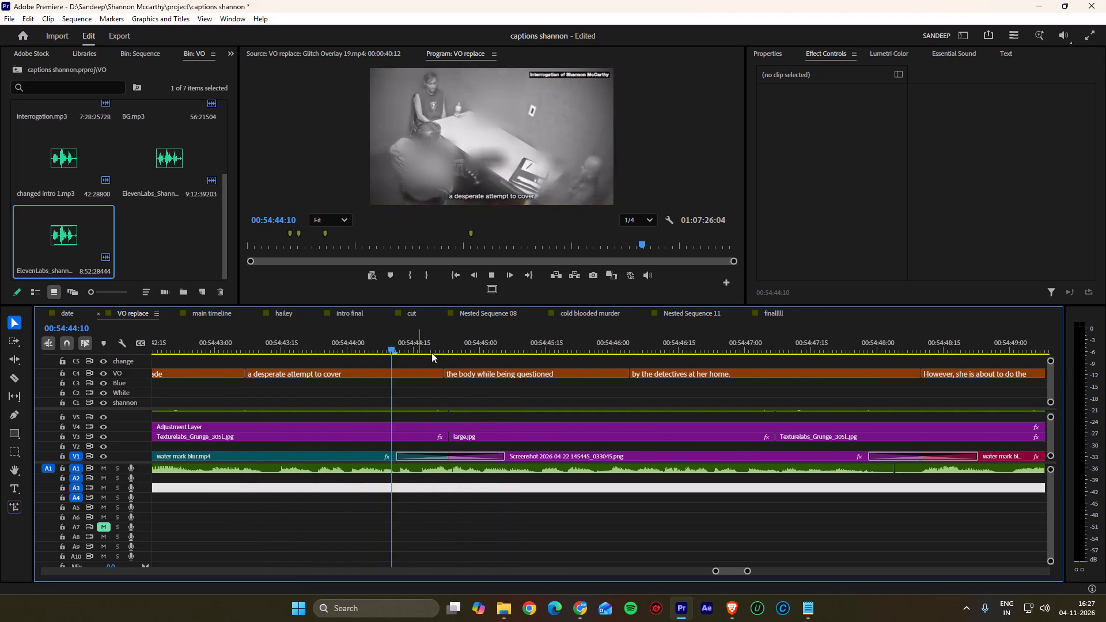
key("space")
key("space")
key("space")
key("space")
key("space")
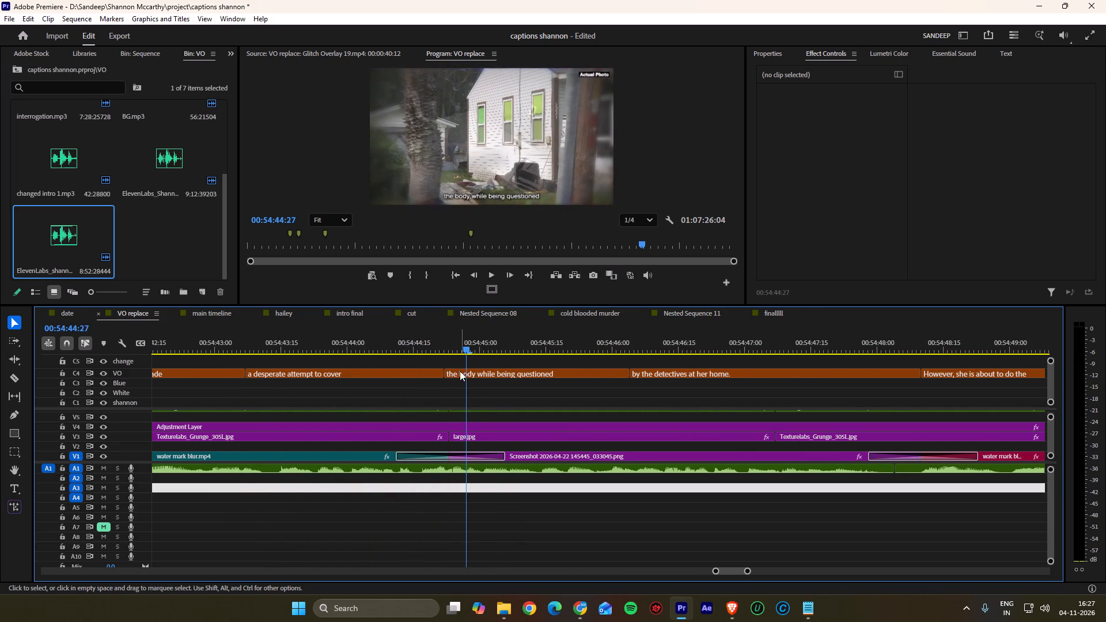
left_click_drag(446, 375, 469, 375, "ctrl")
left_click(491, 395)
Find the next spoken phrase and move the caption boundary before "by the detectives at her home." to 00:54:46:12.
key("space")
scroll(491, 395, "down", 2)
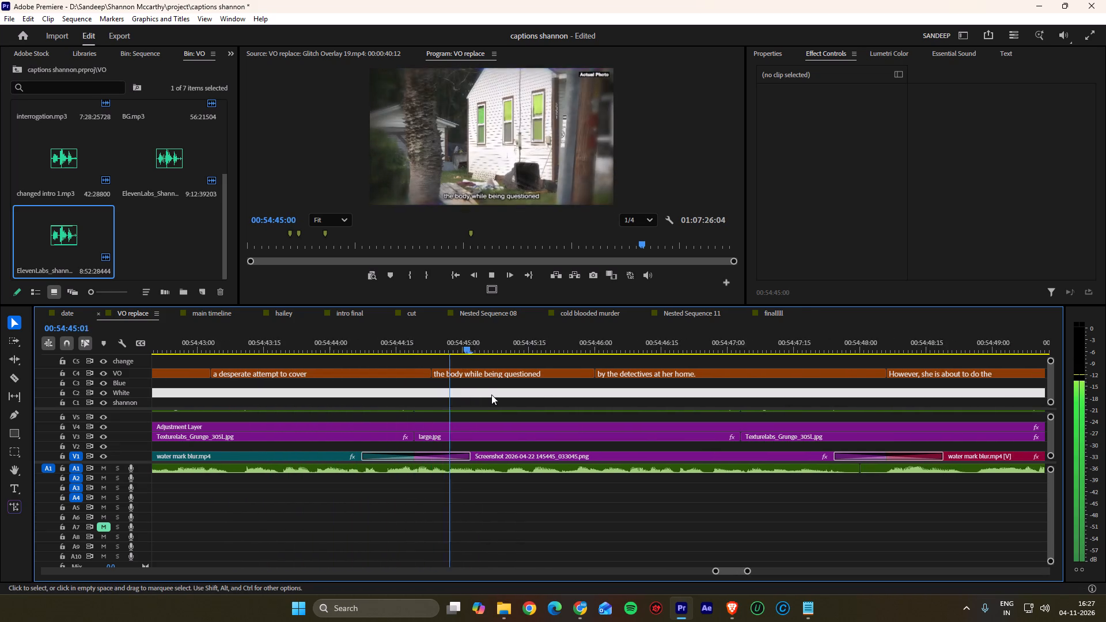
scroll(491, 395, "down", 7)
key("space")
key("space")
key("space")
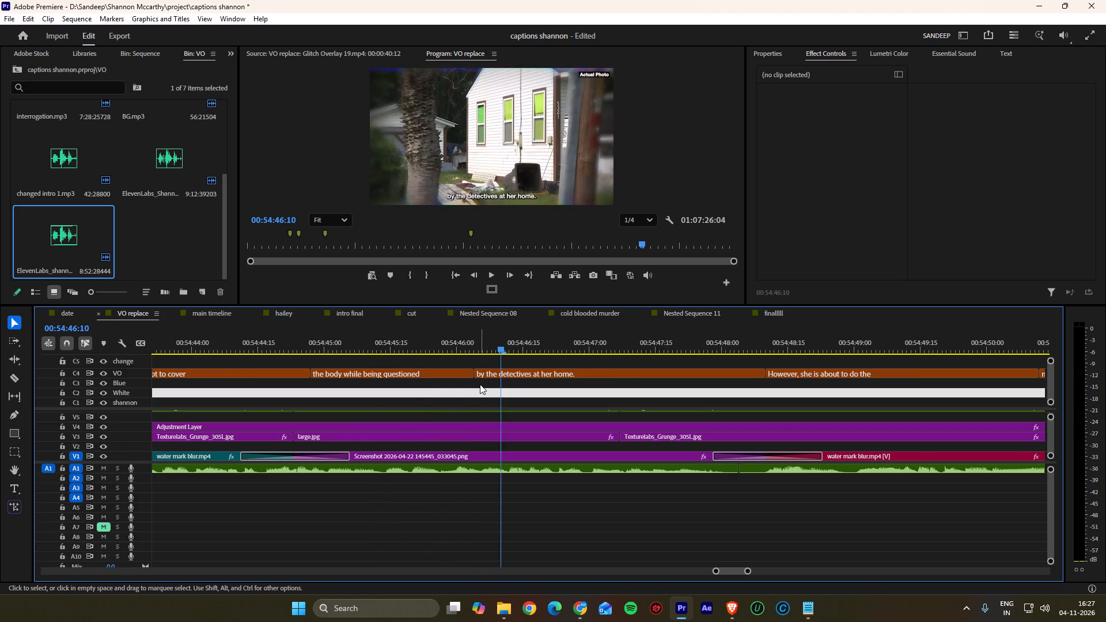
key("space")
key("space")
left_click_drag(508, 344, 513, 346)
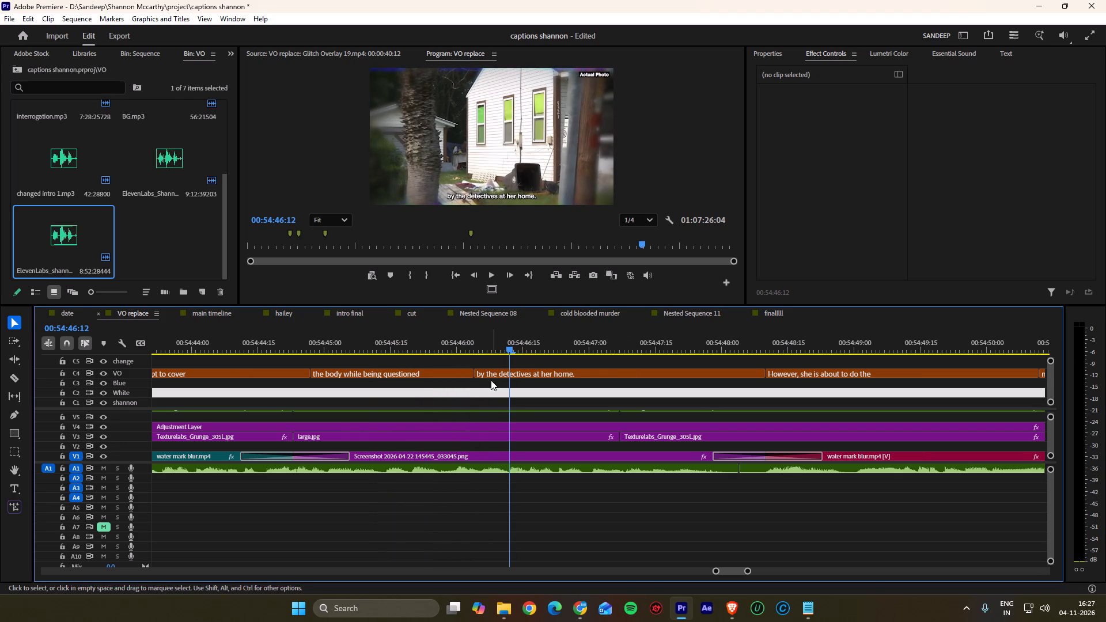
left_click_drag(475, 377, 512, 376, "ctrl")
left_click(525, 393)
Play to the next sentence and move the caption boundary before "However, she is about to do the" to 00:54:48:09.
key("space")
scroll(525, 394, "down", 3)
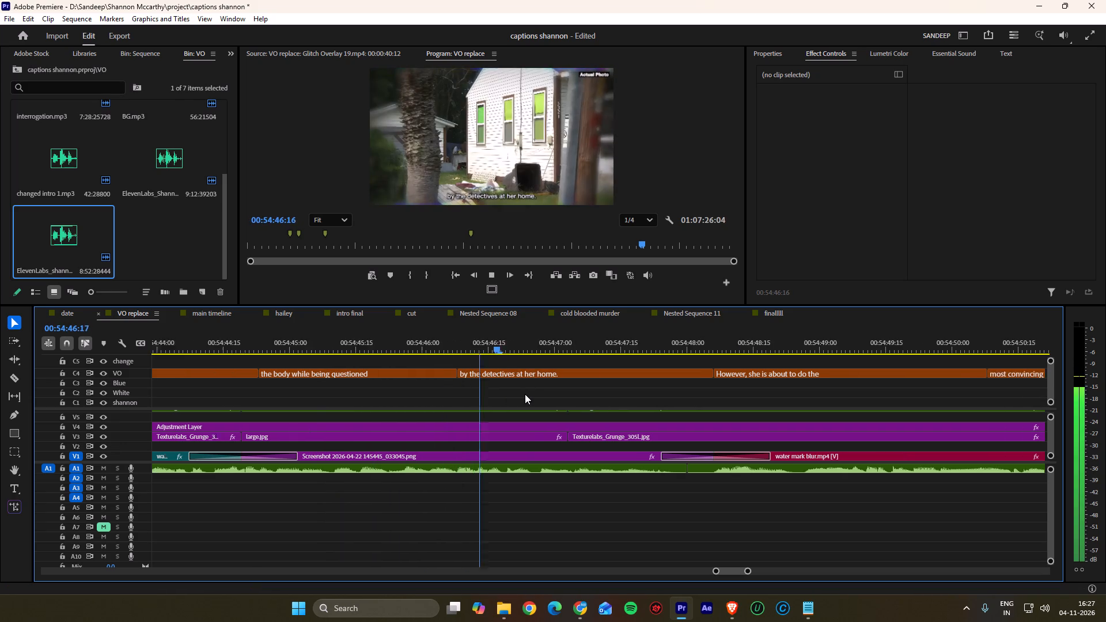
scroll(525, 394, "down", 15)
key("space")
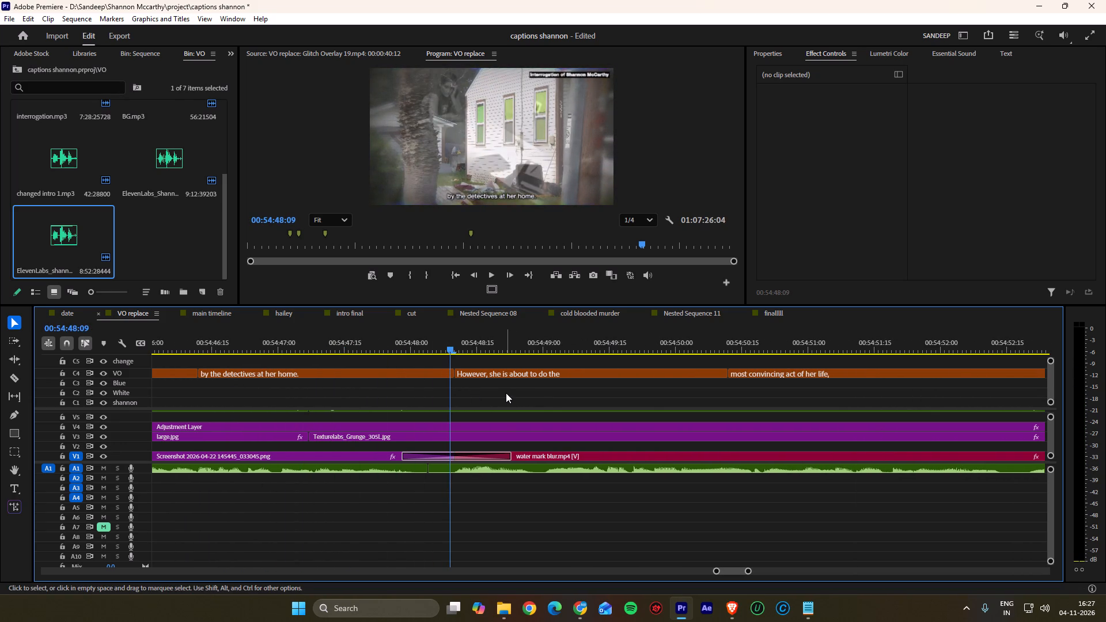
left_click(455, 377, "ctrl")
left_click(460, 380)
Play to the next phrase and move the caption boundary before "most convincing act of her life," to 00:54:50:10.
key("space")
scroll(460, 380, "down", 5)
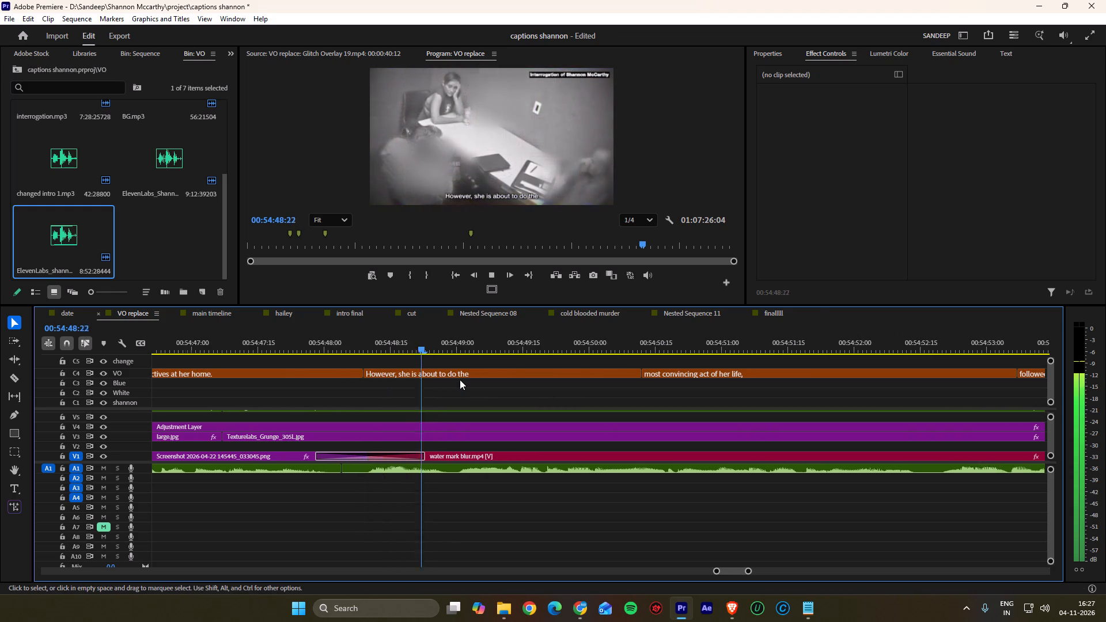
scroll(460, 380, "down", 4)
key("space")
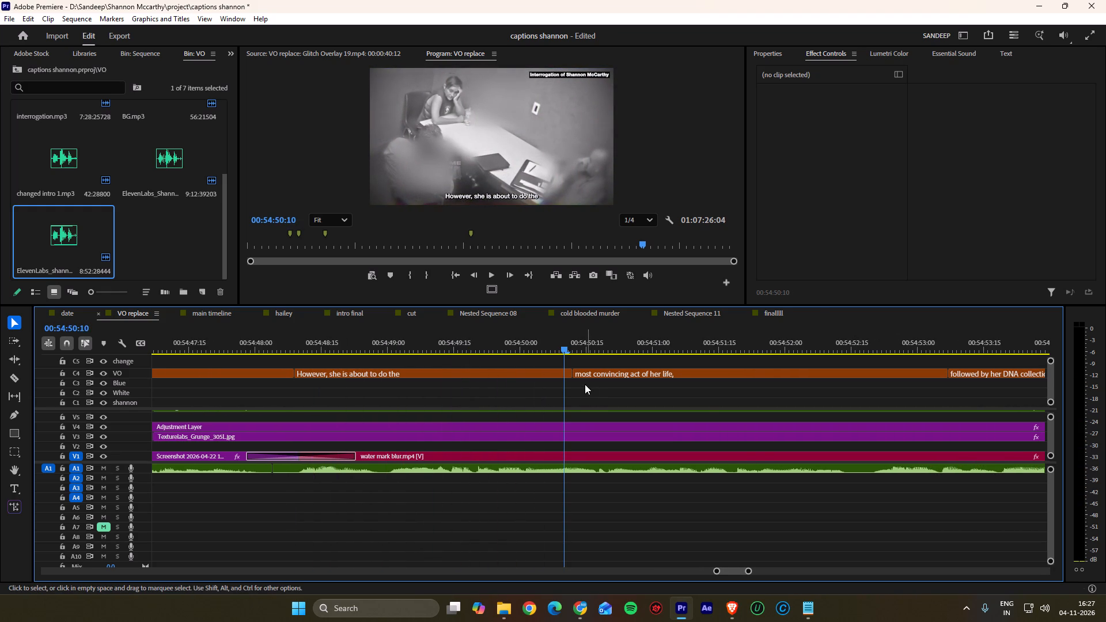
left_click(571, 376, "ctrl")
left_click(579, 384)
Find where the DNA phrase is spoken and move the caption boundary before "followed by her DNA collection," to 00:54:52:22.
key("space")
scroll(577, 384, "down", 6)
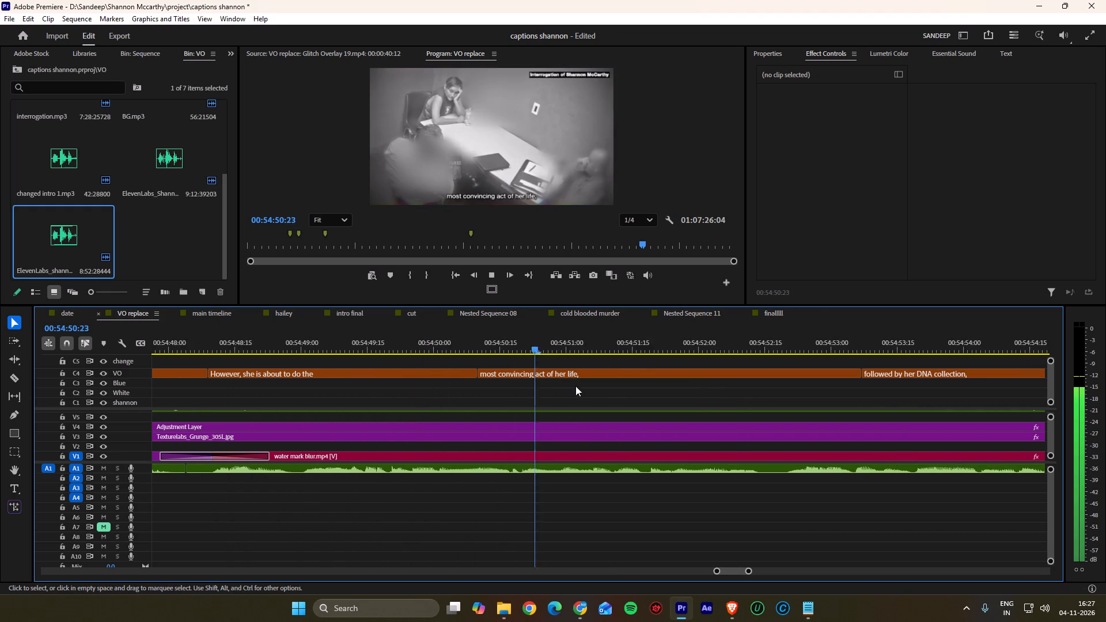
scroll(575, 386, "down", 17)
key("space")
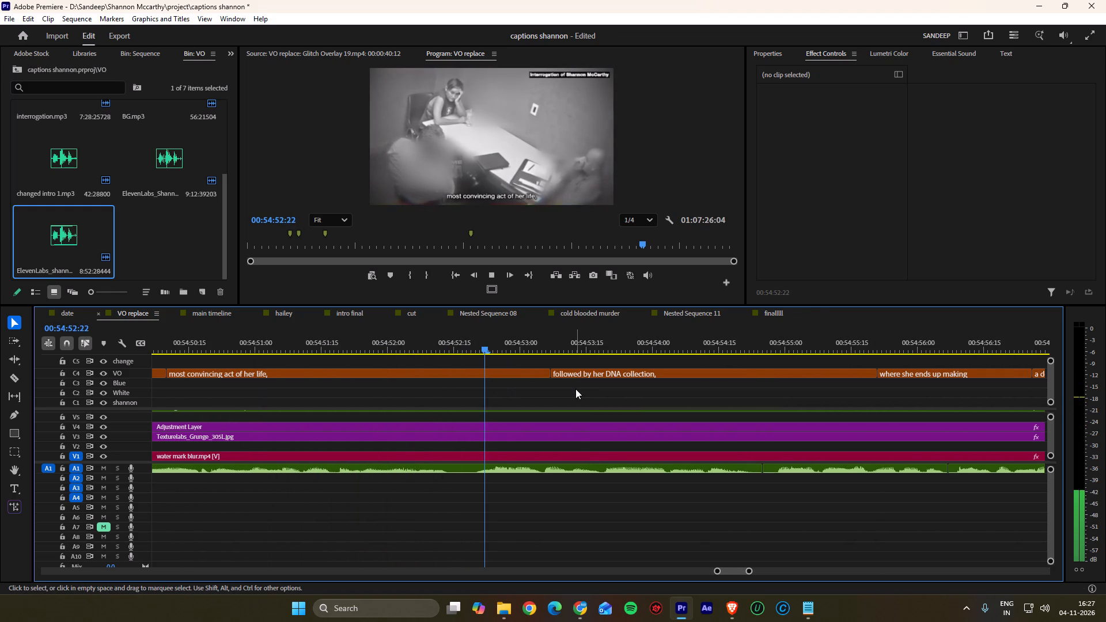
left_click_drag(553, 378, 487, 379, "ctrl")
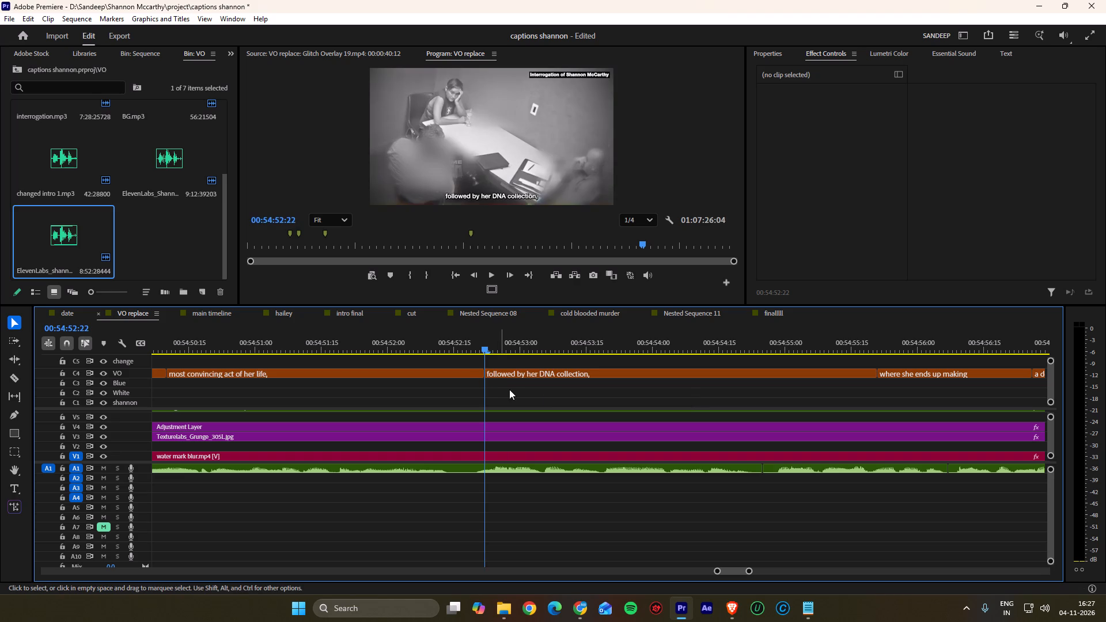
Play to the next phrase and move the caption boundary before "where she ends up making" to 00:54:54:29.
key("space")
scroll(514, 392, "down", 15)
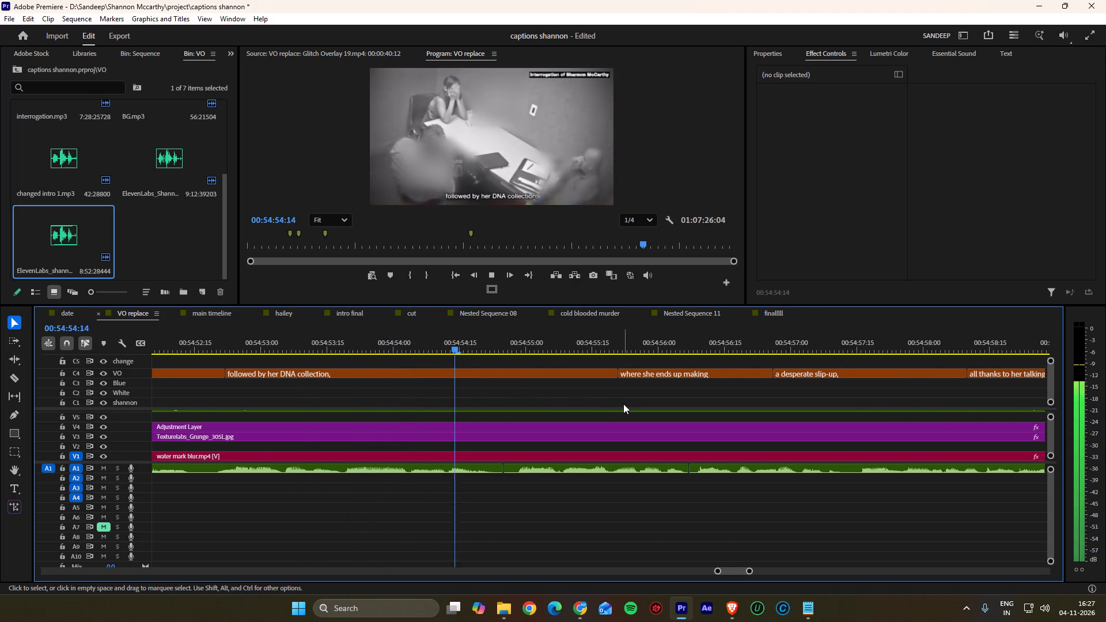
key("space")
left_click_drag(618, 376, 531, 380, "ctrl")
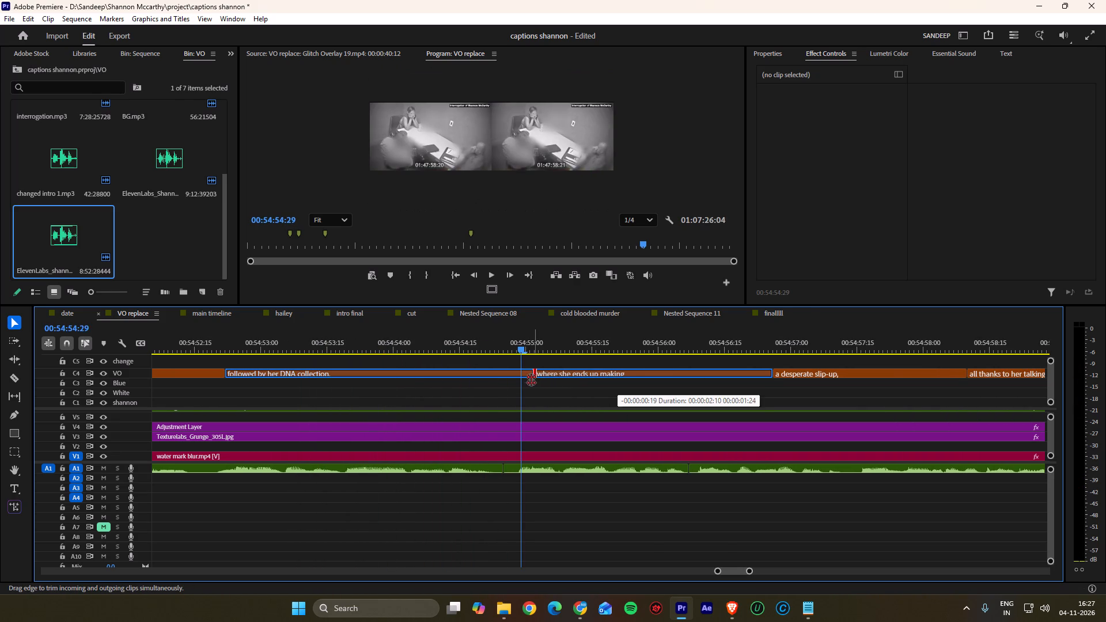
left_click_drag(531, 380, 525, 380, "ctrl")
left_click(546, 387)
Find the next spoken phrase and move the caption boundary before "a desperate slip-up," to 00:54:56:09.
key("space")
scroll(546, 387, "down", 14)
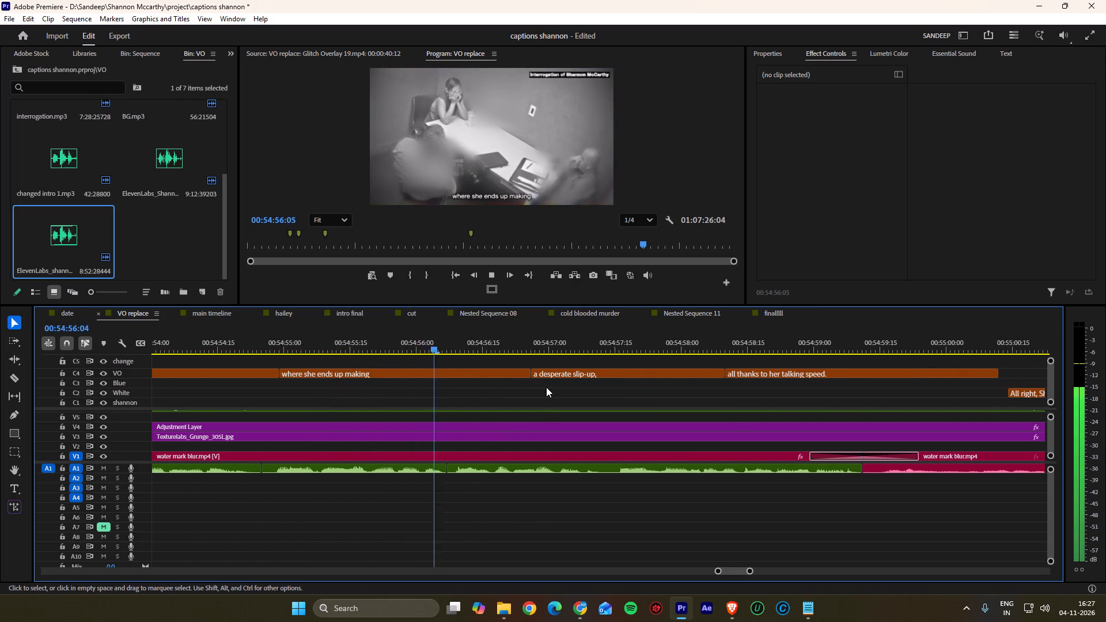
key("space")
left_click_drag(463, 341, 456, 343)
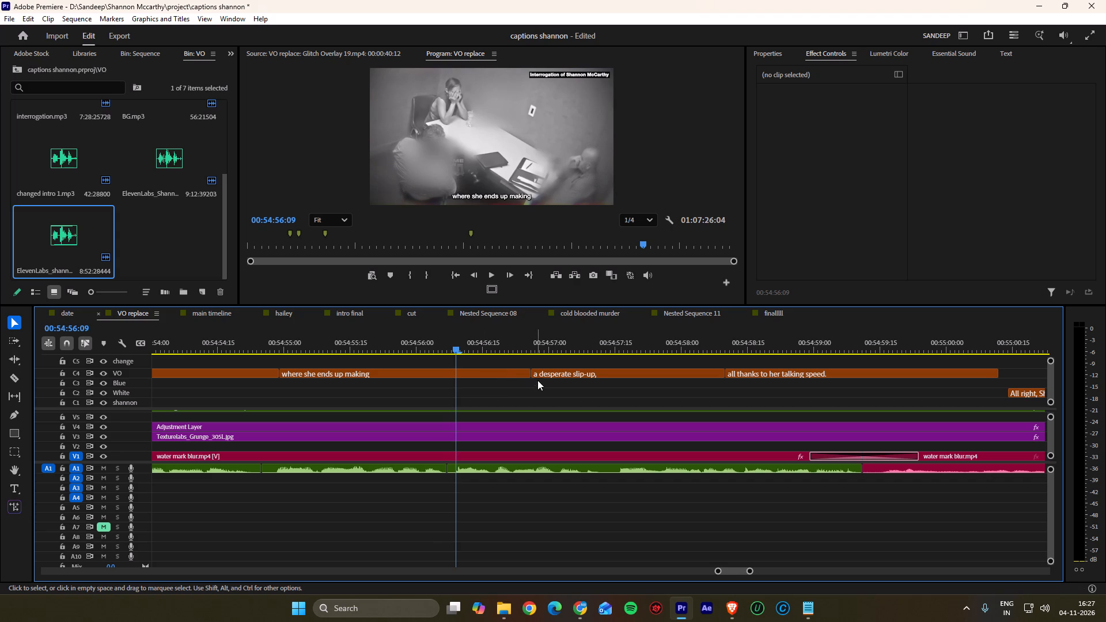
left_click_drag(530, 377, 455, 382, "ctrl")
left_click(476, 391)
Find the passage's closing phrase and move the caption boundary before "all thanks to her talking speed." to 00:54:57:16.
key("space")
scroll(476, 391, "down", 8)
key("space")
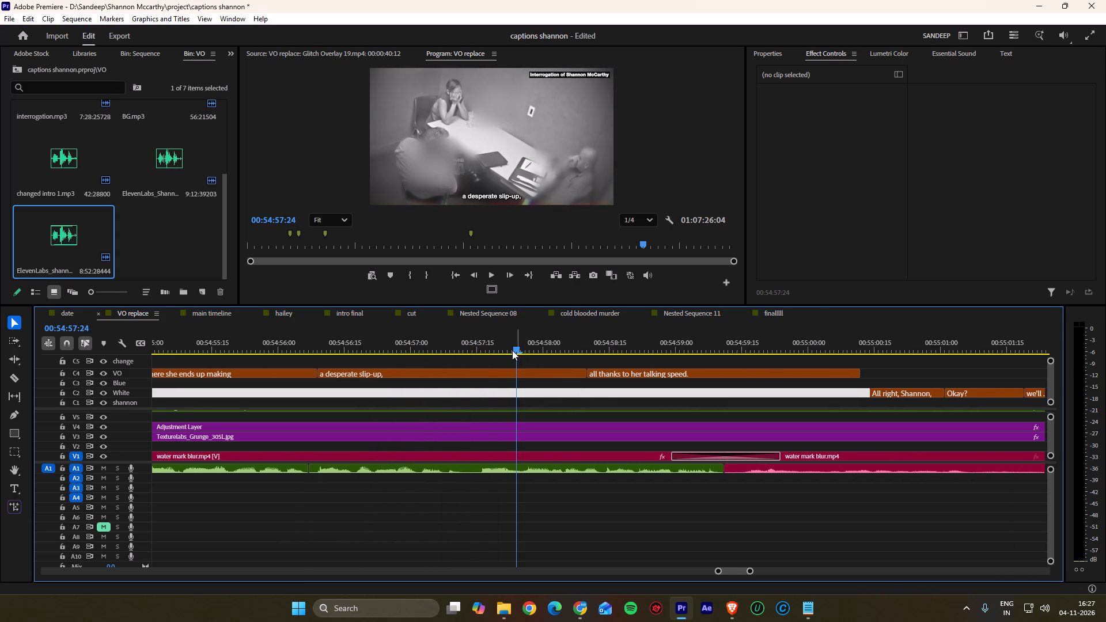
left_click_drag(512, 350, 483, 352)
left_click_drag(589, 377, 563, 381, "ctrl")
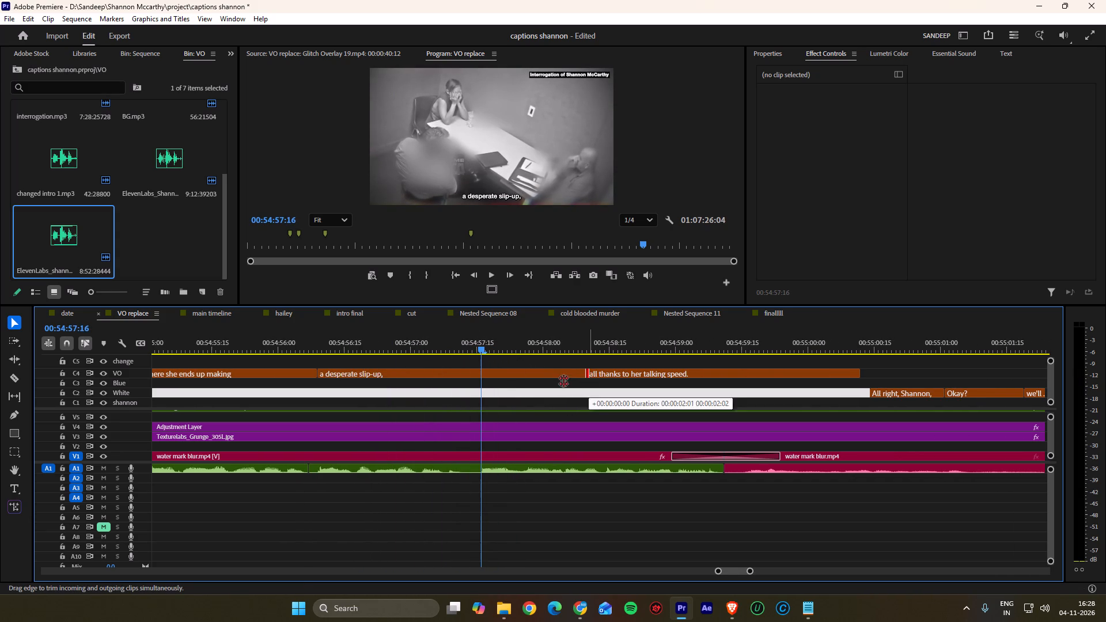
left_click_drag(563, 381, 484, 381, "ctrl")
Shorten the end of the "all thanks to her talking speed." caption to about 00:54:59:08, where the narration stops.
key("space")
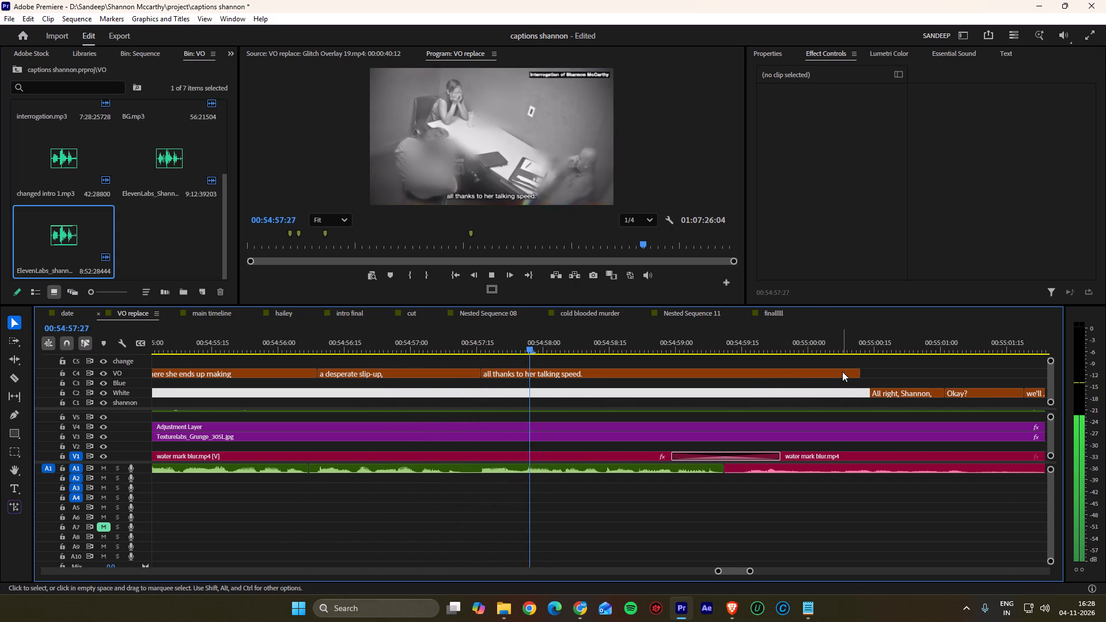
left_click_drag(861, 371, 711, 374)
Play and replay the interrogation dialogue after the narration to check the timing of the captions from "All right, Shannon," onward.
scroll(677, 401, "down", 6)
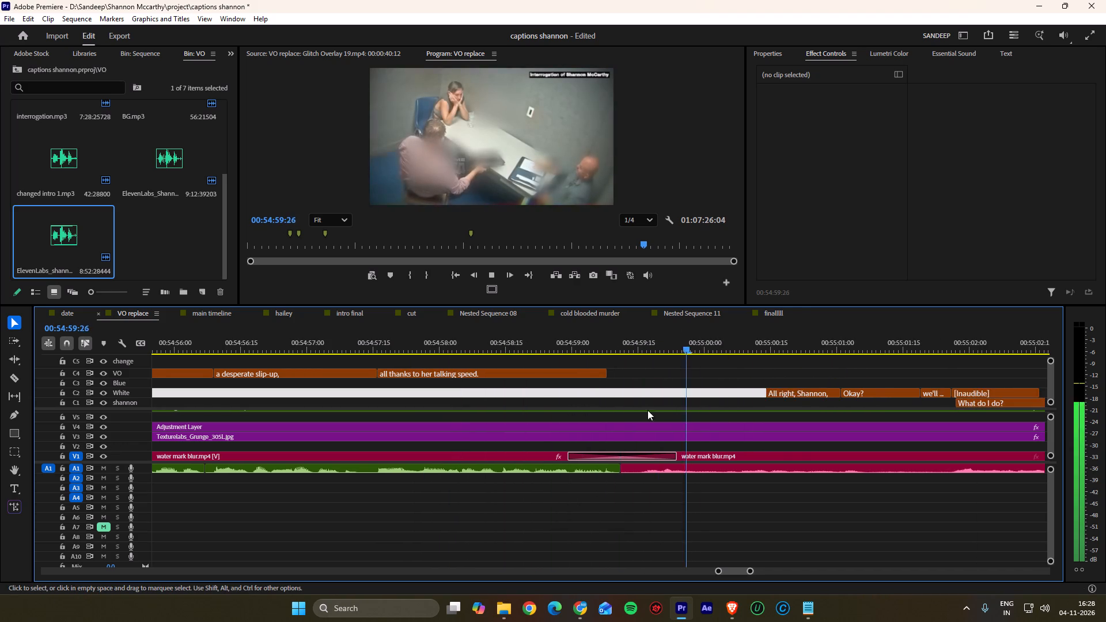
scroll(641, 410, "down", 15)
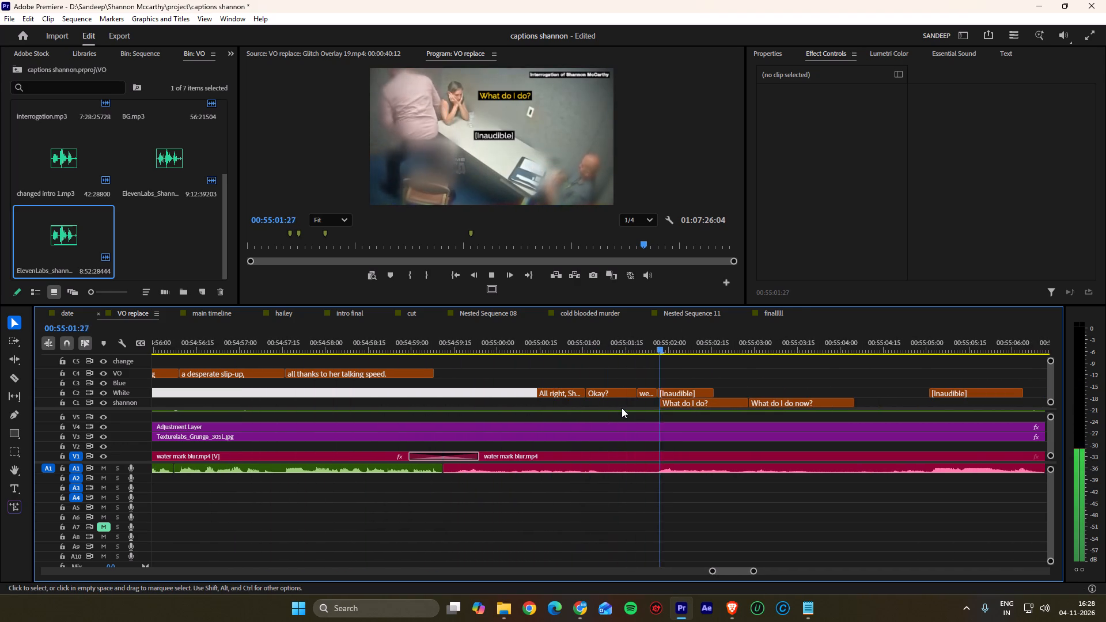
scroll(648, 406, "down", 2, "alt")
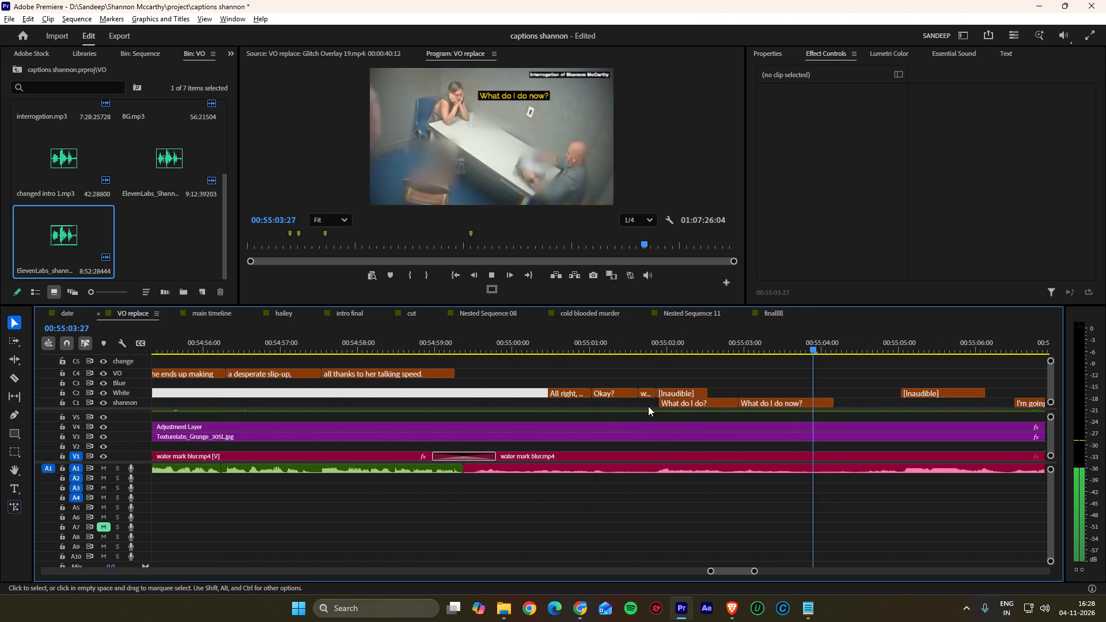
scroll(648, 406, "down", 3, "alt")
scroll(648, 406, "down", 4)
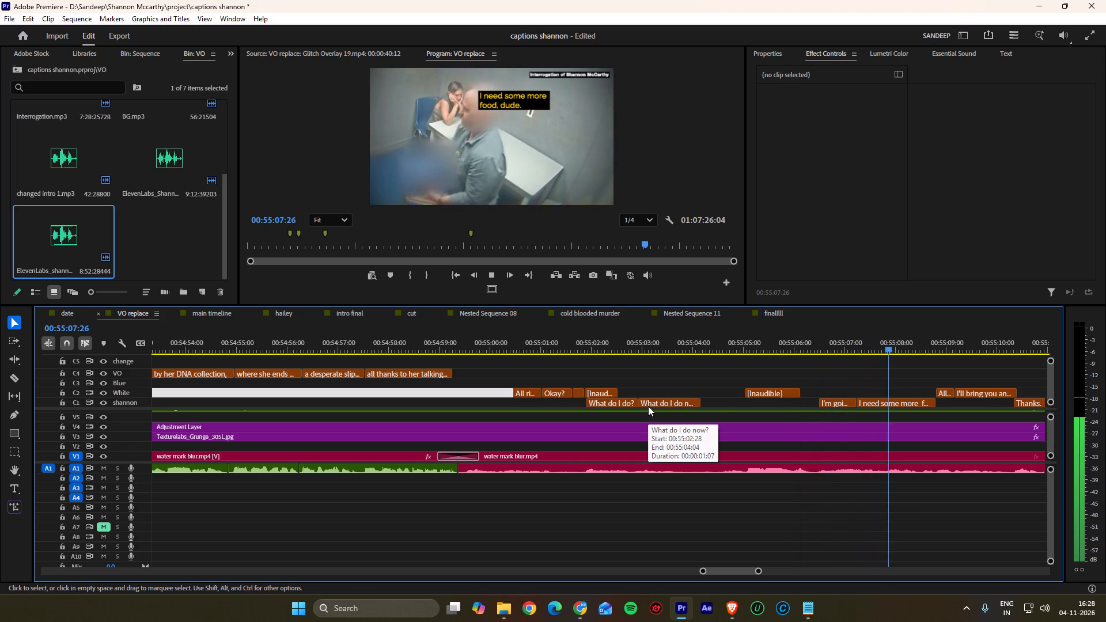
left_click_drag(513, 344, 476, 344)
key("space")
scroll(482, 411, "up", 8, "alt")
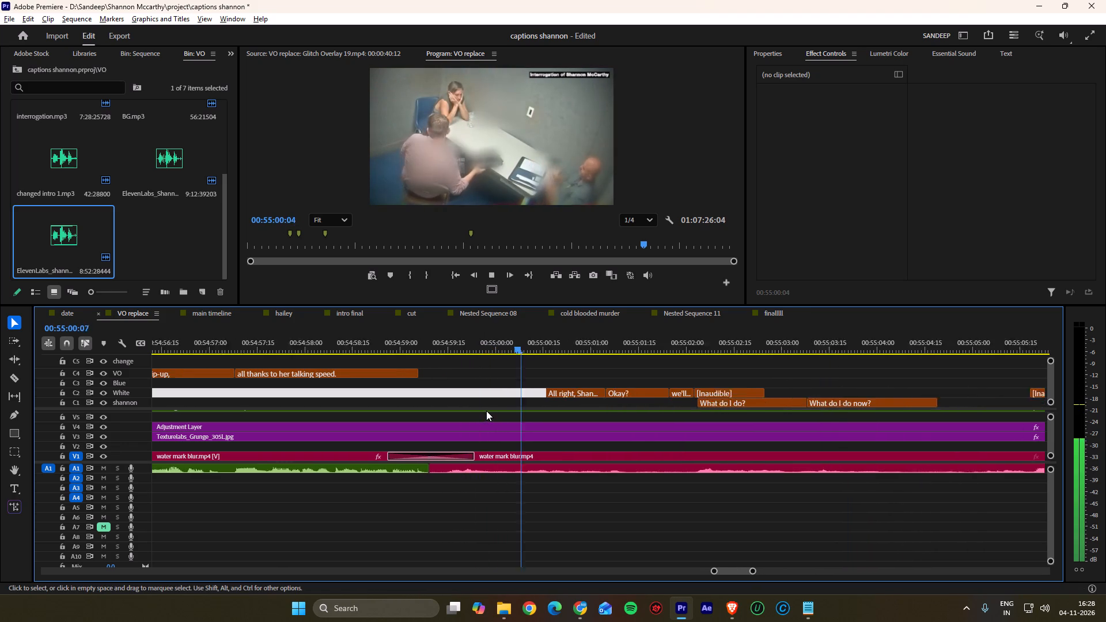
left_click_drag(546, 342, 424, 347)
key("space")
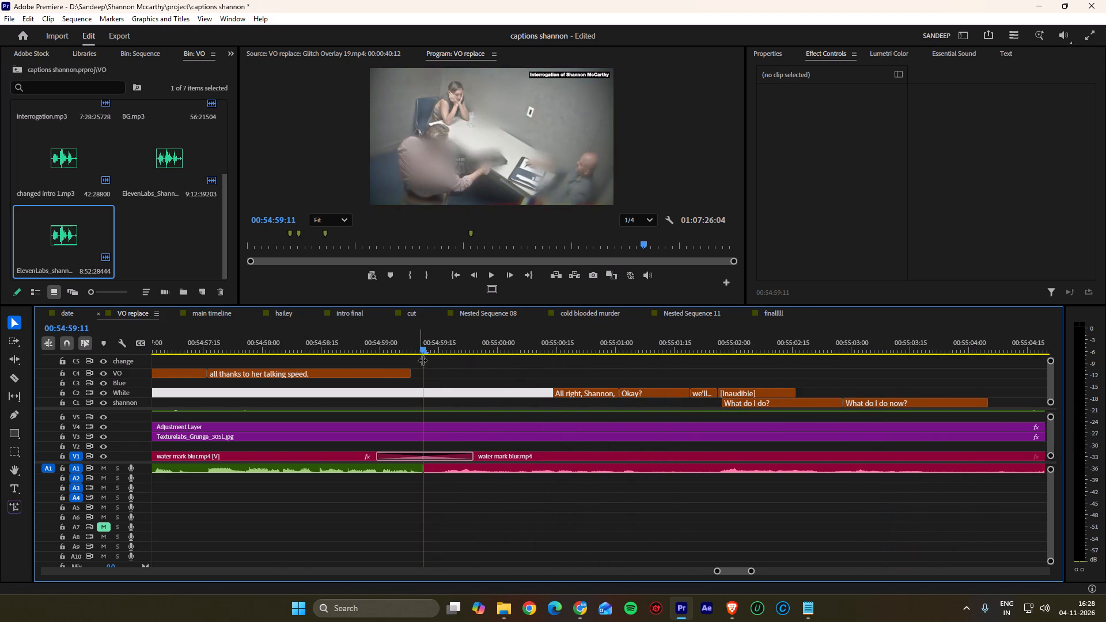
scroll(471, 415, "down", 4, "alt")
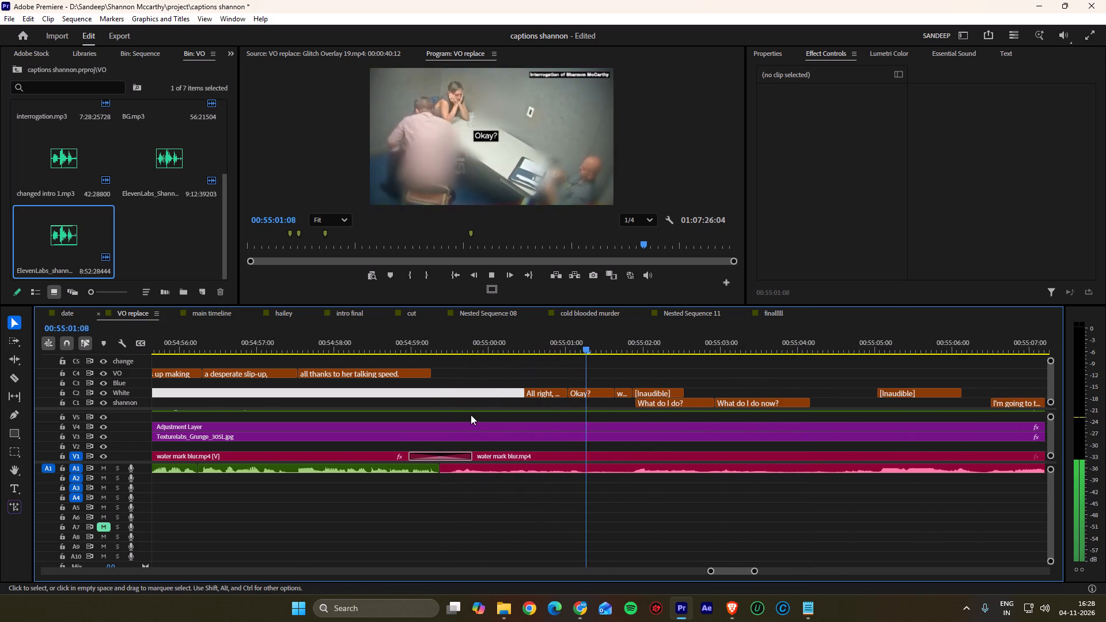
scroll(578, 406, "up", 4, "alt")
left_click_drag(504, 334, 467, 335)
key("space")
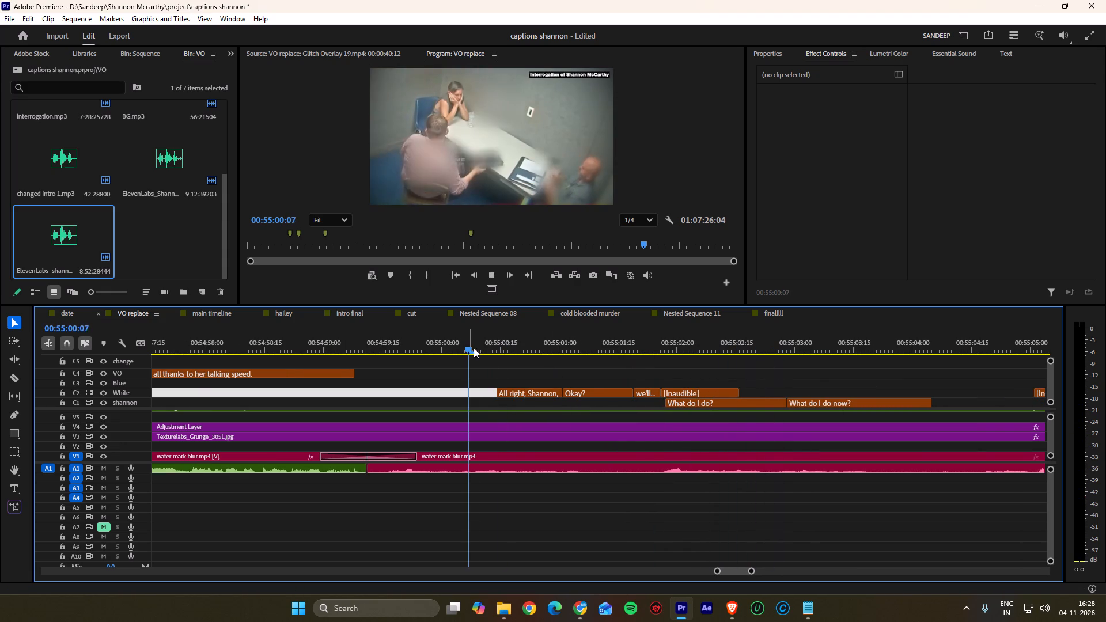
key("space")
Find where the officer starts speaking, move the "All right, Shannon," caption to start at 00:54:59:17 and extend it to "Okay?".
left_click_drag(528, 337, 383, 355)
key("space")
key("space")
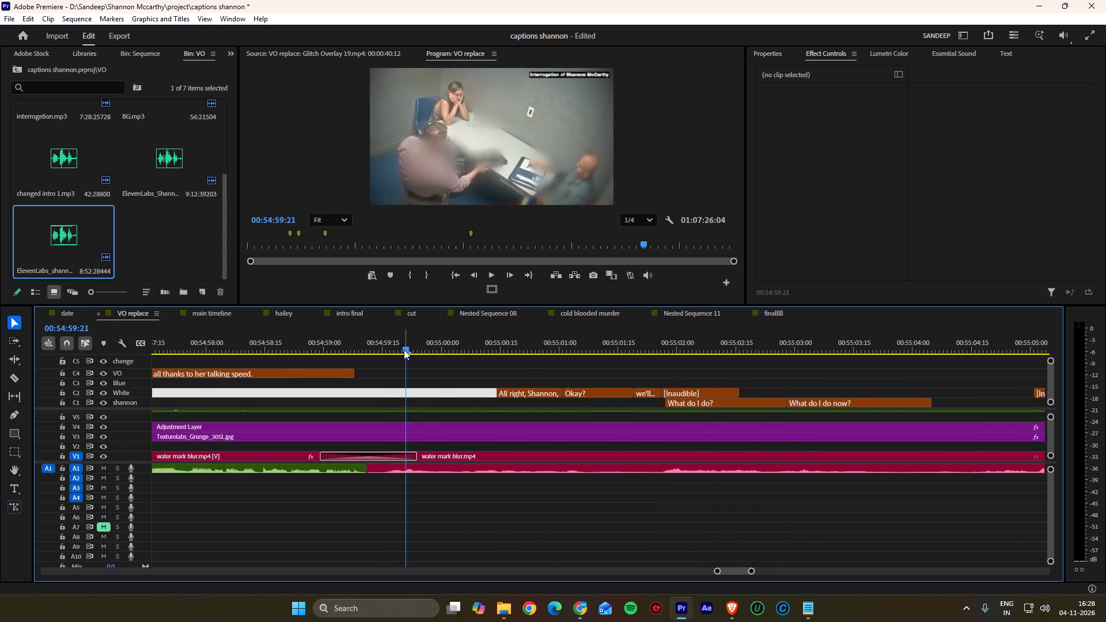
left_click_drag(400, 343, 391, 344)
left_click_drag(524, 392, 425, 392)
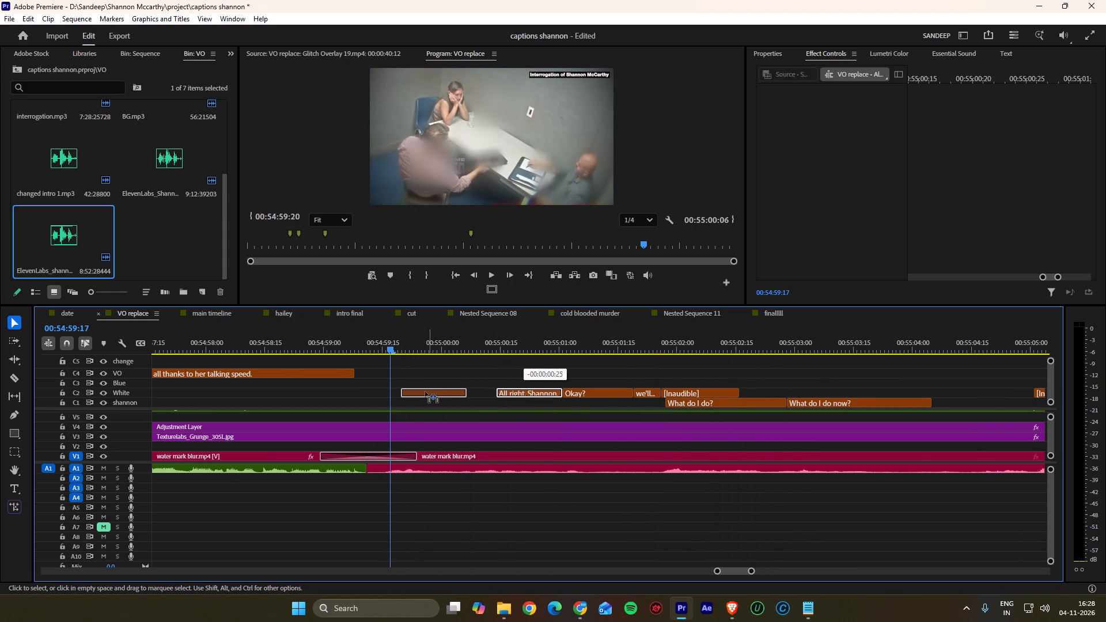
left_click_drag(425, 392, 422, 392)
left_click_drag(453, 392, 568, 402)
key("space")
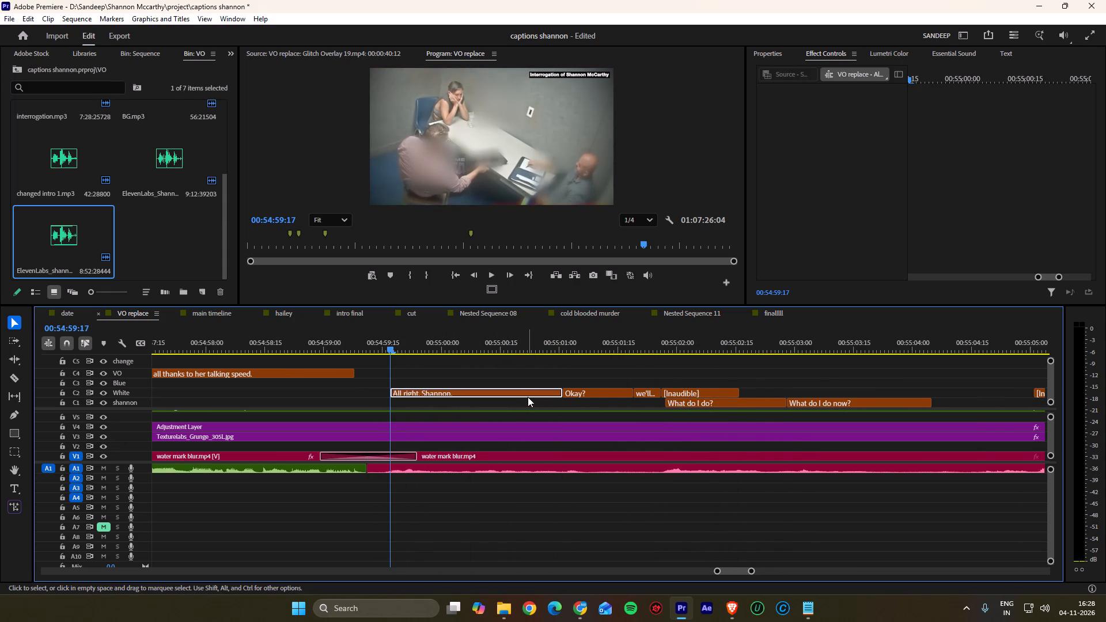
left_click(526, 398)
Replay the "All right, Shannon," and "Okay?" captions to check their order and timing against the spoken dialogue.
scroll(516, 381, "down", 4, "alt")
scroll(516, 381, "down", 4)
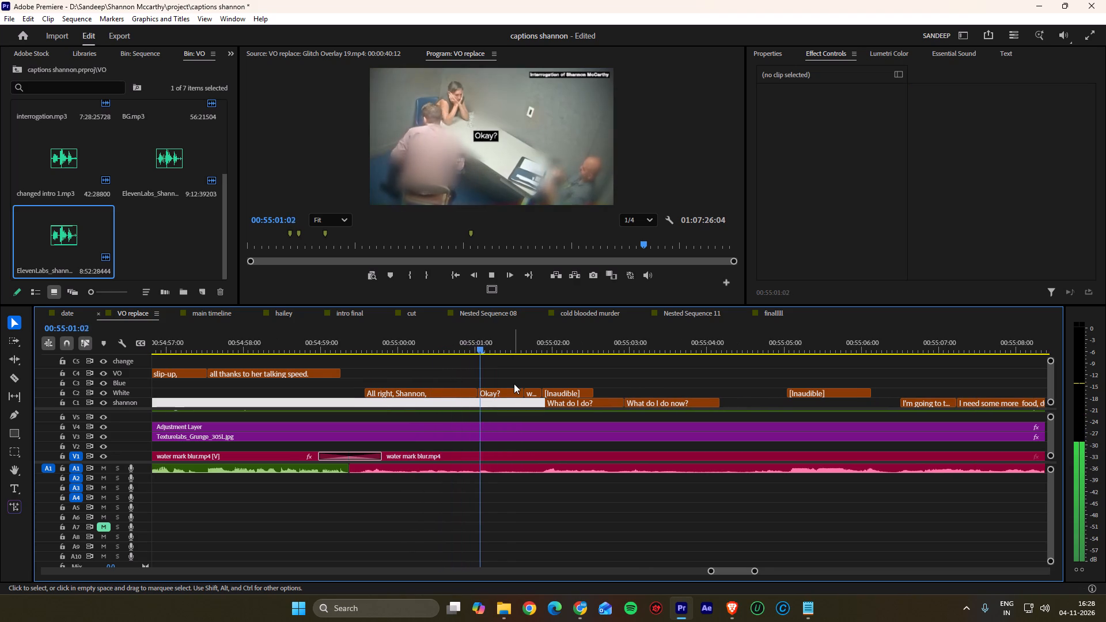
left_click_drag(500, 337, 412, 345)
key("space")
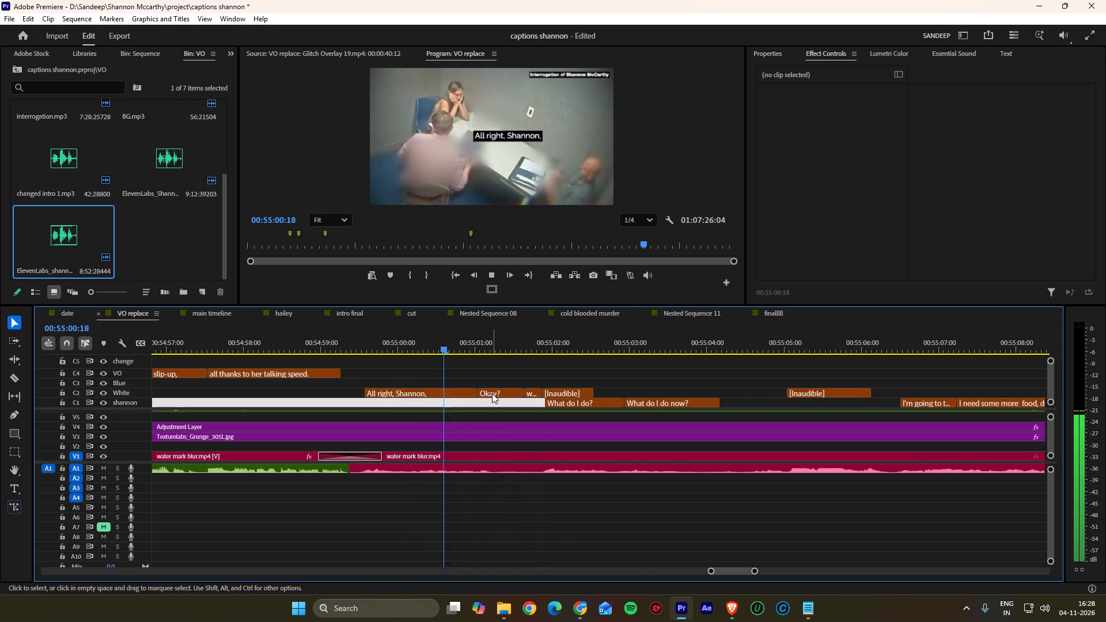
key("space")
key("space")
scroll(480, 392, "down", 2)
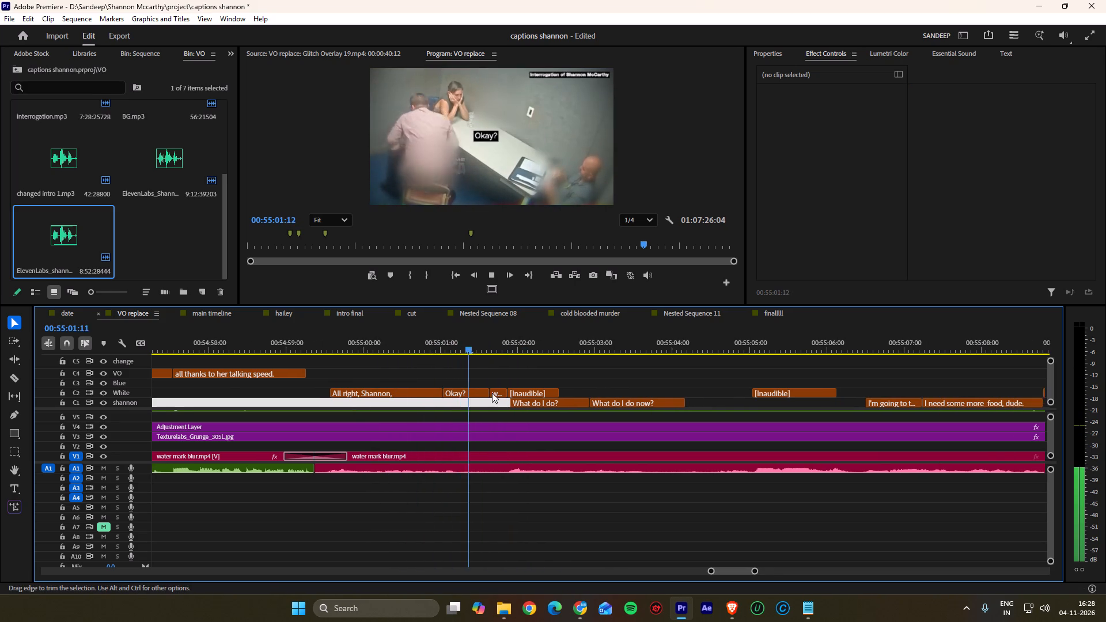
scroll(493, 393, "up", 8, "alt")
left_click_drag(513, 339, 424, 344)
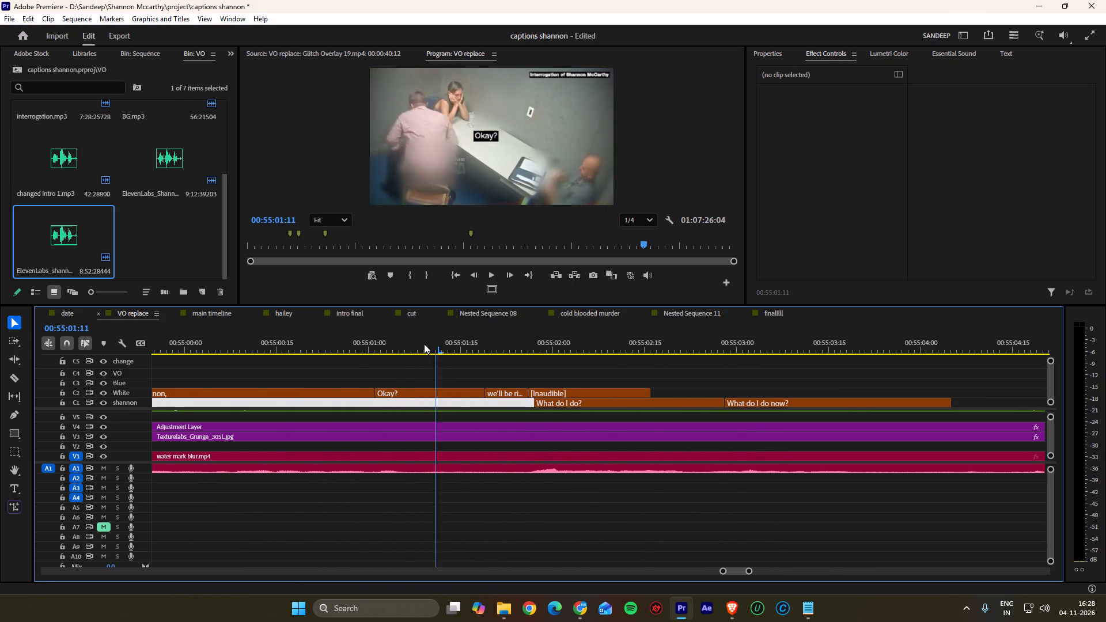
left_click_drag(424, 344, 343, 351)
Move the "we'll be right back with you." caption ahead of "Okay?" so that it starts at 00:55:00:05.
scroll(518, 397, "down", 3, "alt")
left_click_drag(514, 392, 382, 396)
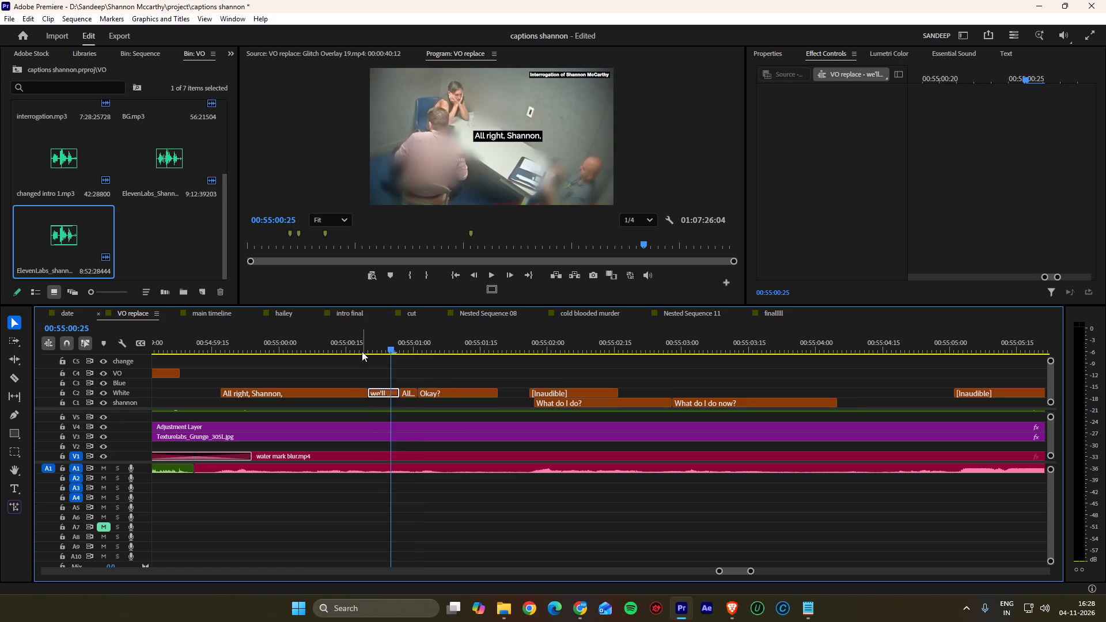
left_click_drag(348, 338, 239, 354)
key("space")
key("space")
key("space")
key("space")
left_click_drag(375, 393, 362, 393)
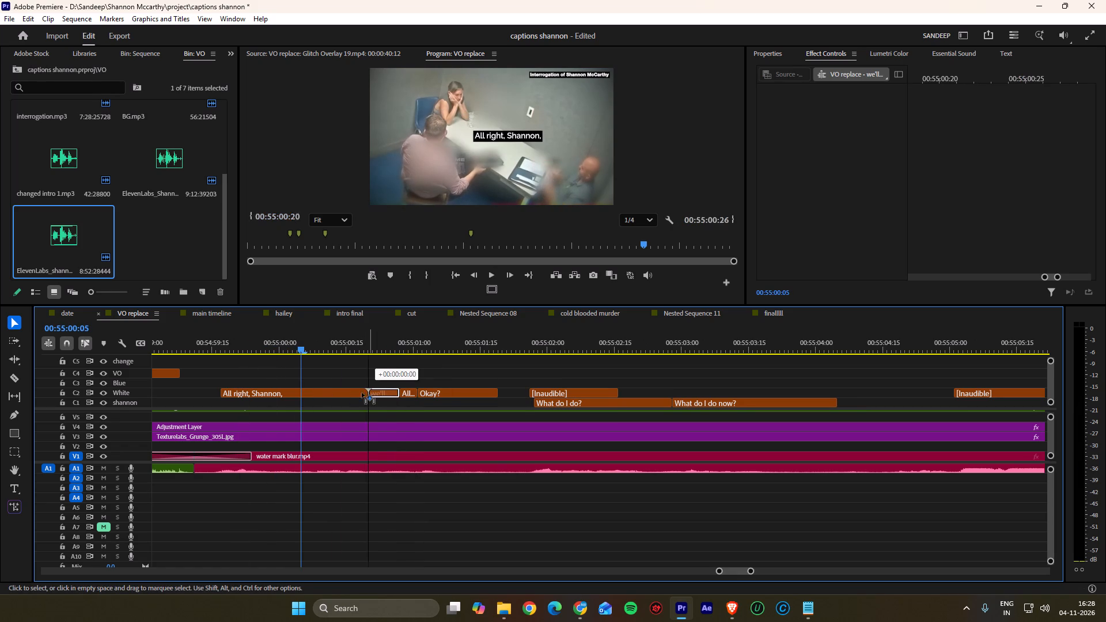
left_click_drag(362, 393, 310, 393)
Delete the two leftover "All right, Shannon," fragments and extend the "we'll be right back with you." caption to "Okay?".
left_click(342, 391)
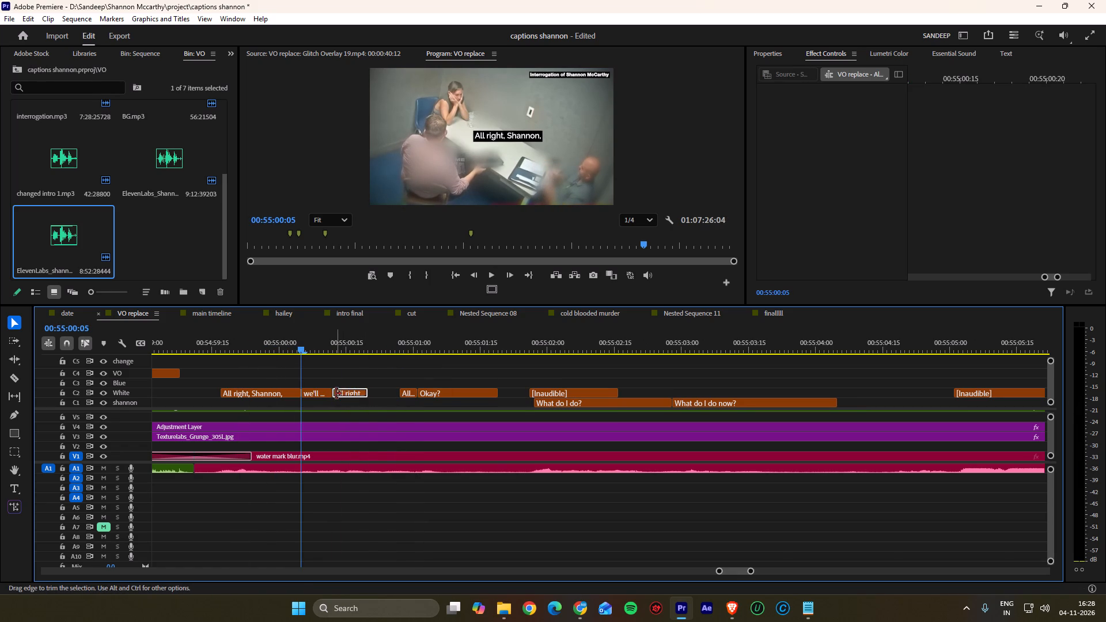
key("Delete")
left_click(407, 395)
key("Delete")
left_click_drag(333, 395, 588, 414)
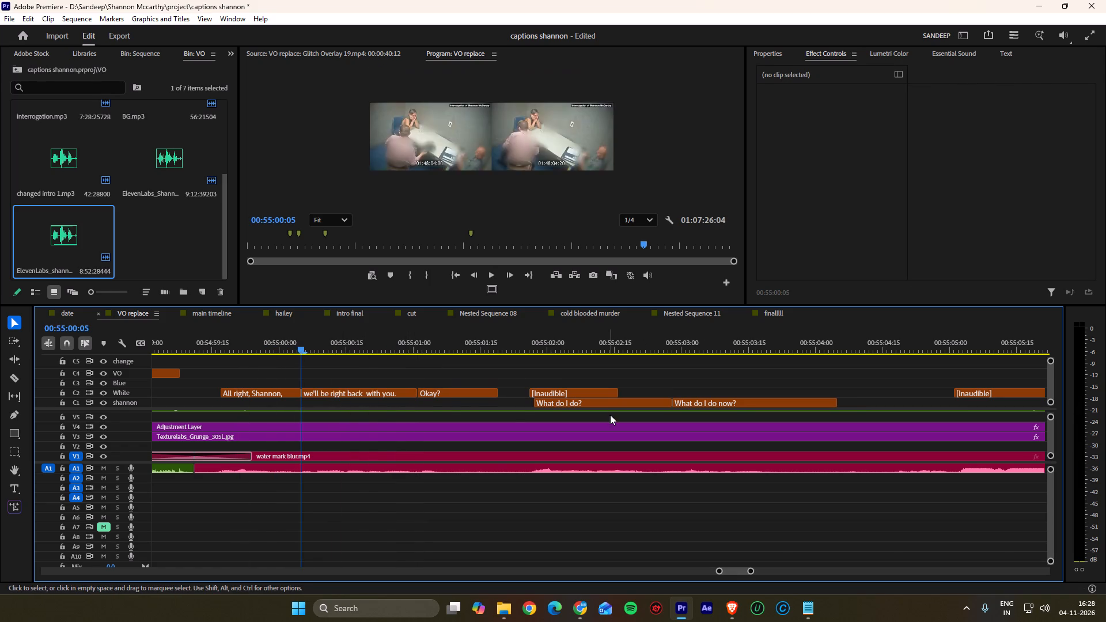
Play on from 00:55:00:05 to check the "What do I do?", "[Inaudible]" and "I need some more food, dude." captions against the dialogue.
key("space")
scroll(453, 401, "down", 6)
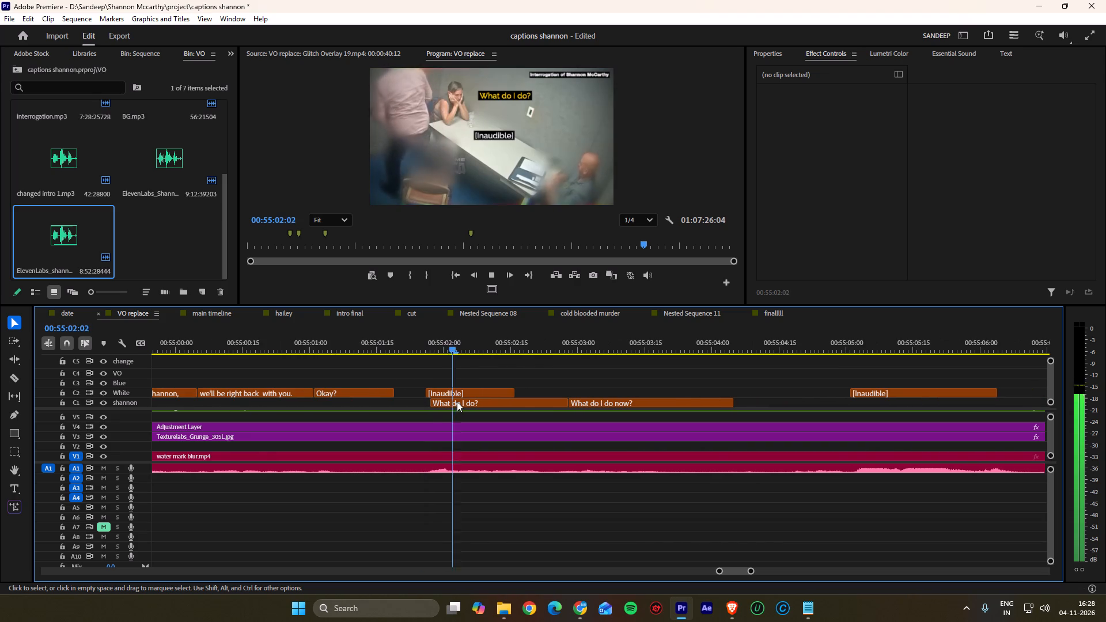
scroll(463, 402, "down", 17, "alt")
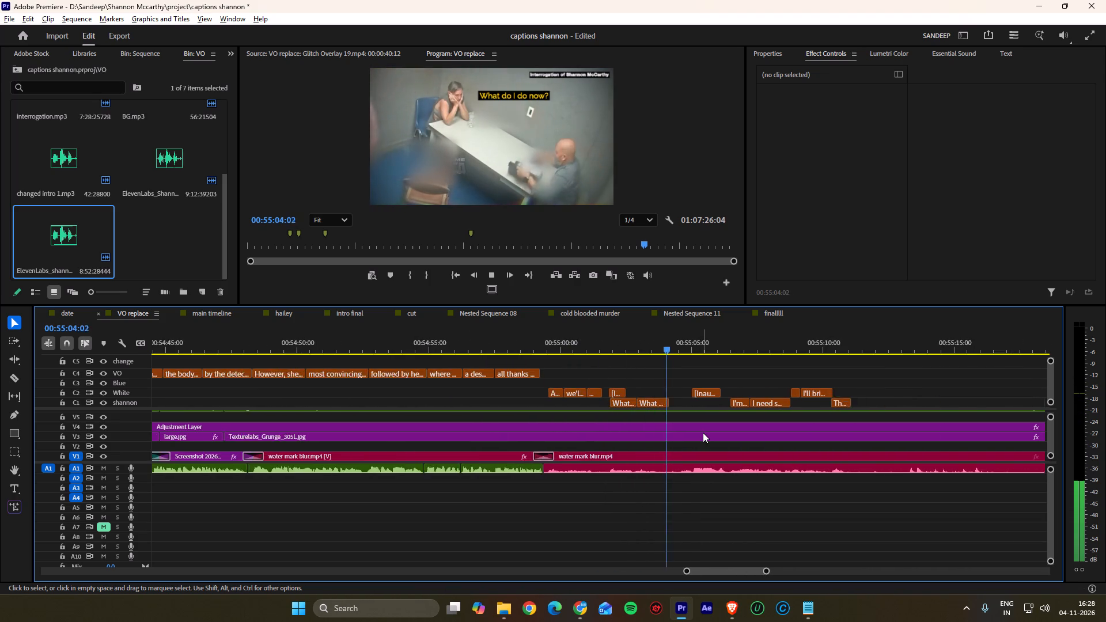
scroll(703, 433, "down", 3, "alt")
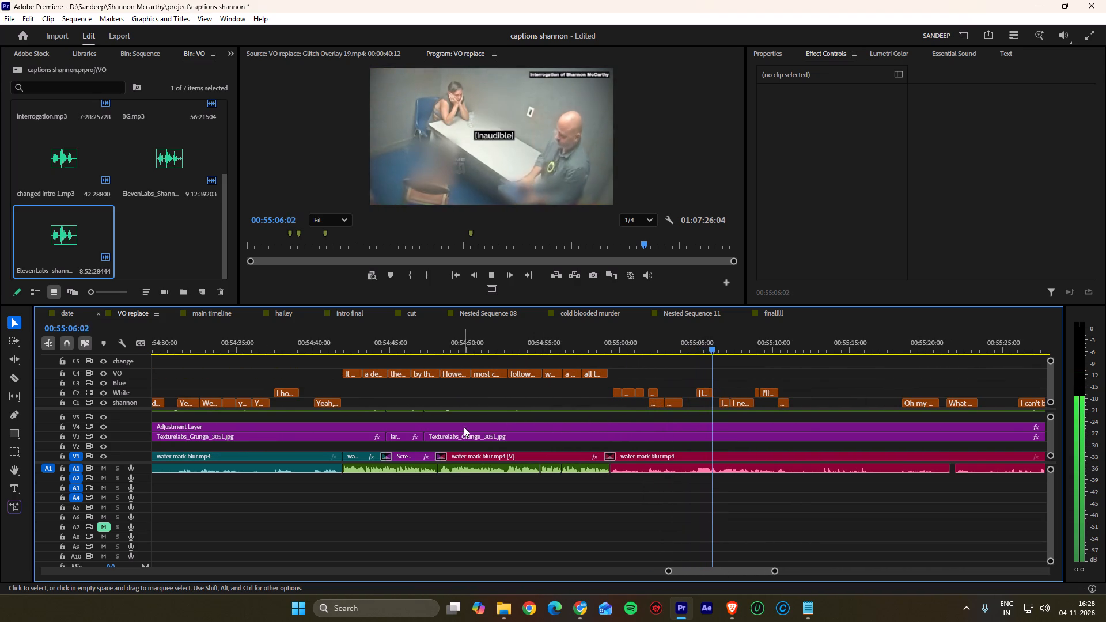
scroll(438, 427, "down", 3, "alt")
scroll(510, 403, "down", 19, "alt")
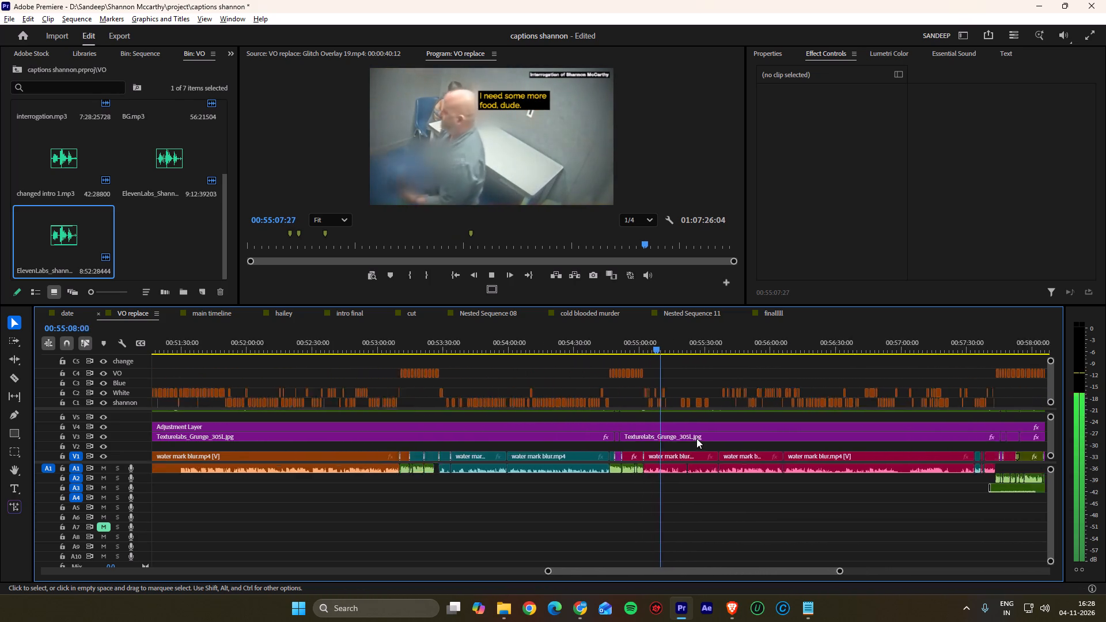
key("space")
In the narration passage near 00:52:55, retime the caption "her directly, with evidence" to start at about 00:52:56:22, matching the voice-over.
scroll(522, 418, "up", 13, "alt")
scroll(461, 380, "down", 1, "alt")
scroll(460, 380, "up", 12, "alt")
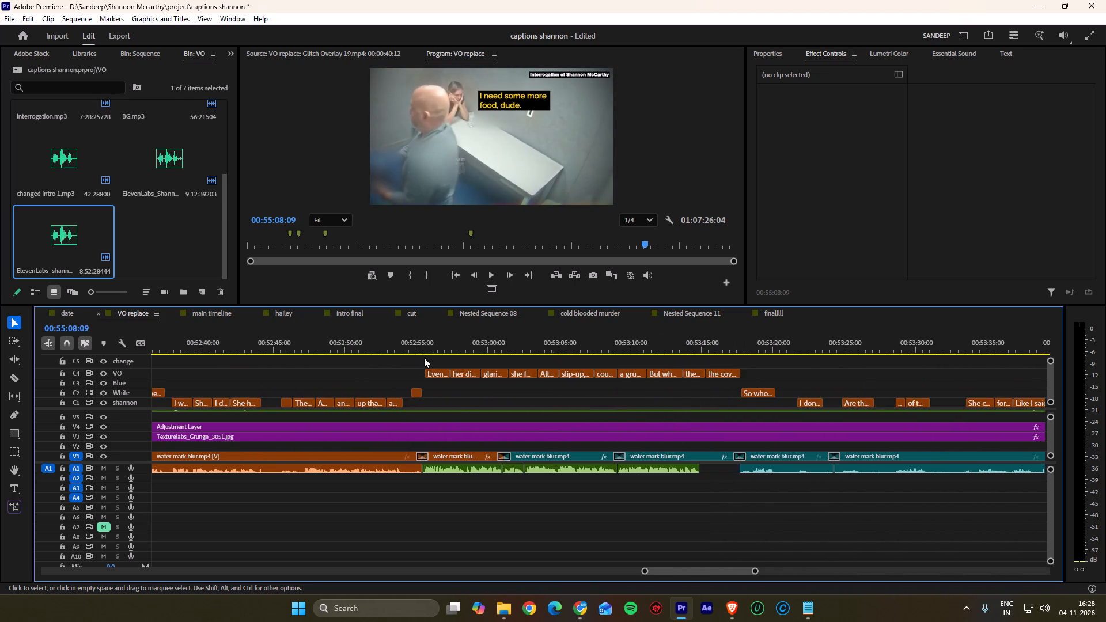
scroll(424, 358, "up", 11, "alt")
scroll(432, 357, "down", 1, "alt")
scroll(432, 357, "up", 12, "alt")
left_click_drag(418, 345, 411, 347)
left_click(415, 343)
key("space")
scroll(409, 359, "down", 15)
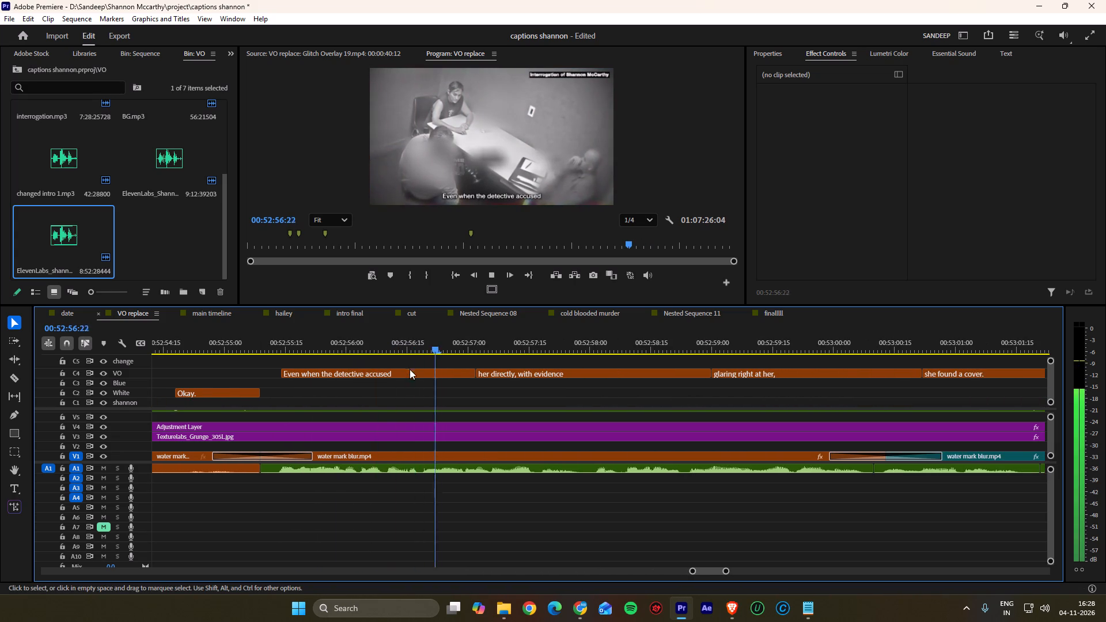
key("space")
left_click(478, 377, "ctrl")
Retime the "glaring right at her," narration caption to start at about 00:52:58:25.
key("space")
scroll(502, 394, "down", 4)
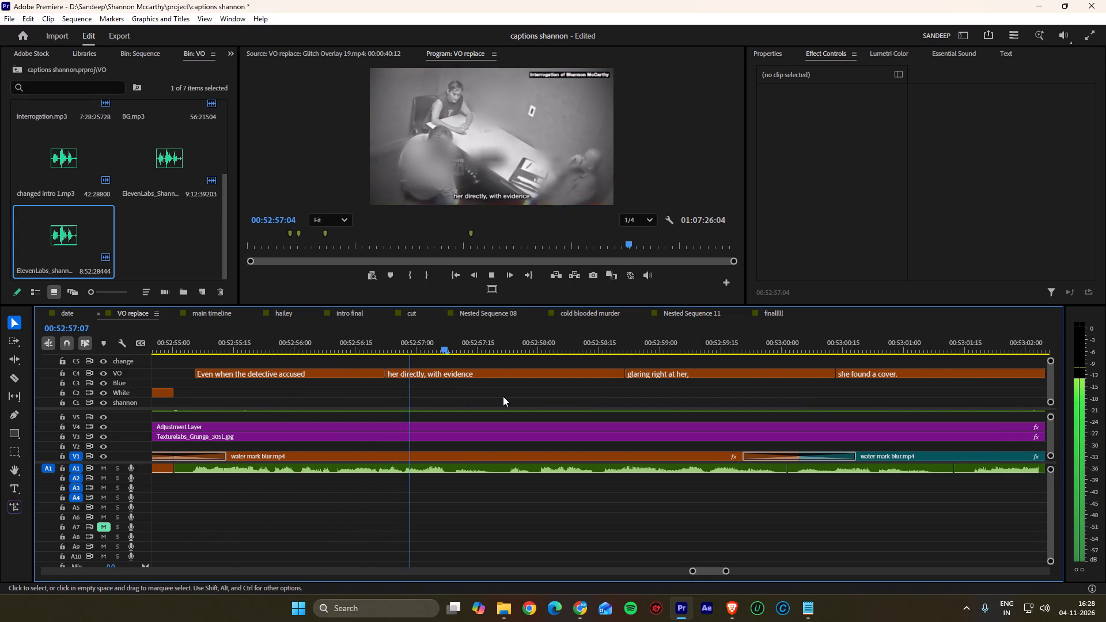
scroll(503, 396, "down", 7)
key("space")
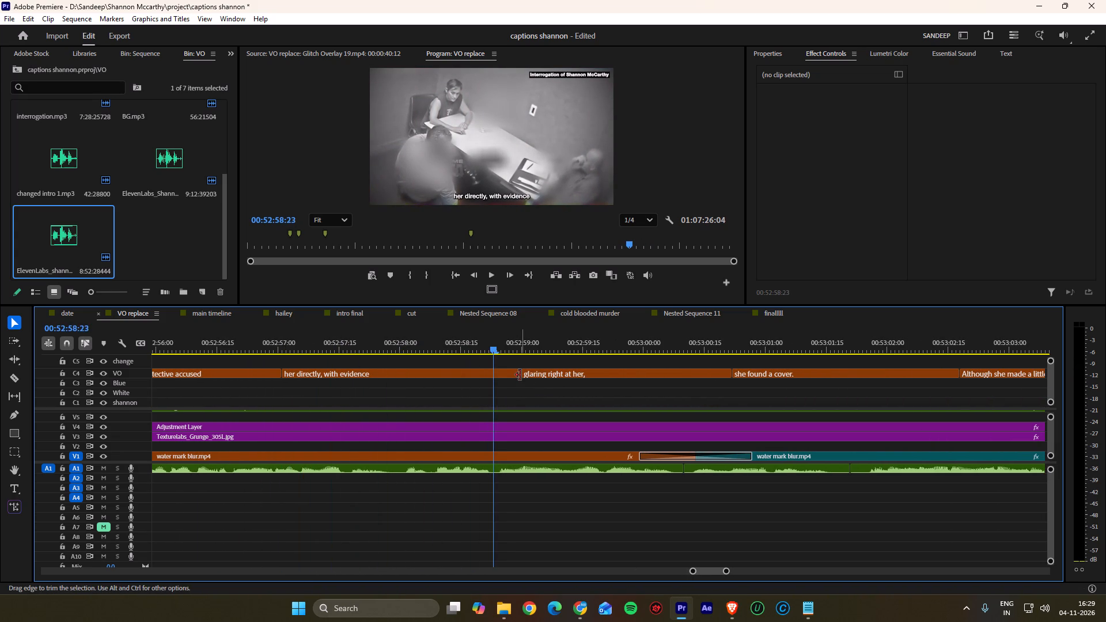
key("space")
key("space")
left_click_drag(520, 375, 501, 376, "ctrl")
left_click(518, 387)
Retime "she found a cover." to start at about 00:53:00:13 and "Although she made a little" at about 00:53:01:26.
key("space")
scroll(518, 387, "down", 6)
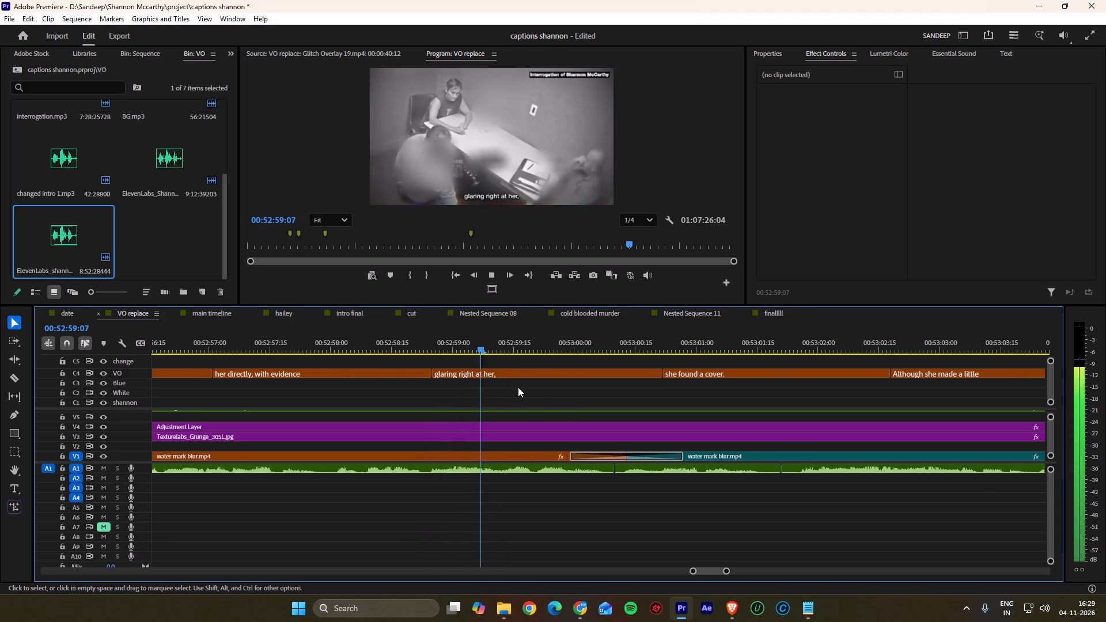
scroll(518, 387, "down", 8)
key("space")
left_click_drag(492, 373, 491, 373, "ctrl")
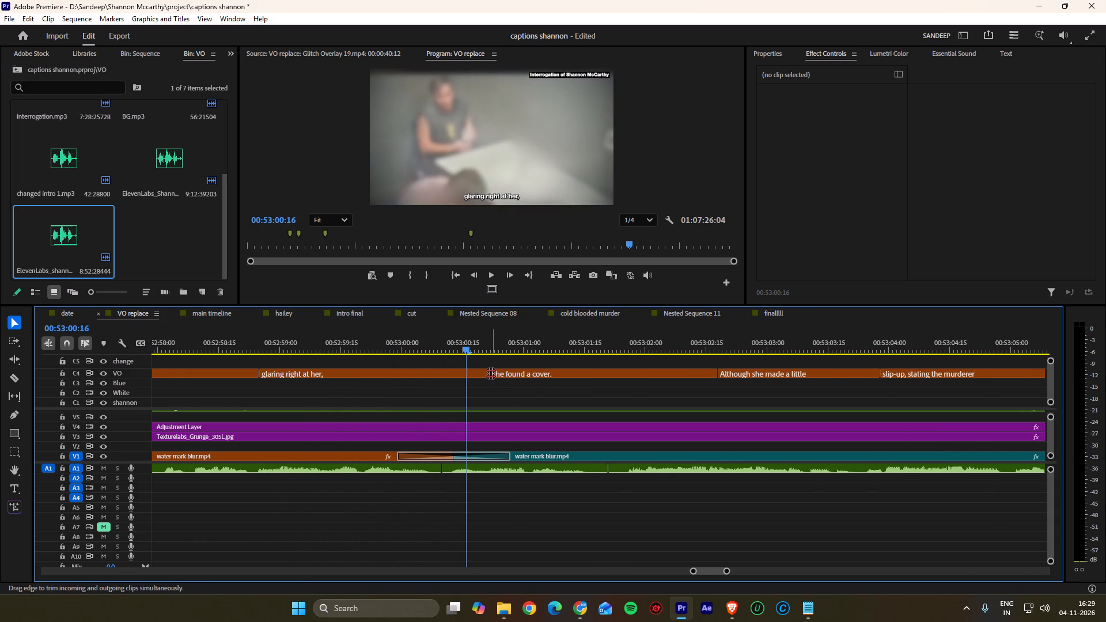
left_click_drag(491, 373, 461, 374, "ctrl")
key("space")
scroll(465, 381, "down", 10)
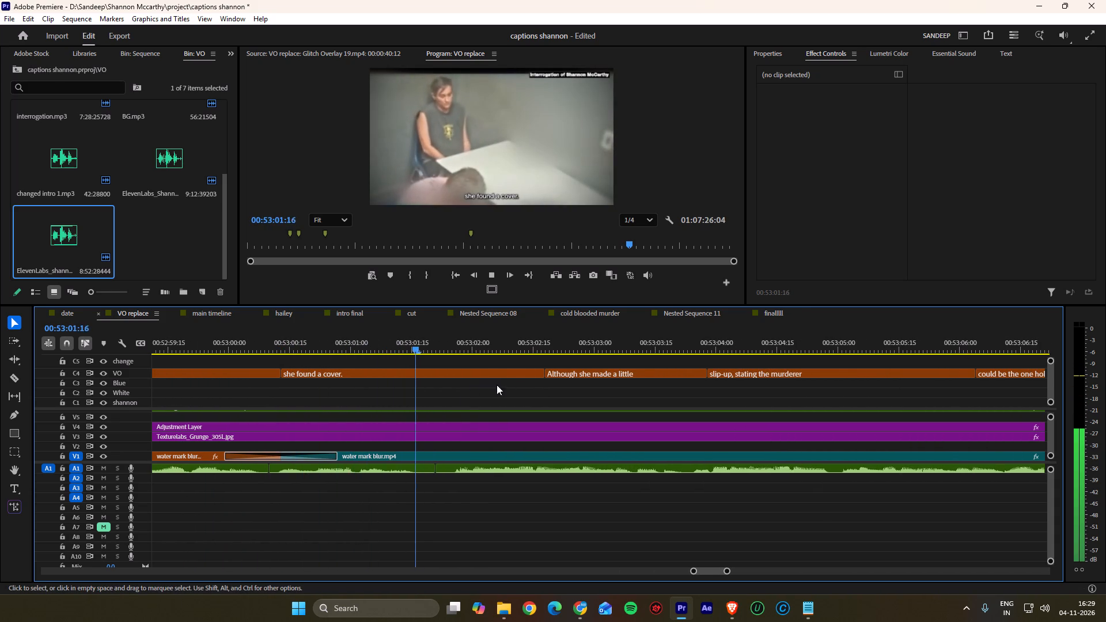
key("space")
left_click_drag(544, 376, 453, 384, "ctrl")
Find where "slip-up" is spoken and move the start of the "slip-up, stating the murderer" caption to 00:53:03:01.
key("space")
scroll(479, 389, "down", 13)
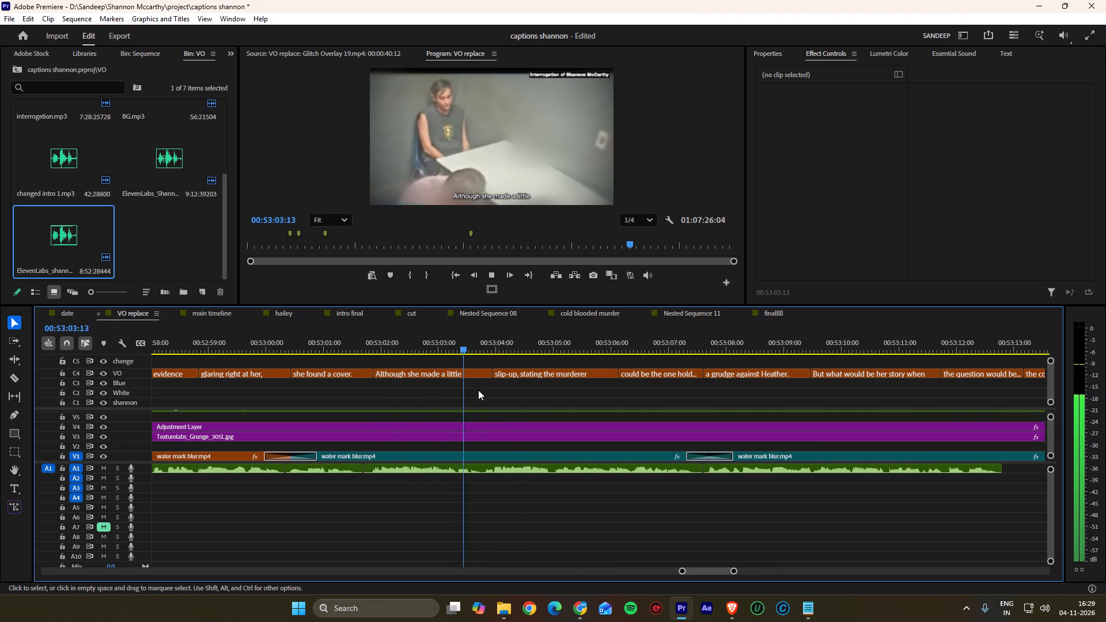
key("space")
left_click_drag(478, 350, 394, 348)
key("space")
key("space")
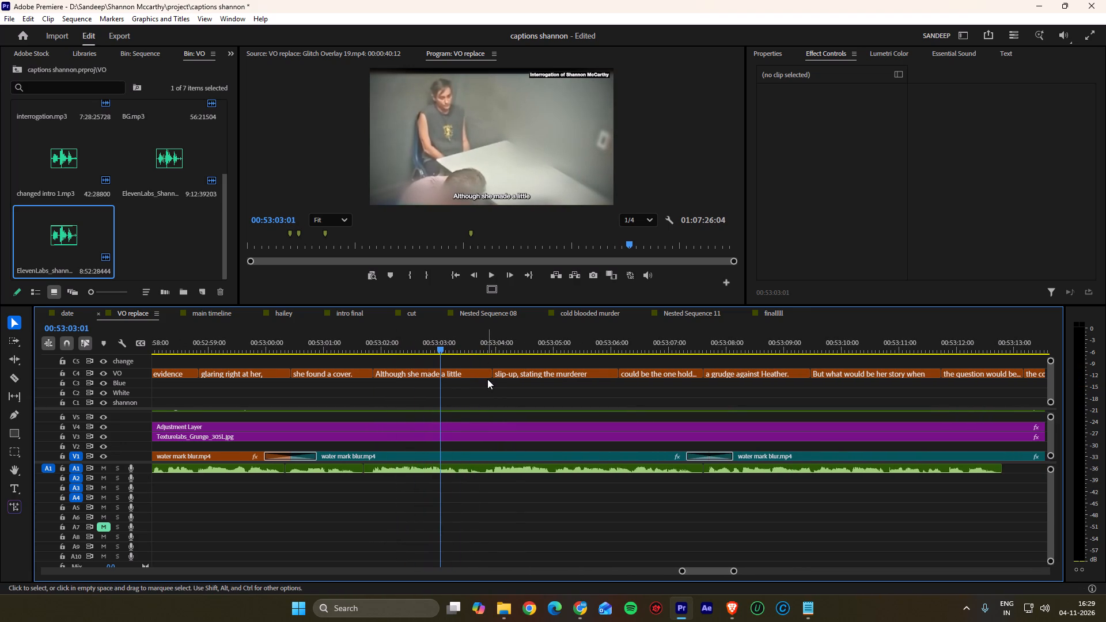
left_click_drag(493, 374, 444, 377, "ctrl")
left_click(460, 389)
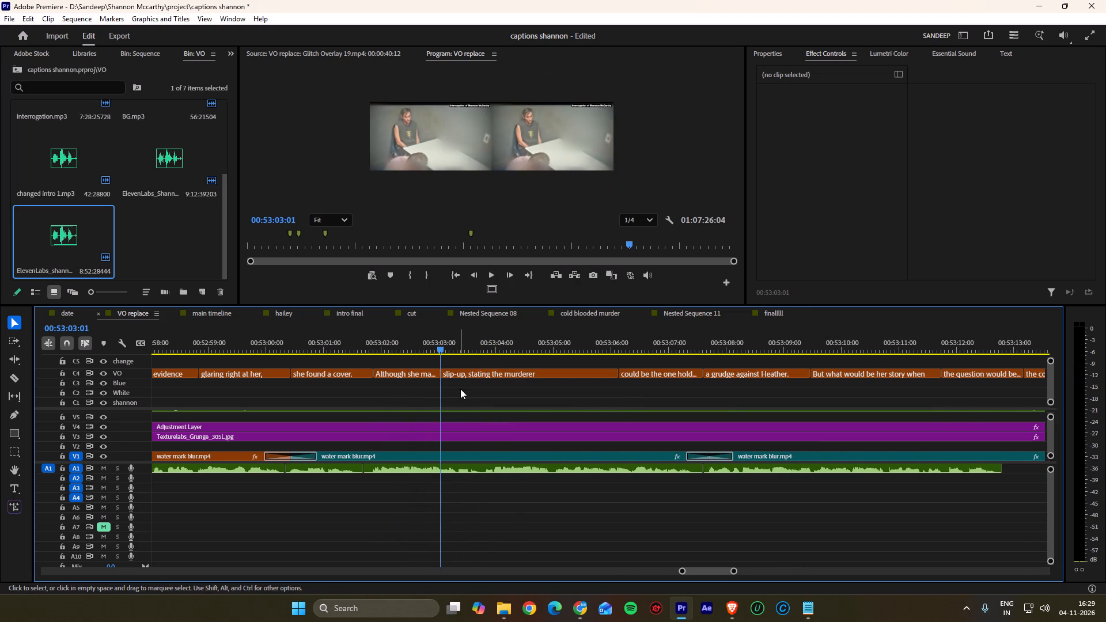
Move the start of the "could be the one holding" caption to 00:53:05:02 to match the narration.
key("space")
scroll(460, 389, "down", 5)
scroll(518, 395, "up", 4, "alt")
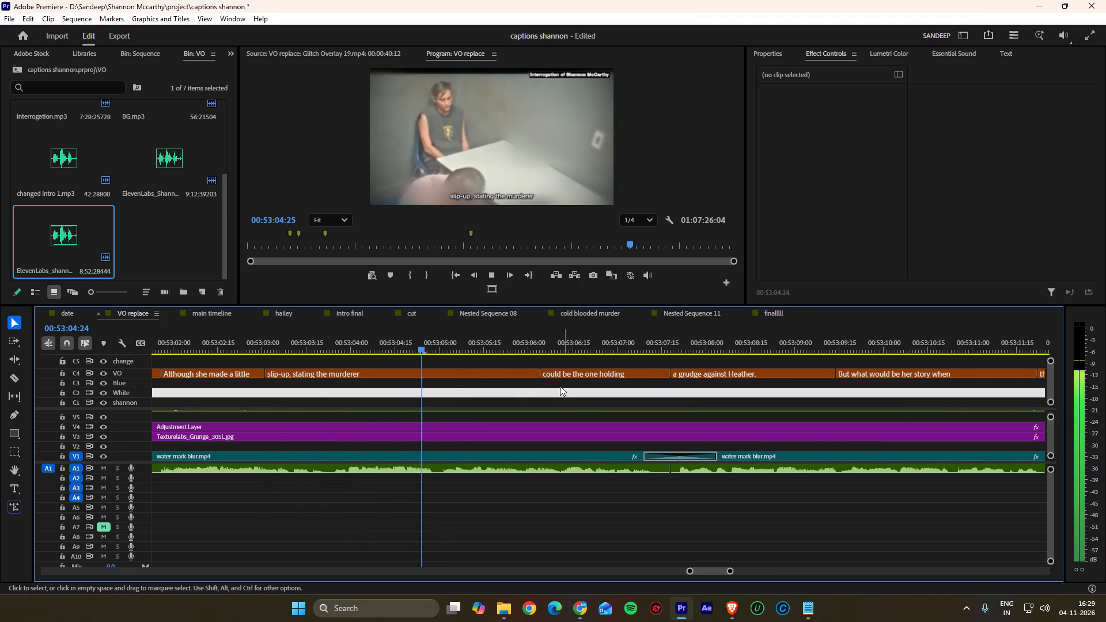
key("space")
left_click_drag(540, 377, 445, 382, "ctrl")
left_click(466, 389)
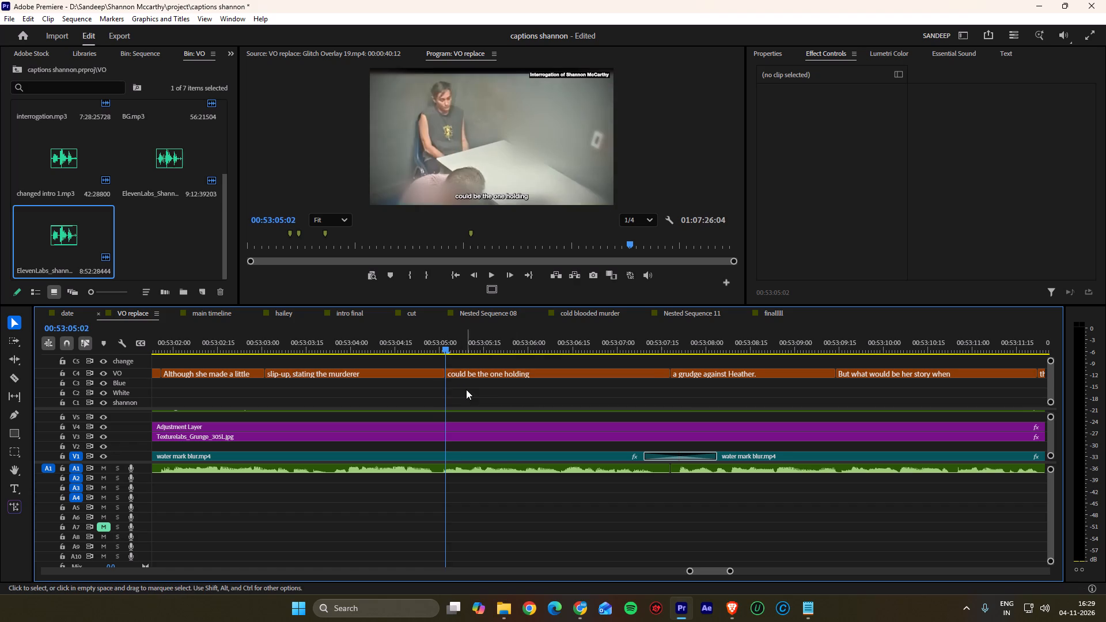
Move the start of the "a grudge against Heather." caption to 00:53:06:12 to match the narration.
key("space")
scroll(466, 389, "down", 8)
key("space")
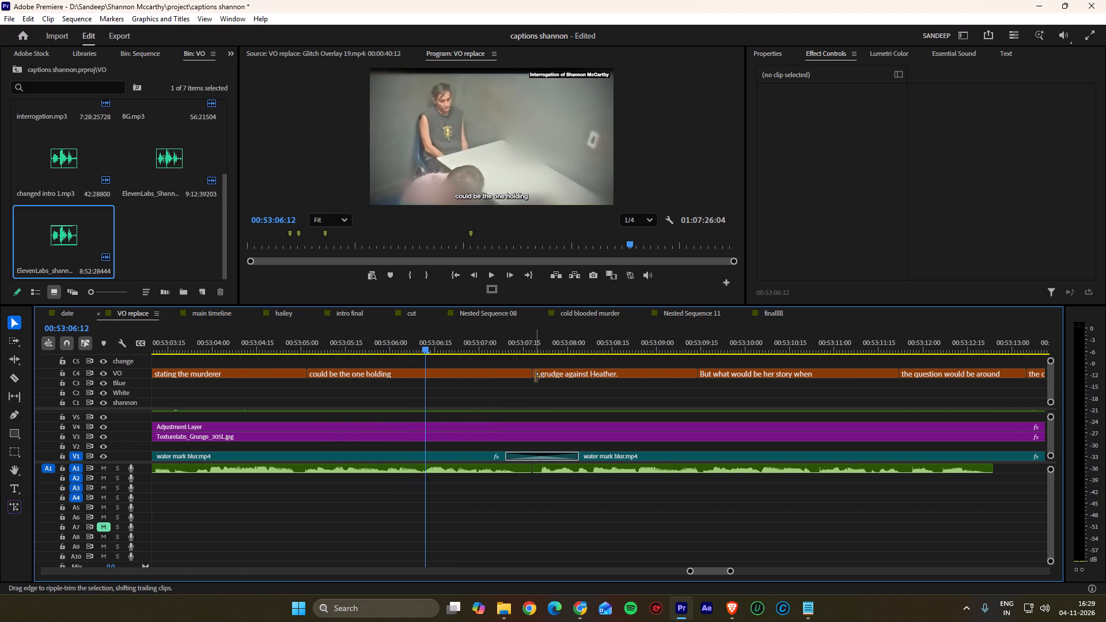
left_click(535, 377, "ctrl")
left_click_drag(532, 377, 426, 384, "ctrl")
left_click(443, 386)
Move the start of the "But what would be her story when" caption to about 00:53:07:21.
key("space")
scroll(444, 386, "down", 5)
key("space")
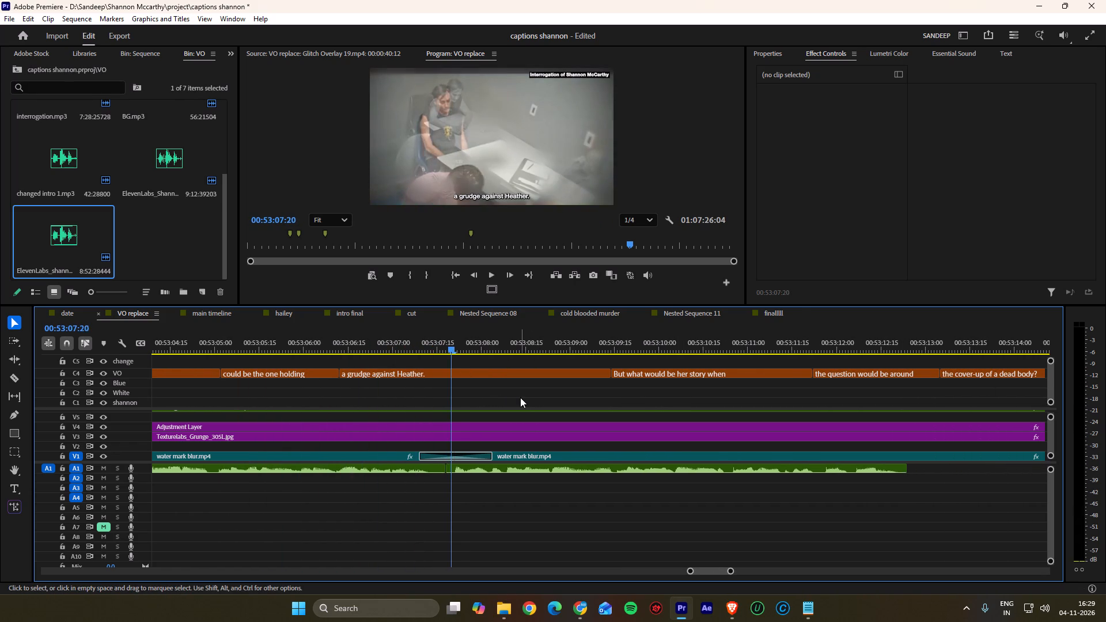
key("space")
key("space")
left_click(457, 342)
left_click_drag(612, 378, 454, 383, "ctrl")
left_click(474, 386)
Move the start of the "the question would be around" caption to 00:53:09:16 to match the narration.
key("space")
scroll(474, 386, "down", 4)
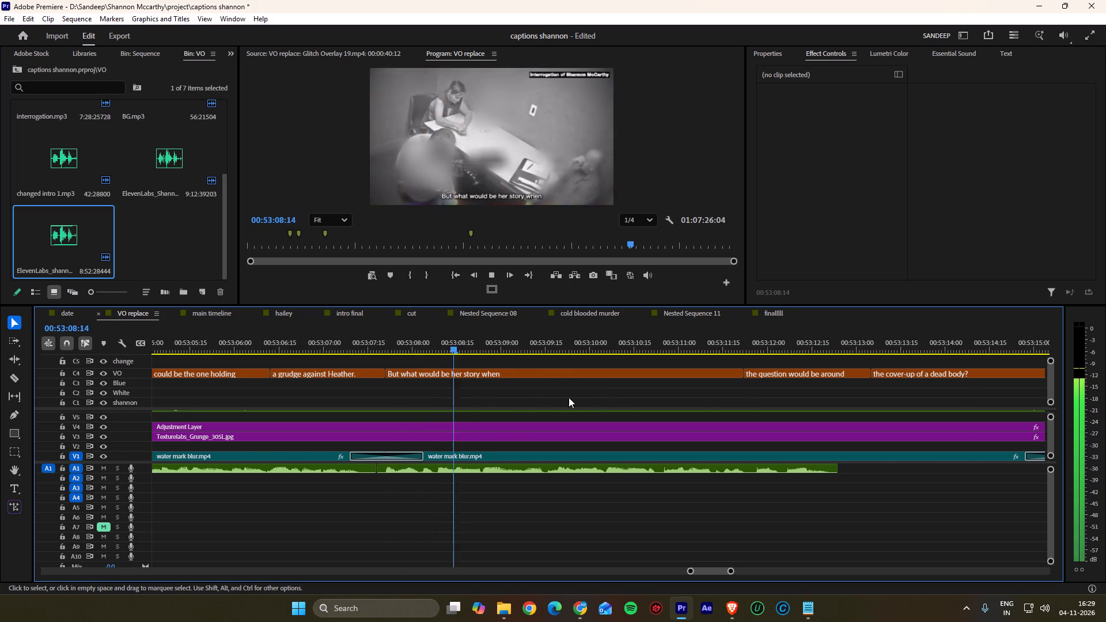
key("space")
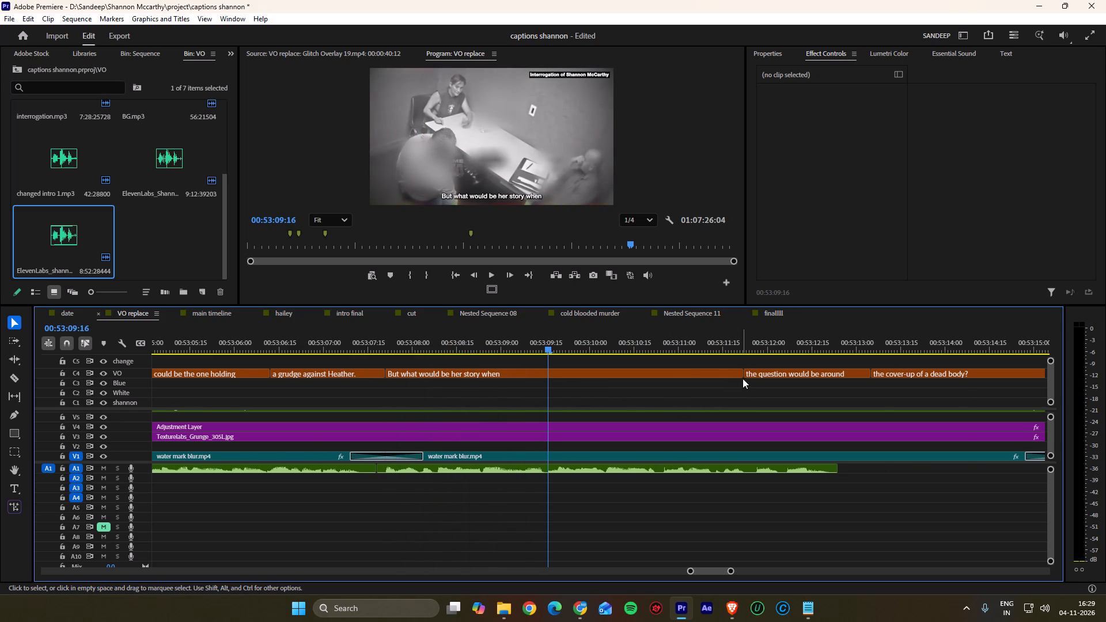
left_click_drag(743, 378, 546, 389, "ctrl")
left_click(575, 395)
Start the "the cover-up of a dead body?" caption at 00:53:10:27 and trim its end to the narration clip's end.
key("space")
scroll(576, 395, "down", 5)
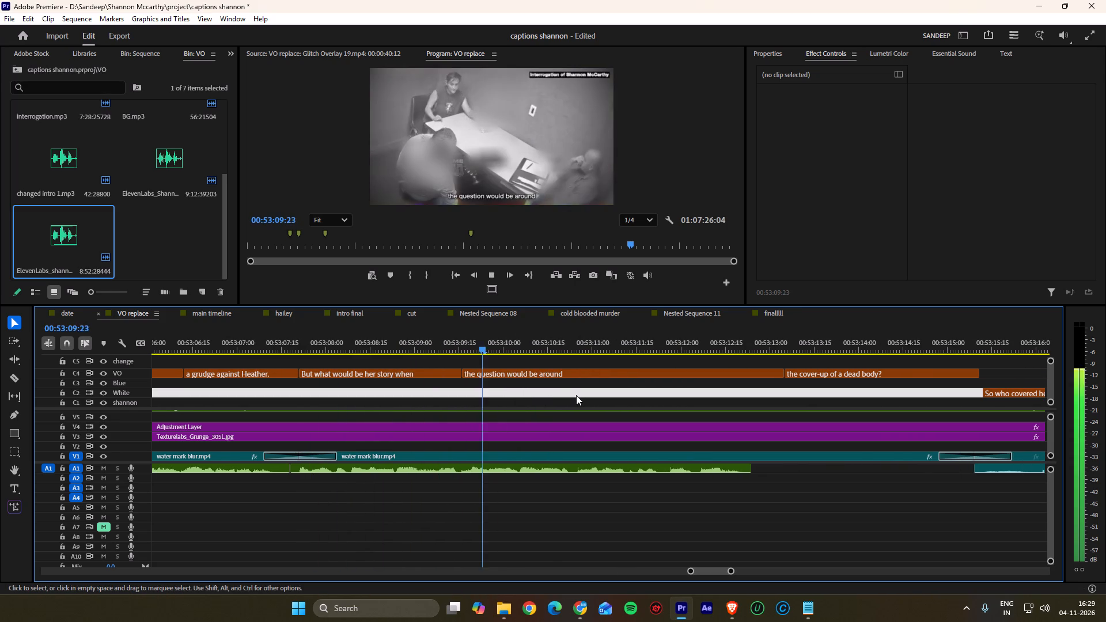
key("space")
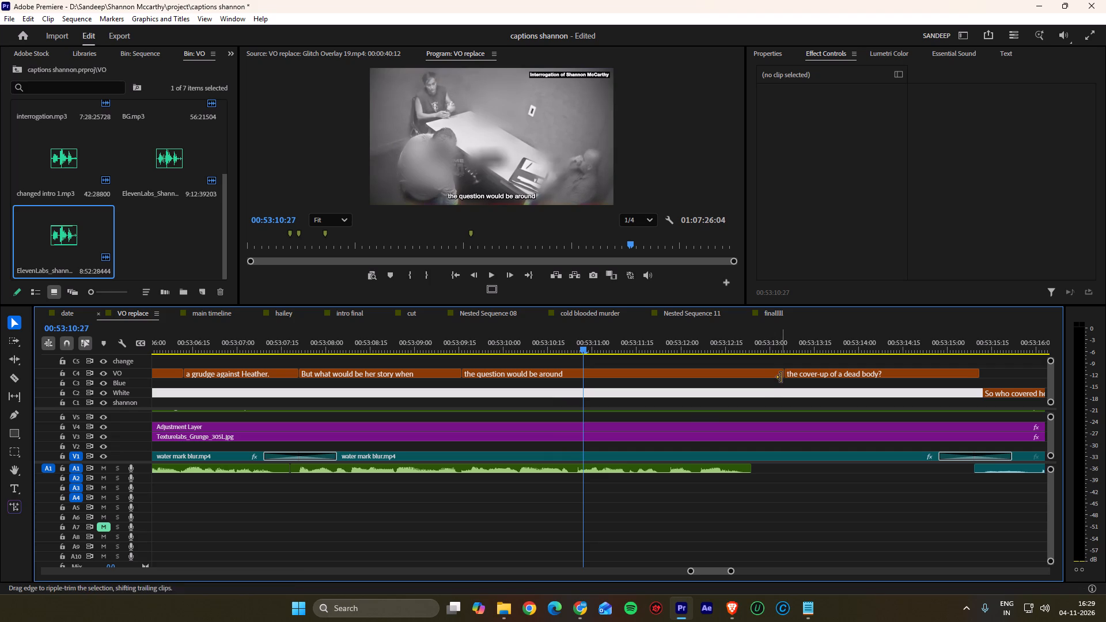
left_click(788, 376, "ctrl")
left_click_drag(785, 378, 581, 382, "ctrl")
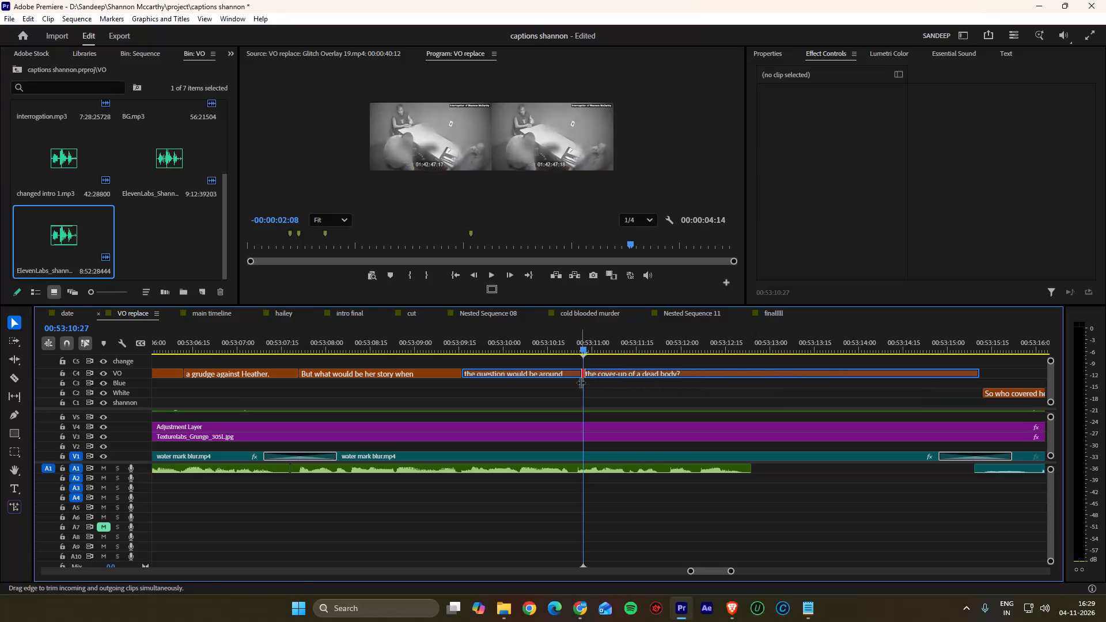
key("space")
scroll(610, 388, "down", 4)
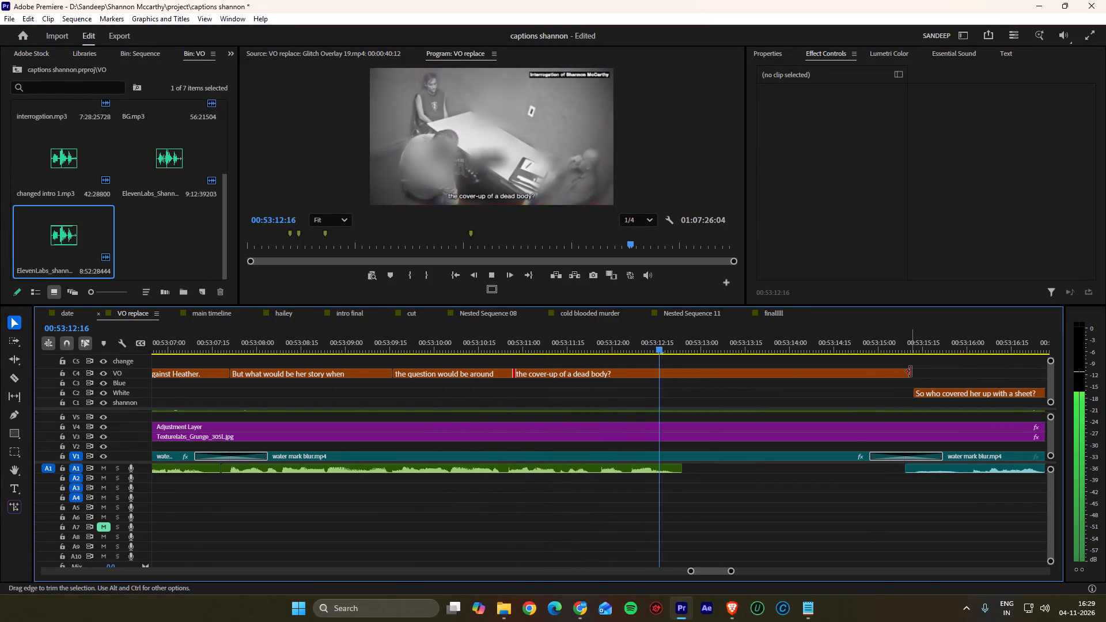
key("space")
left_click_drag(911, 371, 681, 368)
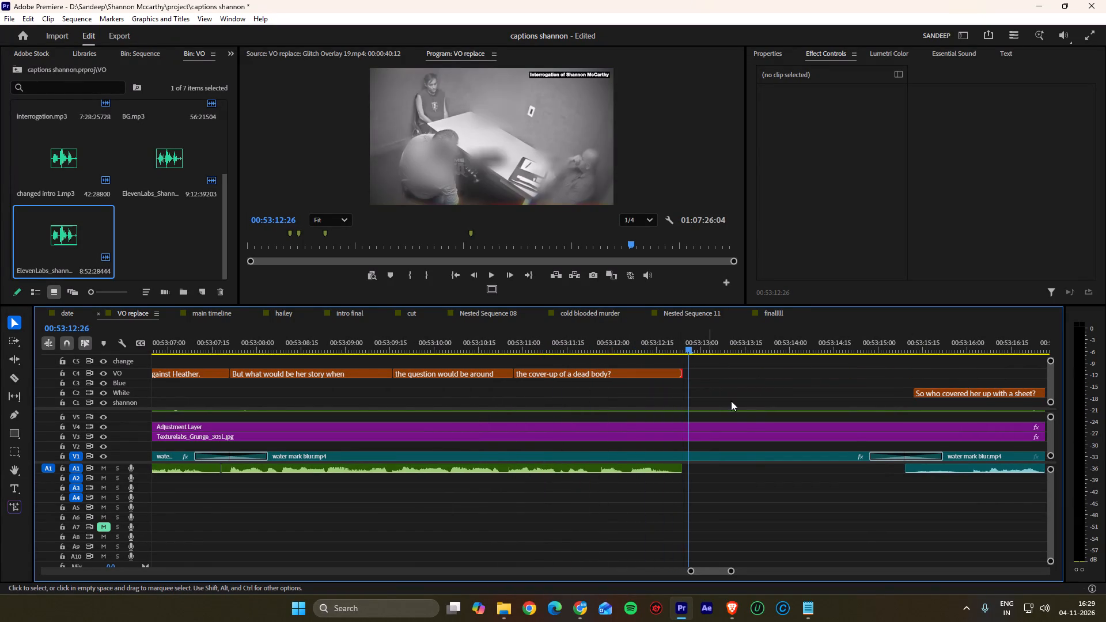
Delete the last footage clip over this narration and shift everything after the gap earlier to the narration's end at 00:53:12:24.
scroll(748, 407, "down", 8, "alt")
left_click(750, 457)
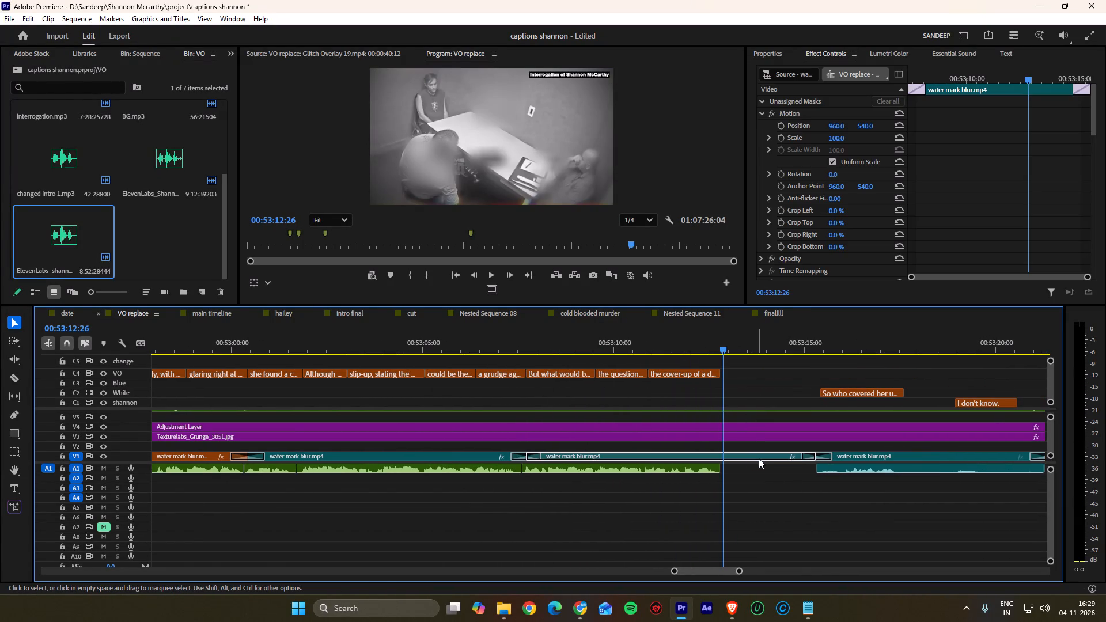
key("Delete")
key("a")
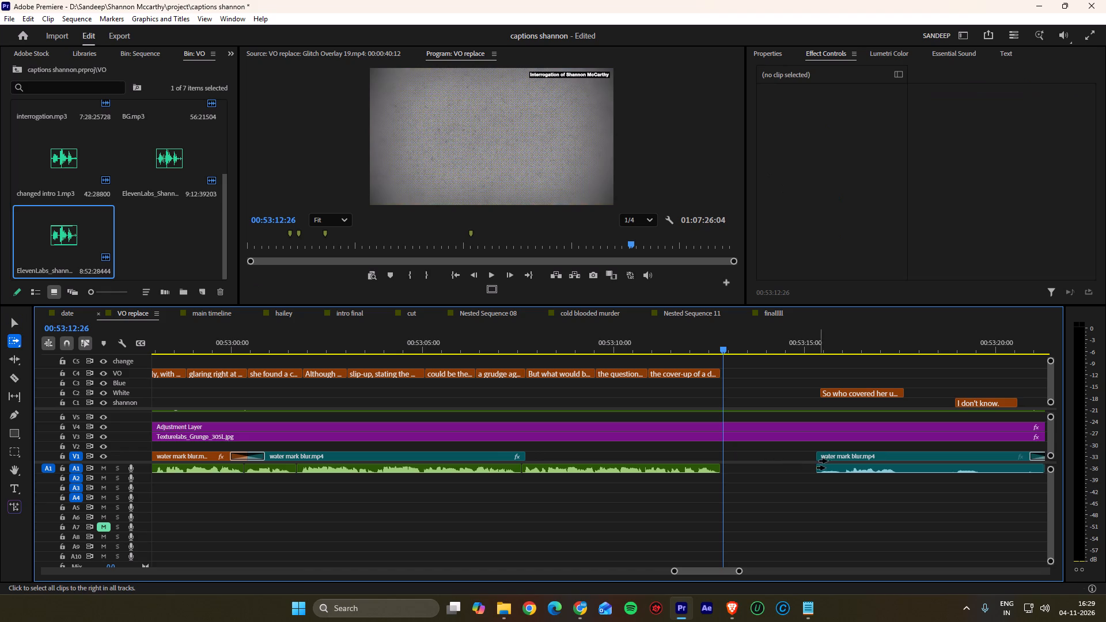
left_click(834, 460)
left_click_drag(847, 455, 752, 459)
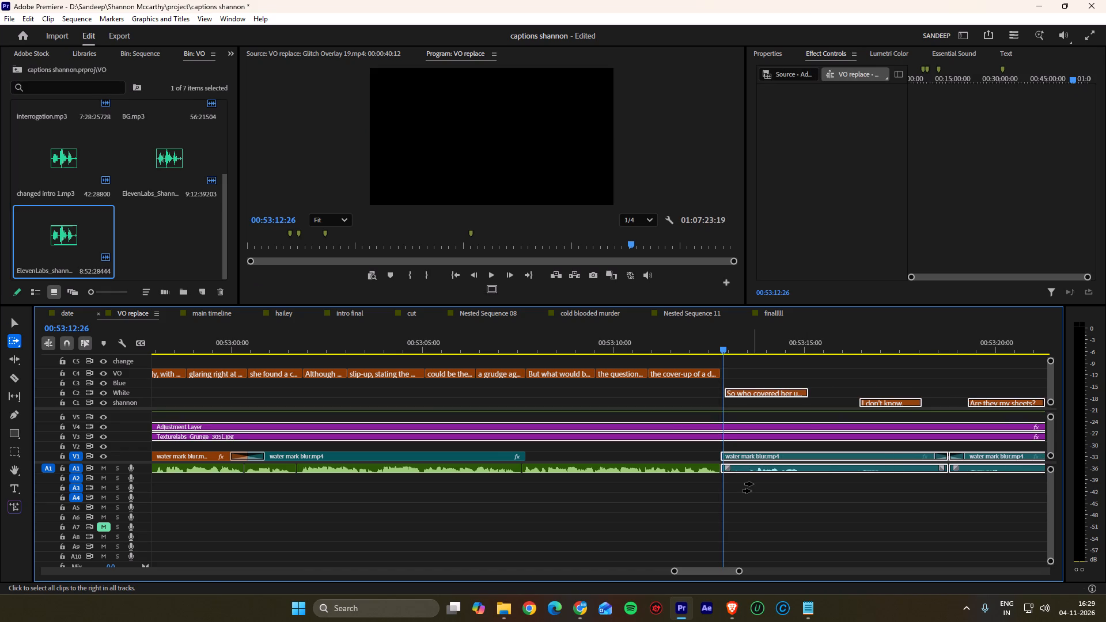
key("v")
left_click(753, 484)
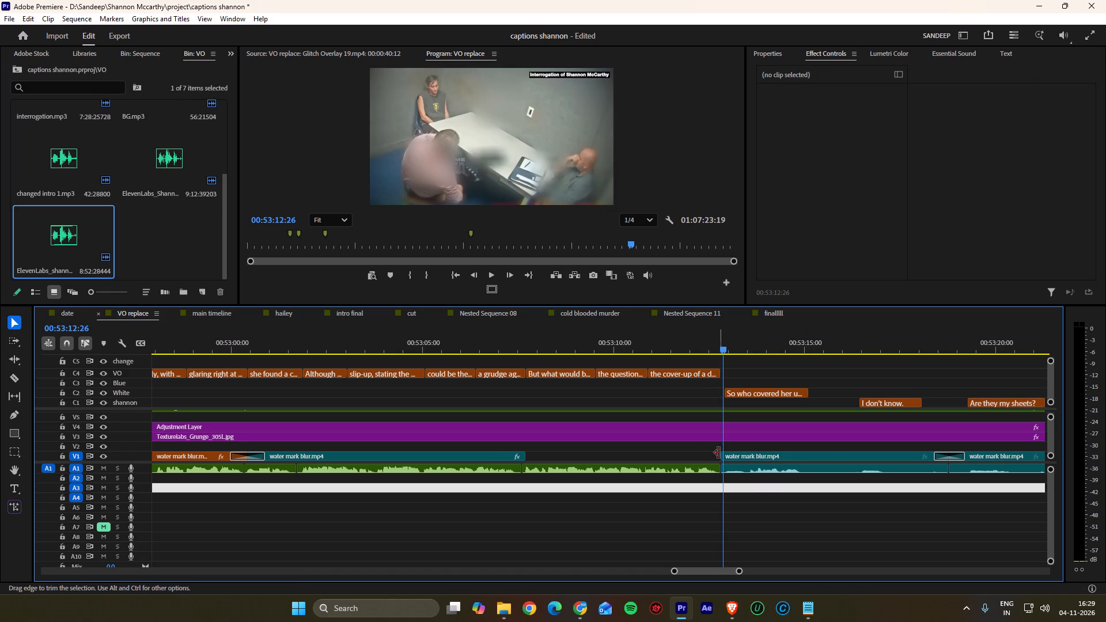
Extend the following interrogation clip back to the preceding footage clip and add the default video transition at their join.
left_click_drag(719, 453, 525, 457, "alt")
left_click(531, 457)
key("ctrl+d")
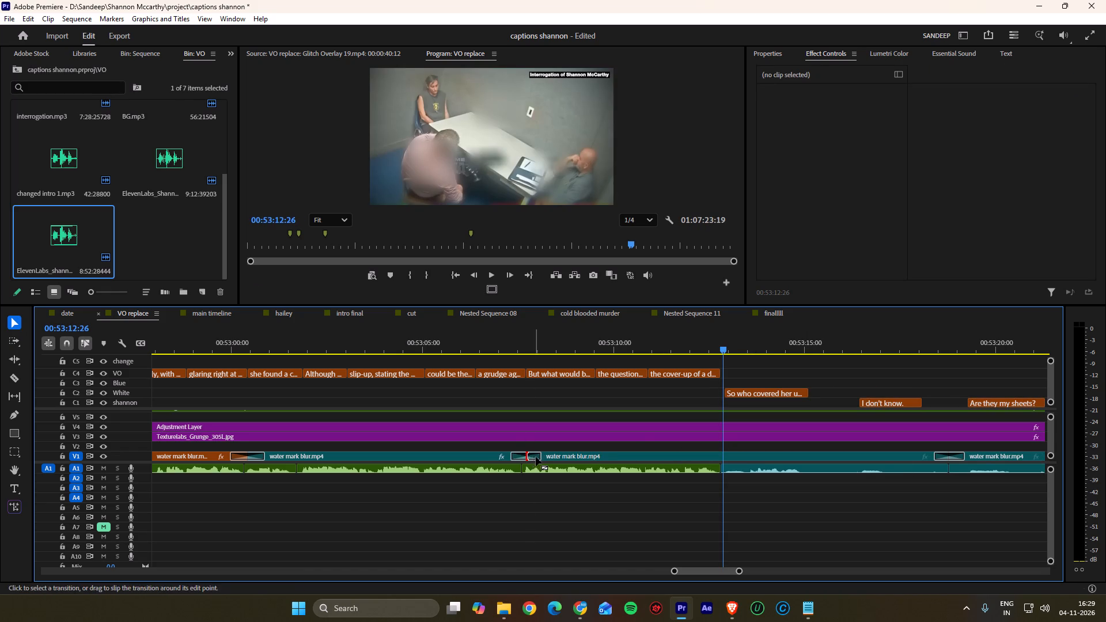
left_click(540, 457)
Split the extended interrogation clip at the narration's end, 00:53:12:24, and select the part over the narration.
left_click(618, 460)
key("Down")
key("Up")
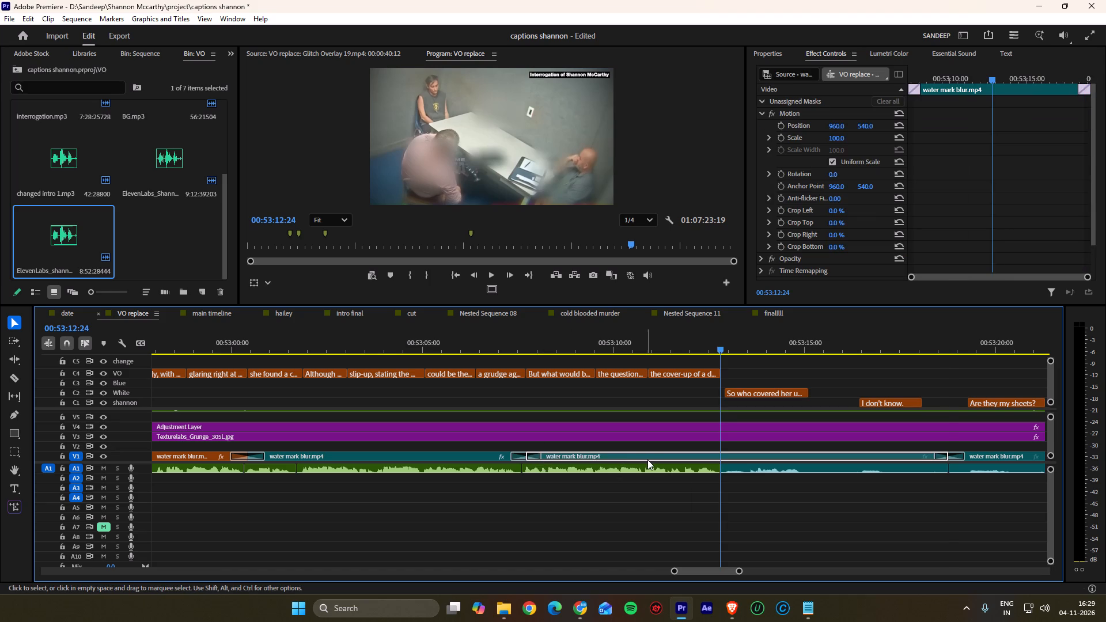
key("k")
left_click(763, 457)
left_click_drag(698, 346, 683, 344)
left_click(675, 455)
Copy the Grow effect from the footage clip over the next narration, near 00:54:50, onto the interrogation clip ending at 00:53:12:24.
scroll(581, 436, "down", 13)
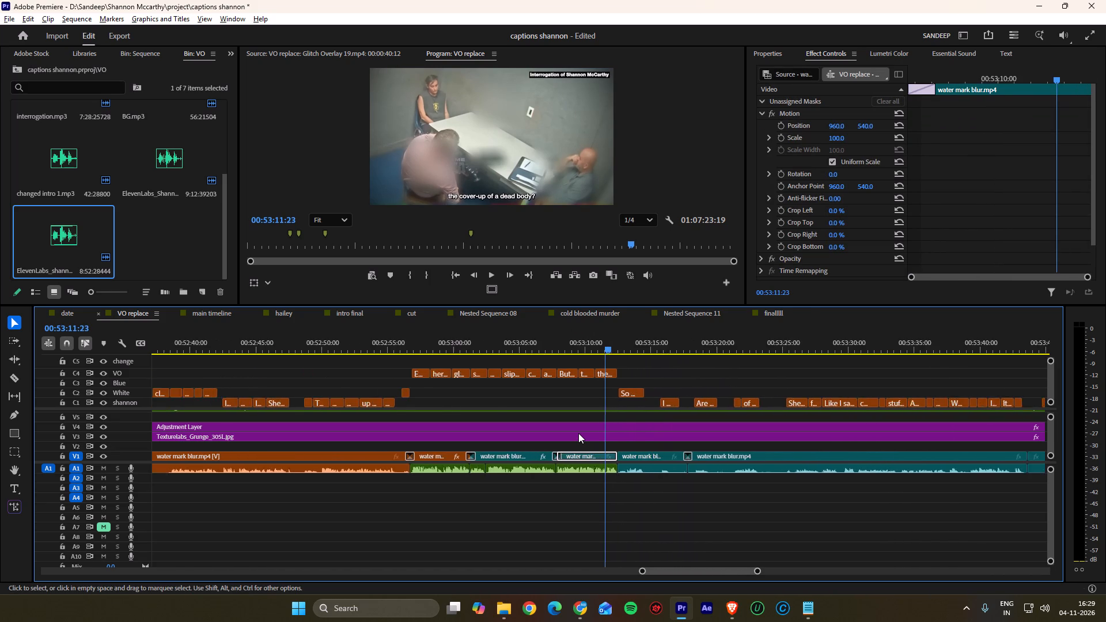
scroll(578, 433, "down", 7)
scroll(578, 433, "down", 8, "alt")
scroll(843, 456, "up", 8, "alt")
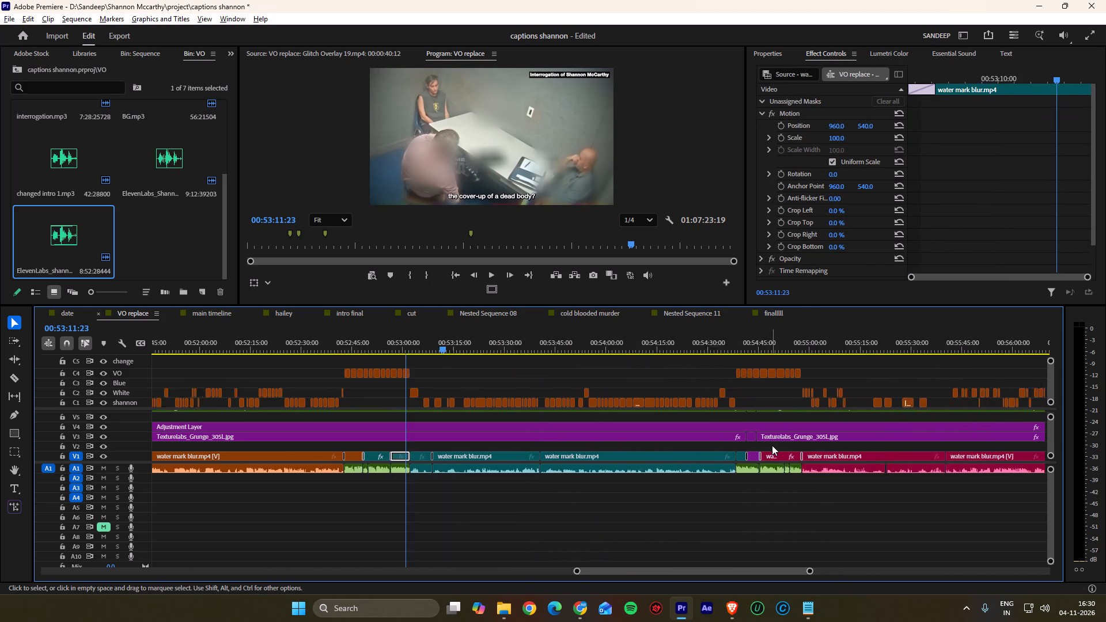
scroll(772, 445, "up", 1, "alt")
left_click(777, 454)
scroll(789, 230, "down", 8)
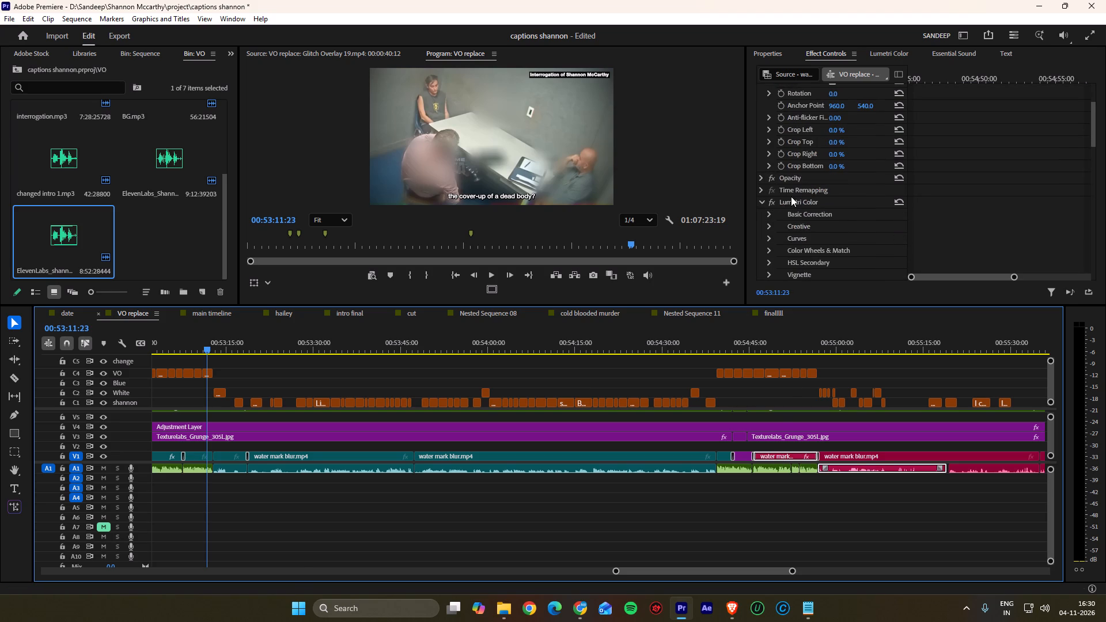
scroll(792, 194, "down", 5)
left_click(786, 218)
left_click(787, 218)
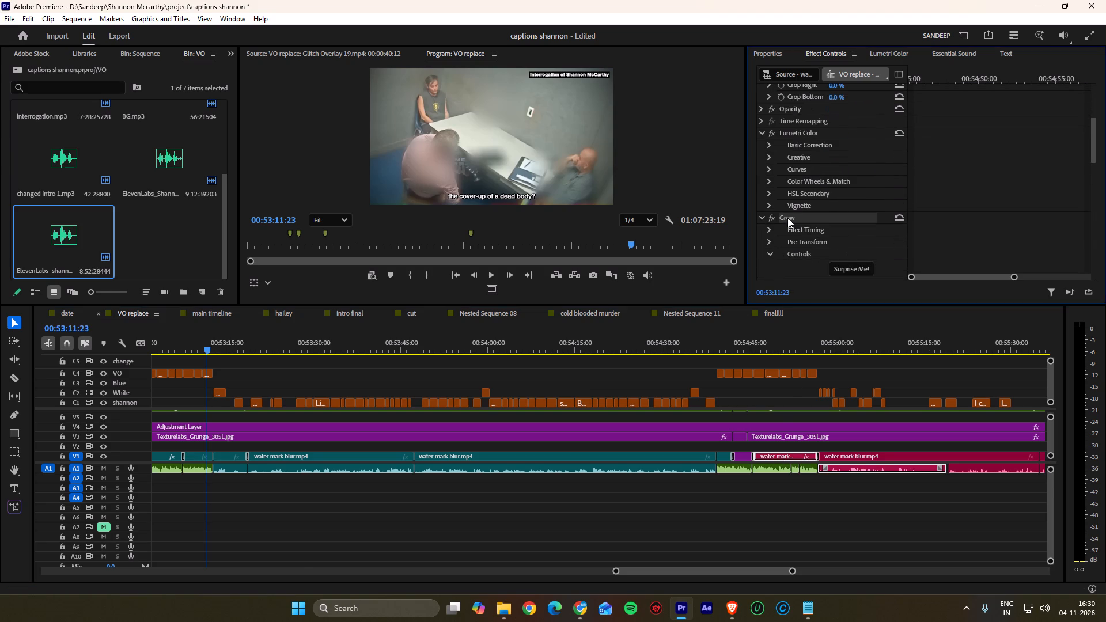
key("ctrl+c")
key("ctrl+c")
key("ctrl+c")
key("ctrl+c")
scroll(339, 461, "up", 7, "ctrl")
scroll(275, 457, "down", 1)
scroll(275, 456, "up", 8)
scroll(321, 439, "down", 2, "ctrl")
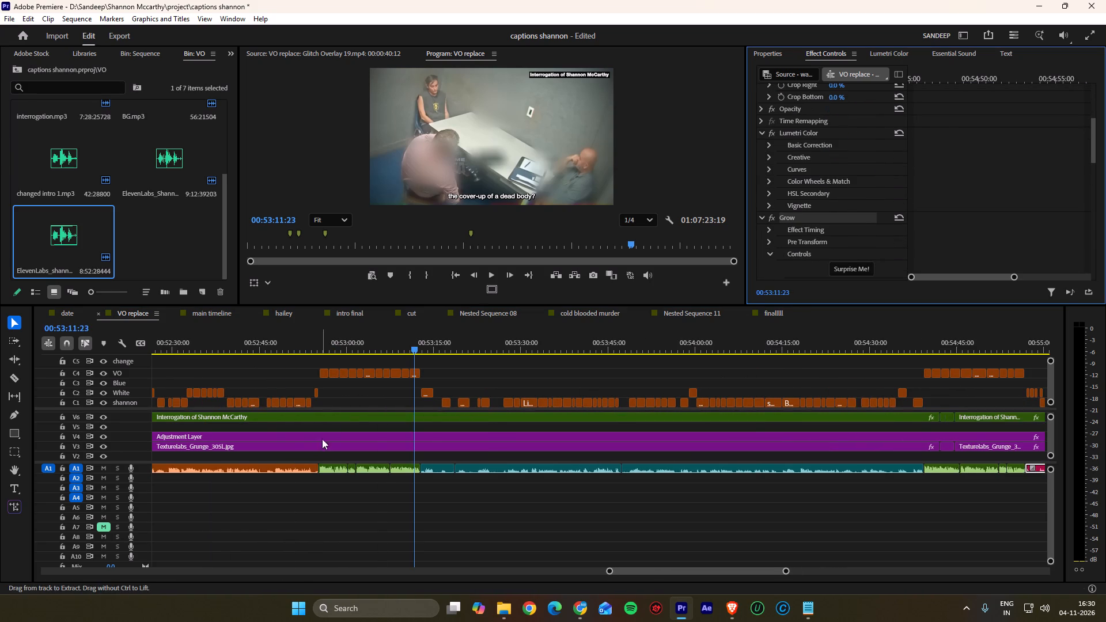
scroll(322, 439, "down", 7, "ctrl")
scroll(347, 433, "up", 12, "alt")
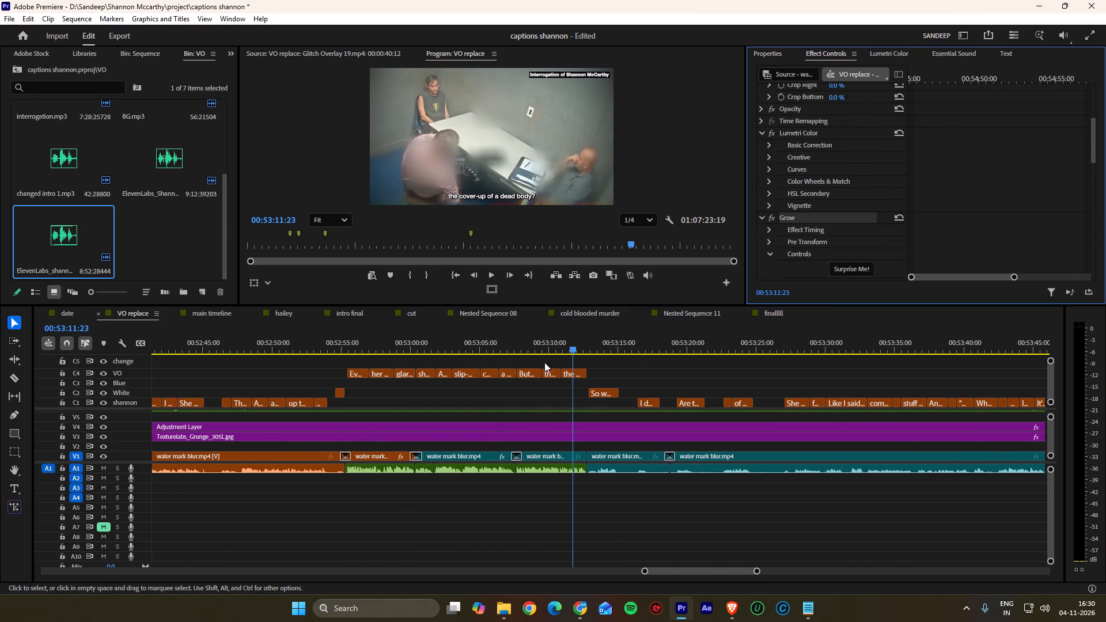
left_click(585, 346)
left_click_drag(559, 347, 552, 344)
left_click(554, 464)
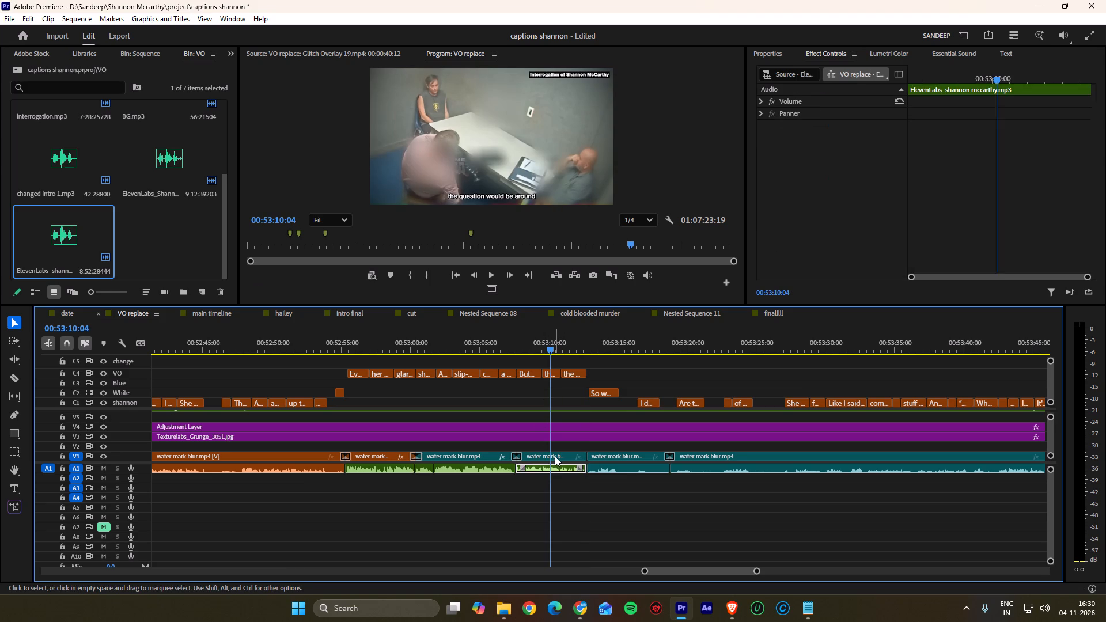
left_click(555, 456)
key("ctrl+v")
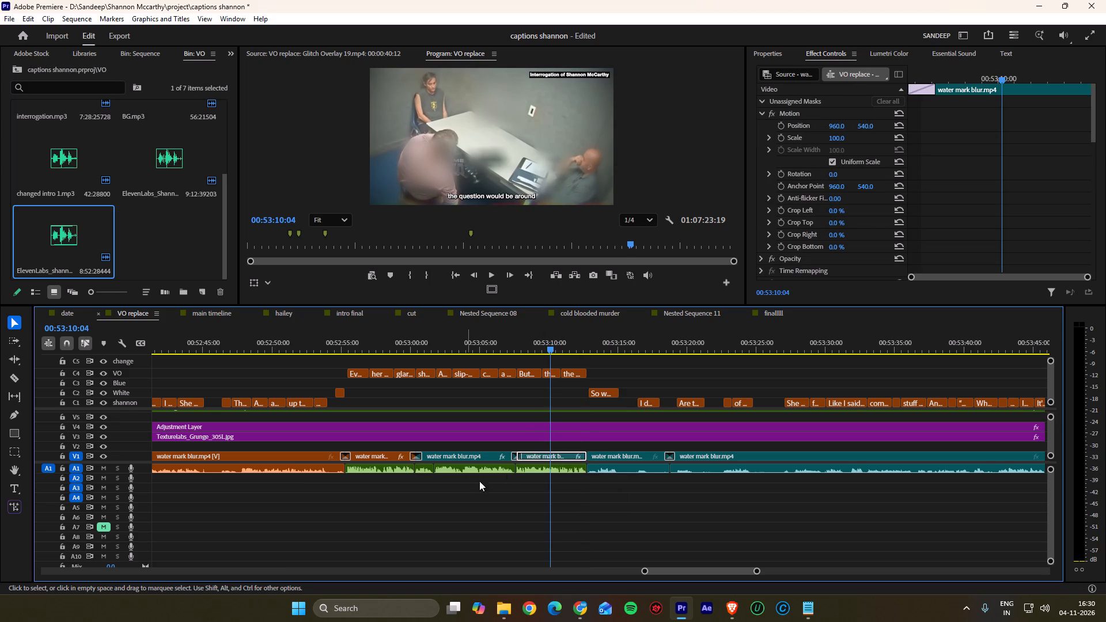
Set the interrogation clip's Lumetri Color saturation to 0.0.
left_click(882, 50)
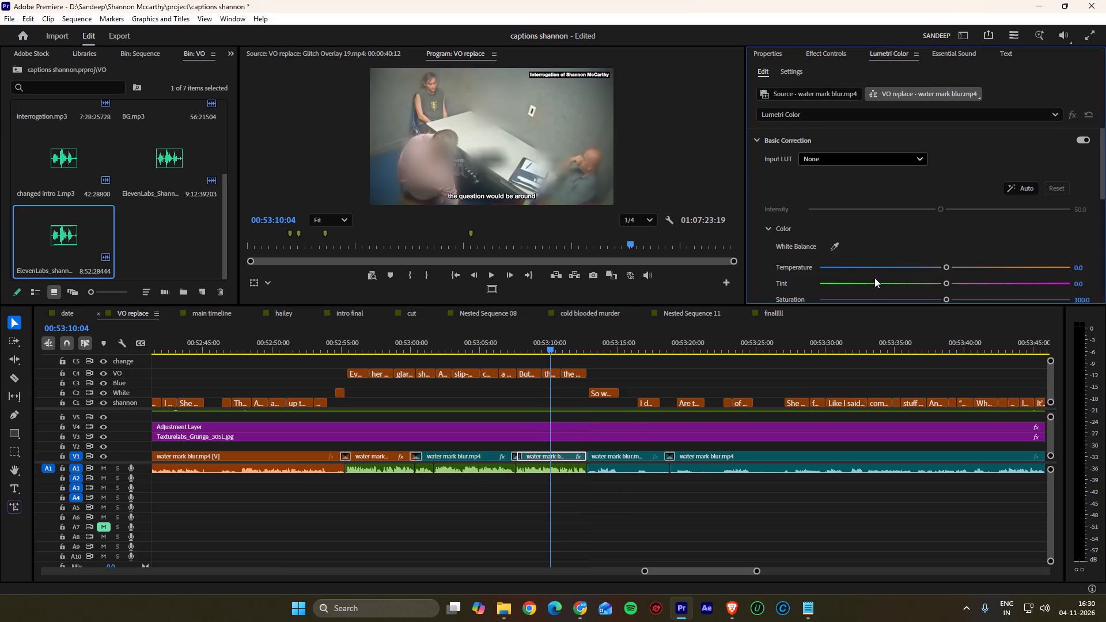
scroll(889, 237, "down", 5)
left_click_drag(892, 234, 804, 240)
left_click_drag(840, 240, 722, 230)
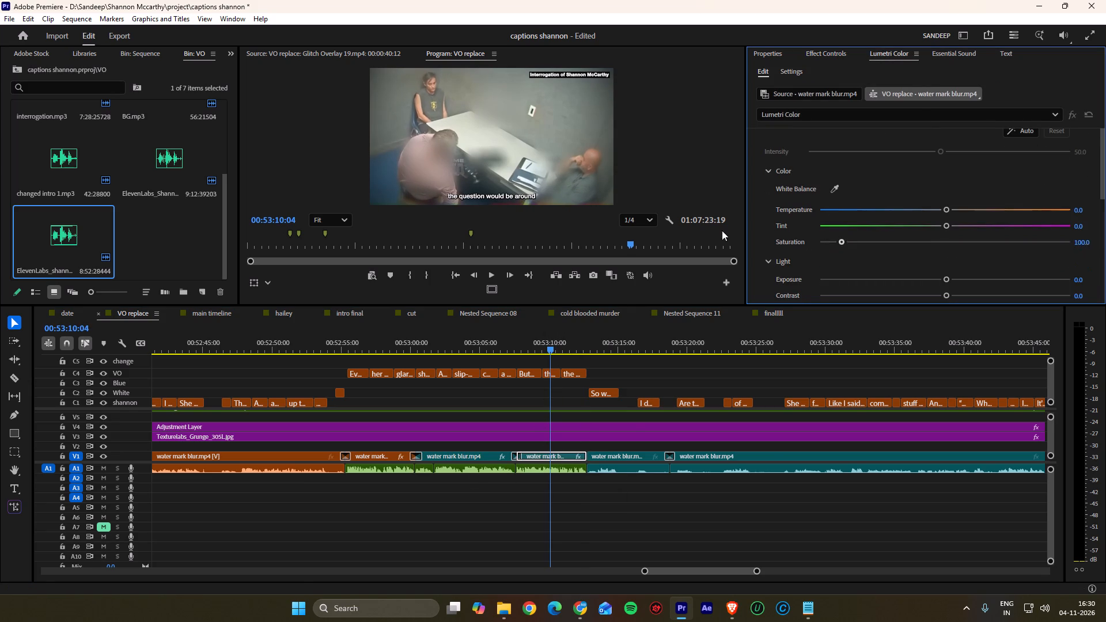
left_click_drag(722, 230, 643, 233)
Play the last unplaced ElevenLabs passage from 01:07:12:21 and trim its silent start by about three frames.
scroll(770, 450, "down", 12, "alt")
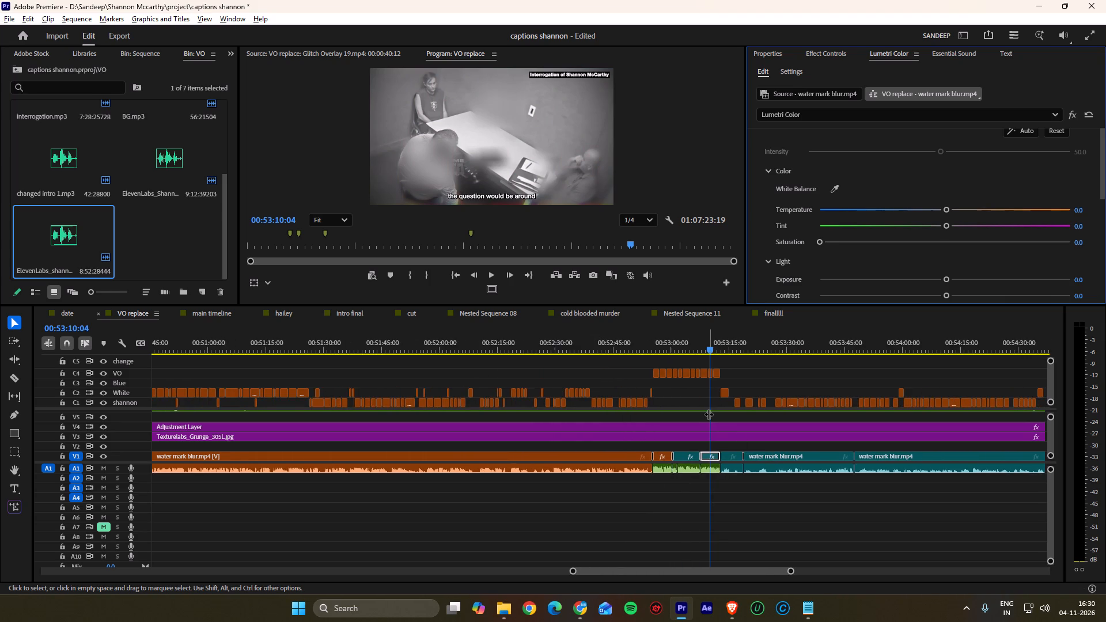
scroll(709, 414, "down", 4, "alt")
scroll(713, 405, "up", 14, "alt")
scroll(738, 420, "down", 9, "alt")
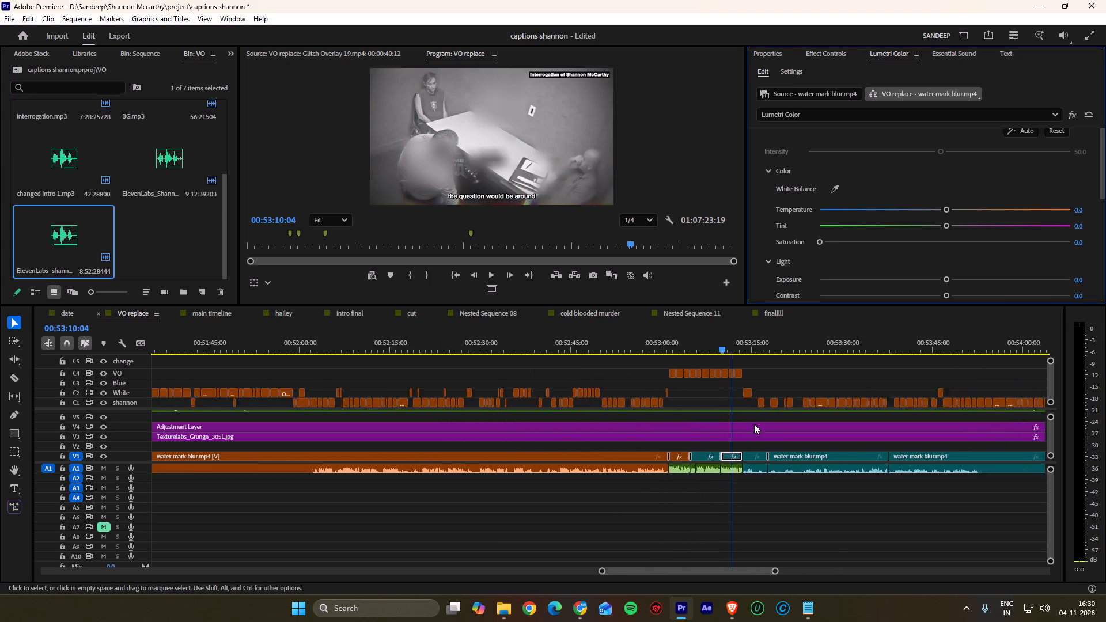
scroll(754, 424, "down", 11, "alt")
scroll(757, 426, "down", 20, "alt")
scroll(757, 426, "down", 4, "alt")
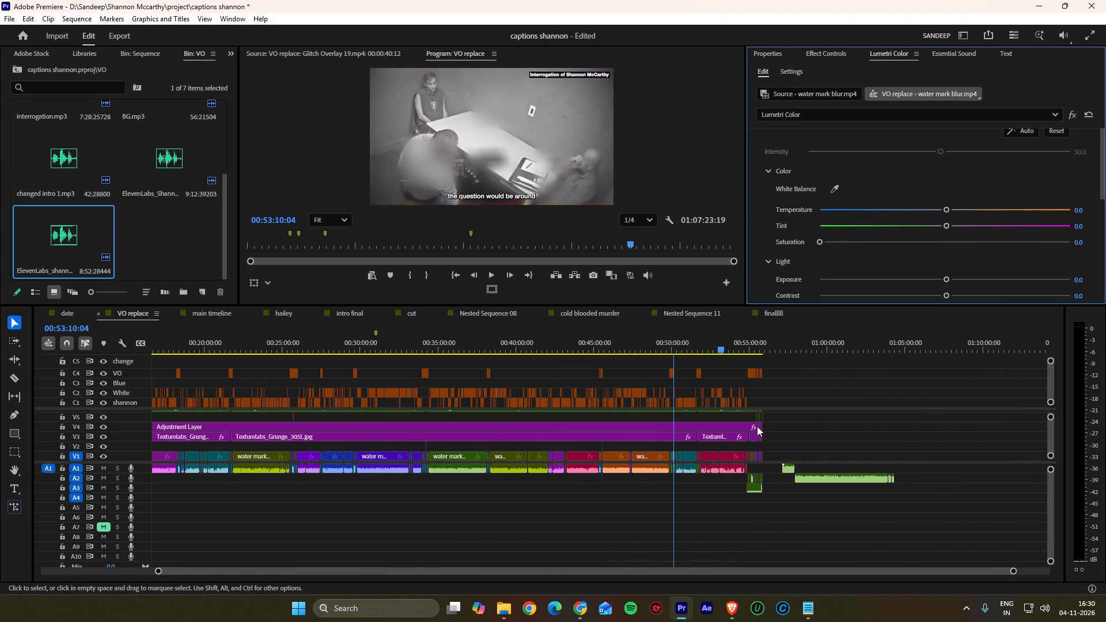
scroll(757, 426, "down", 2, "alt")
scroll(872, 464, "up", 20, "alt")
scroll(872, 464, "up", 8, "alt")
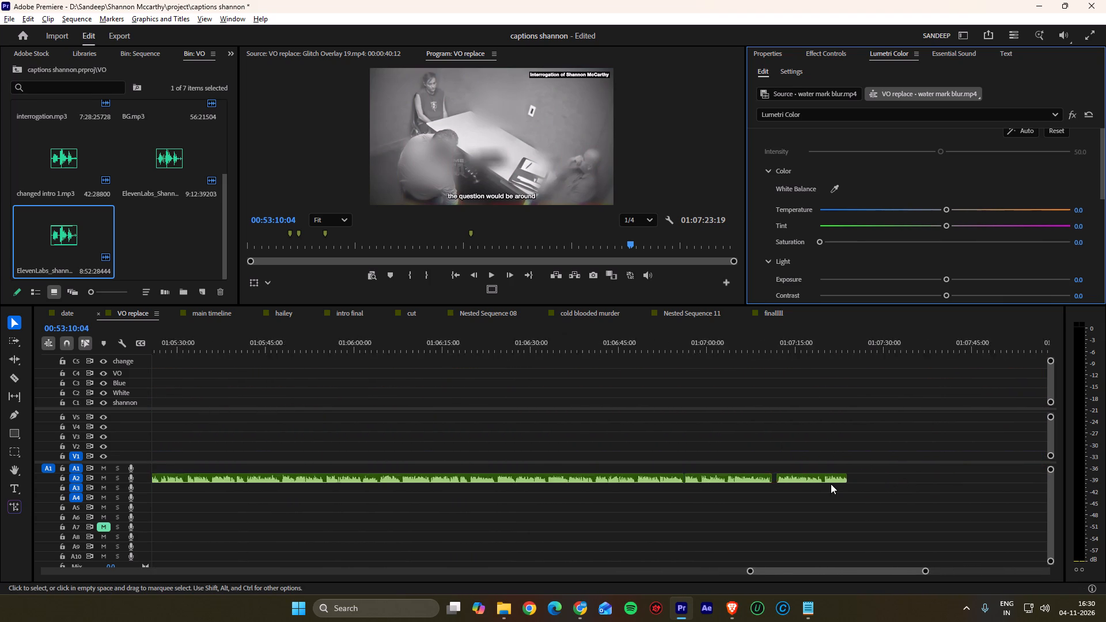
scroll(831, 484, "up", 20, "alt")
left_click(475, 343)
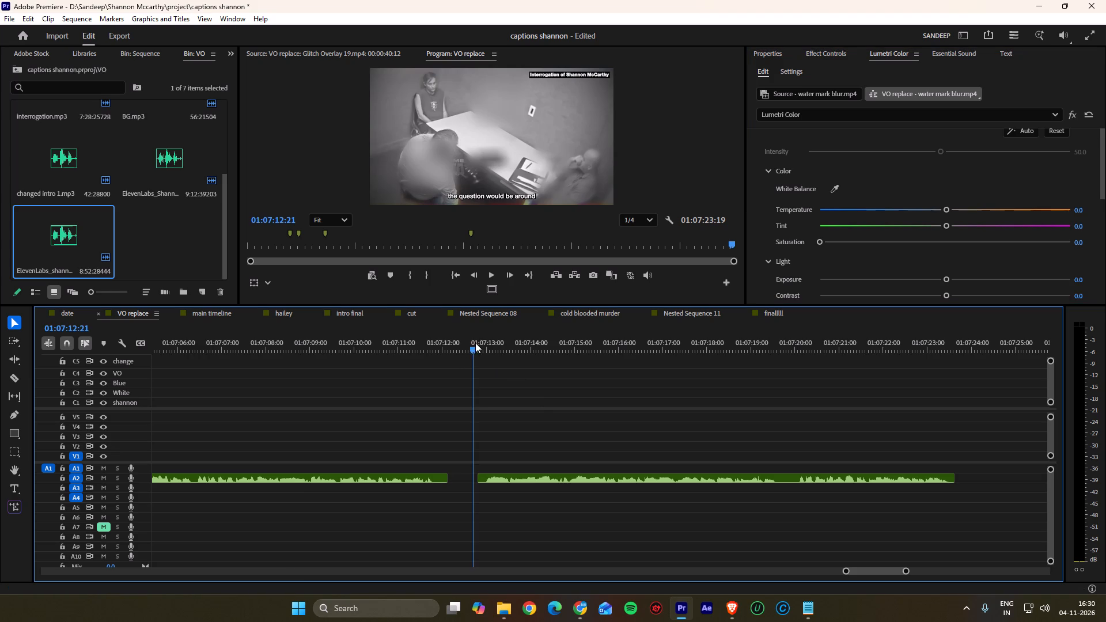
scroll(482, 355, "down", 4)
key("space")
scroll(419, 461, "up", 7, "alt")
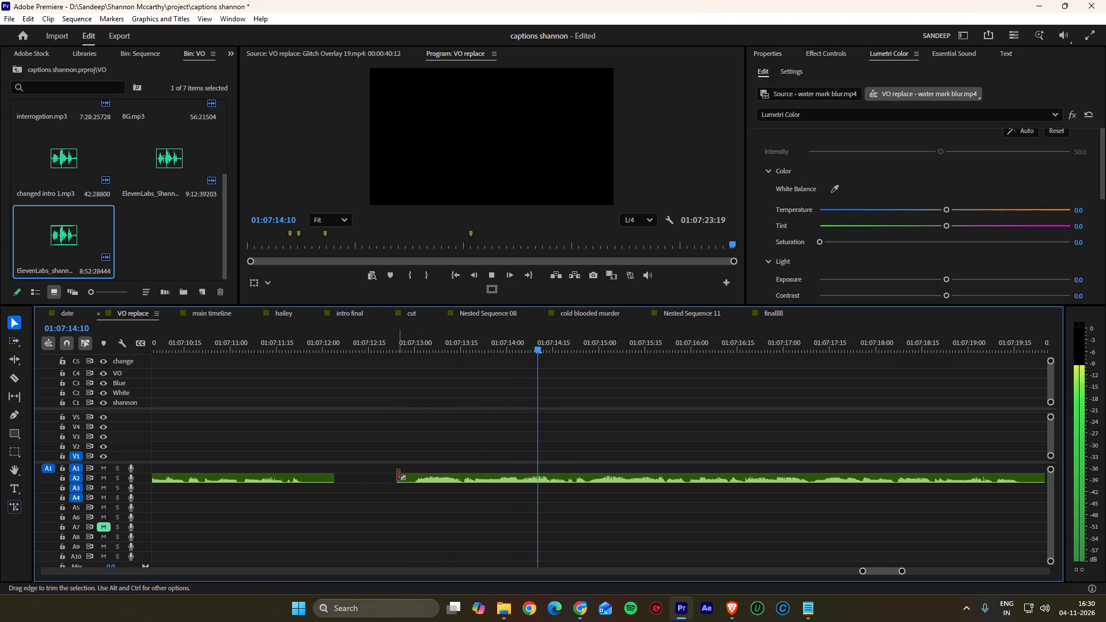
left_click_drag(395, 476, 404, 477)
left_click(415, 488)
Cut out the pause starting at 01:07:19:20 and the silent tail from 01:07:23:16, closing the gaps they leave.
scroll(416, 488, "down", 18)
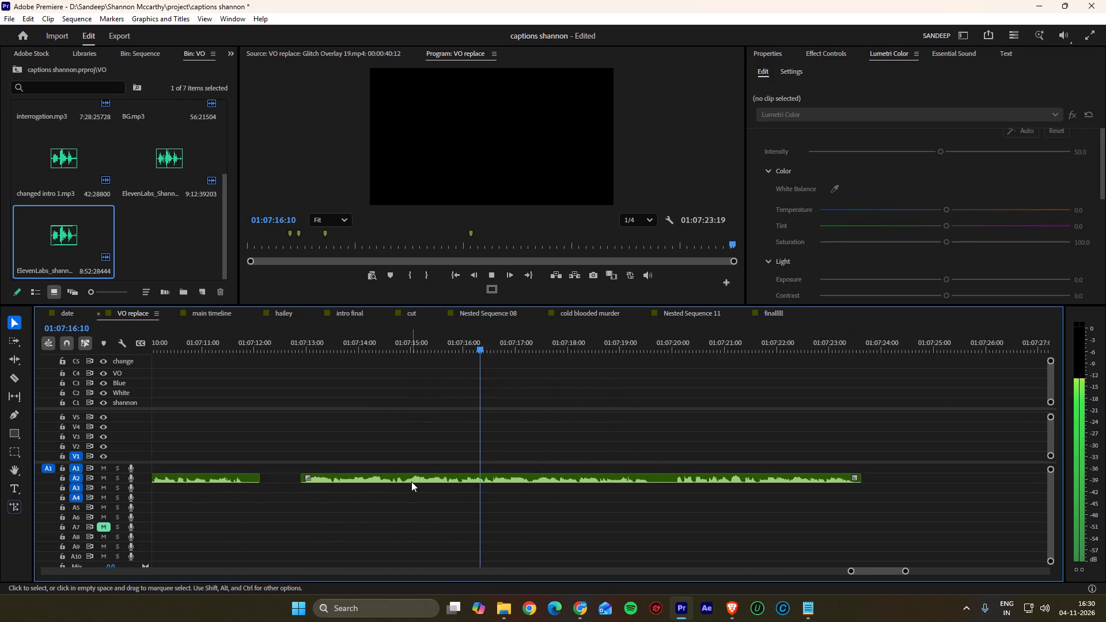
scroll(411, 481, "down", 3)
scroll(624, 481, "up", 4, "alt")
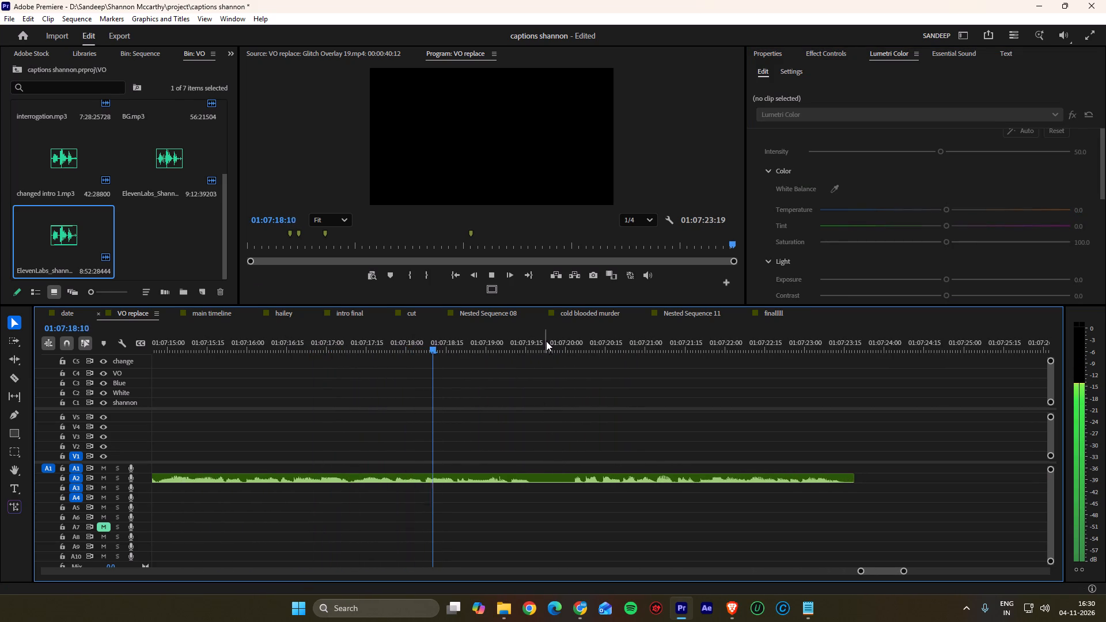
left_click_drag(544, 347, 541, 350)
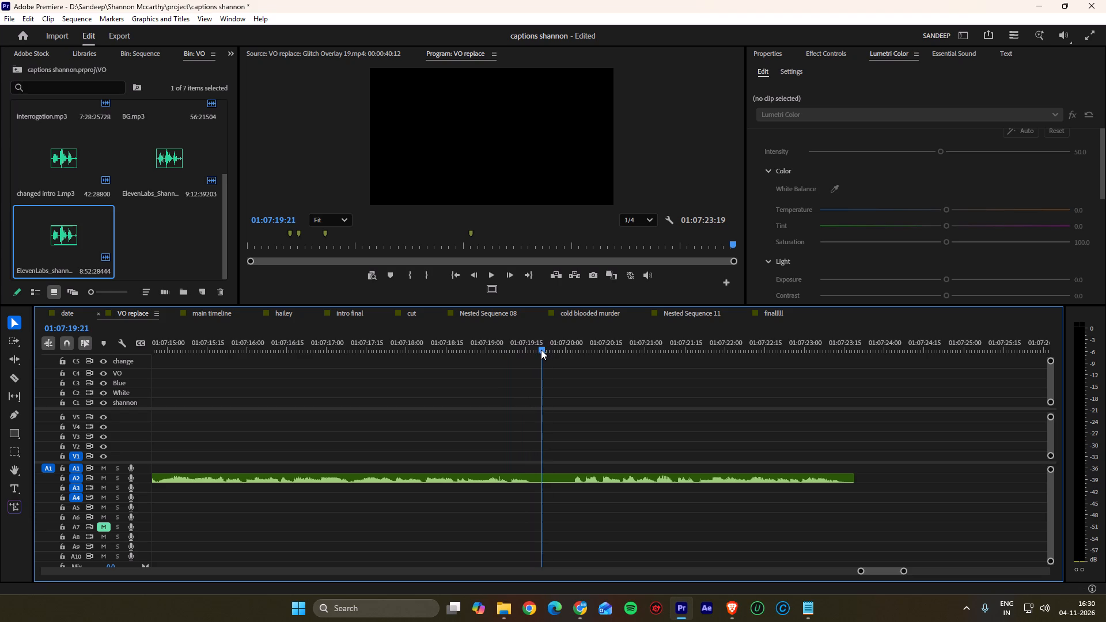
left_click_drag(541, 350, 845, 370)
key("k")
key("k")
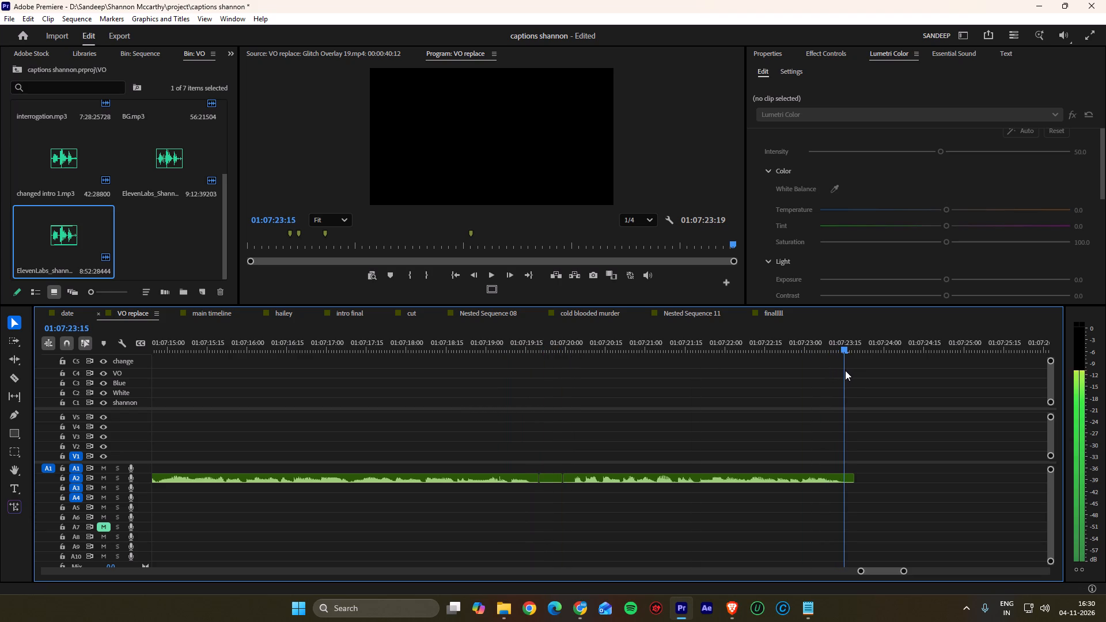
left_click_drag(845, 370, 847, 370)
key("k")
left_click(555, 479)
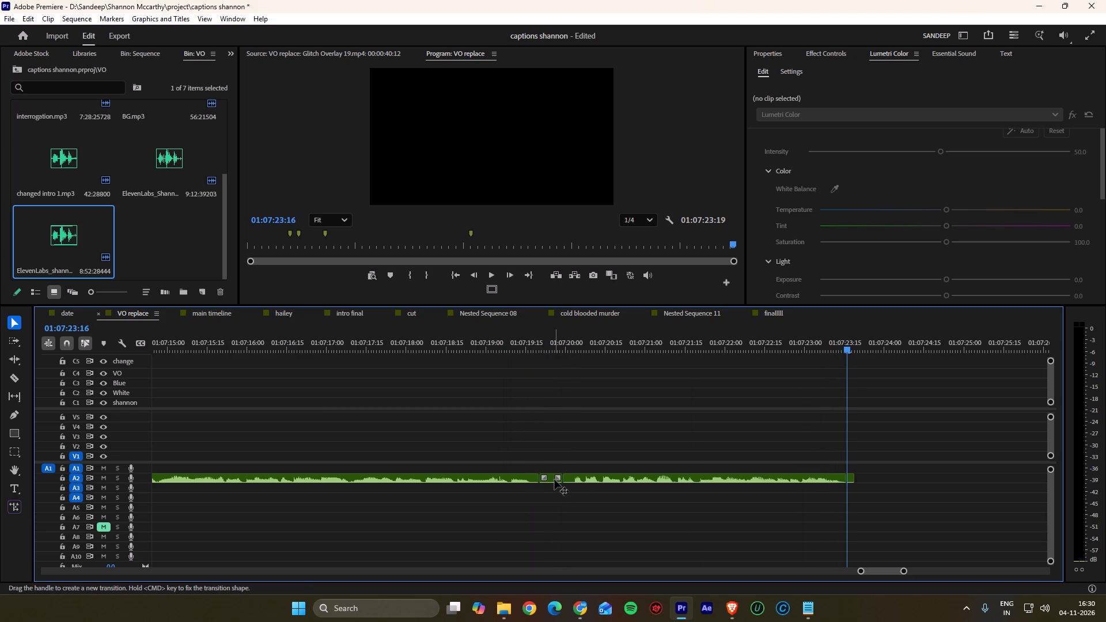
left_click(551, 481)
key("shift+Delete")
left_click(829, 479)
key("shift+Delete")
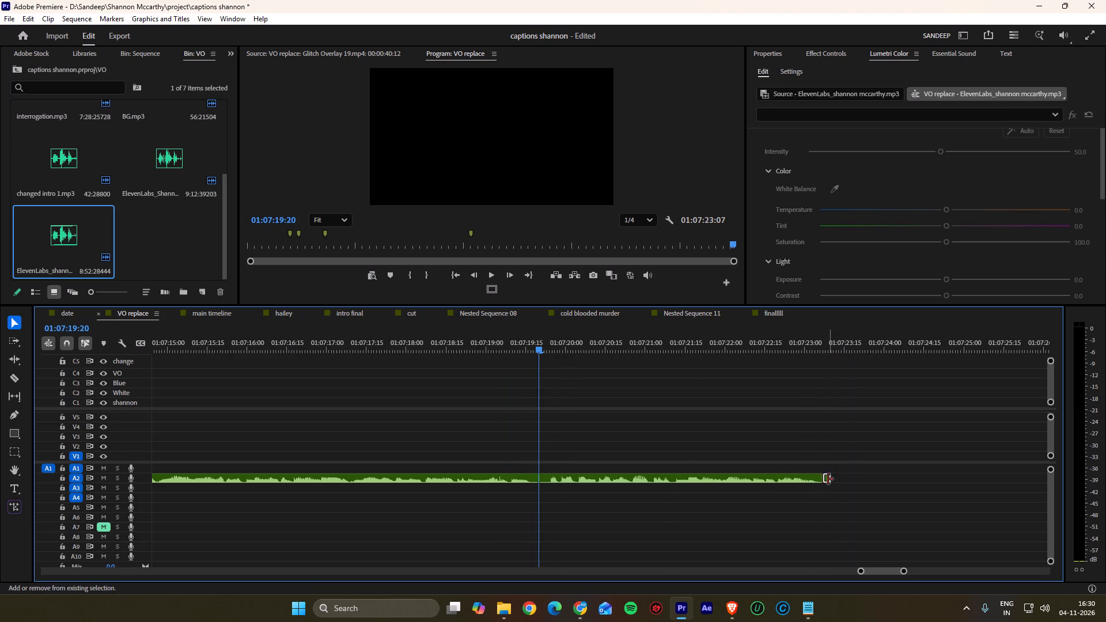
Move both trimmed narration pieces onto A1 at 00:48:25:04, over the old voice-over beneath the "Shannon's absurd" captions.
scroll(838, 488, "down", 12)
left_click_drag(922, 479, 716, 481)
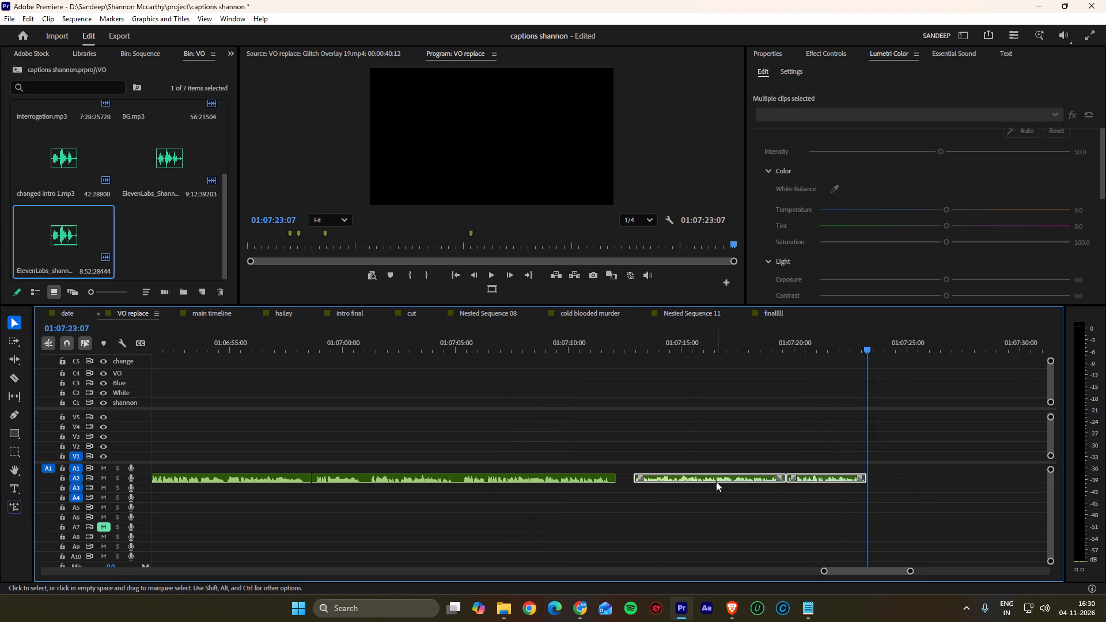
scroll(866, 488, "down", 16, "alt")
scroll(921, 493, "up", 1, "alt")
scroll(921, 493, "down", 7, "alt")
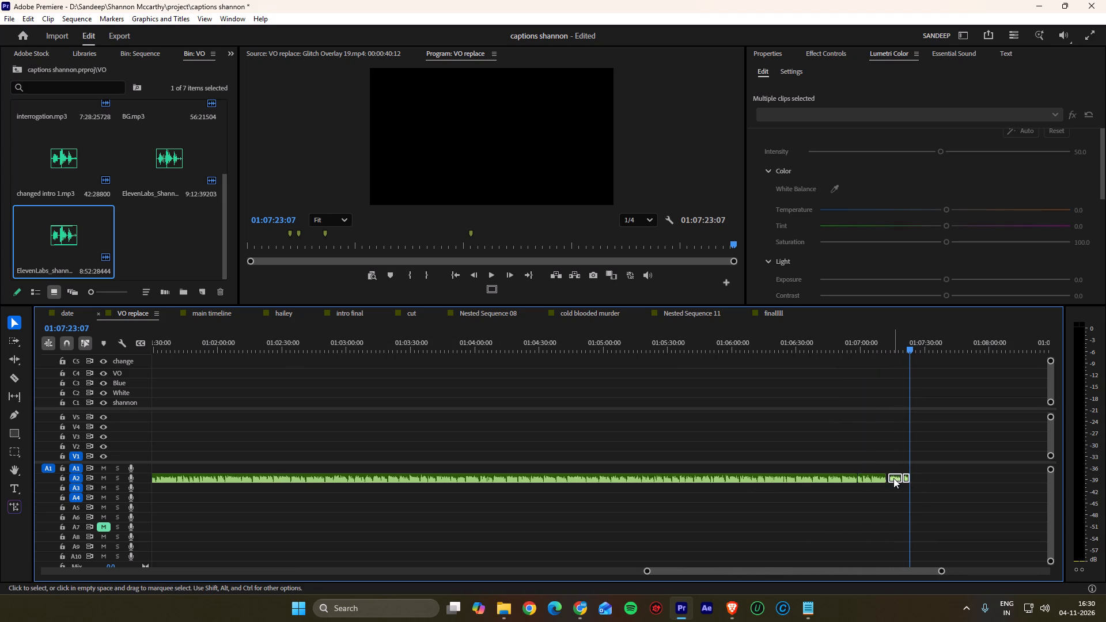
left_click_drag(893, 478, 134, 502)
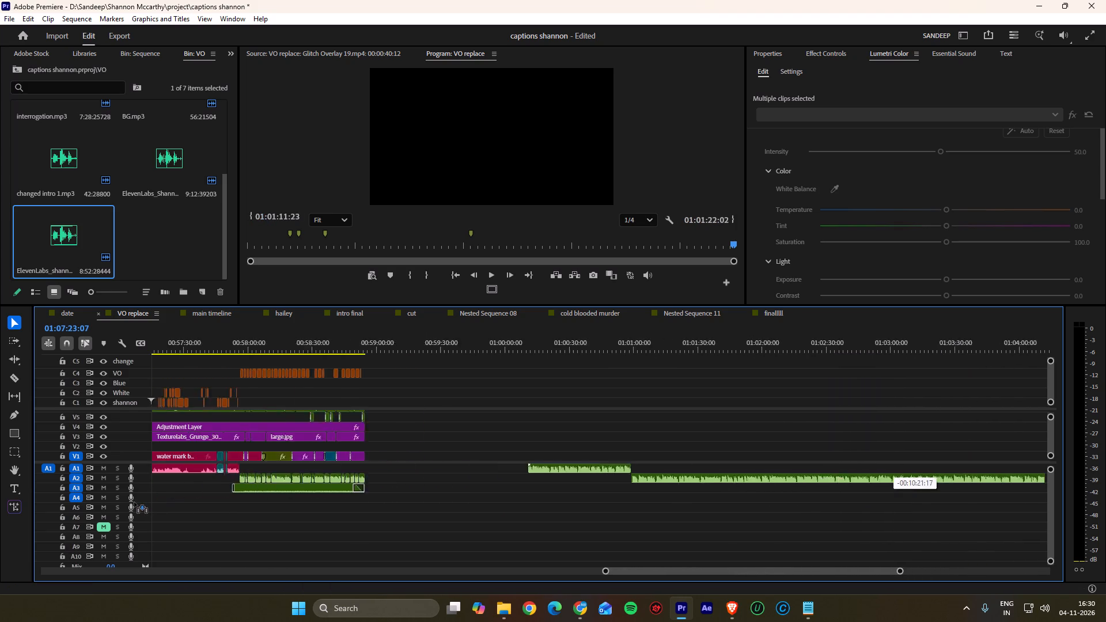
left_click_drag(134, 502, 440, 507)
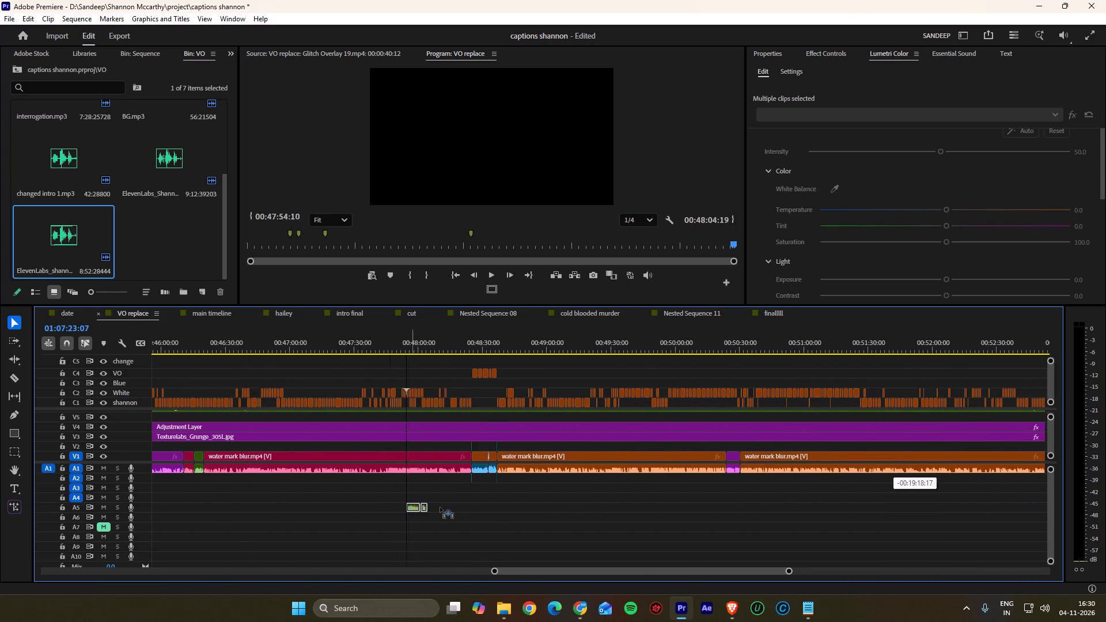
left_click_drag(440, 507, 486, 503)
scroll(488, 496, "up", 8, "alt")
scroll(491, 486, "down", 1, "alt")
scroll(489, 481, "up", 15, "alt")
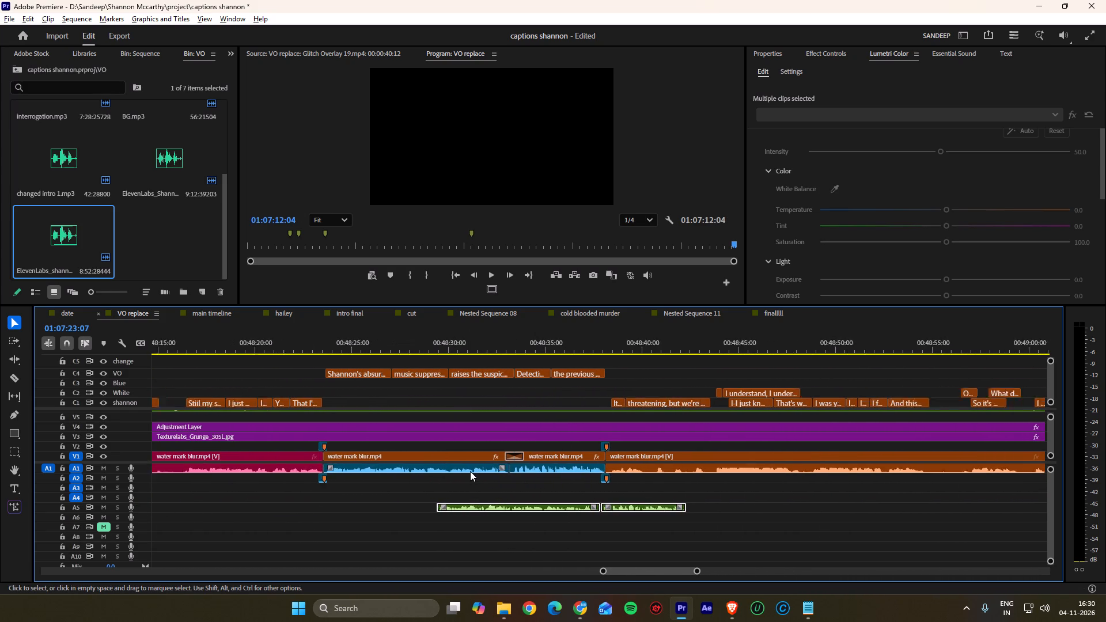
scroll(470, 471, "up", 1, "alt")
left_click_drag(489, 511, 366, 493)
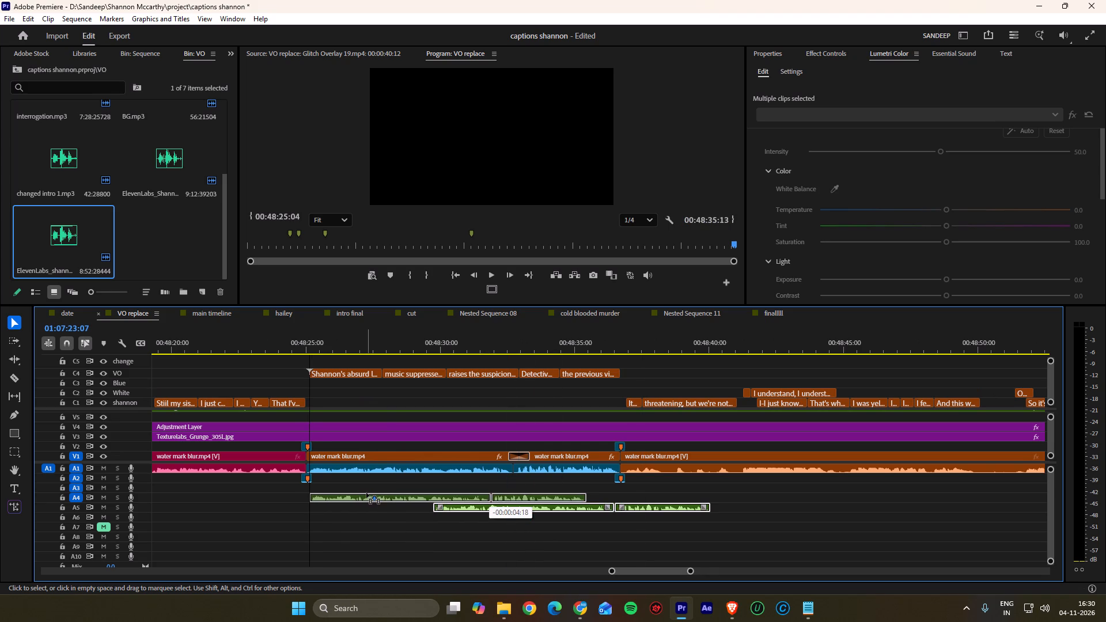
left_click_drag(366, 493, 364, 469)
left_click(403, 494)
Return to the passage at 00:48:25:04 and delete the leftover old voice-over after the new narration on A1, from about 00:48:35:11.
key("space")
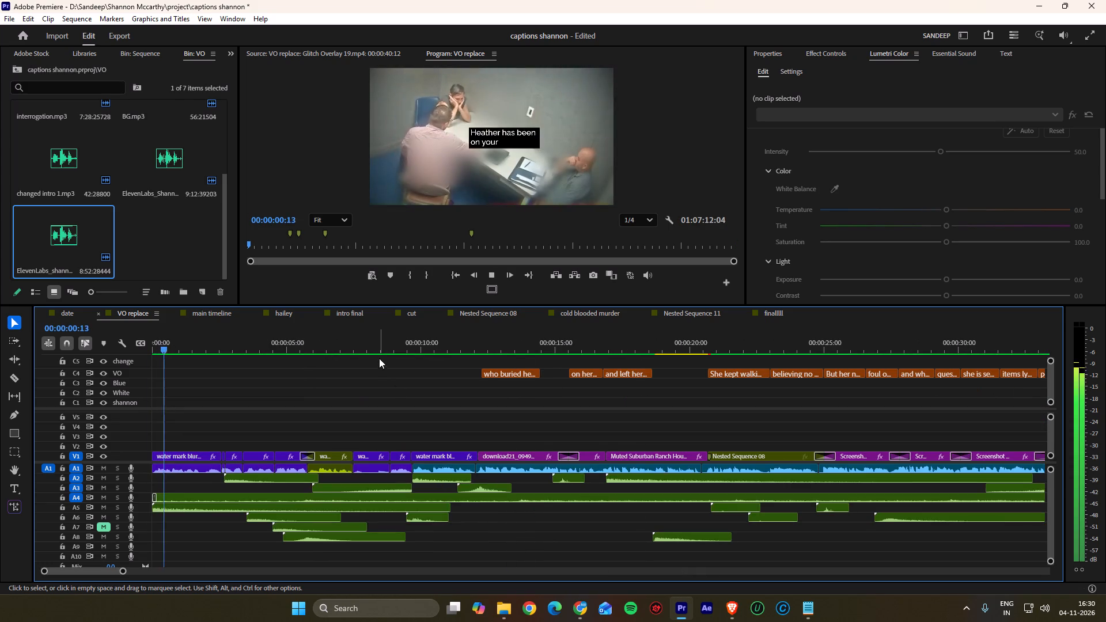
scroll(401, 388, "down", 20, "alt")
scroll(401, 388, "down", 5, "alt")
scroll(388, 403, "up", 1, "alt")
scroll(388, 403, "down", 12, "alt")
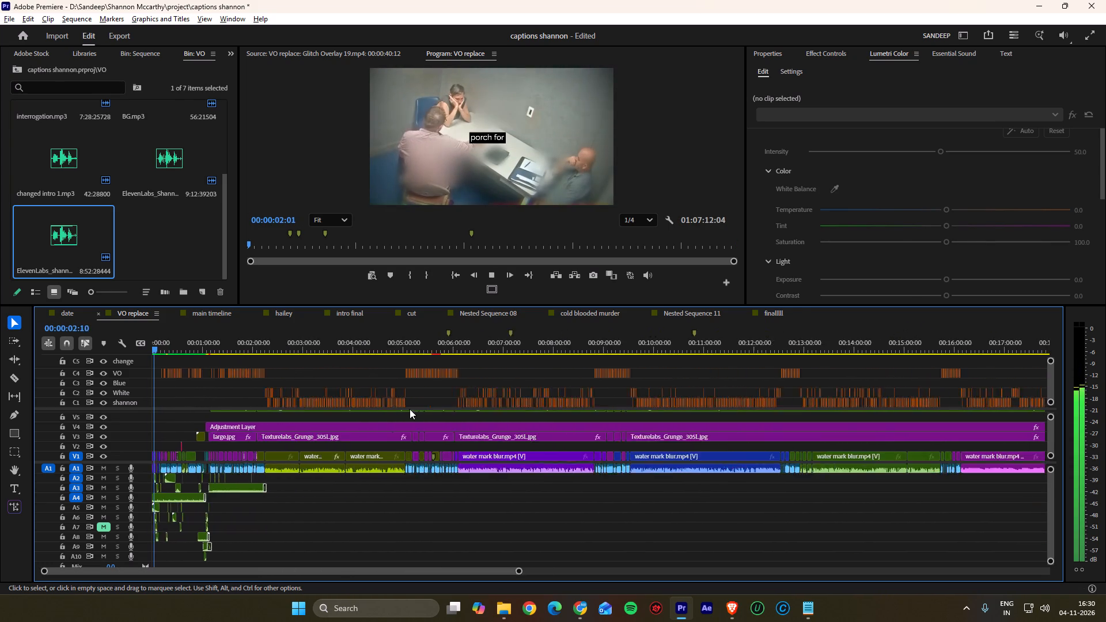
scroll(410, 409, "down", 20, "alt")
scroll(410, 409, "down", 2, "alt")
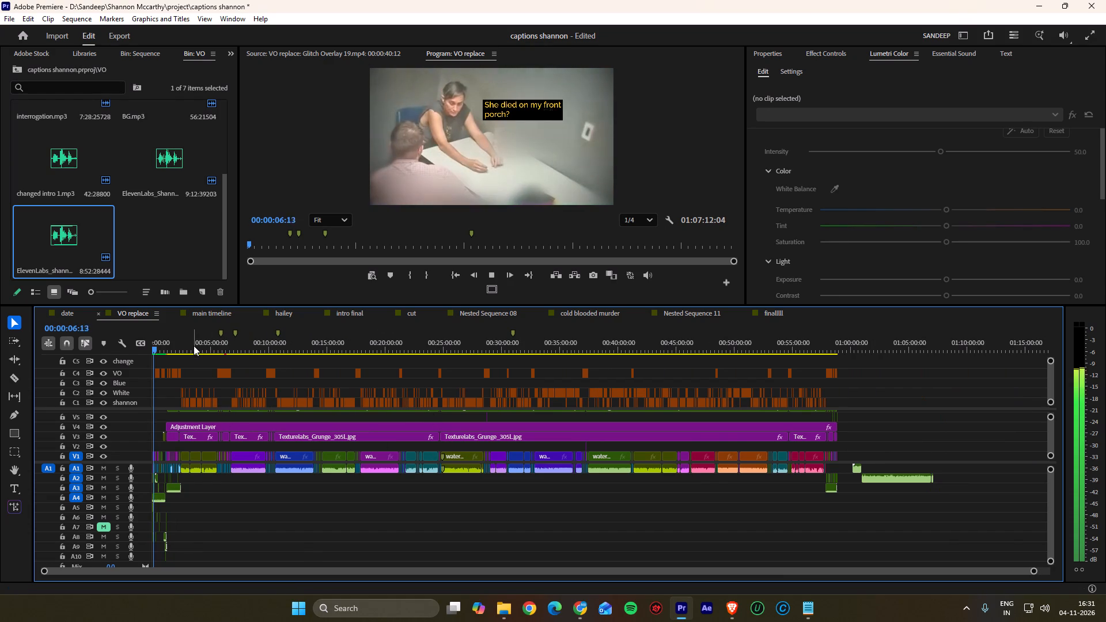
left_click_drag(194, 346, 208, 344)
key("space")
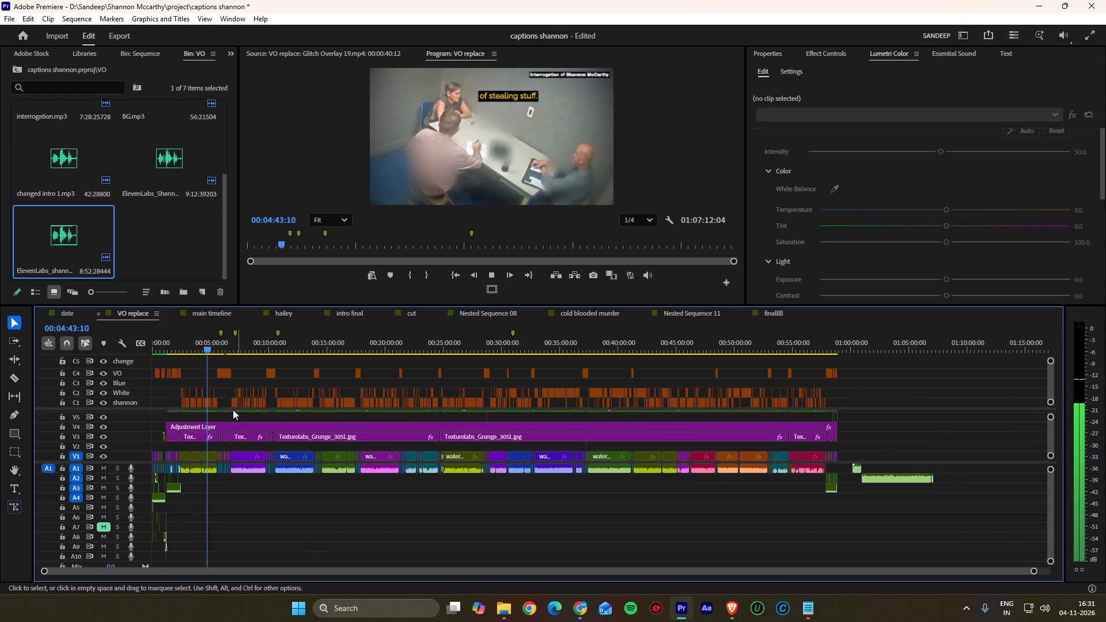
key("space")
scroll(164, 425, "up", 4, "alt")
scroll(162, 425, "down", 4, "alt")
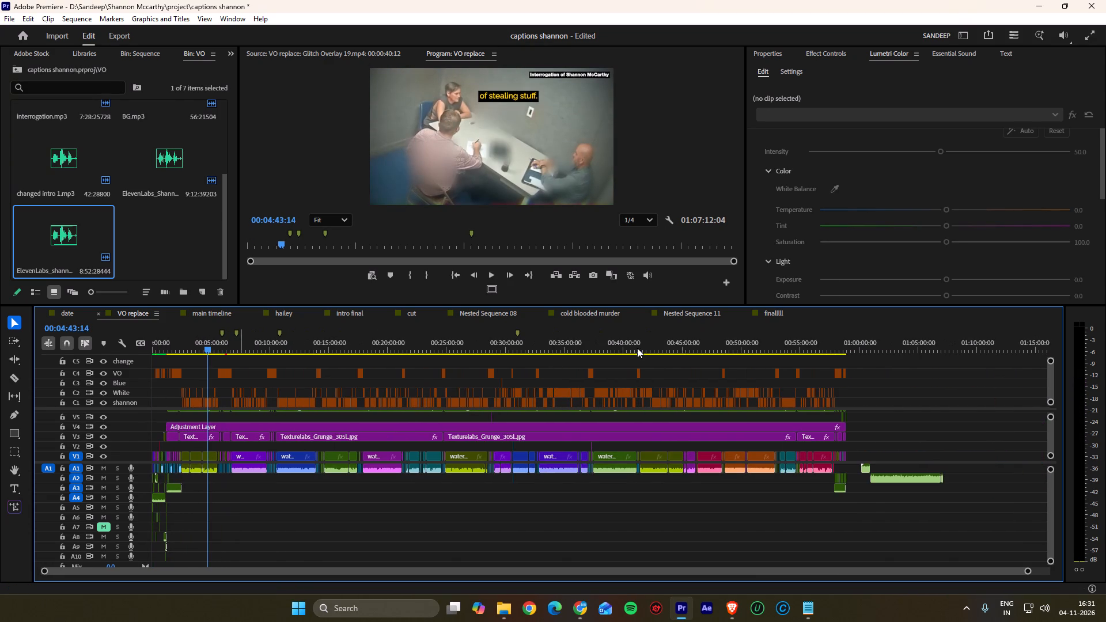
left_click(808, 342)
scroll(808, 345, "down", 4)
key("space")
scroll(828, 435, "up", 10, "alt")
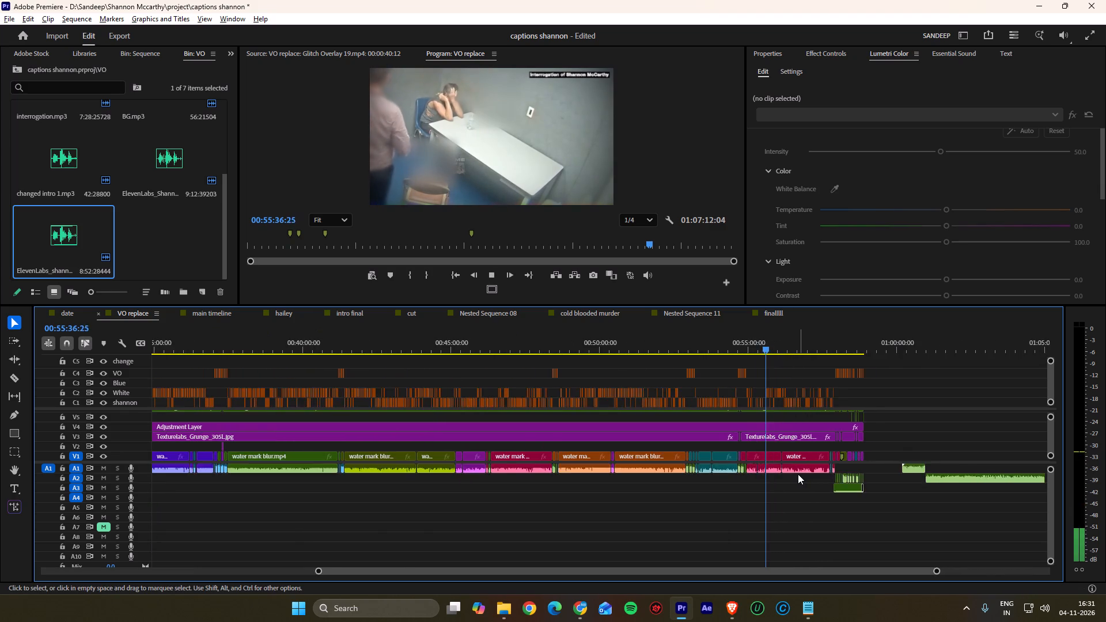
scroll(798, 474, "up", 2, "alt")
left_click(425, 347)
key("space")
scroll(431, 420, "up", 6, "alt")
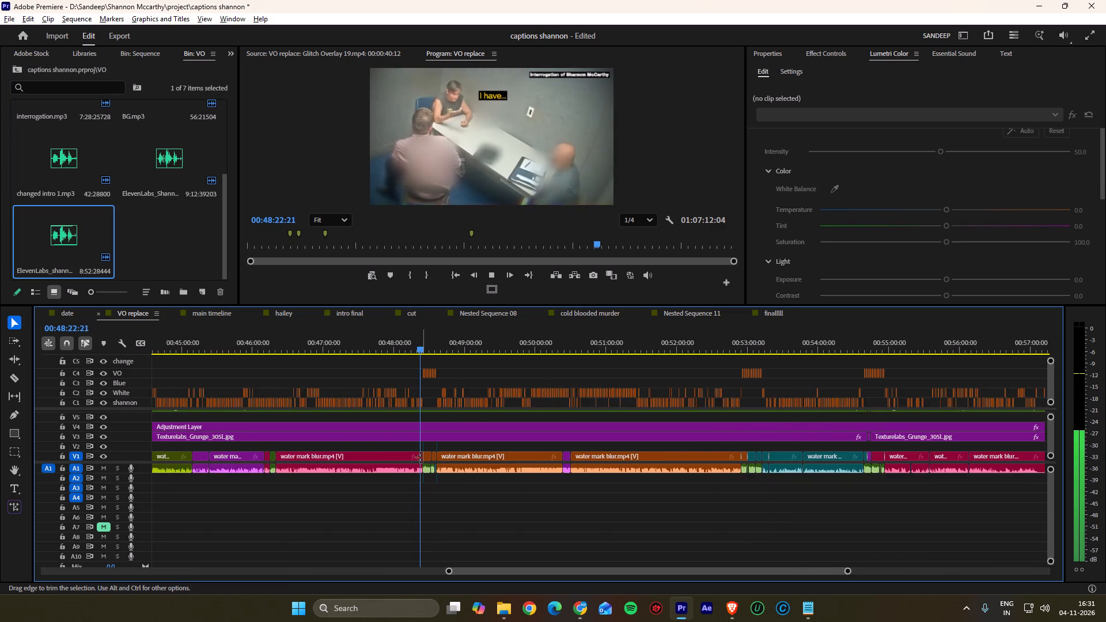
scroll(422, 458, "up", 20, "alt")
scroll(422, 458, "up", 7, "alt")
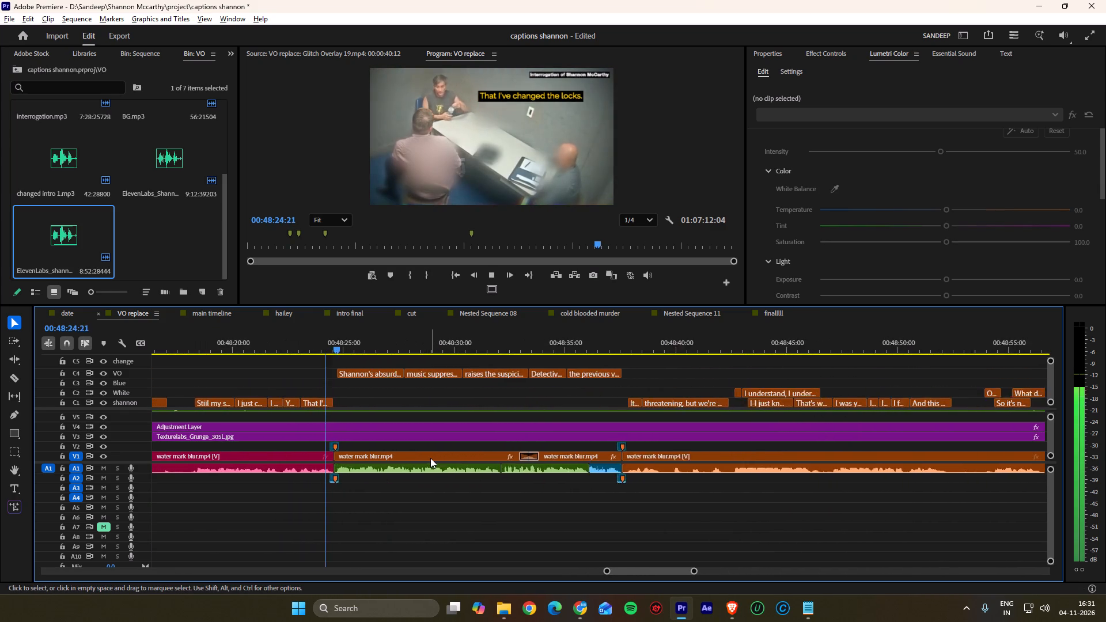
scroll(430, 458, "up", 1, "alt")
scroll(542, 475, "up", 4, "alt")
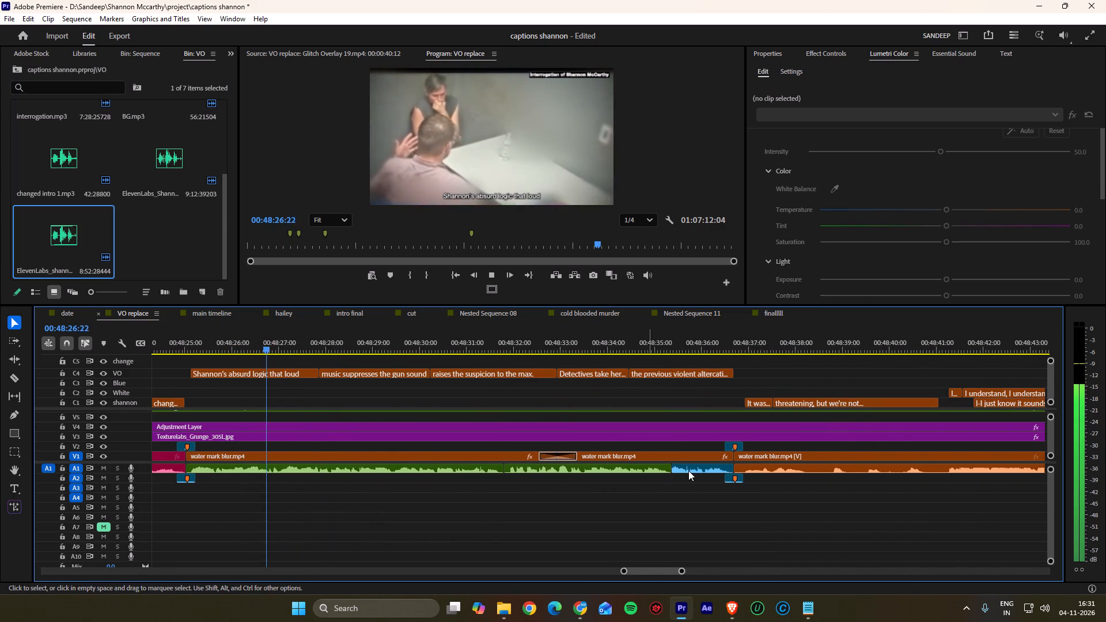
left_click(691, 469)
key("Delete")
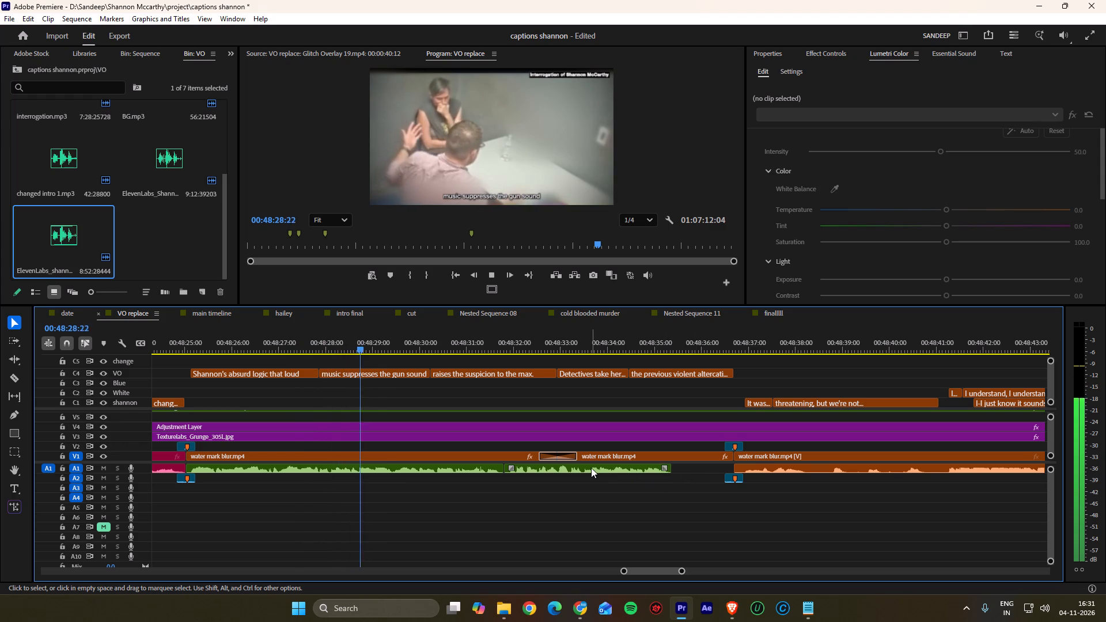
Play the "Shannon's absurd" passage and set the vertical position of its first interrogation clip to 801.
scroll(514, 101, "down", 2)
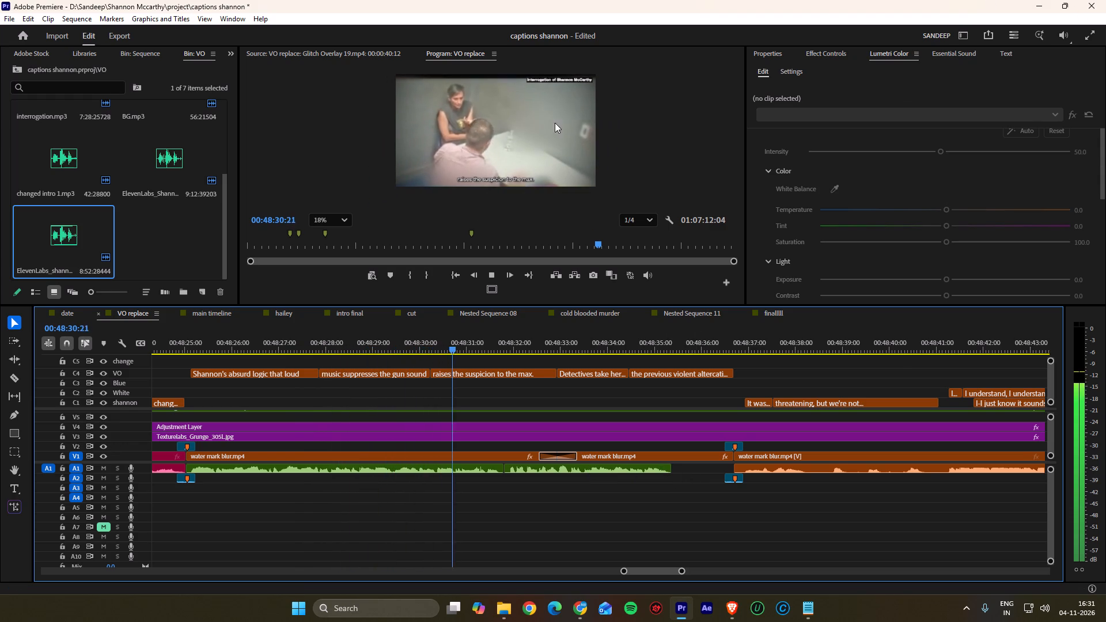
middle_click_drag(522, 123, 512, 124)
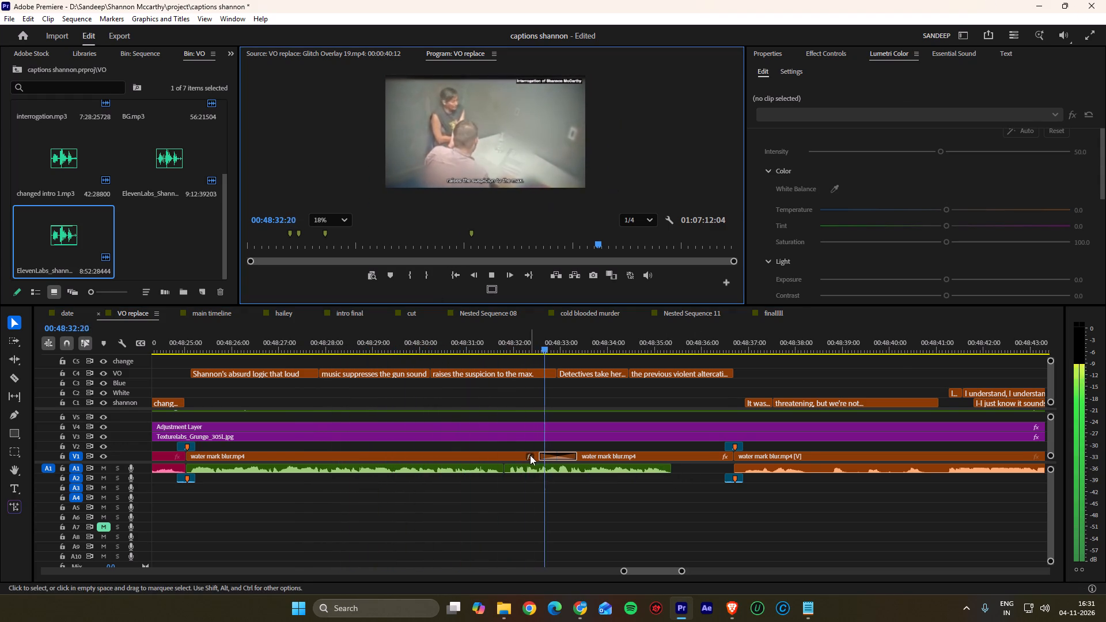
scroll(525, 450, "down", 8)
key("space")
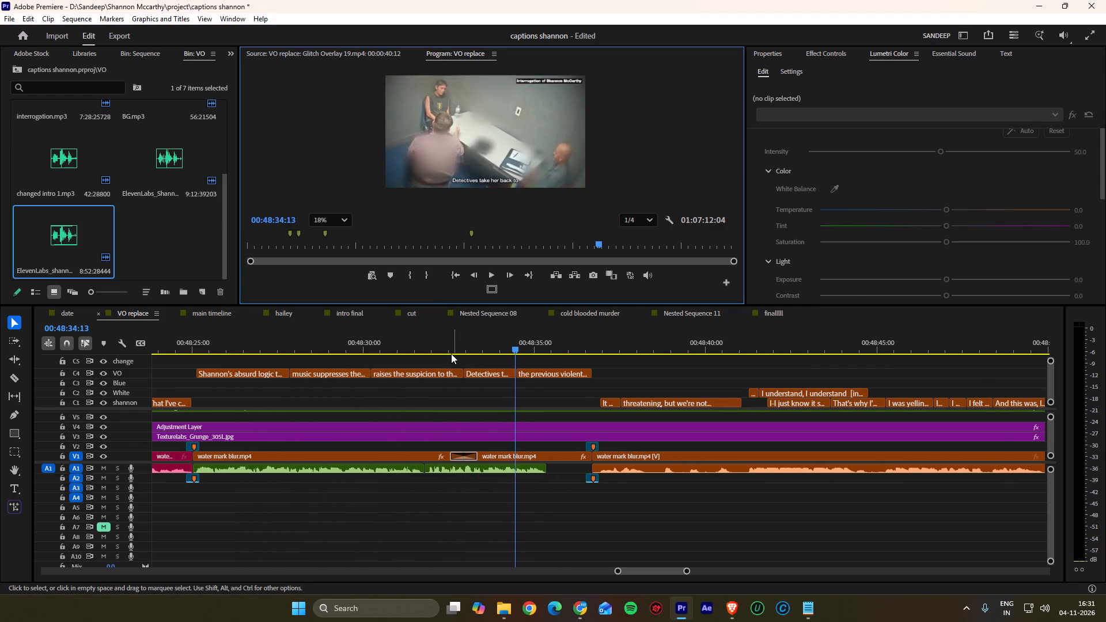
left_click_drag(416, 344, 289, 355)
key("space")
key("space")
left_click(397, 456)
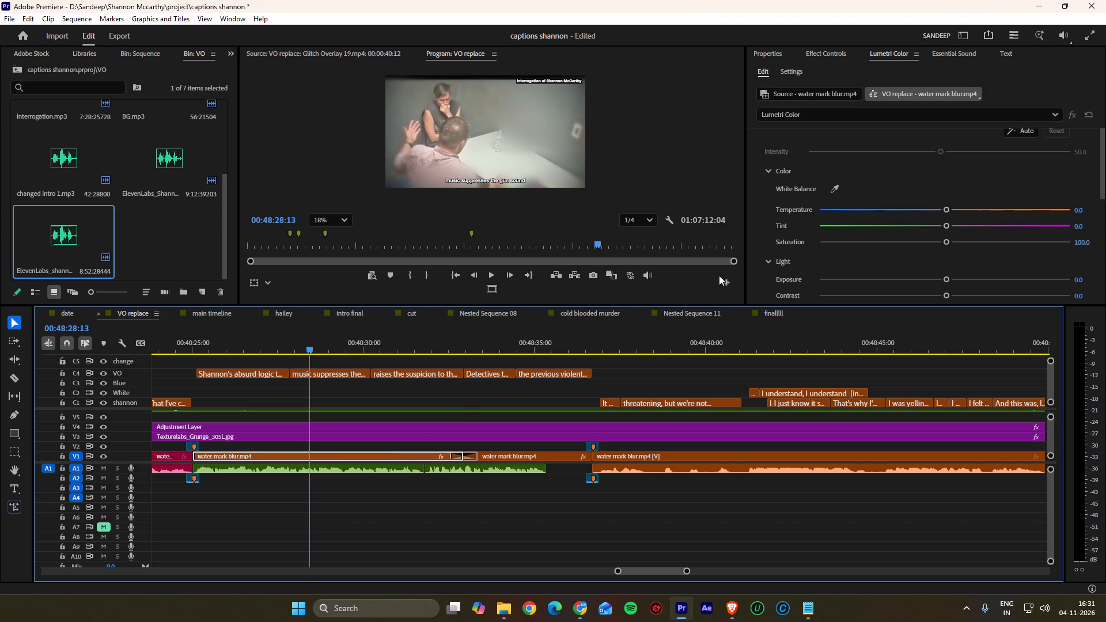
left_click(835, 54)
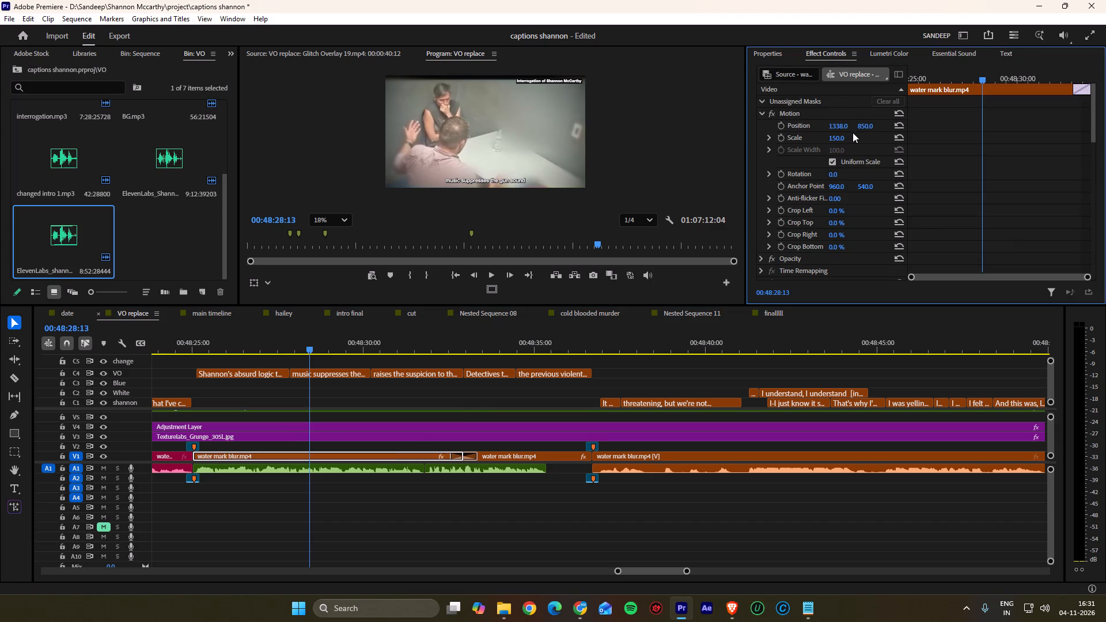
left_click_drag(865, 127, 836, 131)
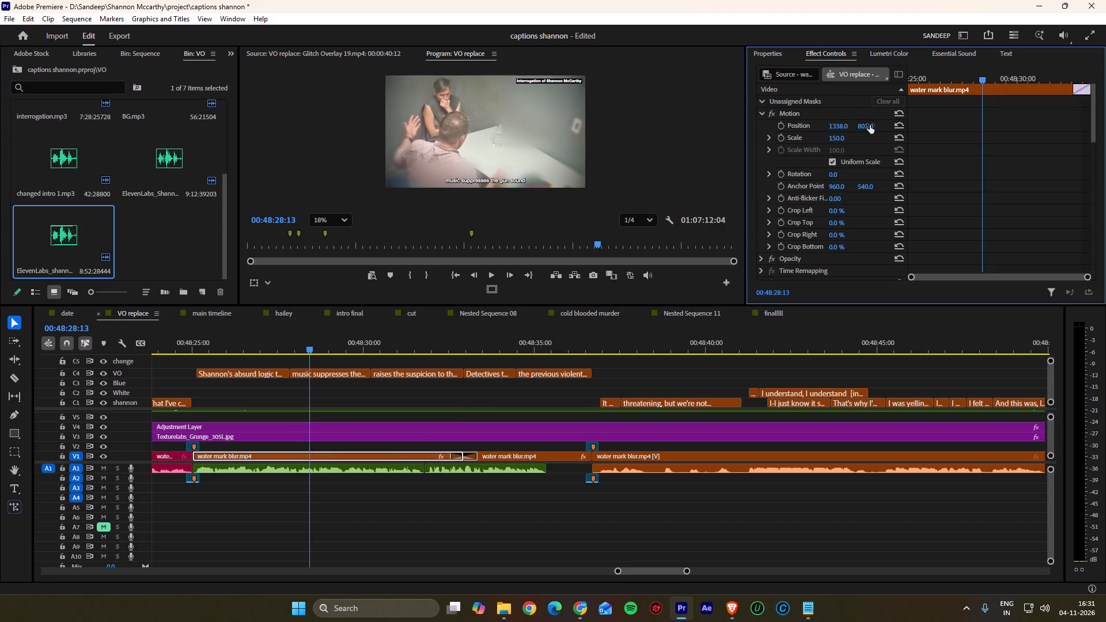
Play the reframed interrogation clip and place the playhead at 00:48:31:28, beneath the "raises the suspicion to the max" caption.
key("space")
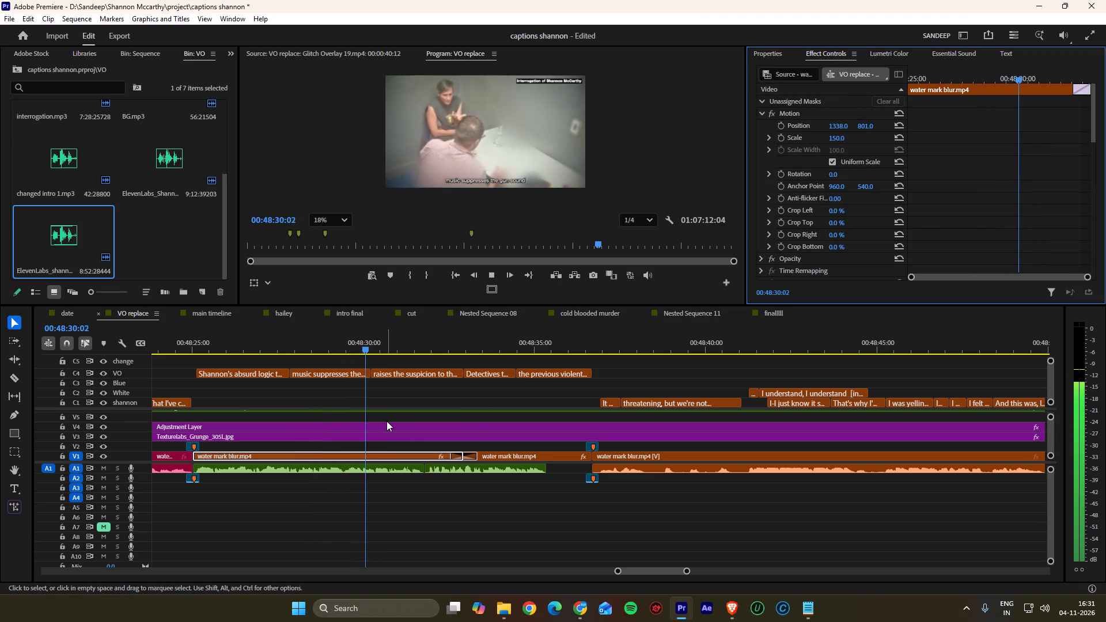
scroll(452, 427, "up", 6, "alt")
key("space")
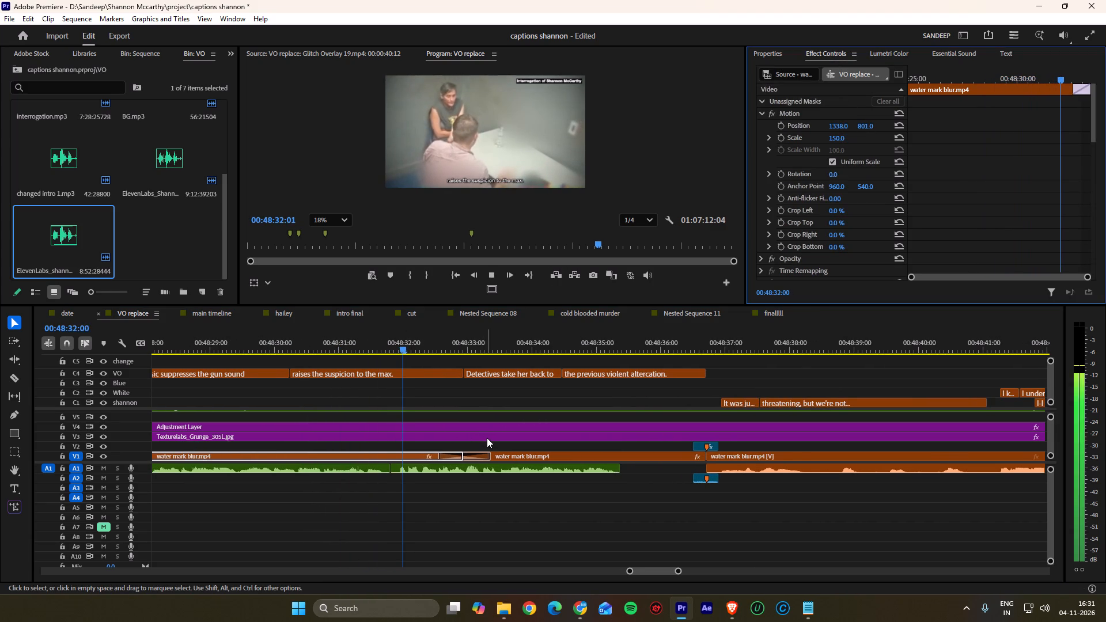
left_click_drag(402, 346, 396, 348)
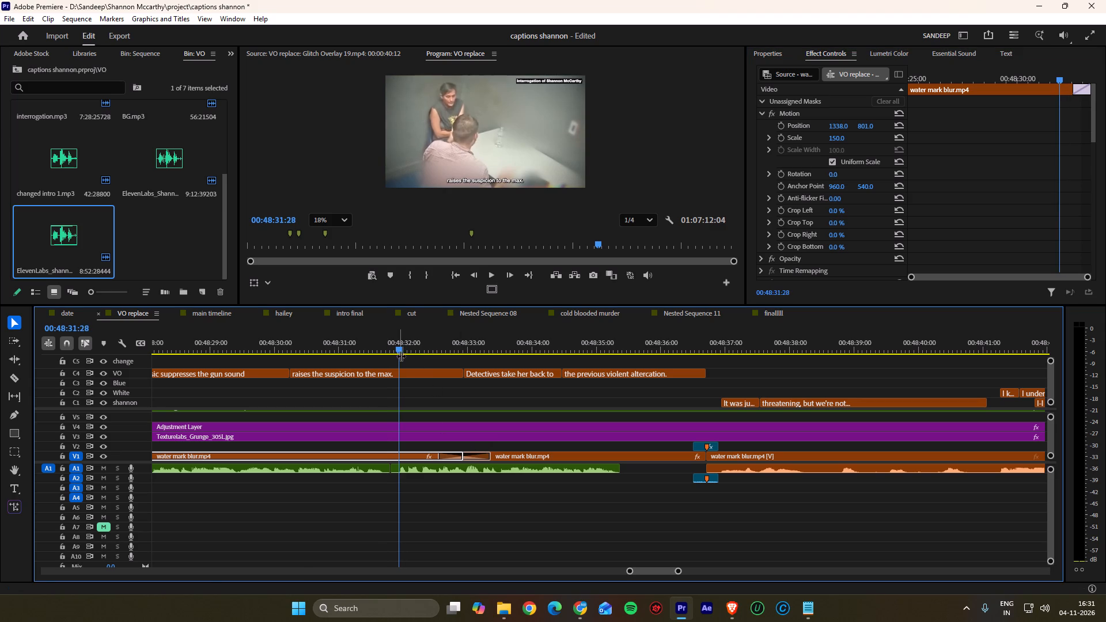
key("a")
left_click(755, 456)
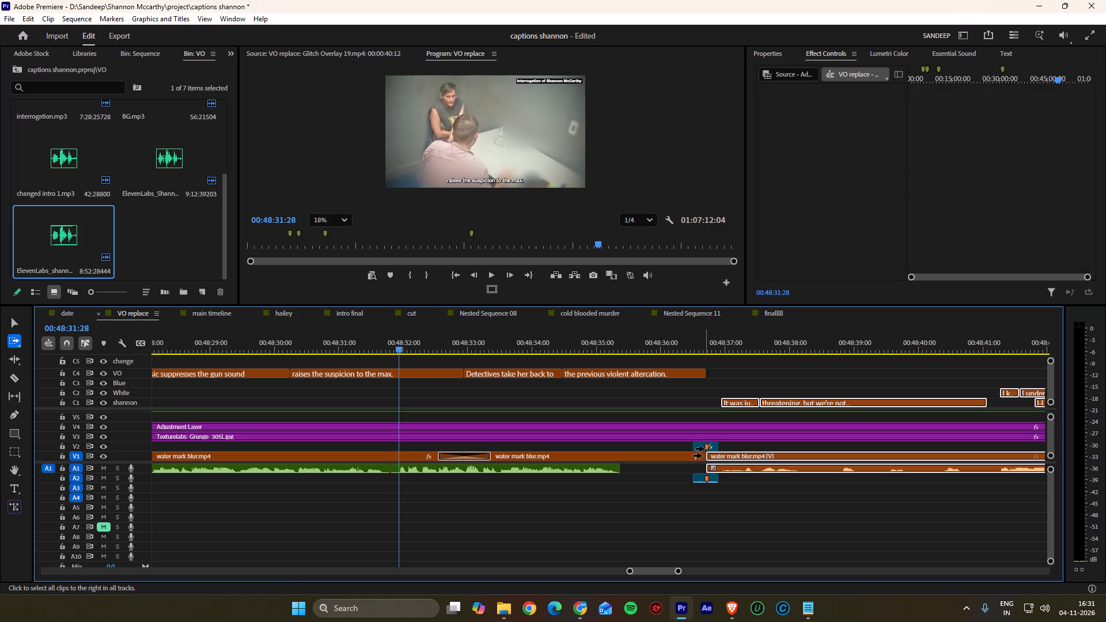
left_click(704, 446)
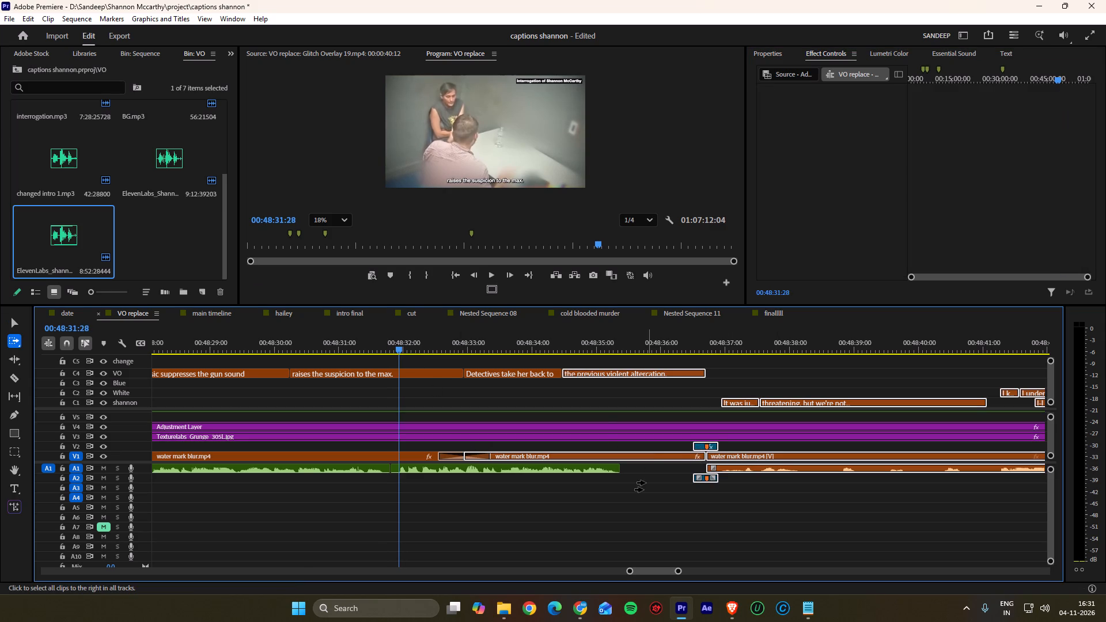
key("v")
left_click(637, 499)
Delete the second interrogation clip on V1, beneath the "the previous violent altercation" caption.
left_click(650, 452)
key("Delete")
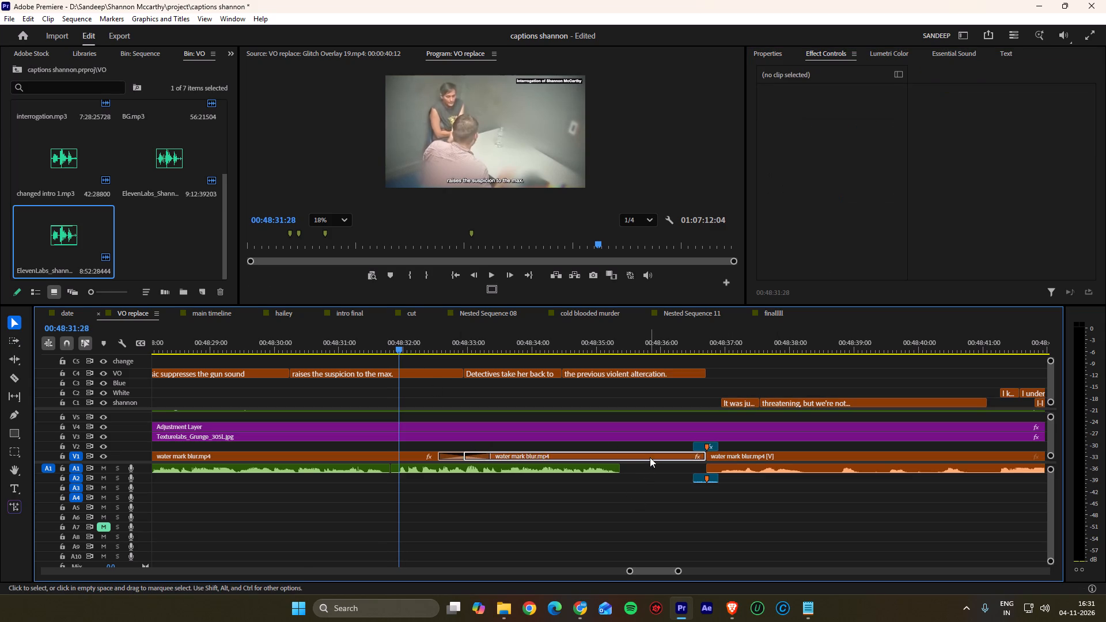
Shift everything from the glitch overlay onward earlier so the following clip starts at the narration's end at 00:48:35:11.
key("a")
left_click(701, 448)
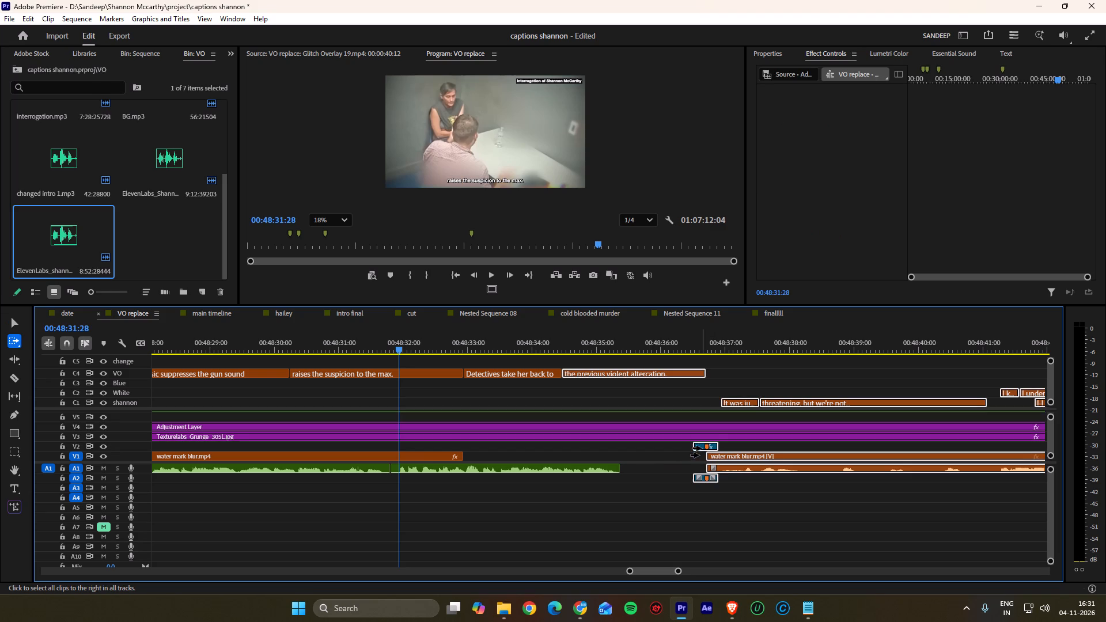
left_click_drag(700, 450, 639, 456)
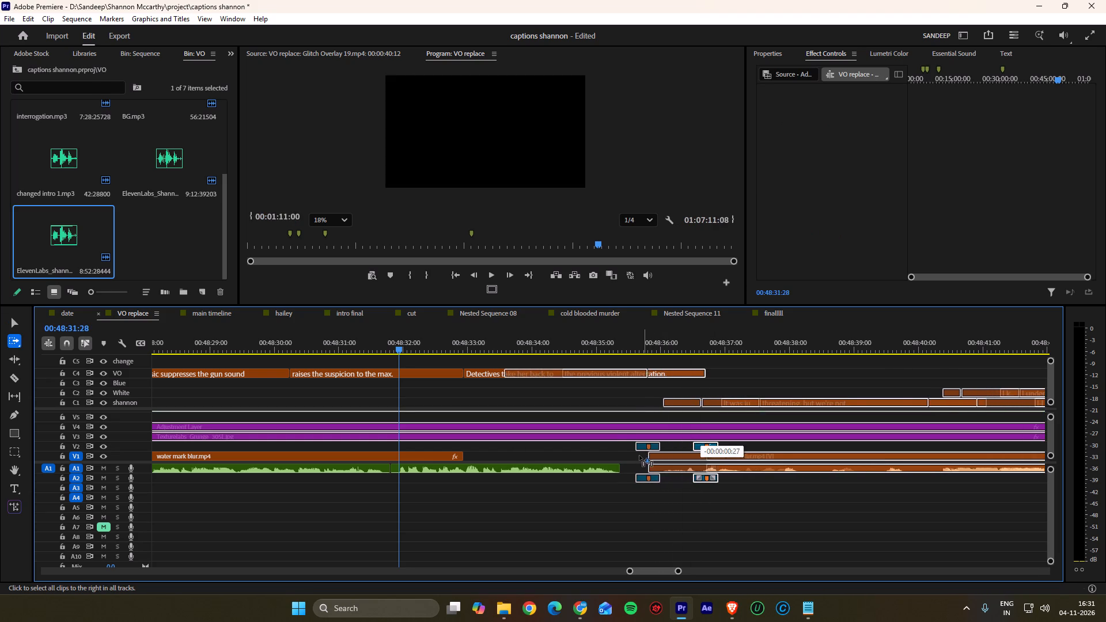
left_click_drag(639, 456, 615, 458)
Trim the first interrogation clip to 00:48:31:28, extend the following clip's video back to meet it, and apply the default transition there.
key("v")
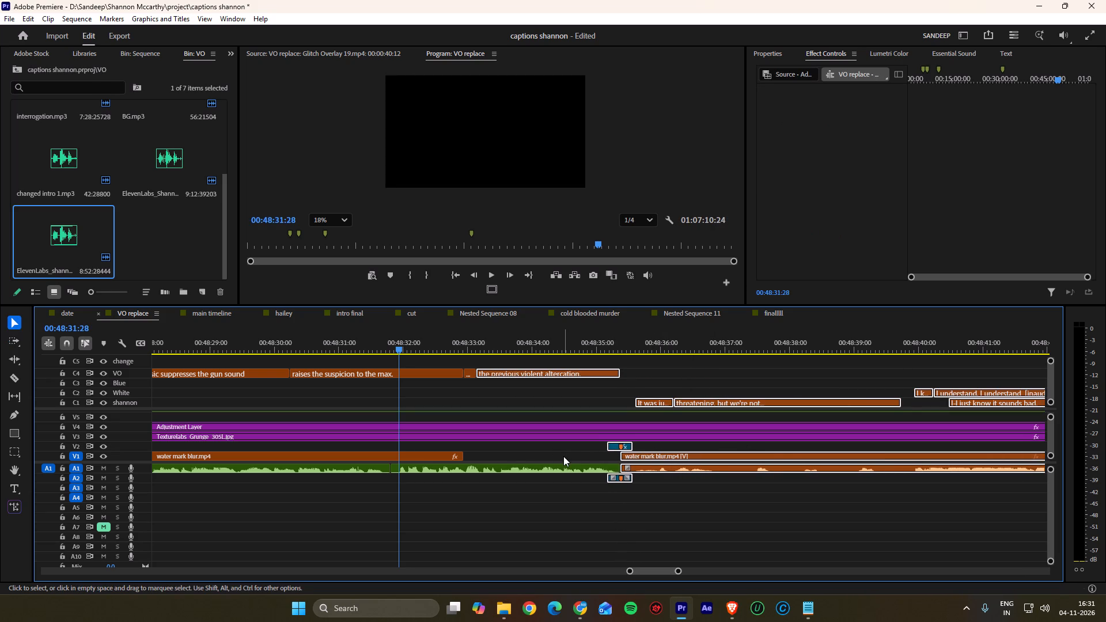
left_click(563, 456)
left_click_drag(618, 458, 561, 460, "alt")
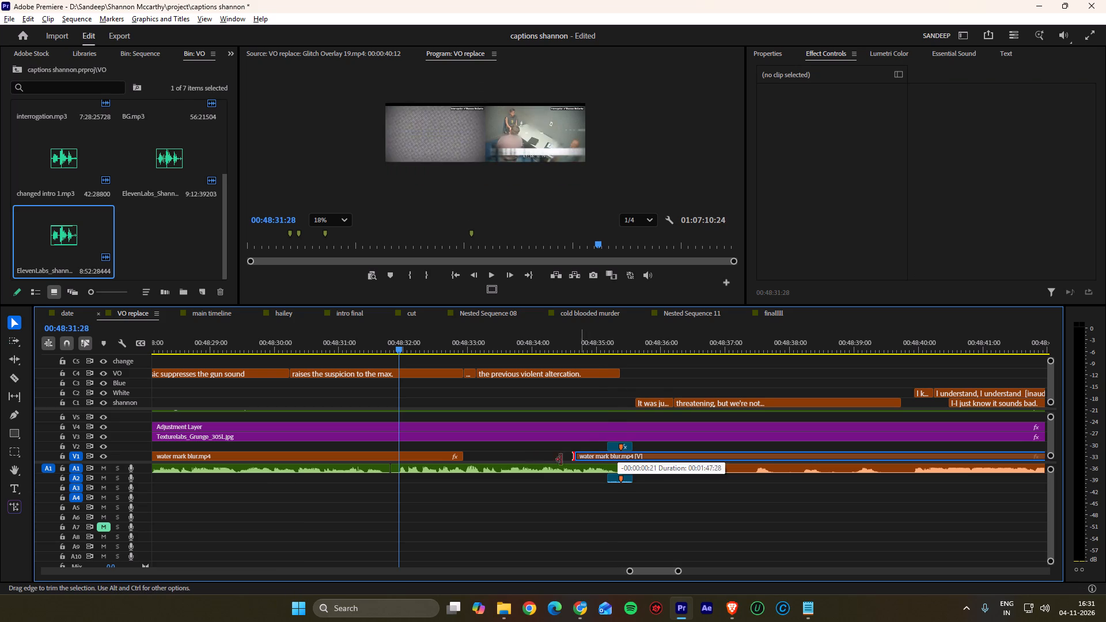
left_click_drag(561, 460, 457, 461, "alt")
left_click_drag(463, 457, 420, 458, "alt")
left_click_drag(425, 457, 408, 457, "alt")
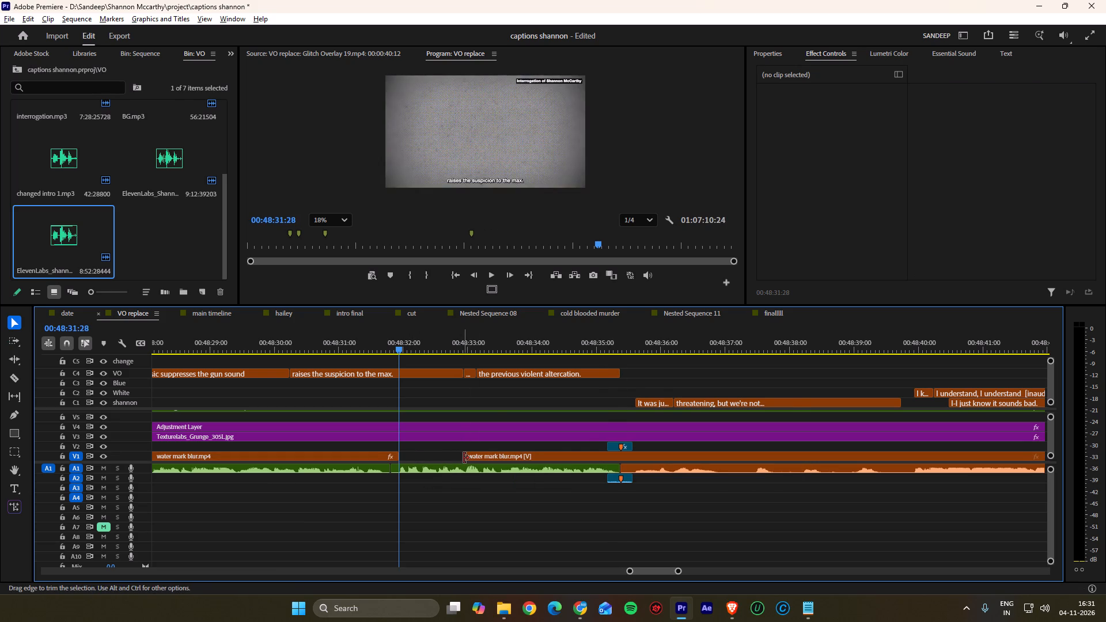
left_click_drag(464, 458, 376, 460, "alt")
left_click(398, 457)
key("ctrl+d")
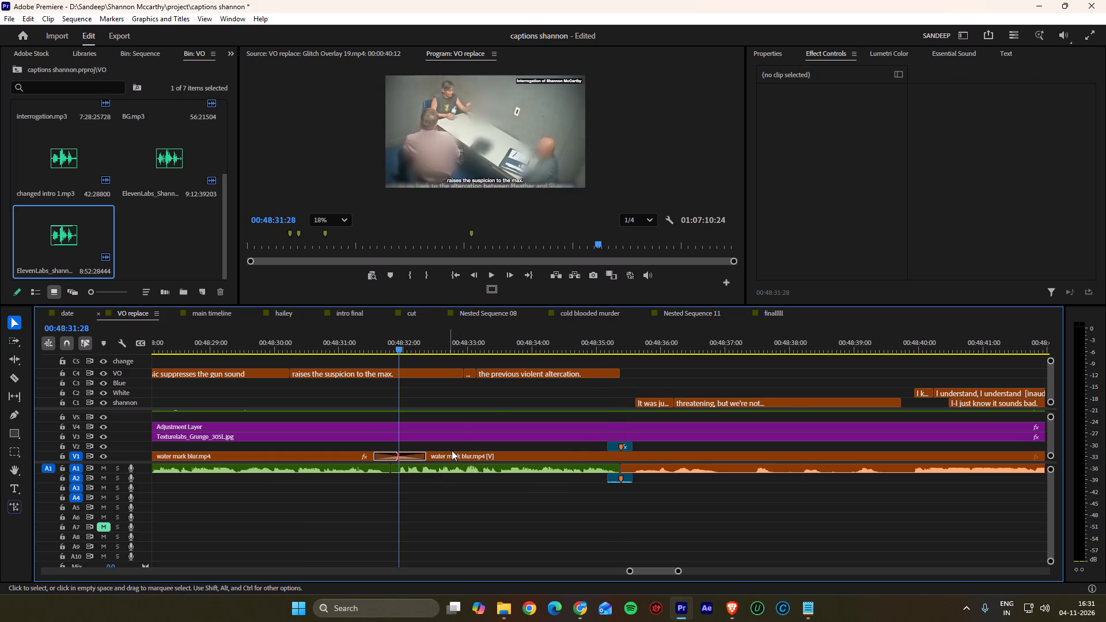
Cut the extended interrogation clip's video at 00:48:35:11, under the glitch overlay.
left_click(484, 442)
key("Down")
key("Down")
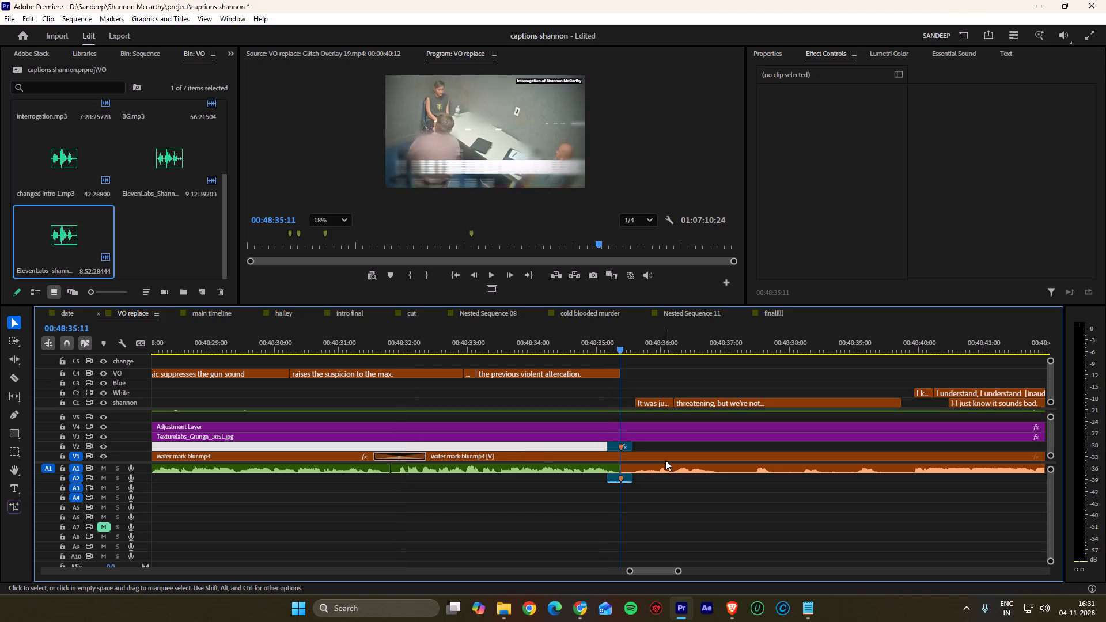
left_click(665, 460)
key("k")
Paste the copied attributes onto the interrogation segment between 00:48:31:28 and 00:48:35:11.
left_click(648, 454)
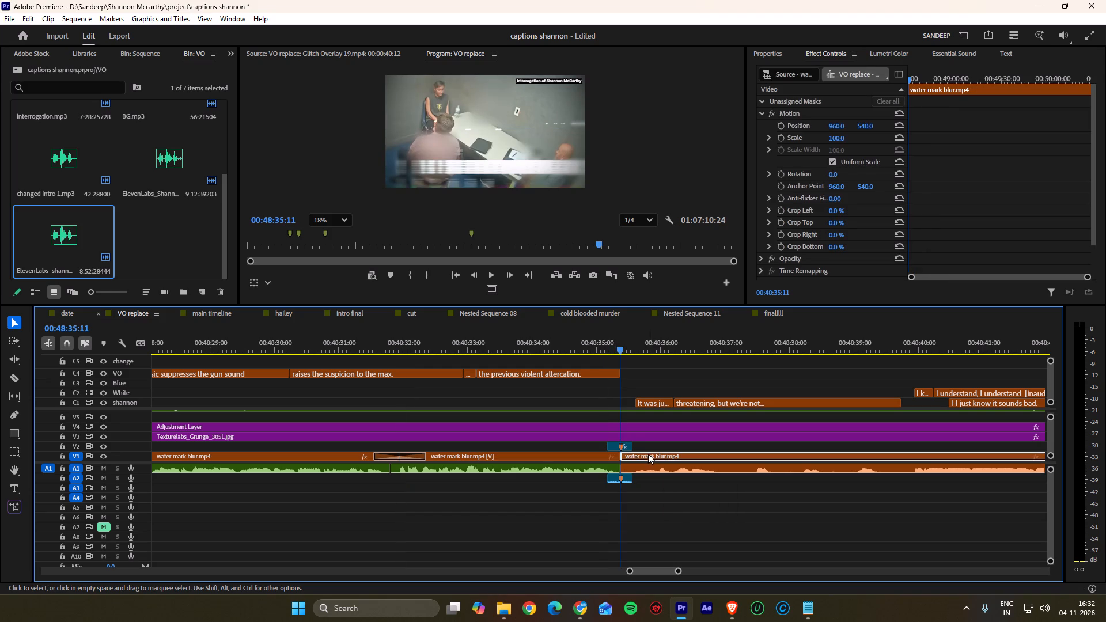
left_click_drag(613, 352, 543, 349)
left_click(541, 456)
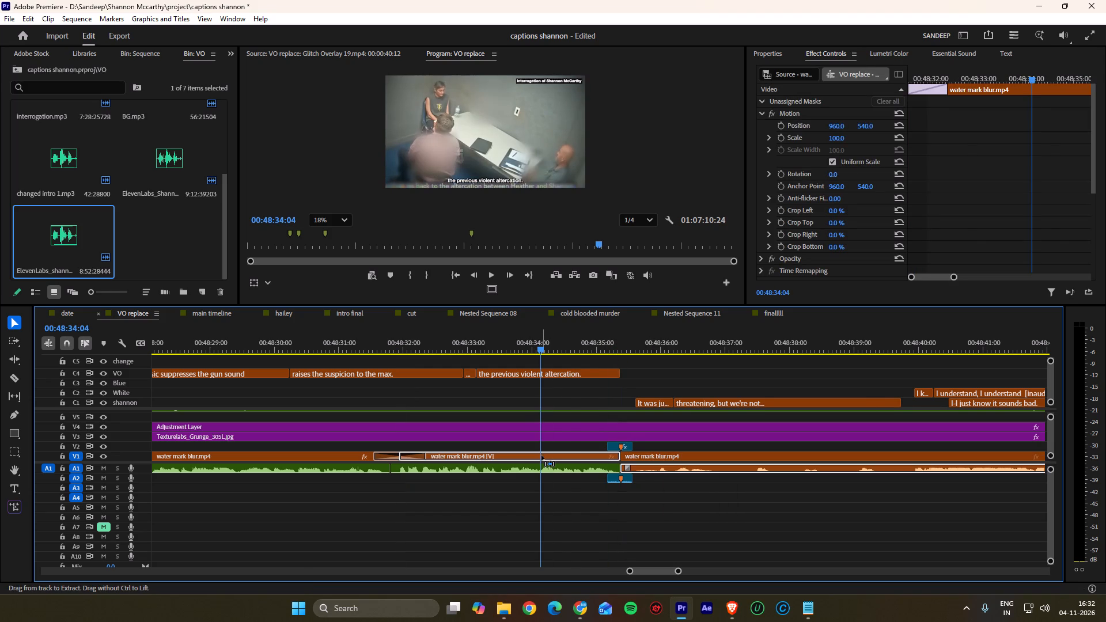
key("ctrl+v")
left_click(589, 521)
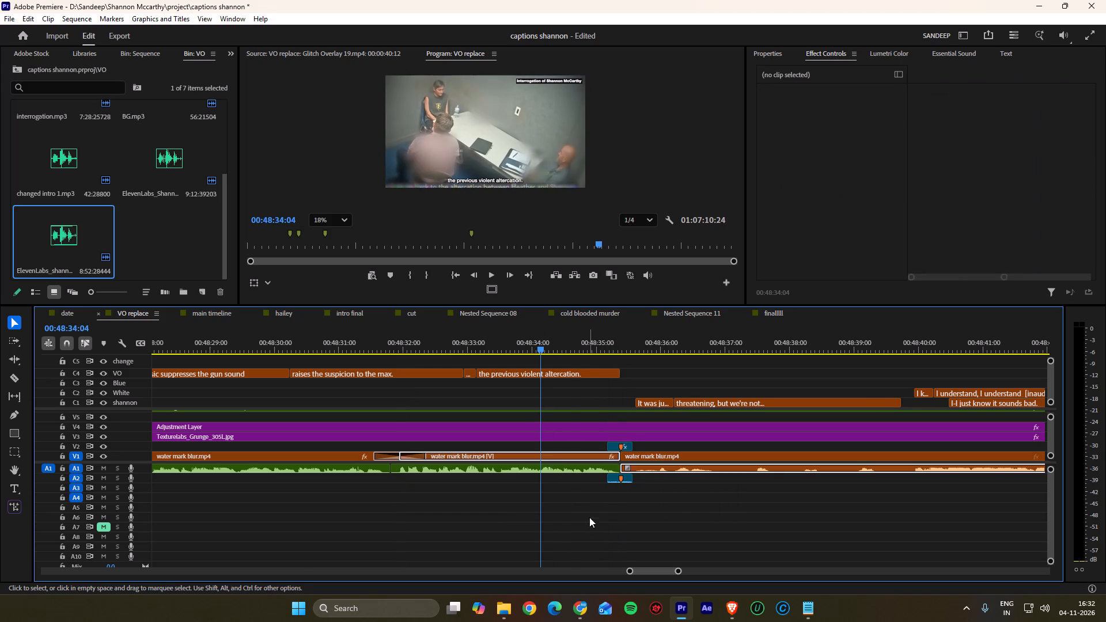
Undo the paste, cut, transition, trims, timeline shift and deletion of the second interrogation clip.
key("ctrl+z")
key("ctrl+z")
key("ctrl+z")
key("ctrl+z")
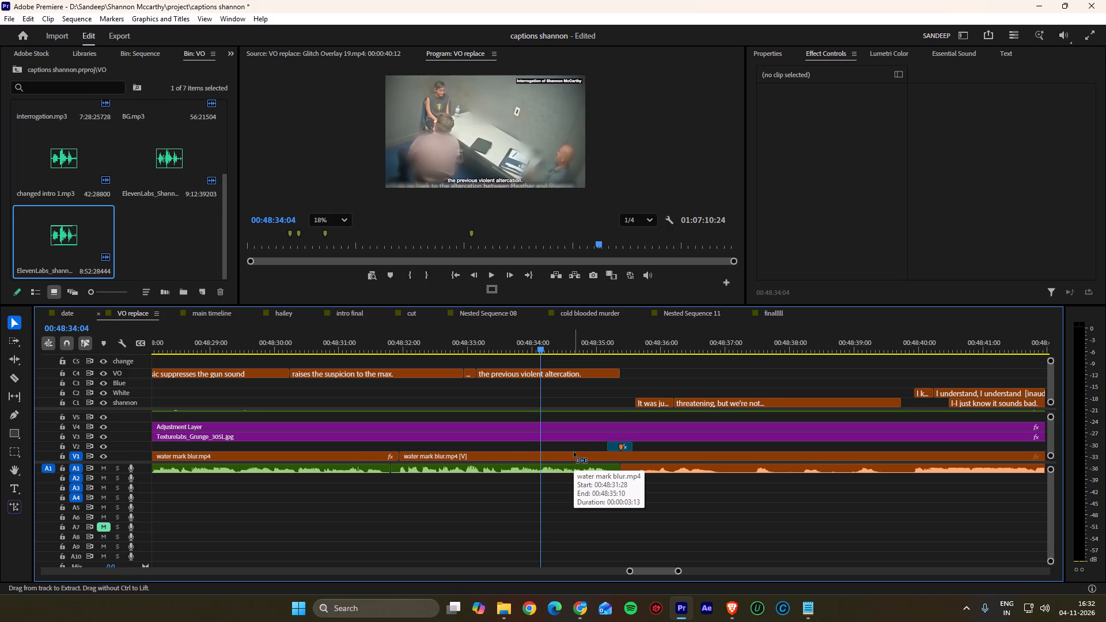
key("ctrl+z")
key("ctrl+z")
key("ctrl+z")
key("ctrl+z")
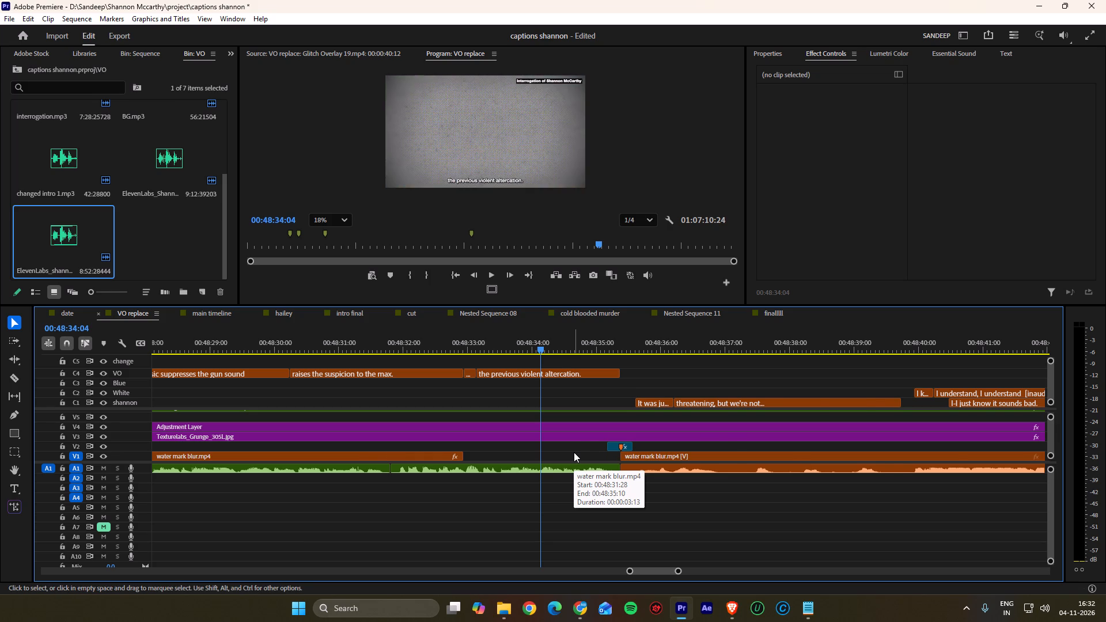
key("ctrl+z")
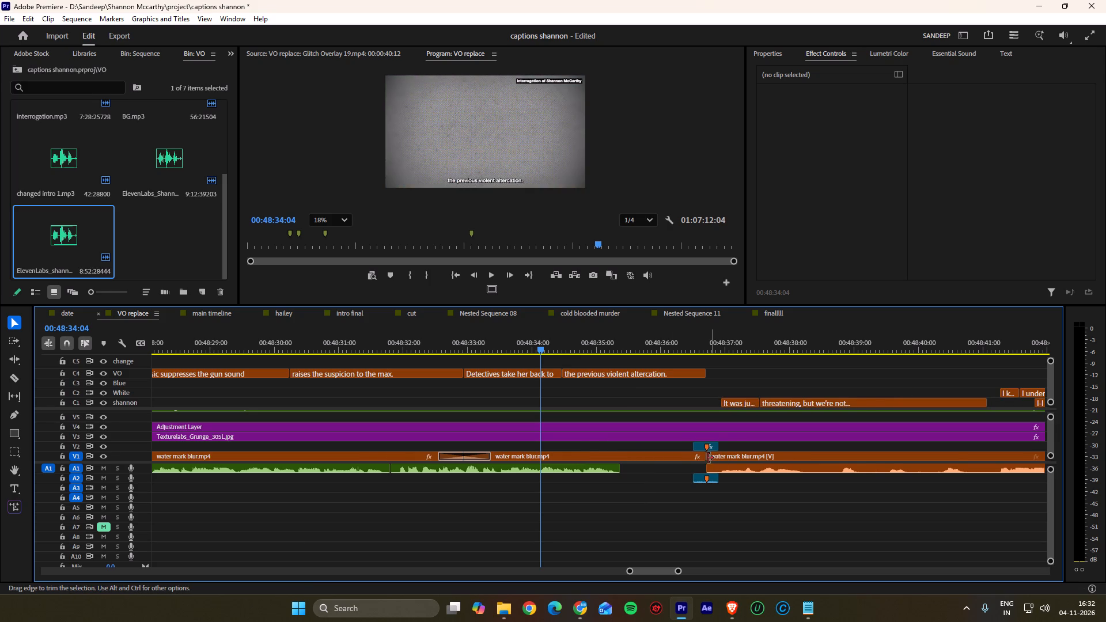
Trim the second interrogation clip's video to the narration's end at about 00:48:35:10 and roll its cross-dissolve cut back to about 00:48:31:28.
left_click_drag(703, 458, 619, 459)
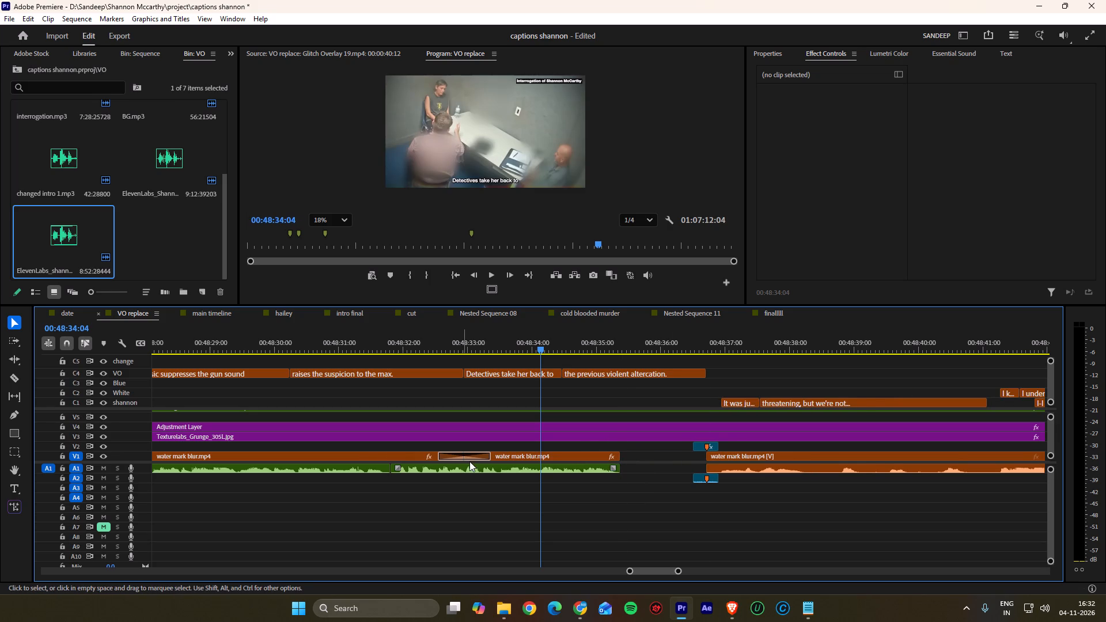
left_click(467, 457, "ctrl")
left_click(465, 461, "ctrl")
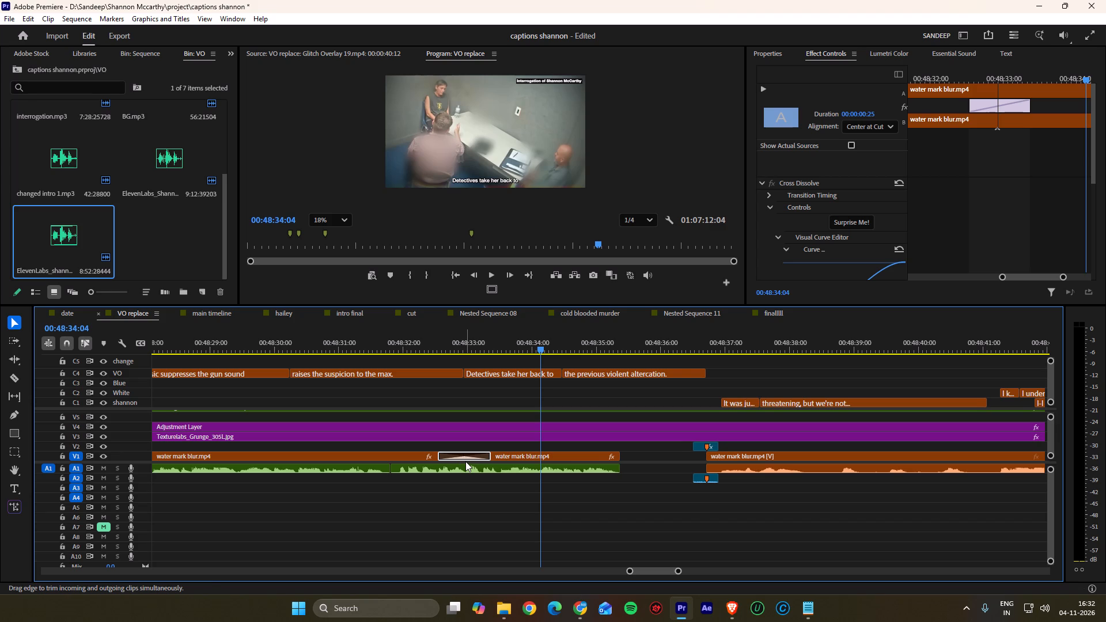
left_click(464, 458, "ctrl")
left_click(464, 461, "ctrl")
left_click_drag(464, 460, 400, 461, "ctrl")
Shift everything from the glitch overlay onward about 00:00:01:10 earlier so it meets the trimmed interrogation clip.
key("a")
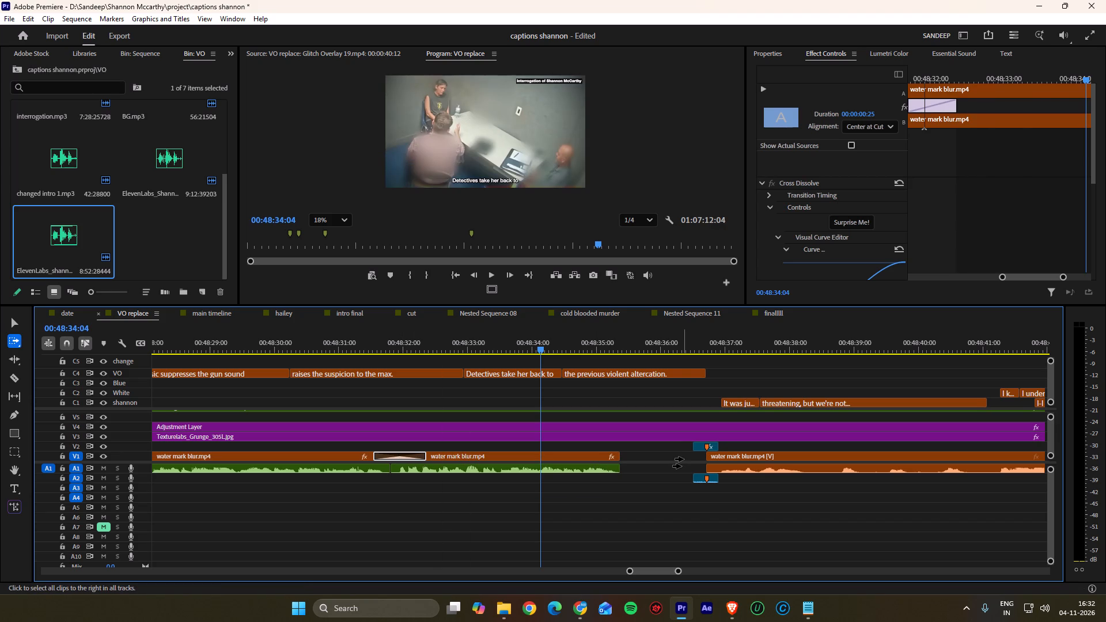
left_click(692, 451)
left_click_drag(692, 454, 612, 462)
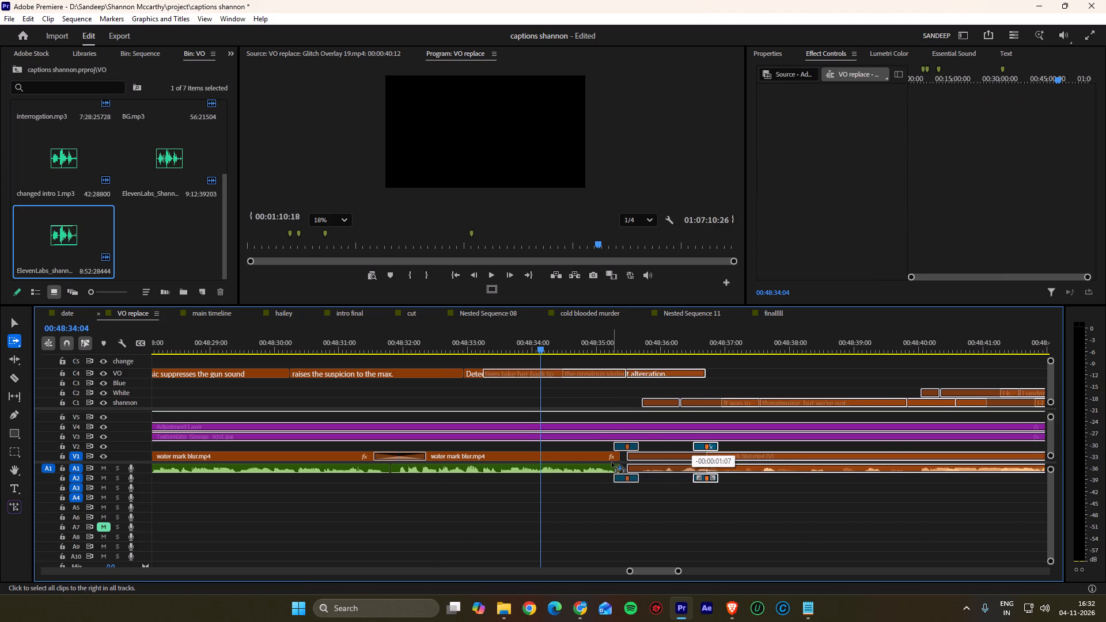
left_click_drag(612, 462, 605, 463)
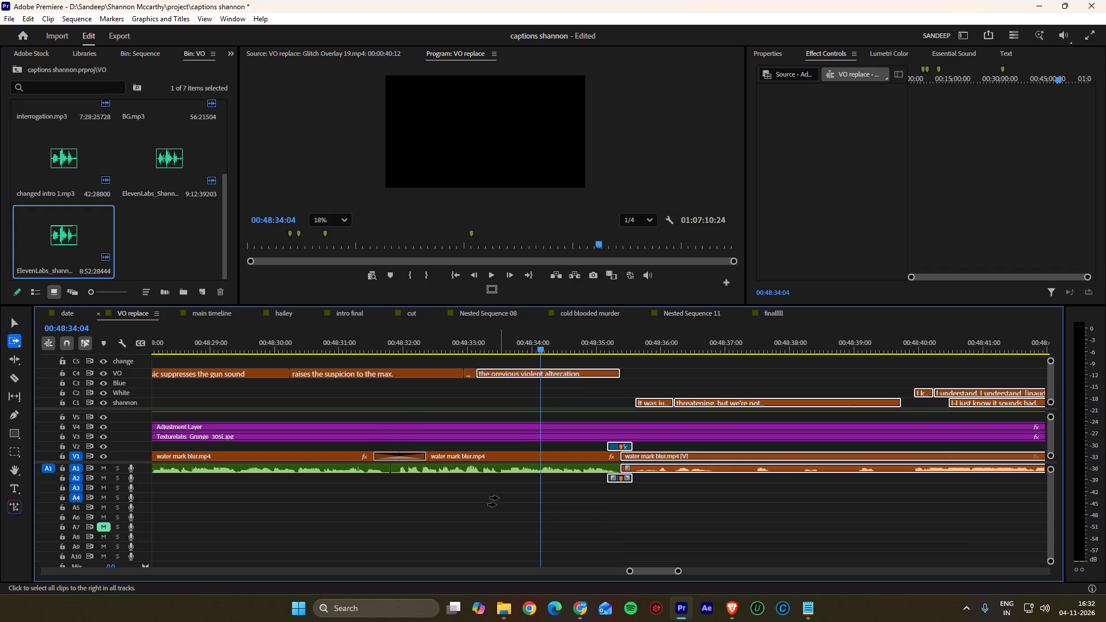
key("v")
left_click(527, 533)
Match the narration captions to the voice by moving the cut before "music suppresses the gun sound" to about 00:48:27:18.
scroll(649, 499, "down", 4, "alt")
left_click_drag(561, 343, 276, 370)
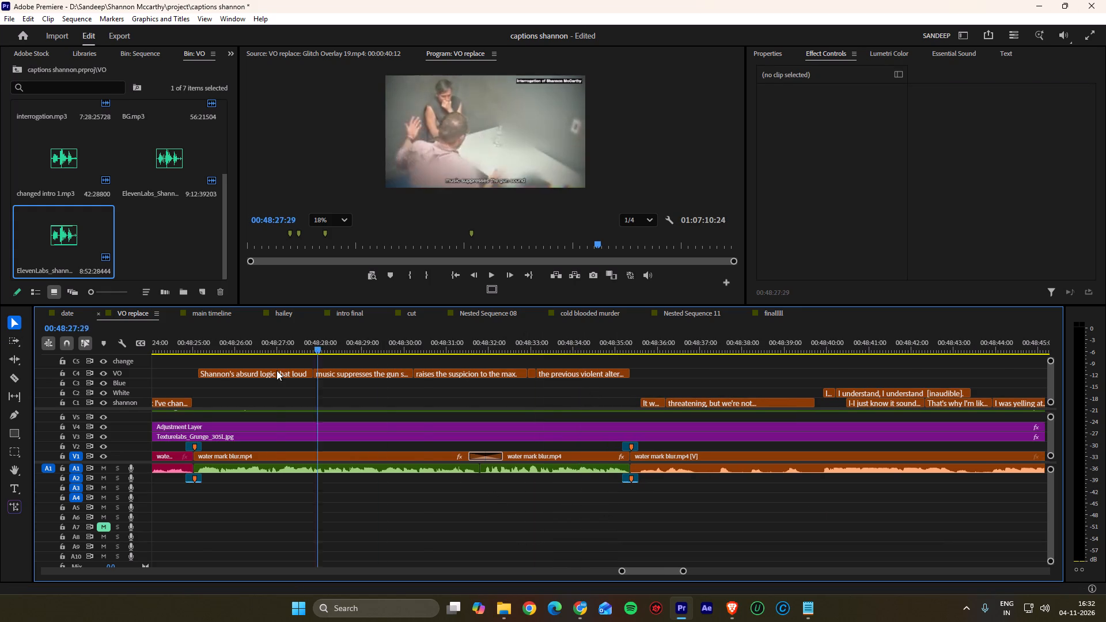
left_click_drag(276, 370, 199, 371)
key("space")
scroll(220, 386, "up", 5, "alt")
scroll(262, 381, "down", 1, "alt")
scroll(263, 381, "up", 7, "alt")
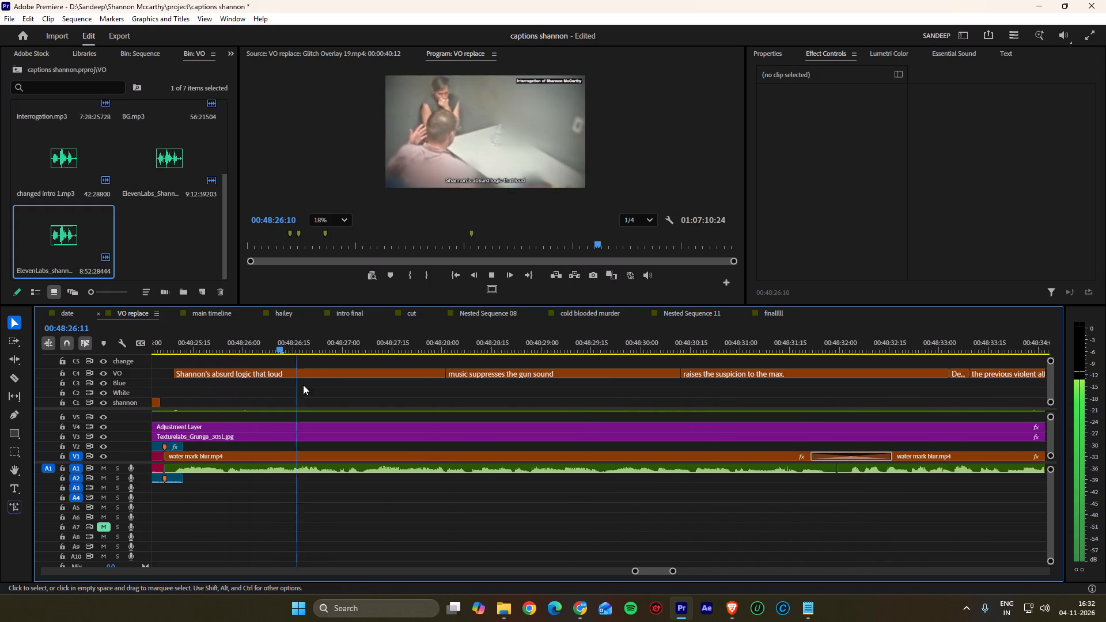
key("space")
key("space")
key("space")
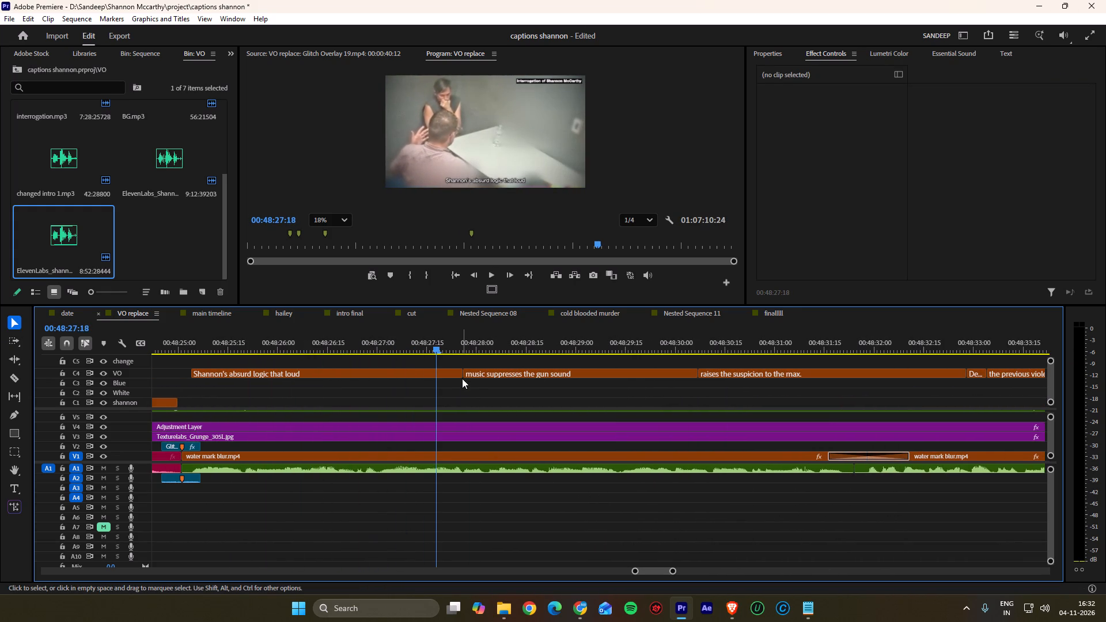
left_click_drag(461, 377, 435, 381, "ctrl")
left_click(445, 386)
Move the cut before the "raises the suspicion to the max." caption to about 00:48:29:16 to match the narration.
key("space")
scroll(445, 386, "down", 8)
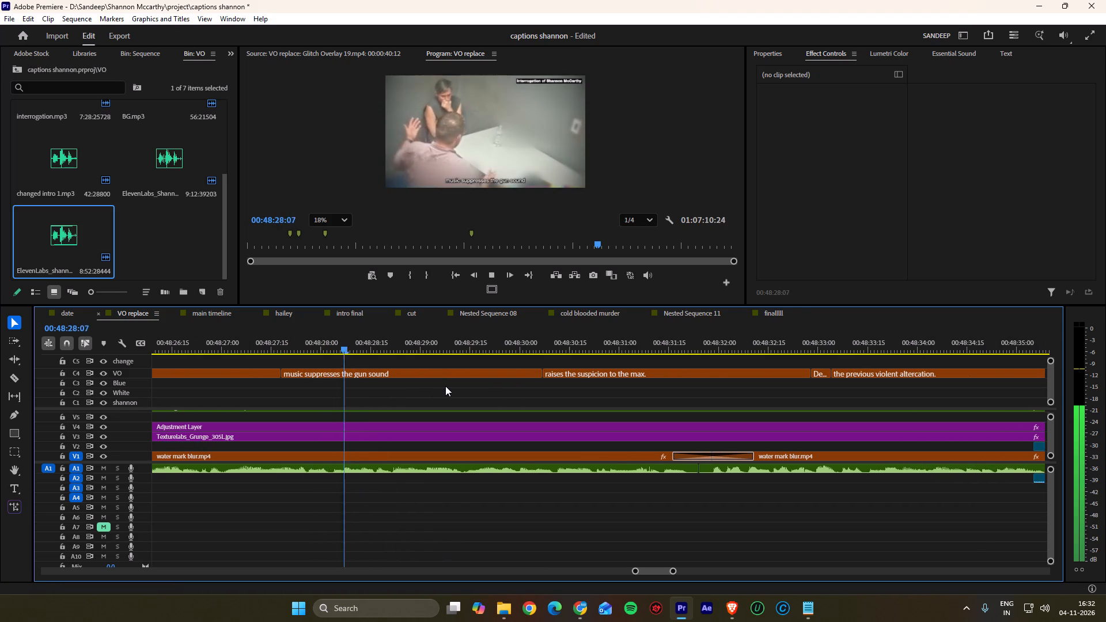
scroll(445, 386, "down", 5)
key("space")
left_click_drag(474, 376, 411, 382, "ctrl")
left_click(425, 383)
Move the start of the "Detectives take her back to" caption to 00:48:31:28, shortening the caption before it.
key("space")
scroll(425, 384, "down", 7)
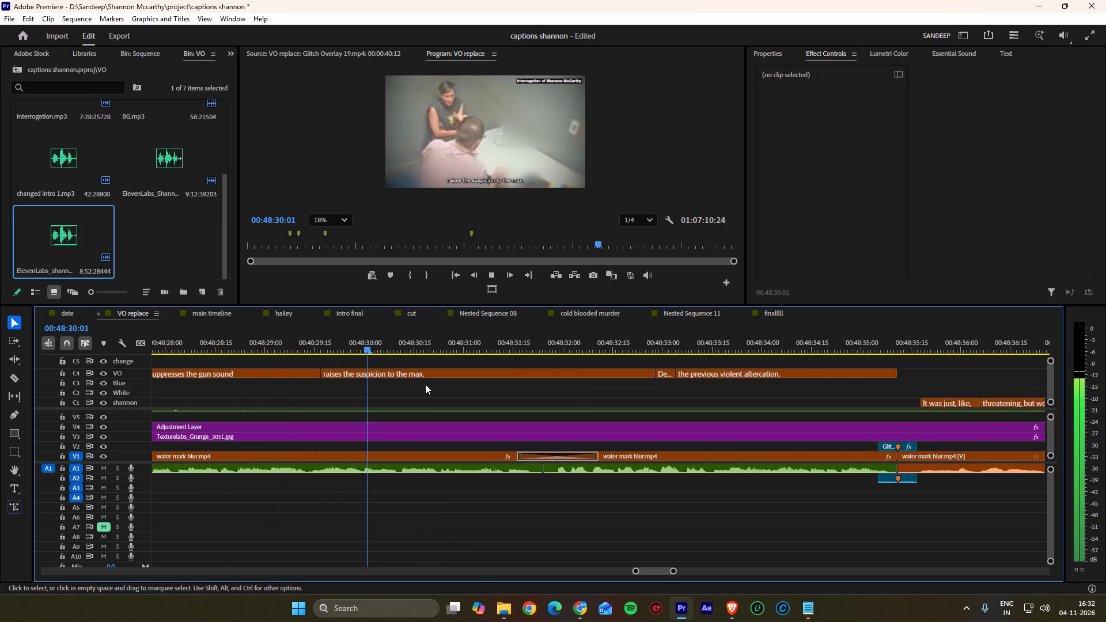
scroll(425, 384, "down", 2)
key("space")
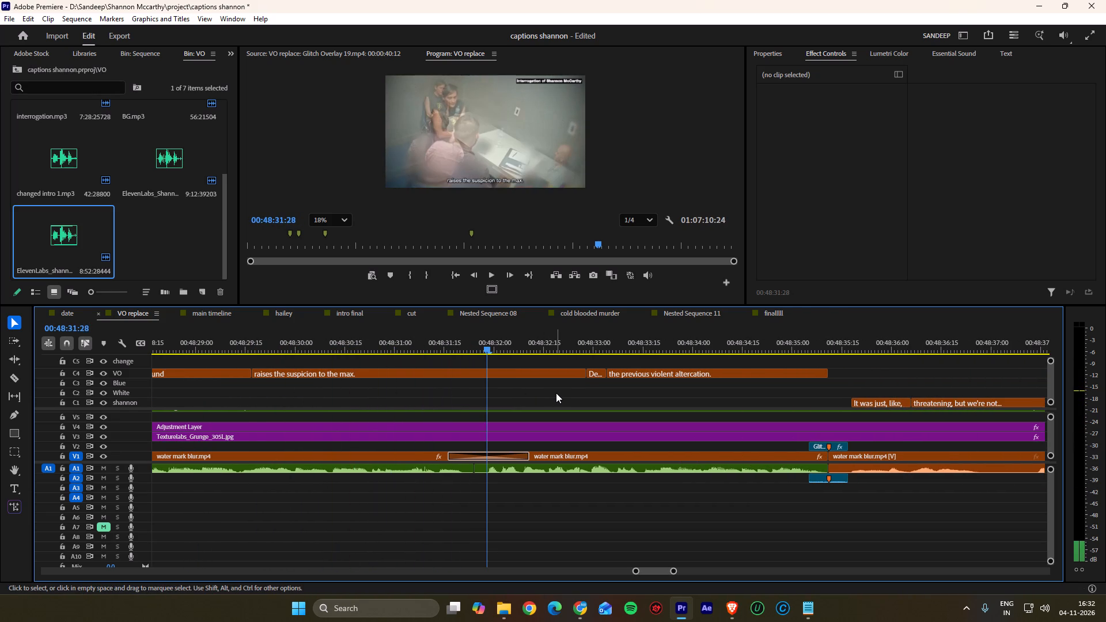
left_click_drag(588, 376, 481, 384, "ctrl")
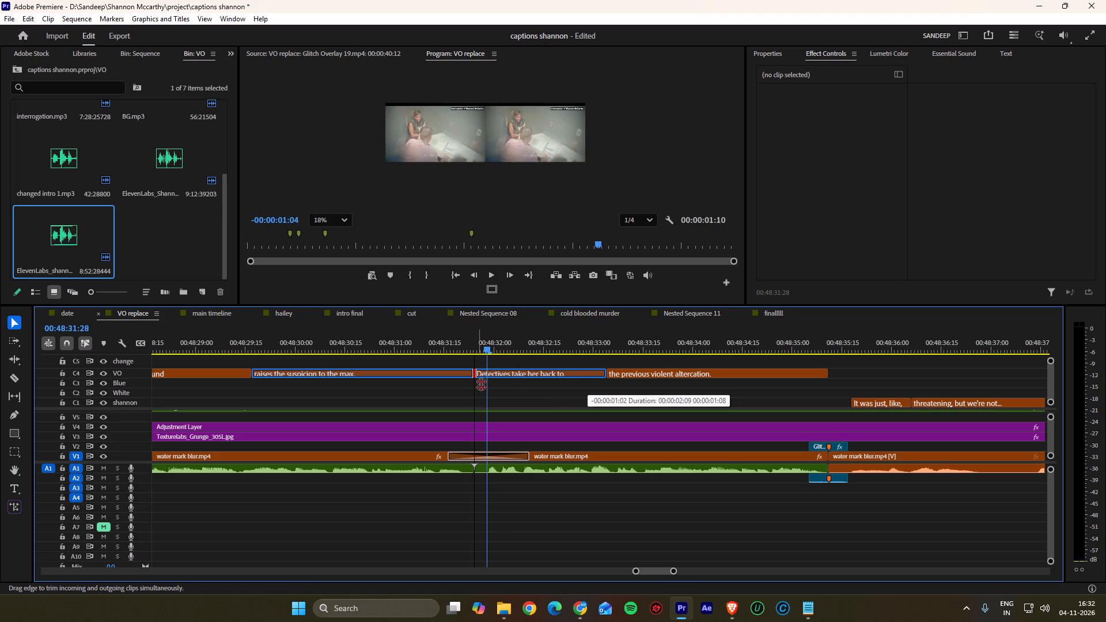
left_click_drag(481, 384, 486, 384, "ctrl")
left_click(497, 387)
Move the cut before the "the previous violent altercation." caption to about 00:48:33:08 to match the narration.
key("space")
scroll(497, 387, "down", 5)
key("space")
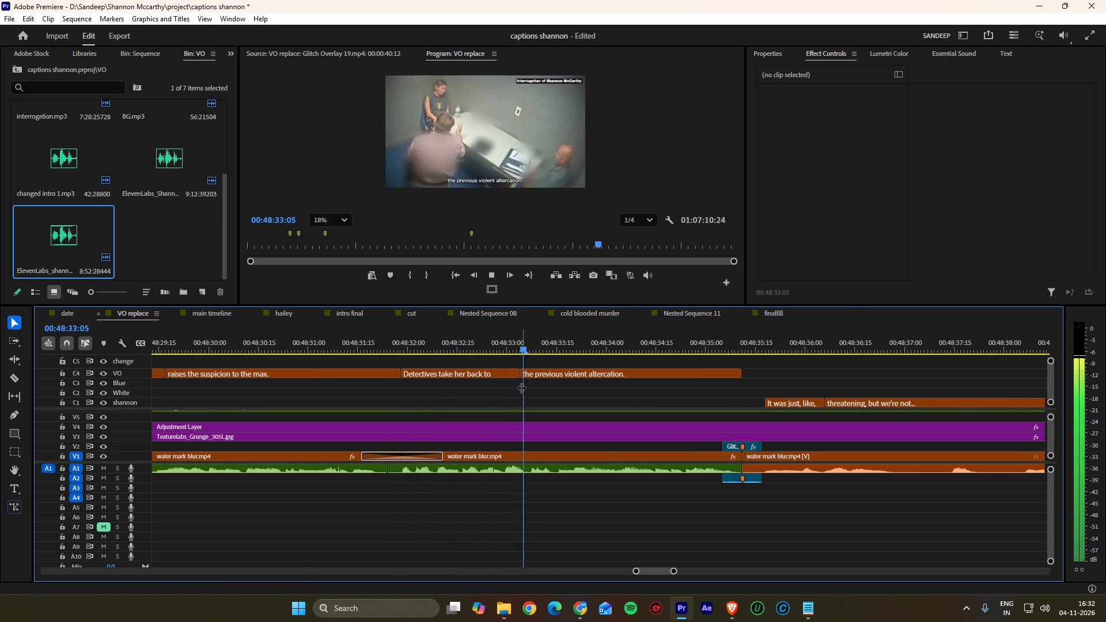
key("space")
key("space")
scroll(525, 388, "down", 4)
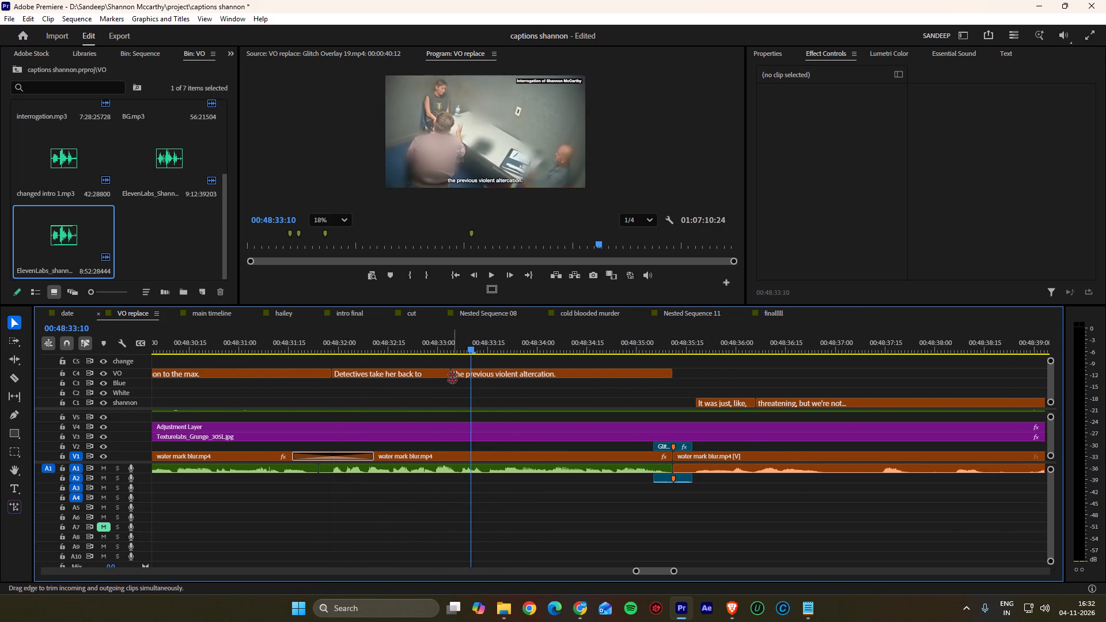
left_click_drag(452, 377, 464, 376, "ctrl")
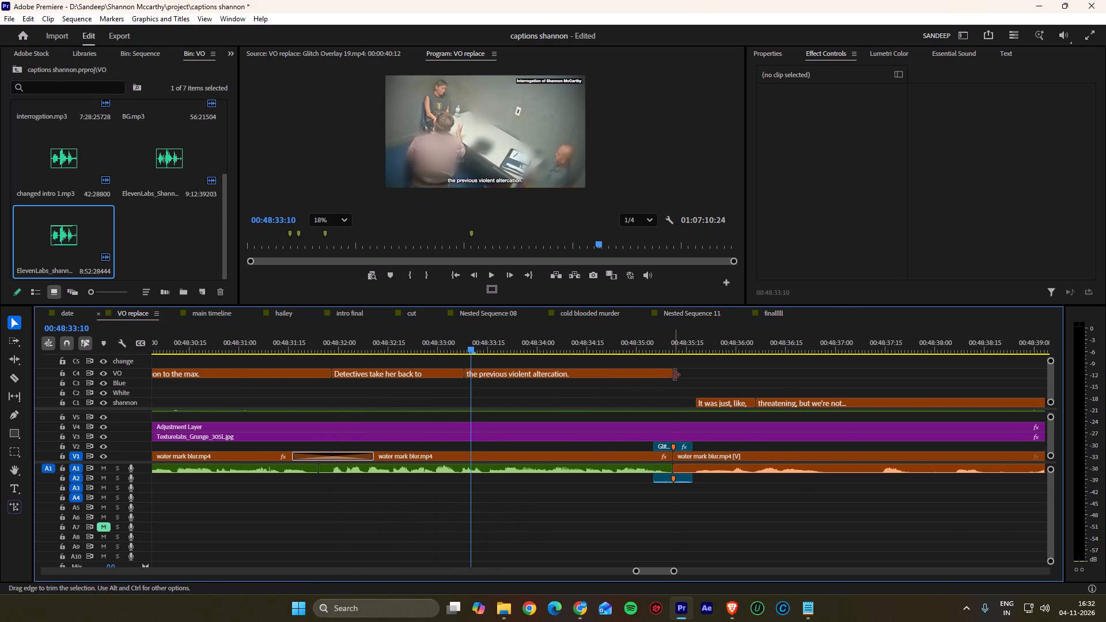
left_click(674, 375)
left_click(685, 373)
Play the interrogation footage after the glitch to check its dialogue captions.
key("space")
scroll(649, 386, "down", 6, "alt")
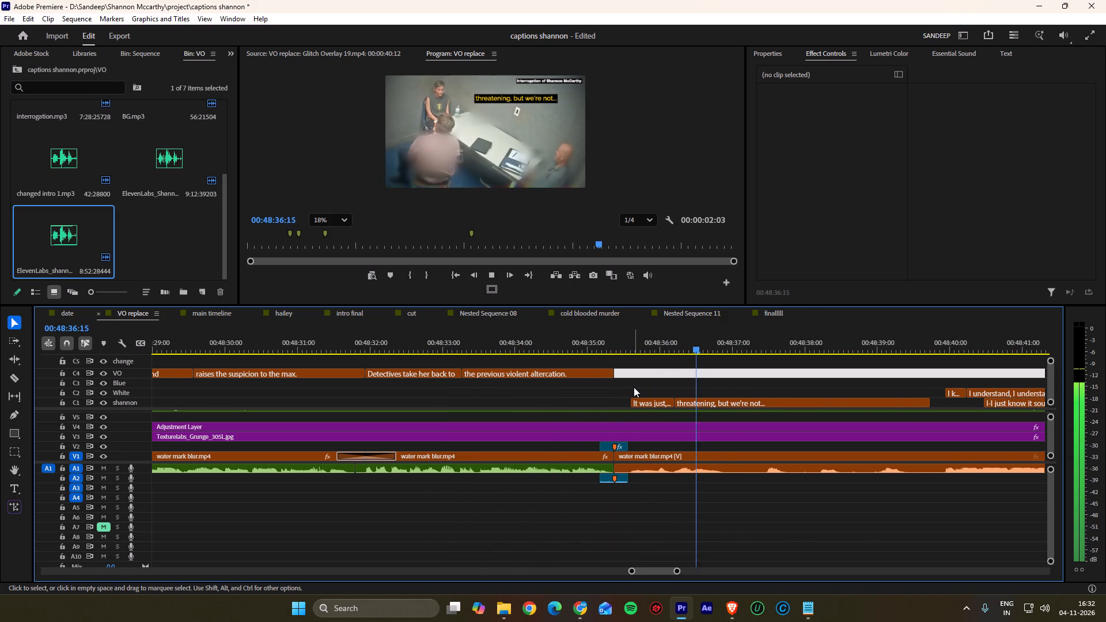
scroll(663, 396, "down", 20)
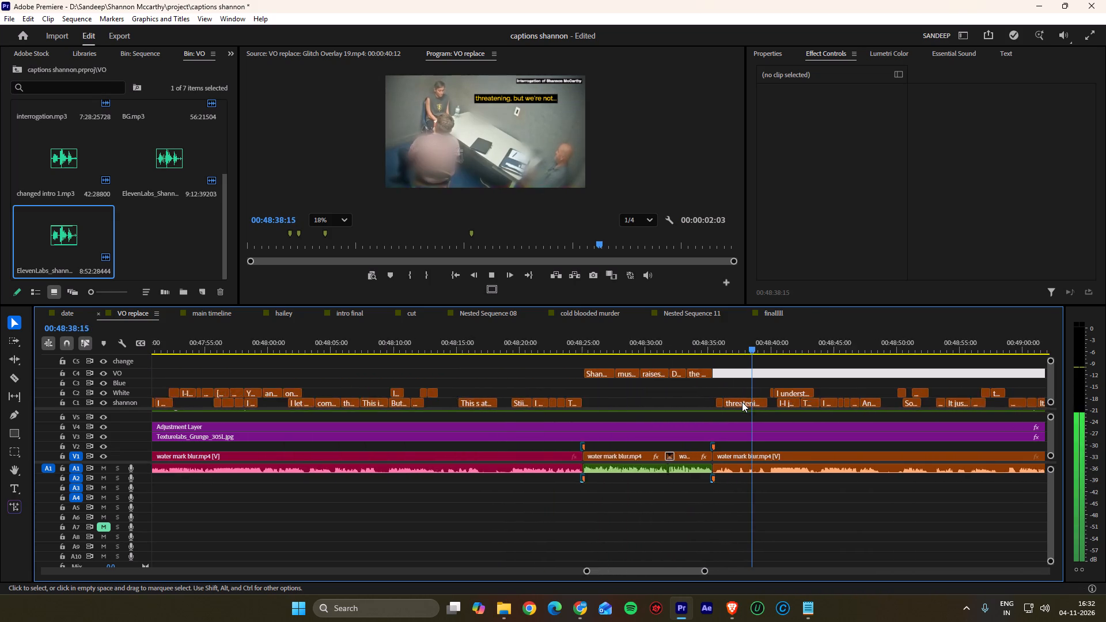
scroll(742, 402, "down", 20)
scroll(742, 402, "down", 1)
scroll(710, 409, "down", 4, "alt")
key("space")
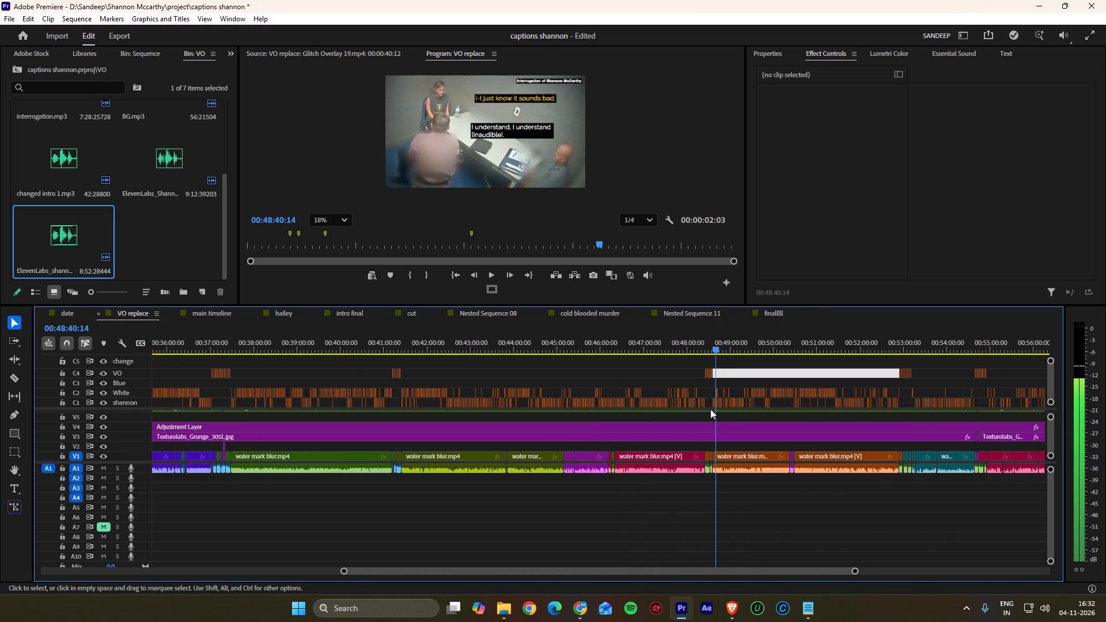
Move the last narration passage at the sequence's end onto A1 at about 01:07:01 and trim its start to about 01:07:01:04.
scroll(646, 433, "down", 19, "alt")
scroll(834, 464, "up", 6, "alt")
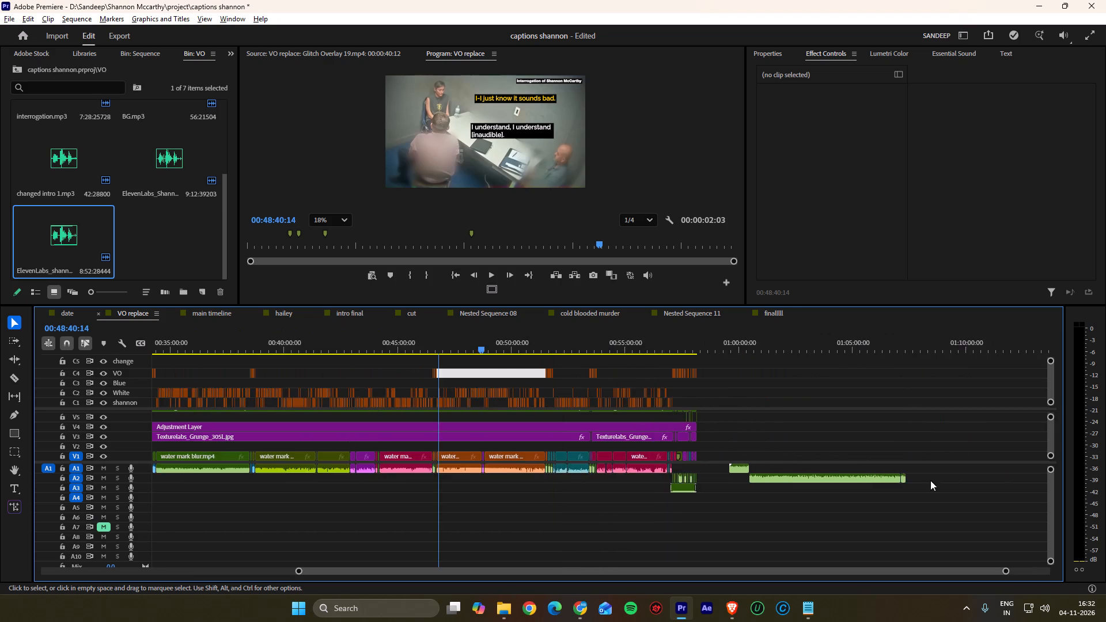
scroll(930, 480, "up", 20, "alt")
scroll(930, 480, "up", 7, "alt")
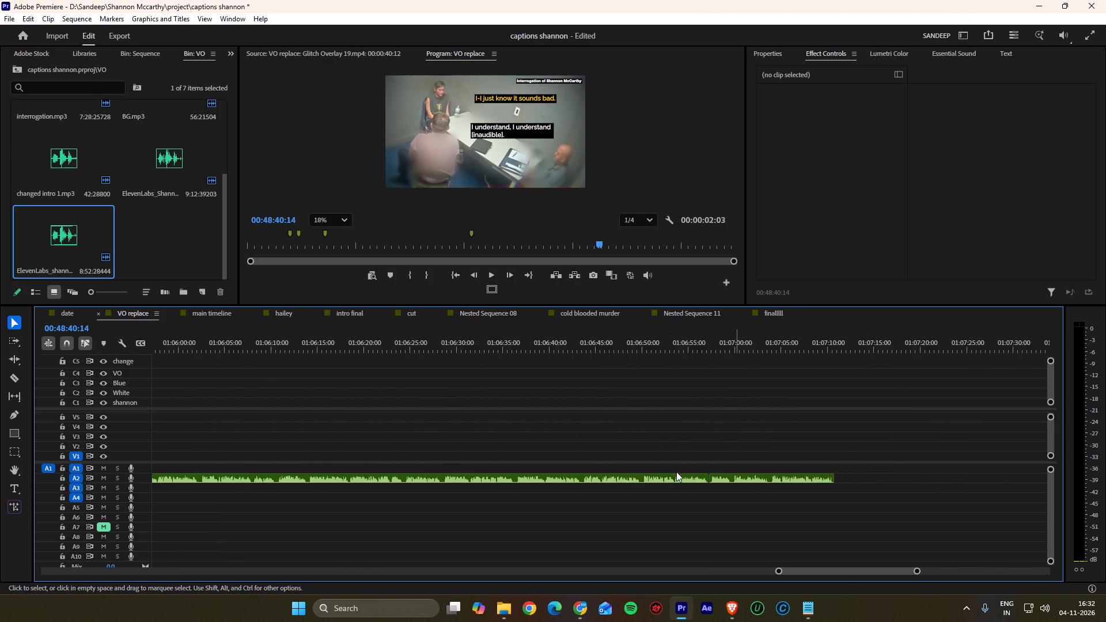
left_click_drag(749, 473, 783, 473)
scroll(805, 486, "down", 5)
scroll(874, 482, "up", 11, "alt")
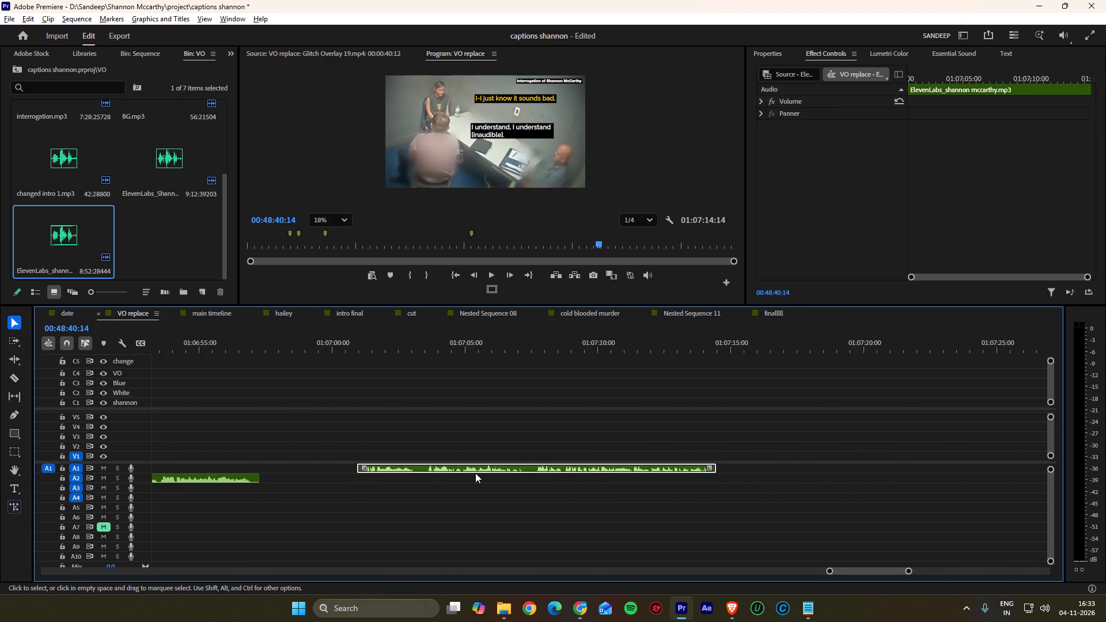
scroll(475, 473, "up", 12, "alt")
left_click_drag(299, 467, 312, 464)
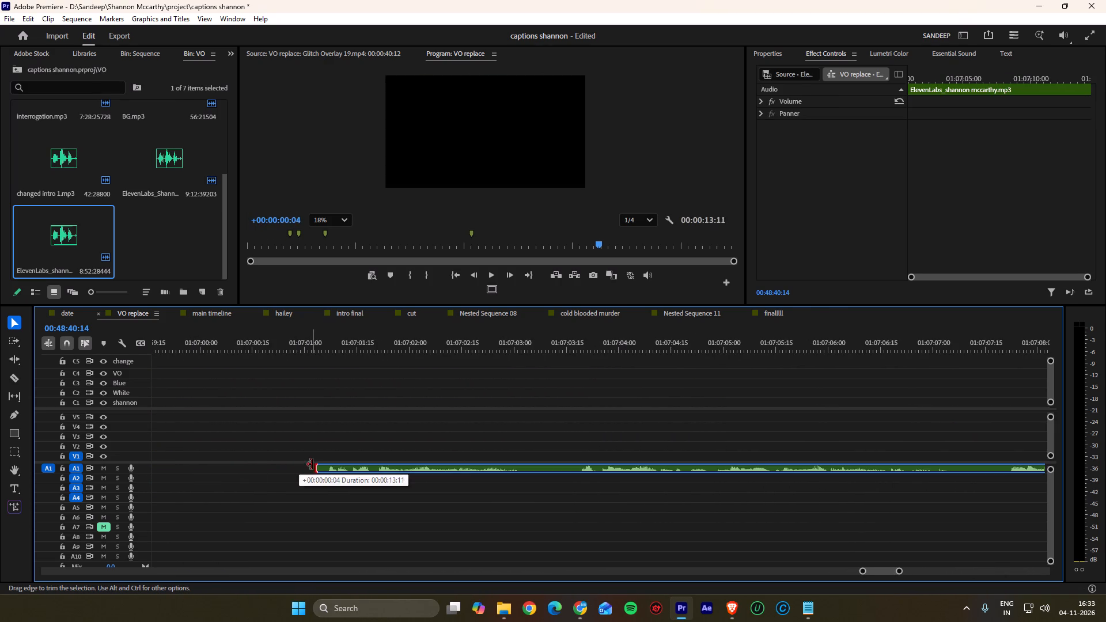
left_click_drag(312, 464, 316, 463)
left_click(324, 475)
Cut the A1 narration passage around its pauses at about 01:07:03:07, 01:07:03:14, 01:07:07:08 and 01:07:07:16, and at 01:07:14:07.
left_click_drag(545, 340, 537, 345)
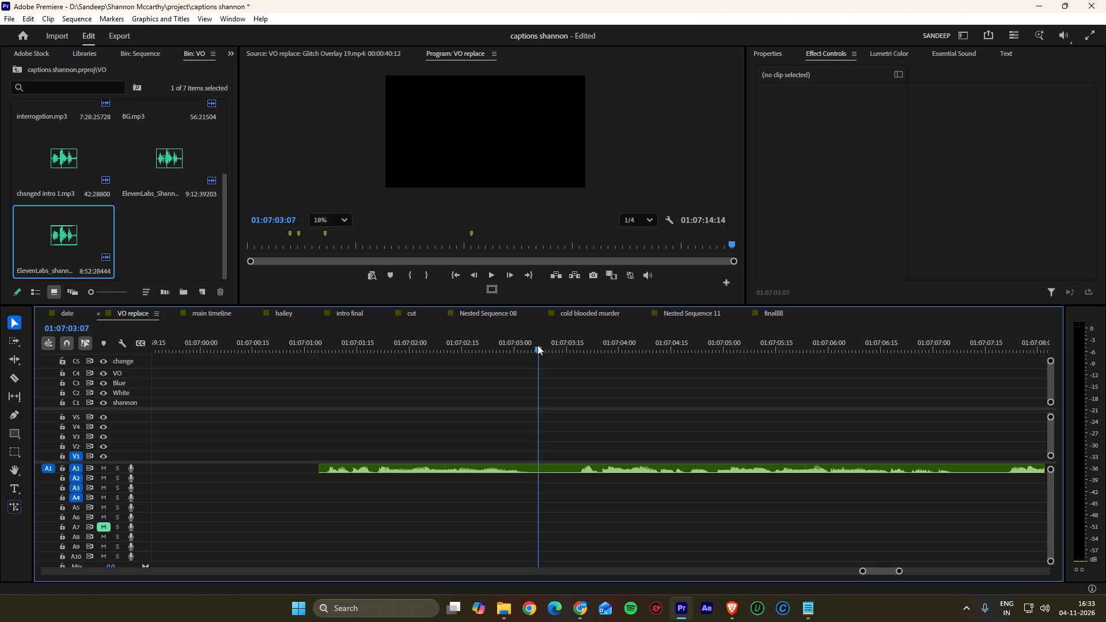
left_click_drag(537, 345, 602, 355)
key("k")
key("k")
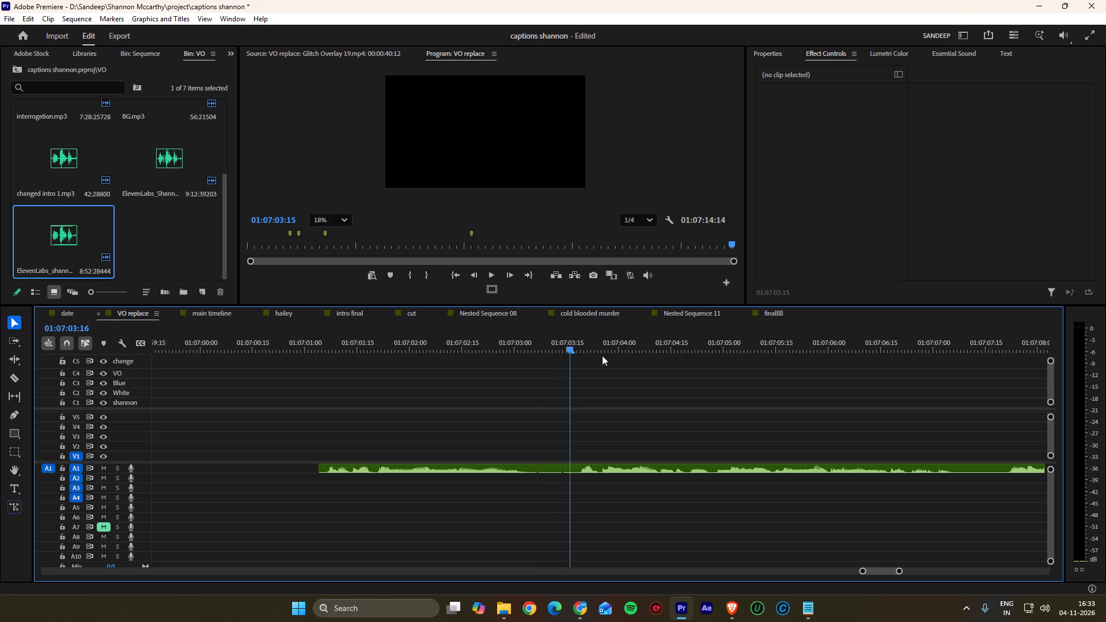
left_click_drag(602, 355, 990, 369)
key("k")
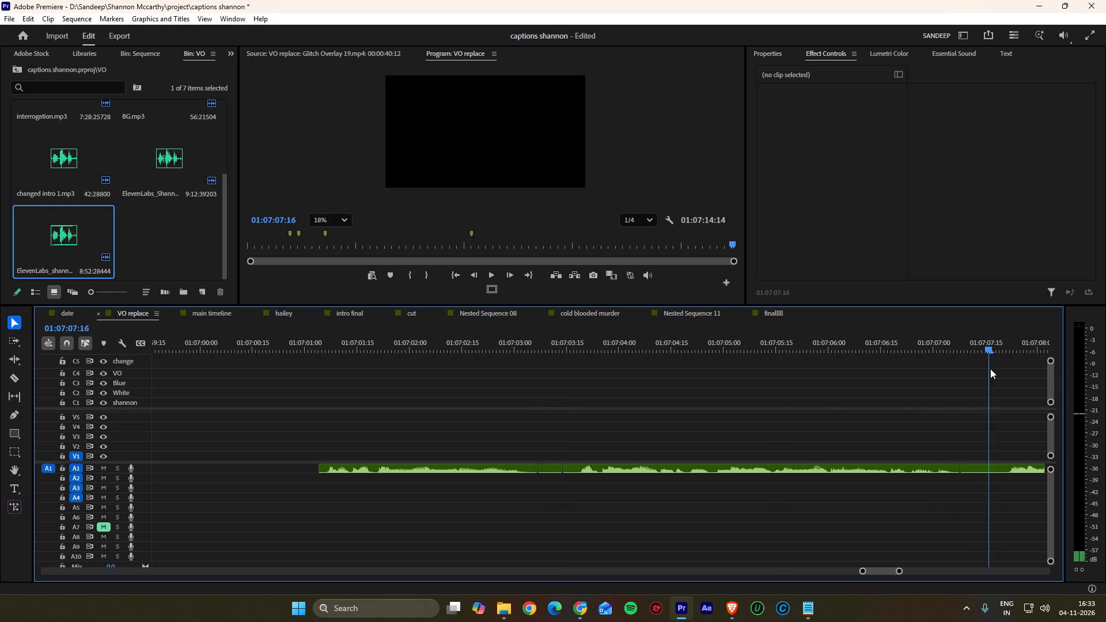
left_click_drag(990, 369, 1099, 399)
key("k")
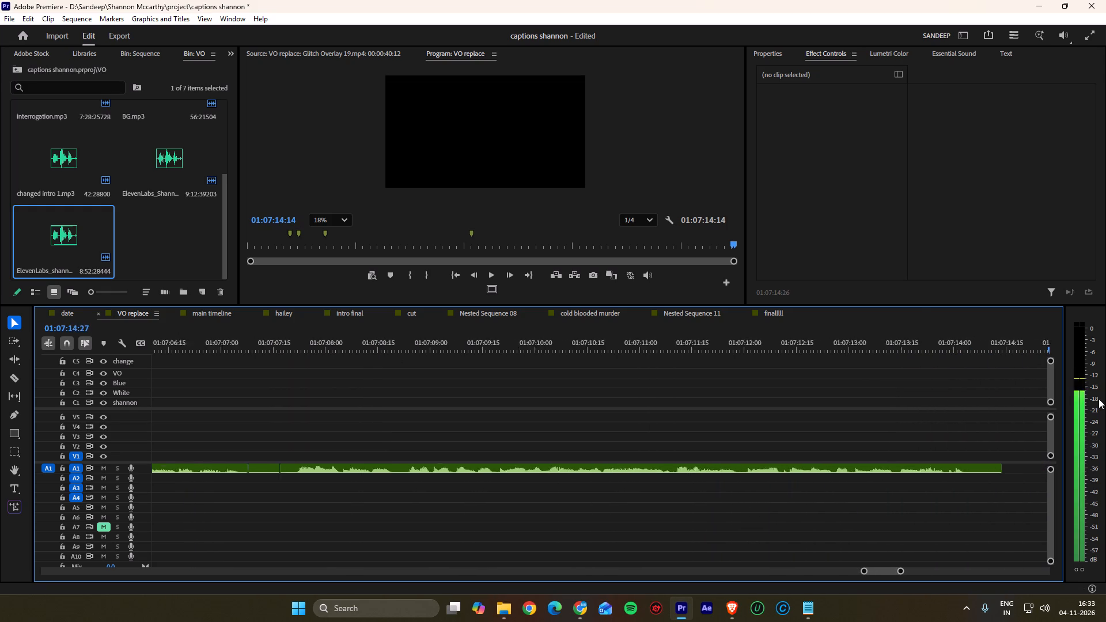
left_click_drag(1099, 399, 632, 411)
key("k")
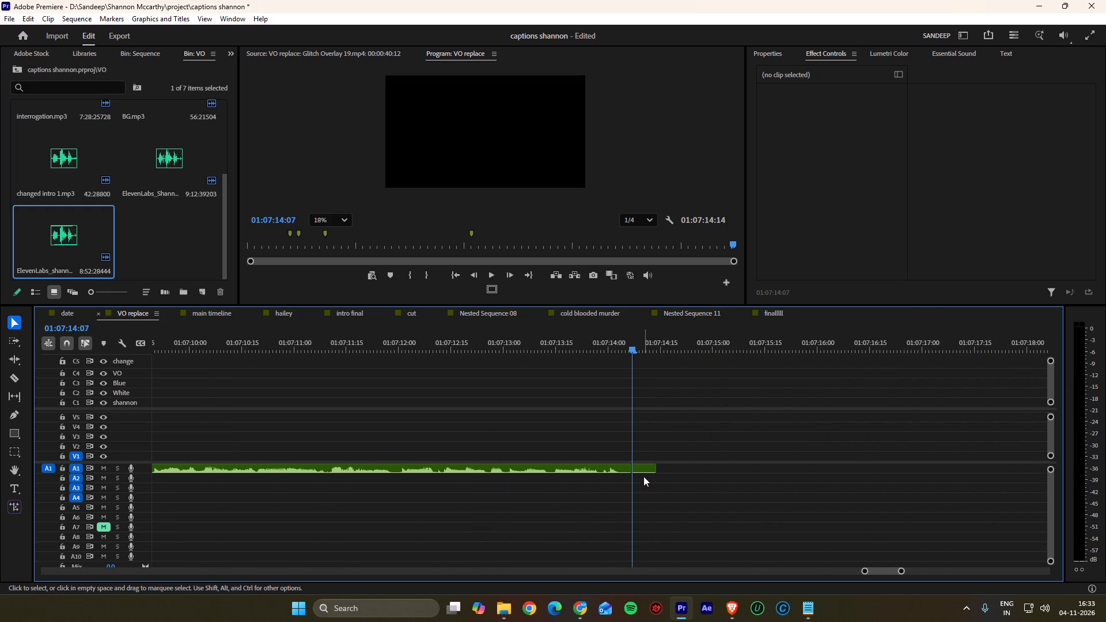
Ripple-delete the silent tail and the two cut-out pauses from the A1 narration passage.
left_click(644, 474)
left_click(644, 473)
left_click(644, 468)
left_click(644, 468)
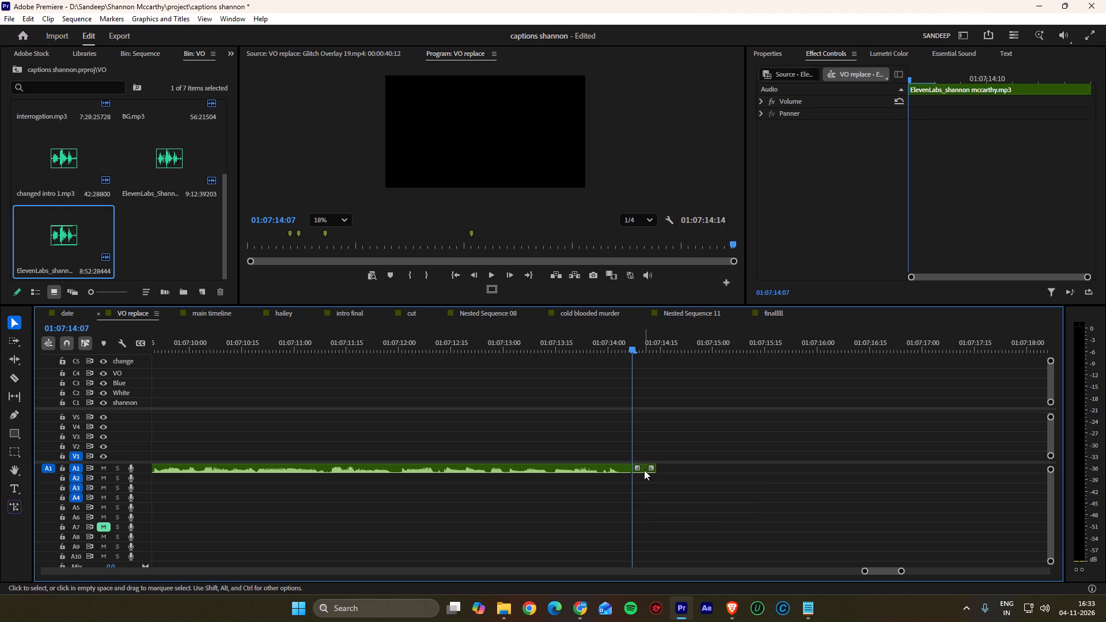
key("shift+Delete")
key("Up")
key("Up")
left_click(585, 469)
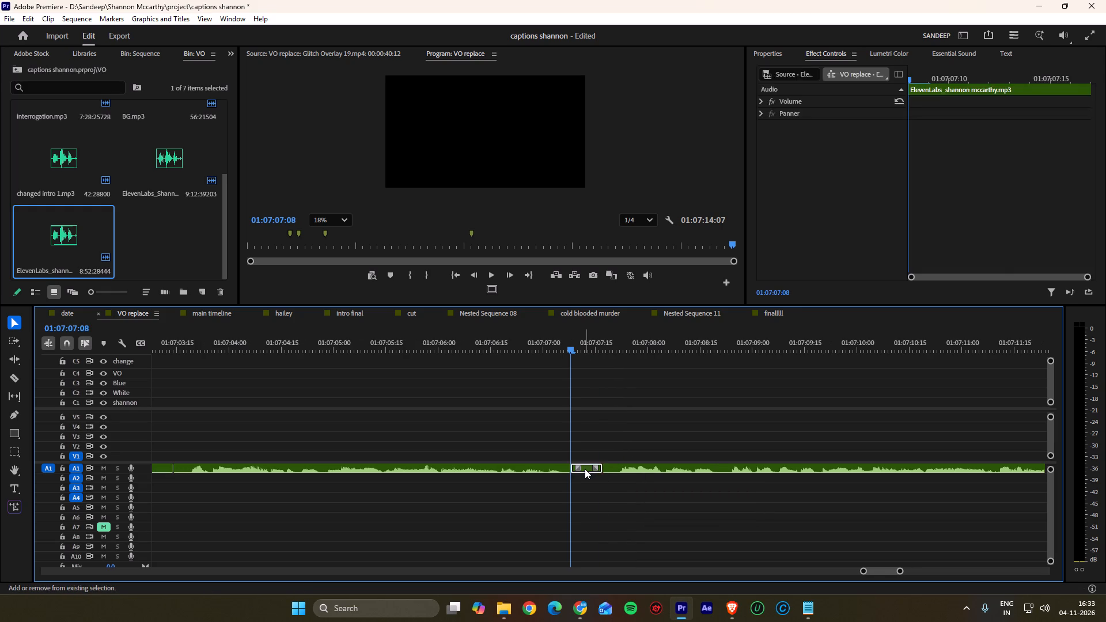
key("shift+Delete")
key("Up")
key("Up")
key("Up")
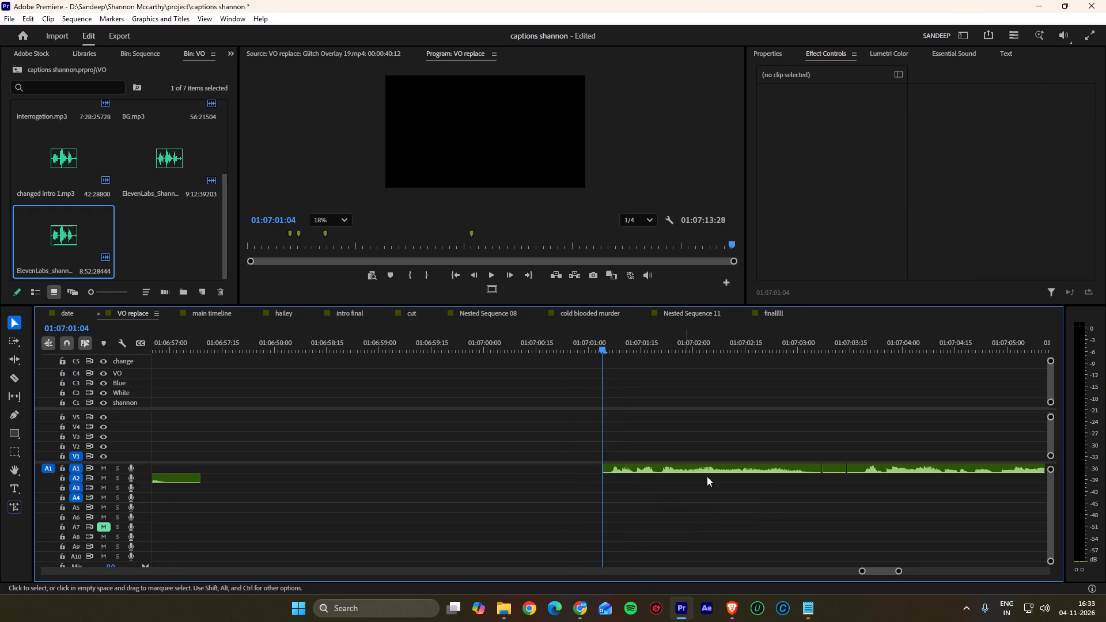
left_click(835, 469)
key("shift+Delete")
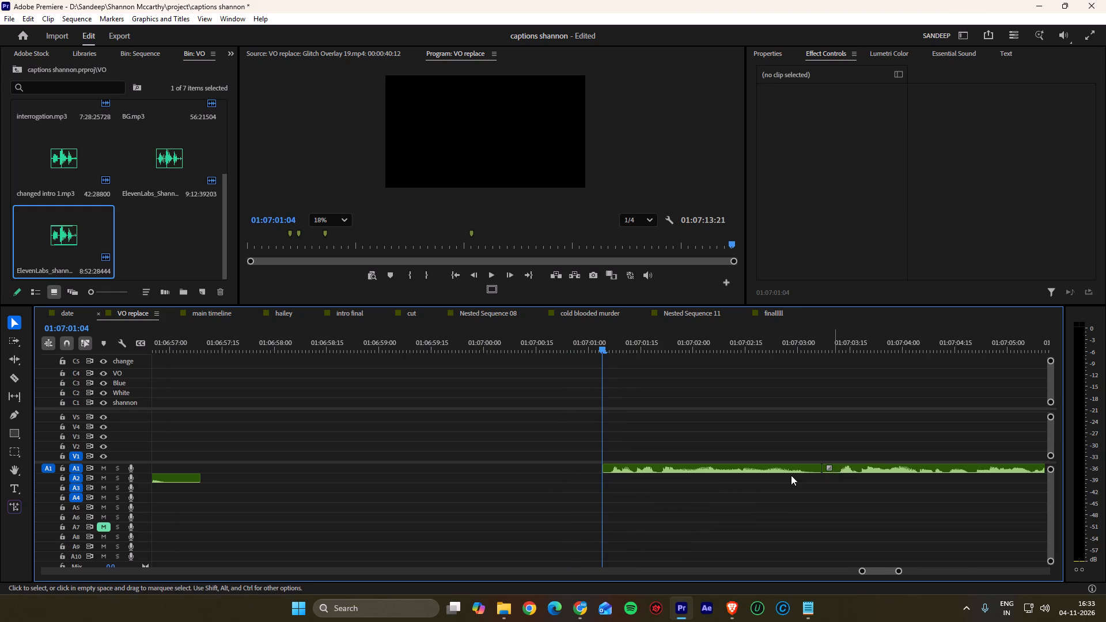
Move the three trimmed narration clips from the sequence's end to A3 at about 00:41:11:21, under the "The detective roasts her well." caption.
scroll(791, 475, "down", 13, "alt")
scroll(793, 468, "up", 1, "alt")
scroll(793, 468, "down", 9, "alt")
left_click_drag(931, 477, 894, 471)
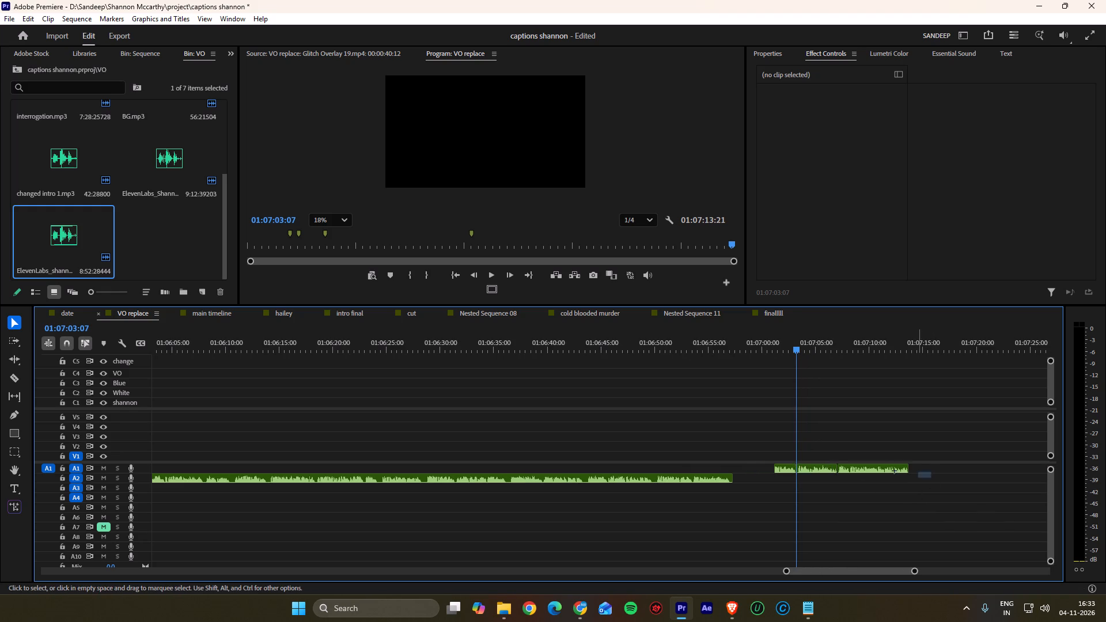
left_click_drag(894, 471, 757, 463)
scroll(911, 471, "down", 16, "alt")
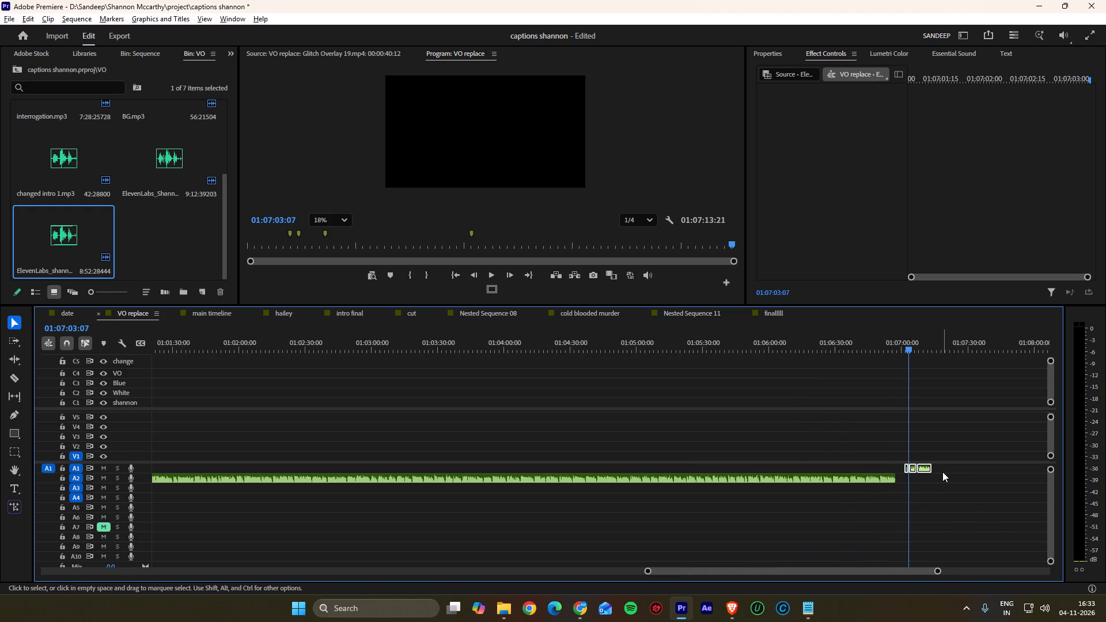
scroll(942, 472, "down", 3, "alt")
left_click_drag(933, 468, 155, 536)
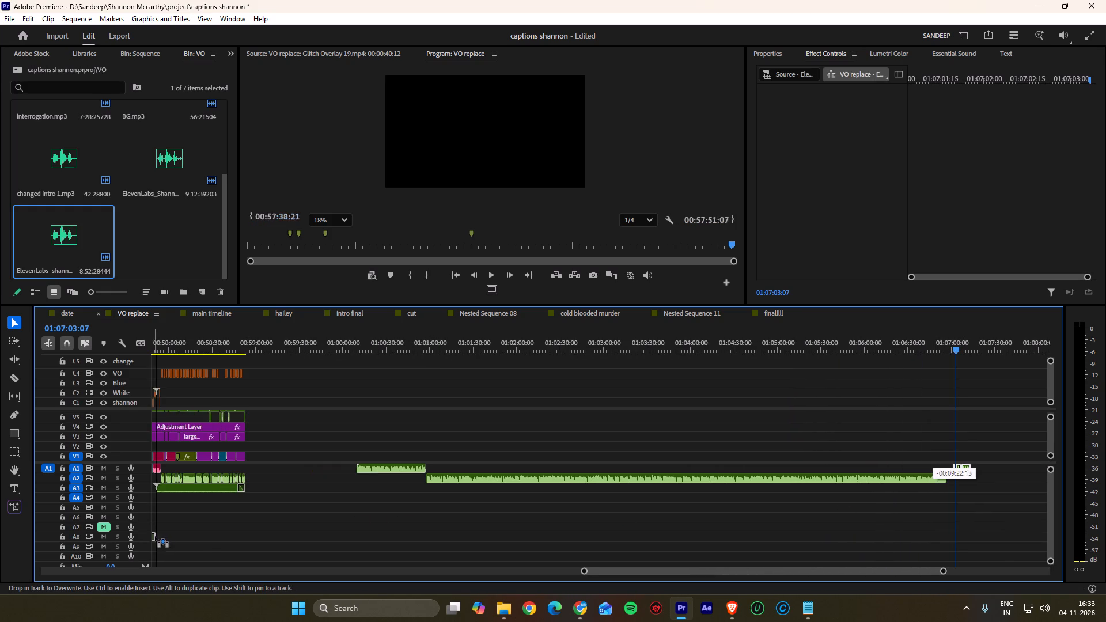
left_click_drag(155, 536, 209, 526)
scroll(337, 521, "down", 9, "alt")
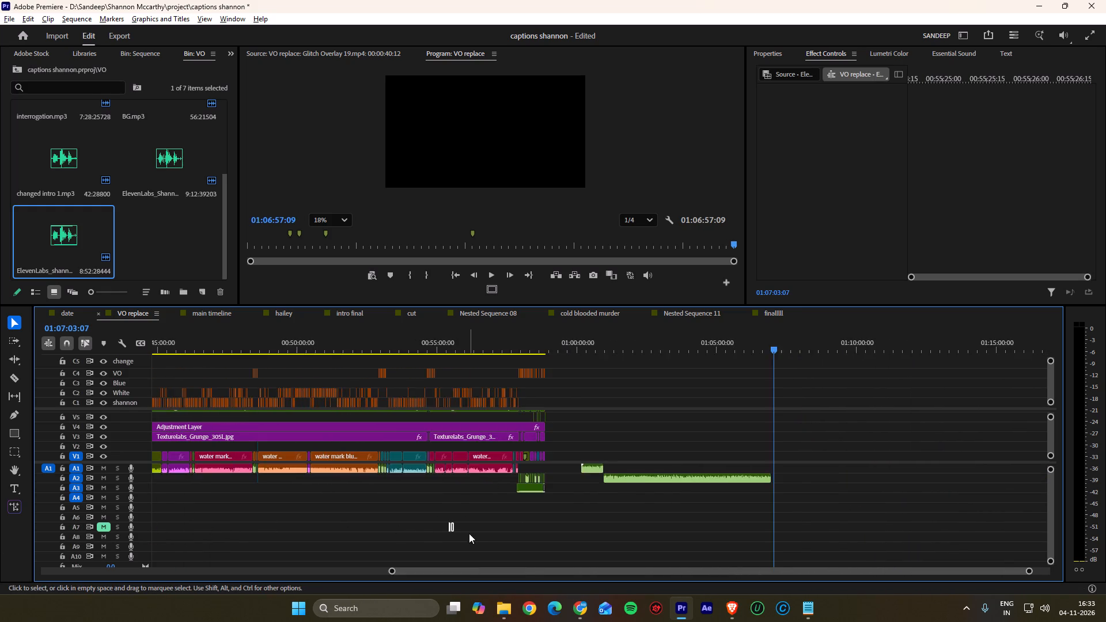
scroll(469, 533, "down", 4, "alt")
left_click_drag(614, 527, 411, 502)
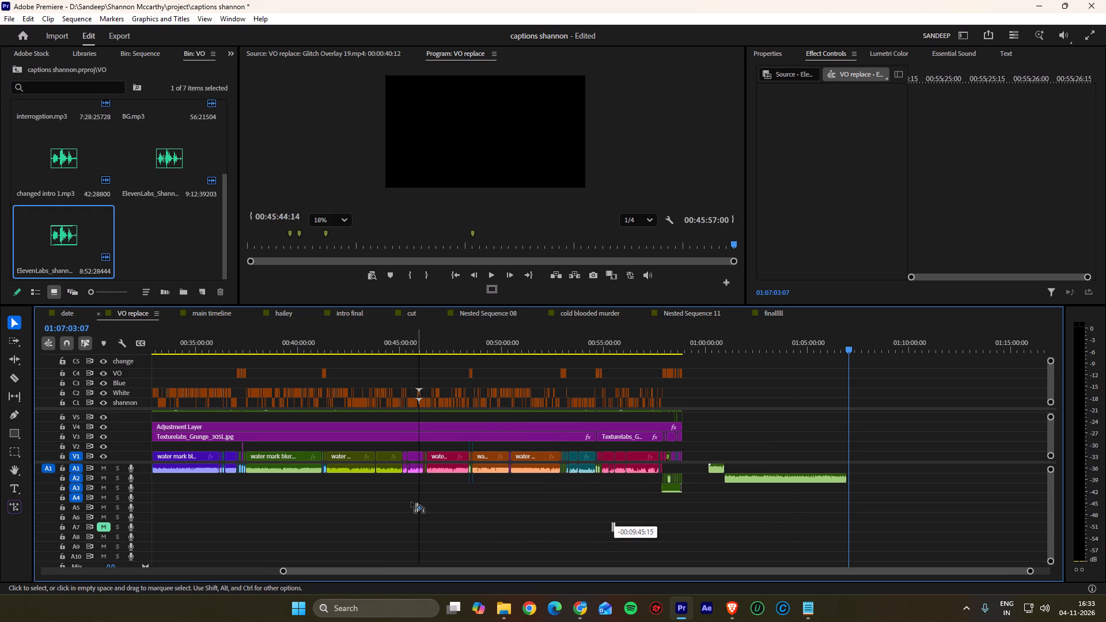
left_click_drag(411, 502, 331, 488)
scroll(308, 488, "up", 8, "alt")
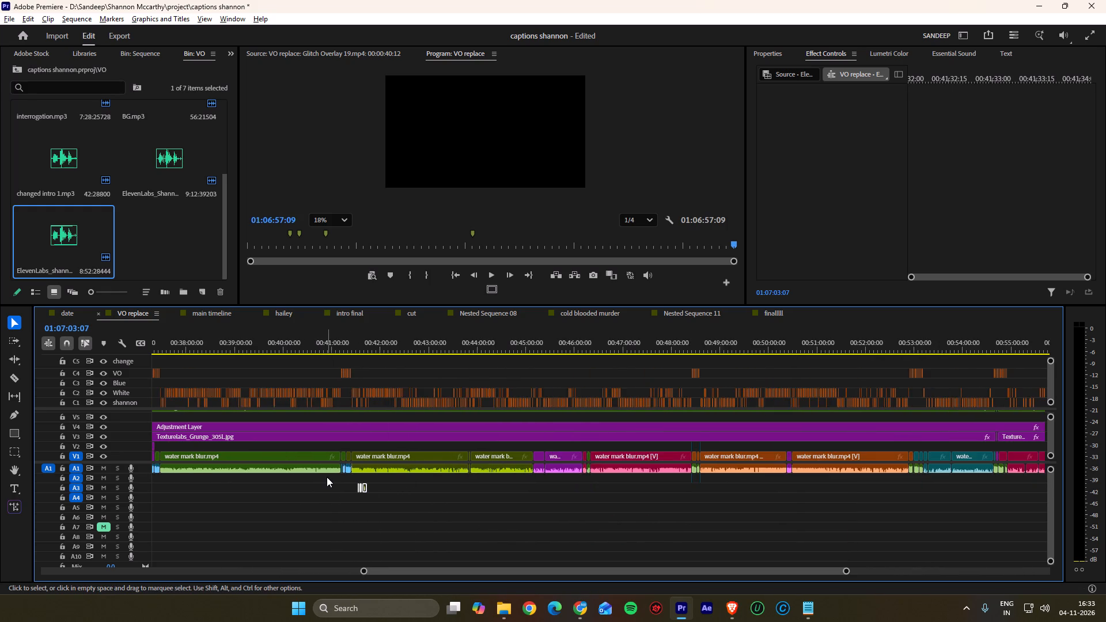
scroll(327, 477, "up", 20, "alt")
scroll(327, 477, "up", 10, "alt")
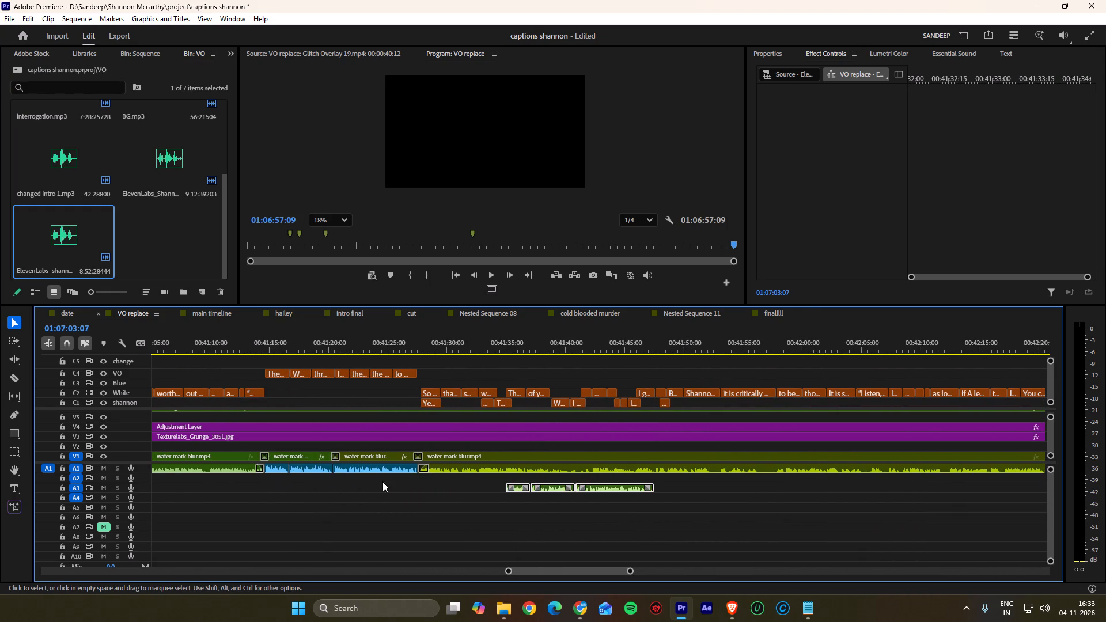
left_click_drag(598, 484, 350, 488)
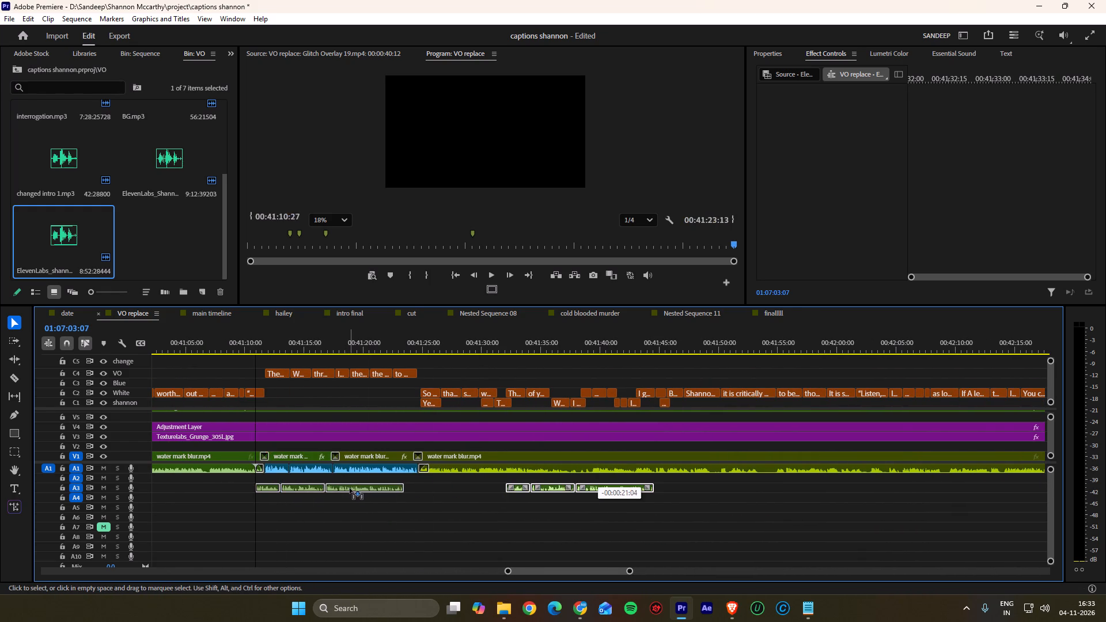
left_click_drag(350, 488, 358, 488)
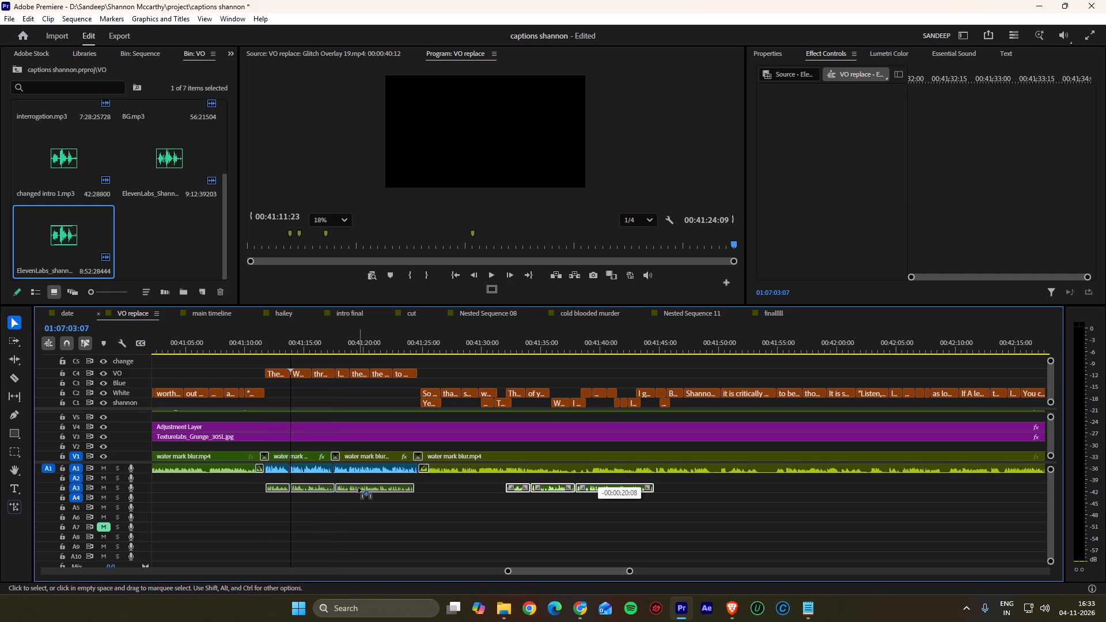
left_click_drag(358, 488, 357, 490)
Play the placed A3 narration from about 00:41:11:21 to check it against the narration captions and footage.
scroll(248, 494, "up", 19, "alt")
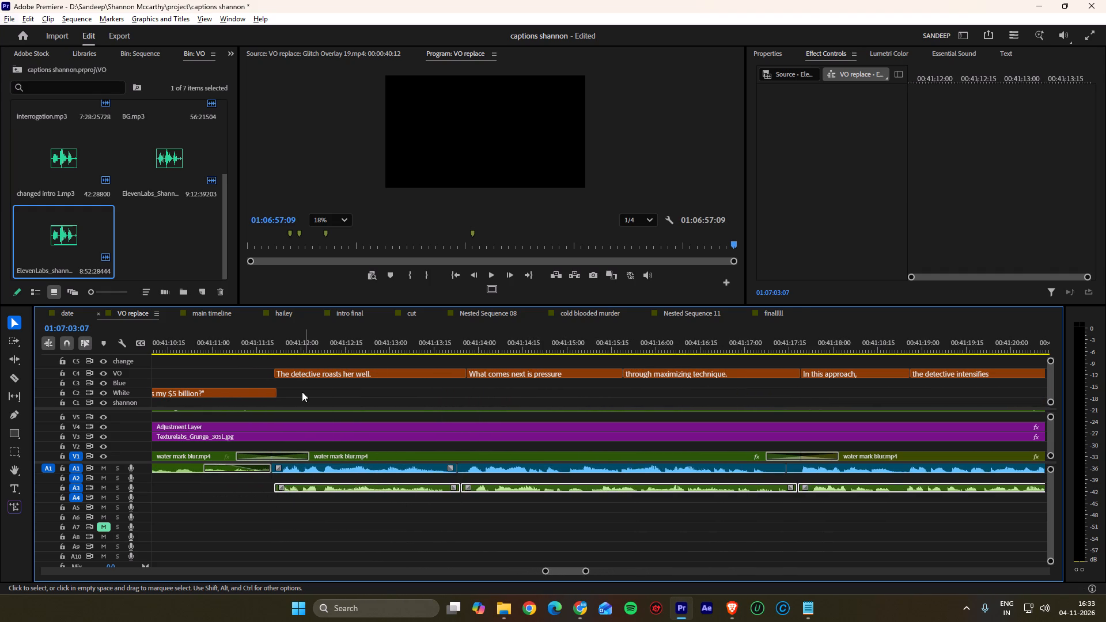
left_click_drag(285, 340, 275, 340)
key("space")
scroll(287, 365, "down", 2)
scroll(318, 447, "down", 3)
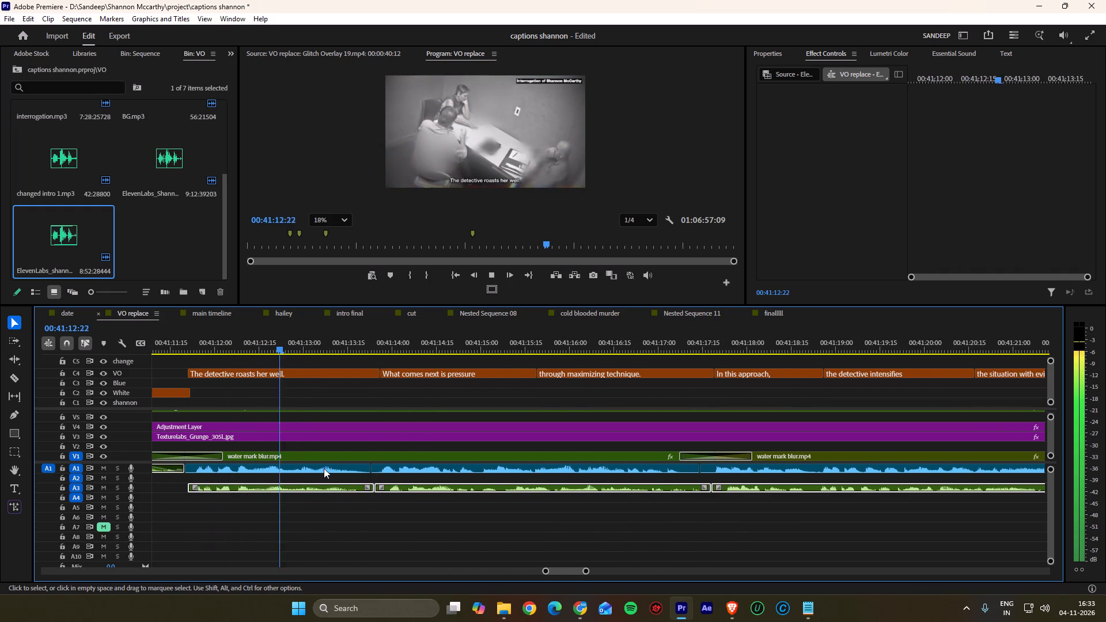
left_click(346, 497)
scroll(413, 499, "up", 3, "alt")
scroll(404, 496, "down", 18)
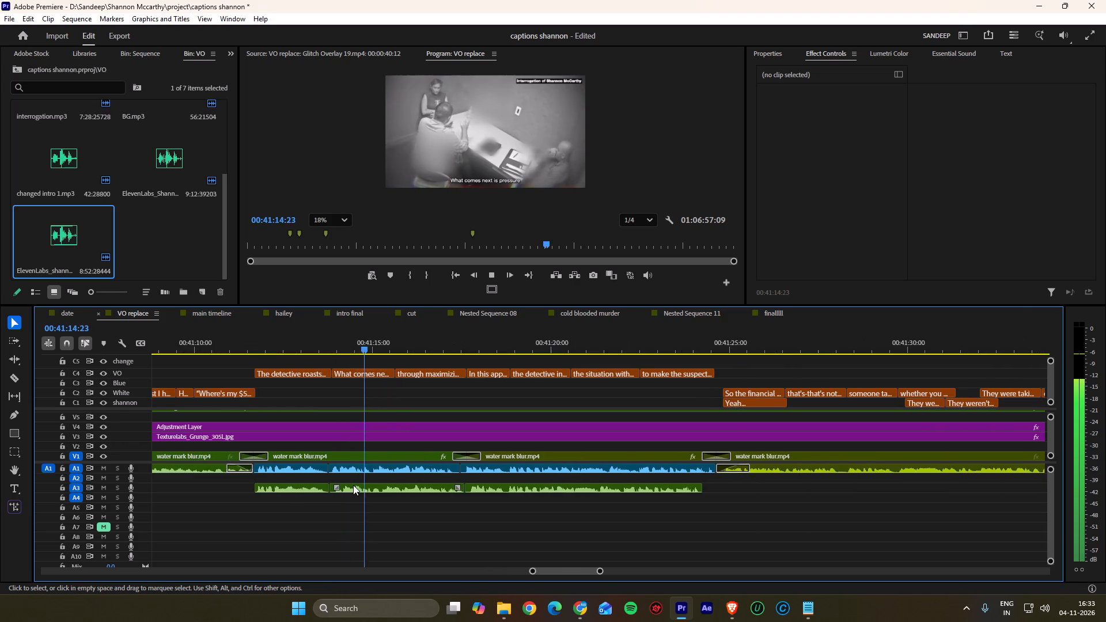
scroll(353, 485, "down", 3)
scroll(353, 477, "up", 4, "alt")
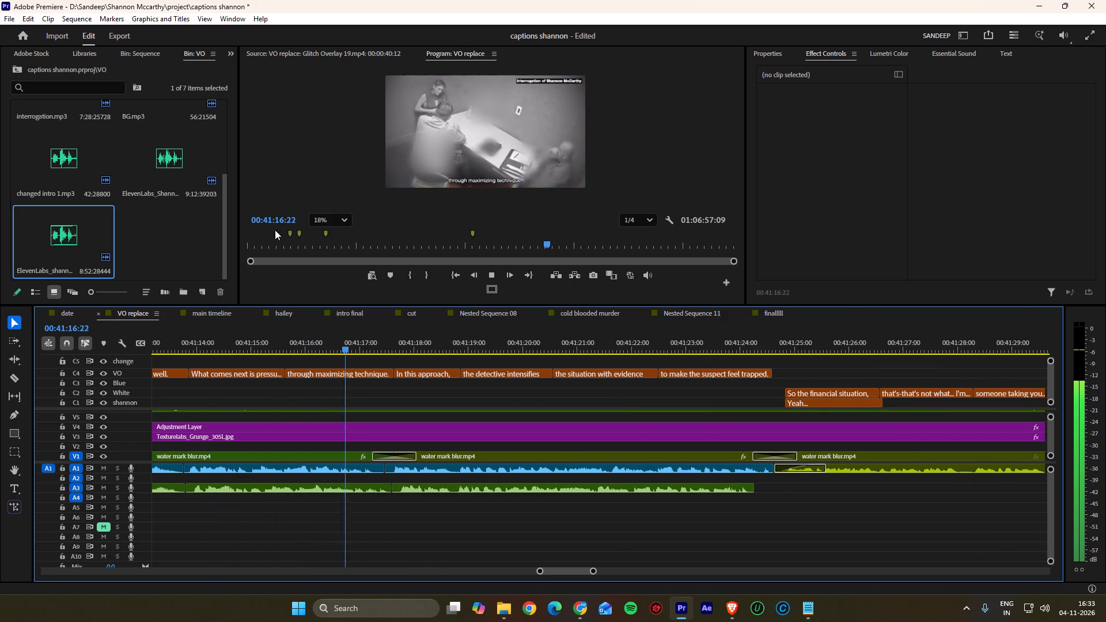
Roll the V1 footage cut near the "In this approach," caption to 00:41:17:21, apply the default transition there, and save the project.
left_click_drag(415, 348, 400, 352)
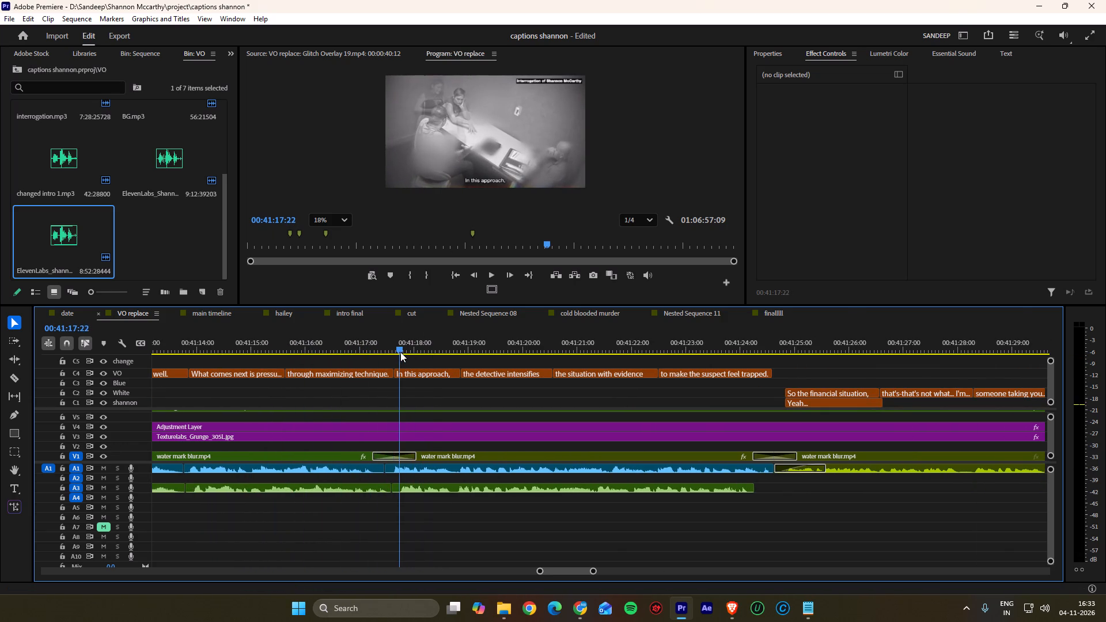
left_click_drag(400, 352, 399, 352)
left_click_drag(396, 460, 401, 457, "ctrl")
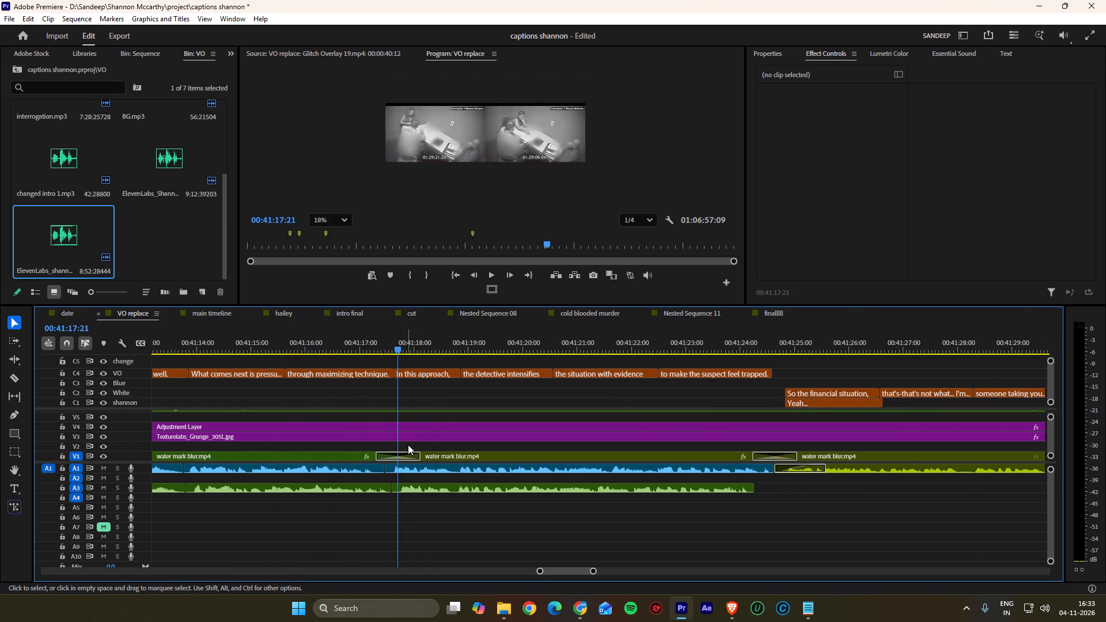
key("ctrl+d")
key("ctrl+s")
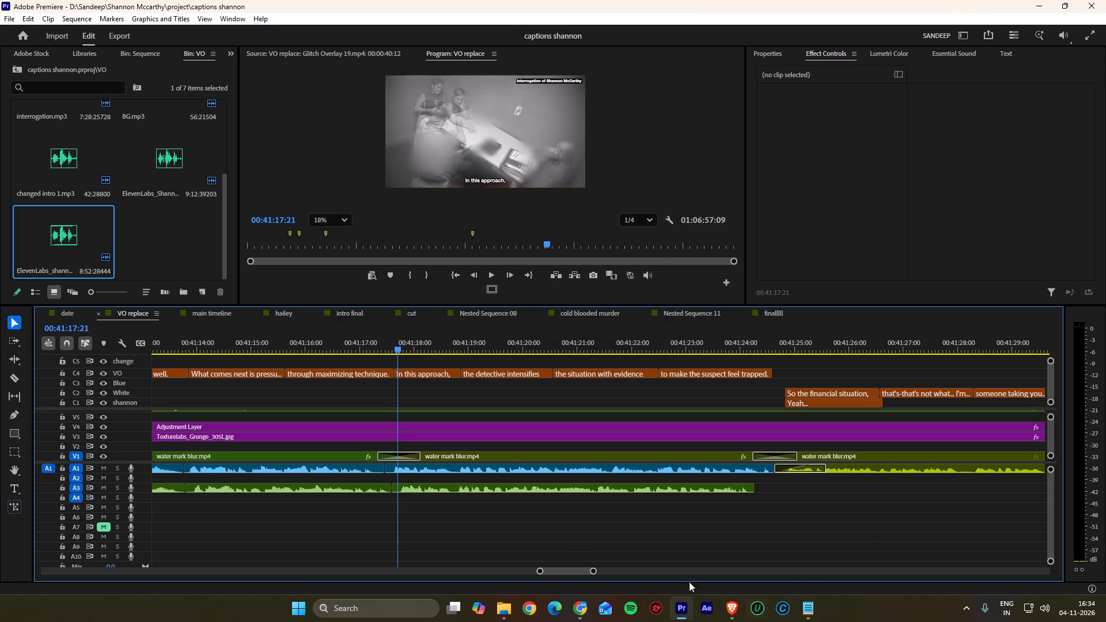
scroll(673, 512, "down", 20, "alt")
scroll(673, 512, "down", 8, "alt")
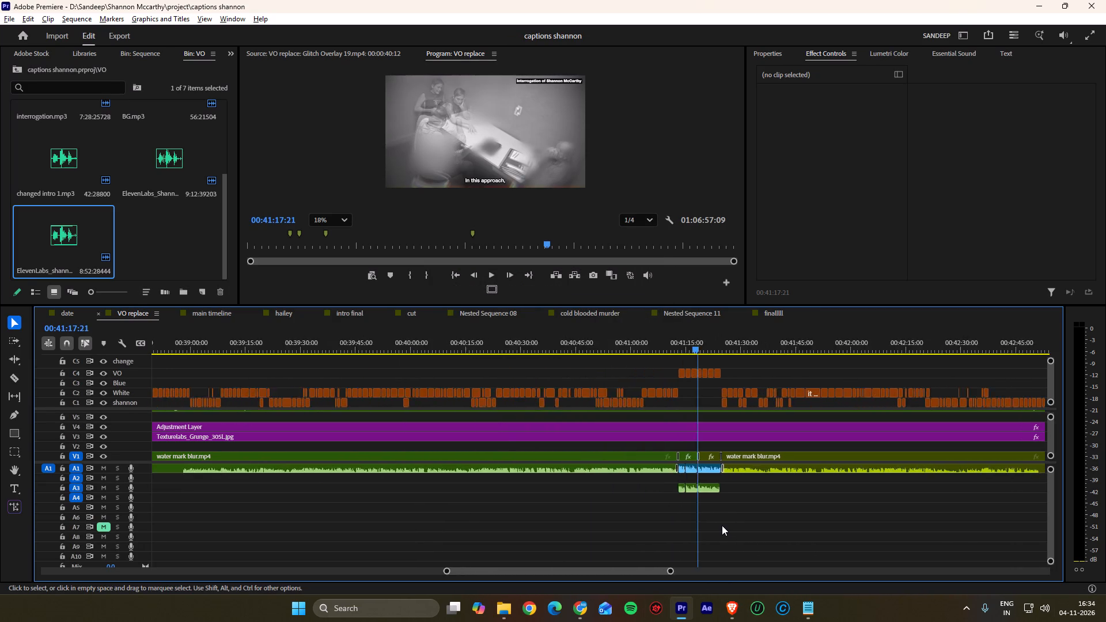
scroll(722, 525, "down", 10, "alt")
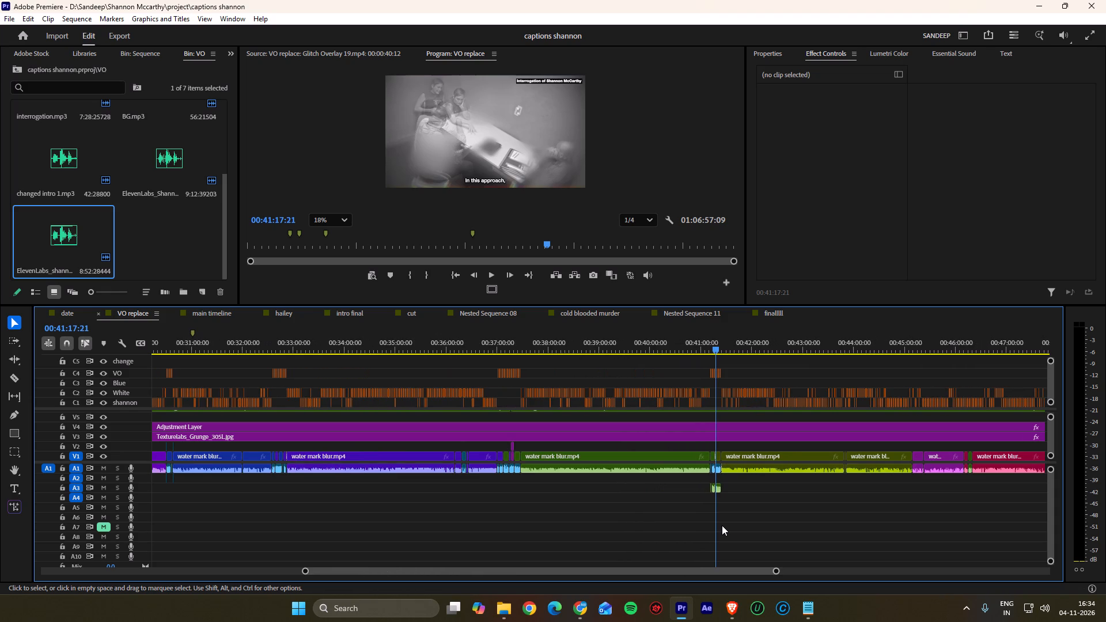